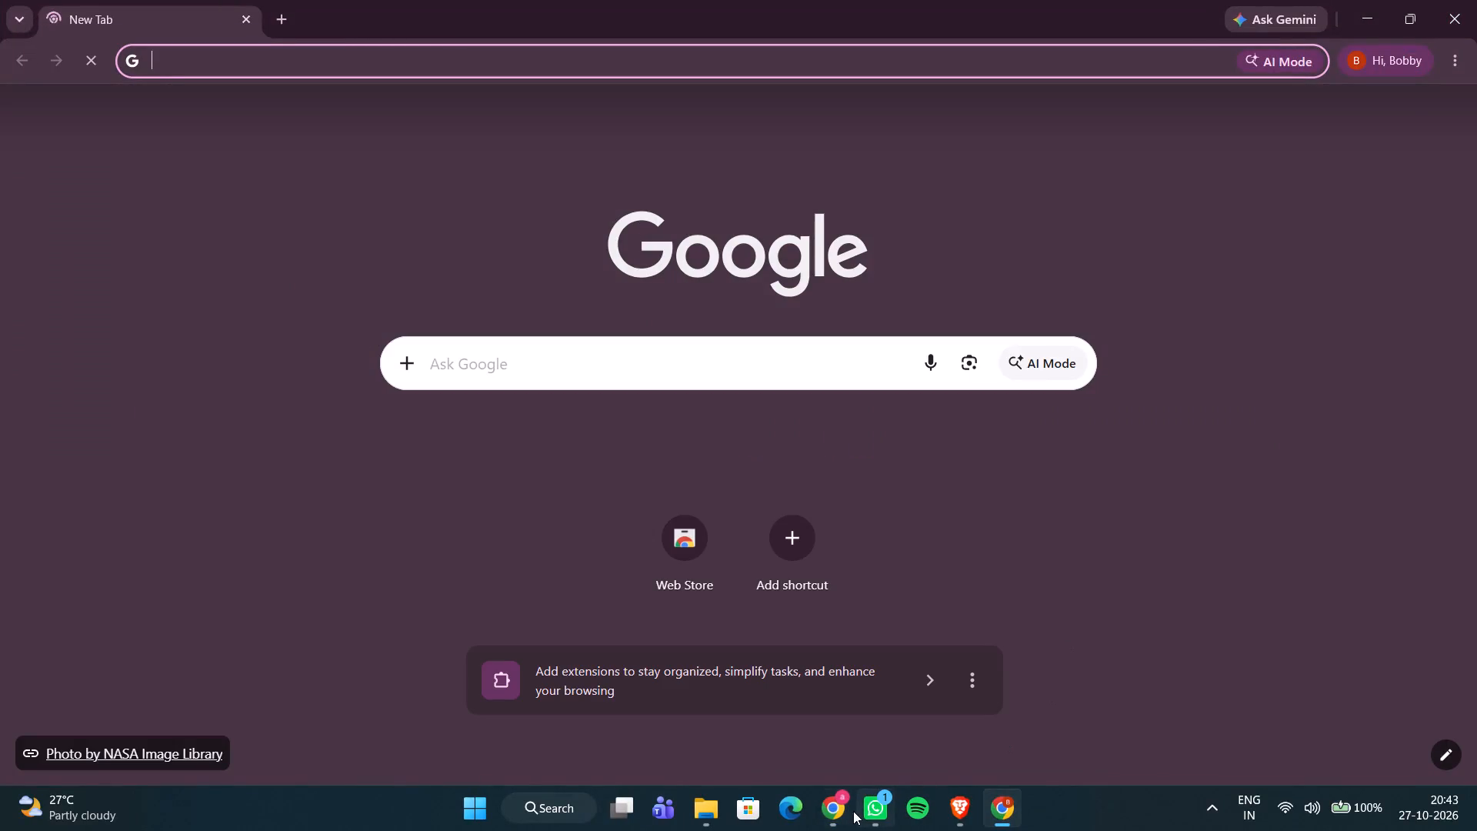
Bring up the other open Chrome window and close it.
click(849, 809)
click(1476, 0)
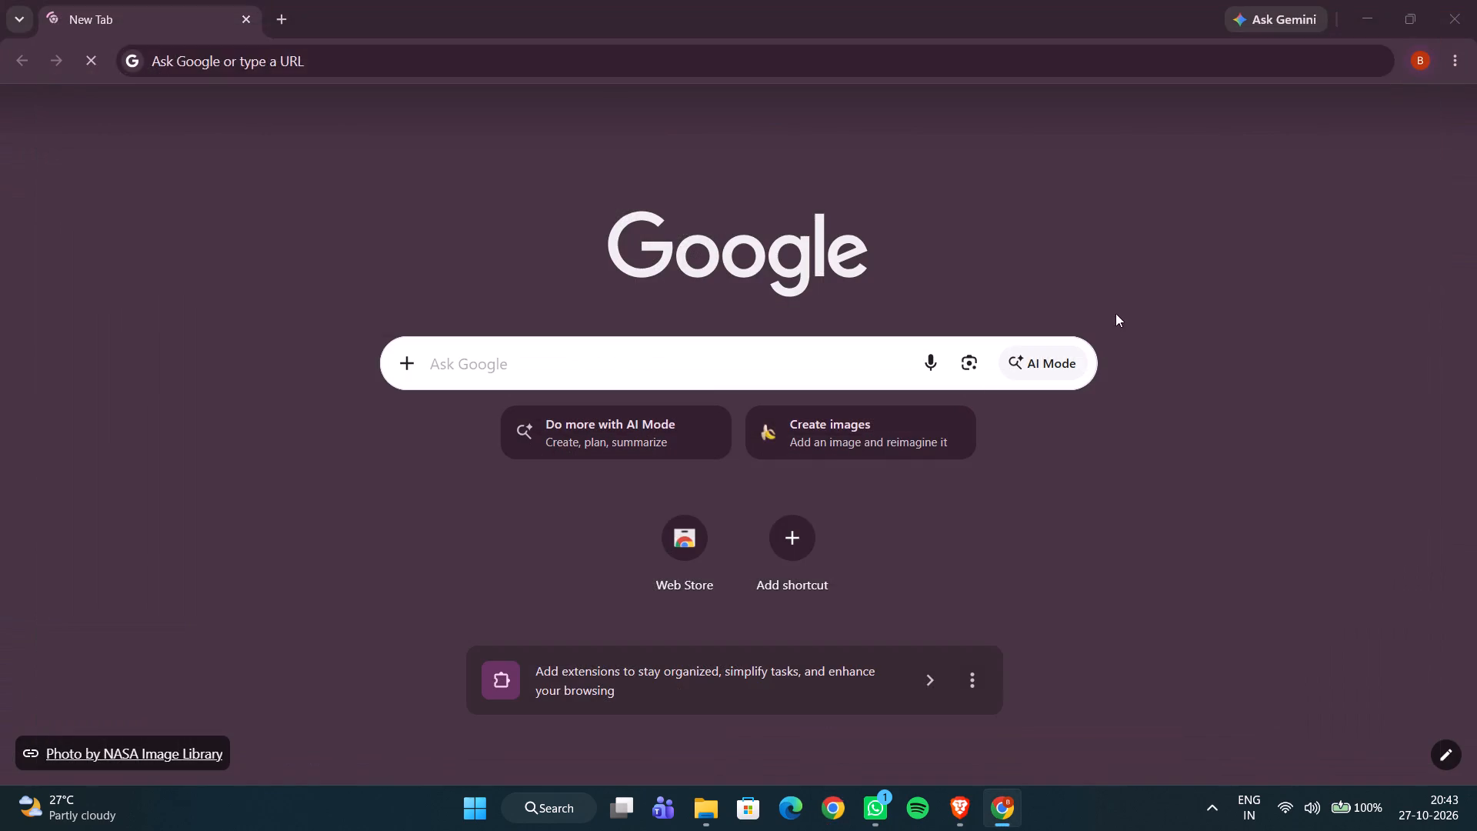
Search Google for canva.
click(712, 353)
click(587, 489)
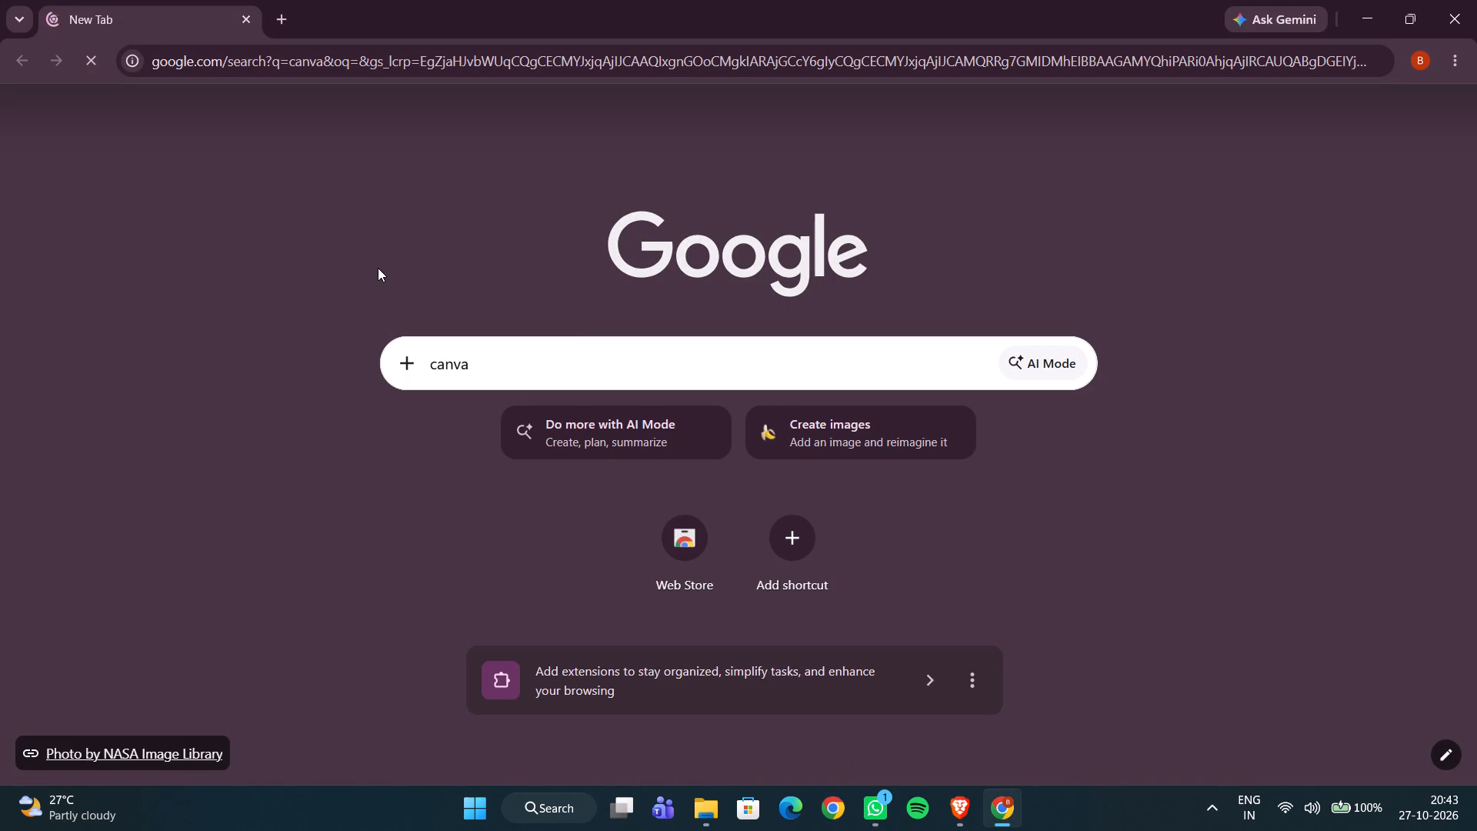
key(Return)
Switch to Brave and play the "One Sun One Moon" lyric video on YouTube.
click(972, 810)
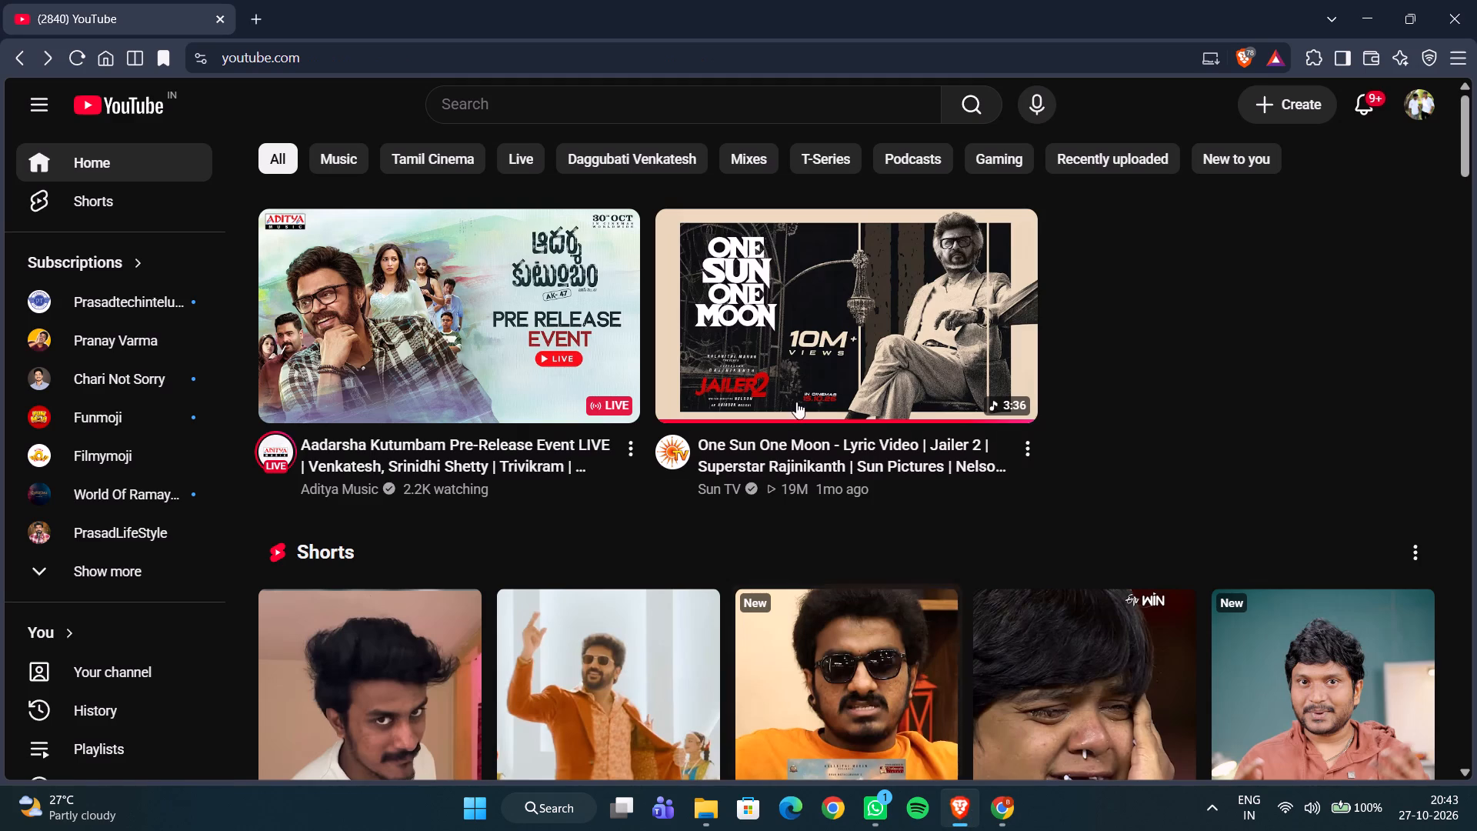
click(873, 359)
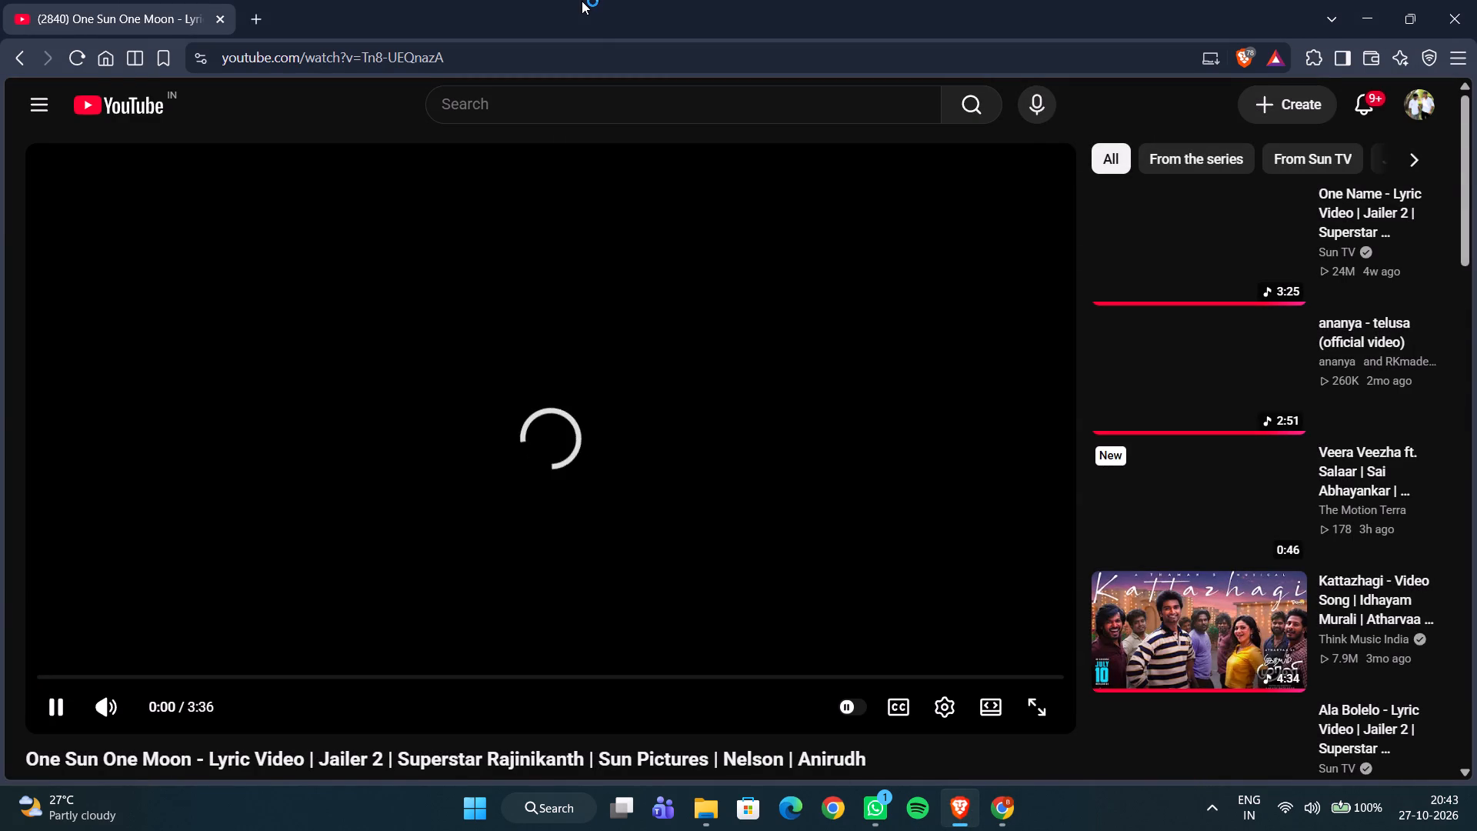
Return to the Chrome search results and open the "Log into your Canva account" result.
click(999, 826)
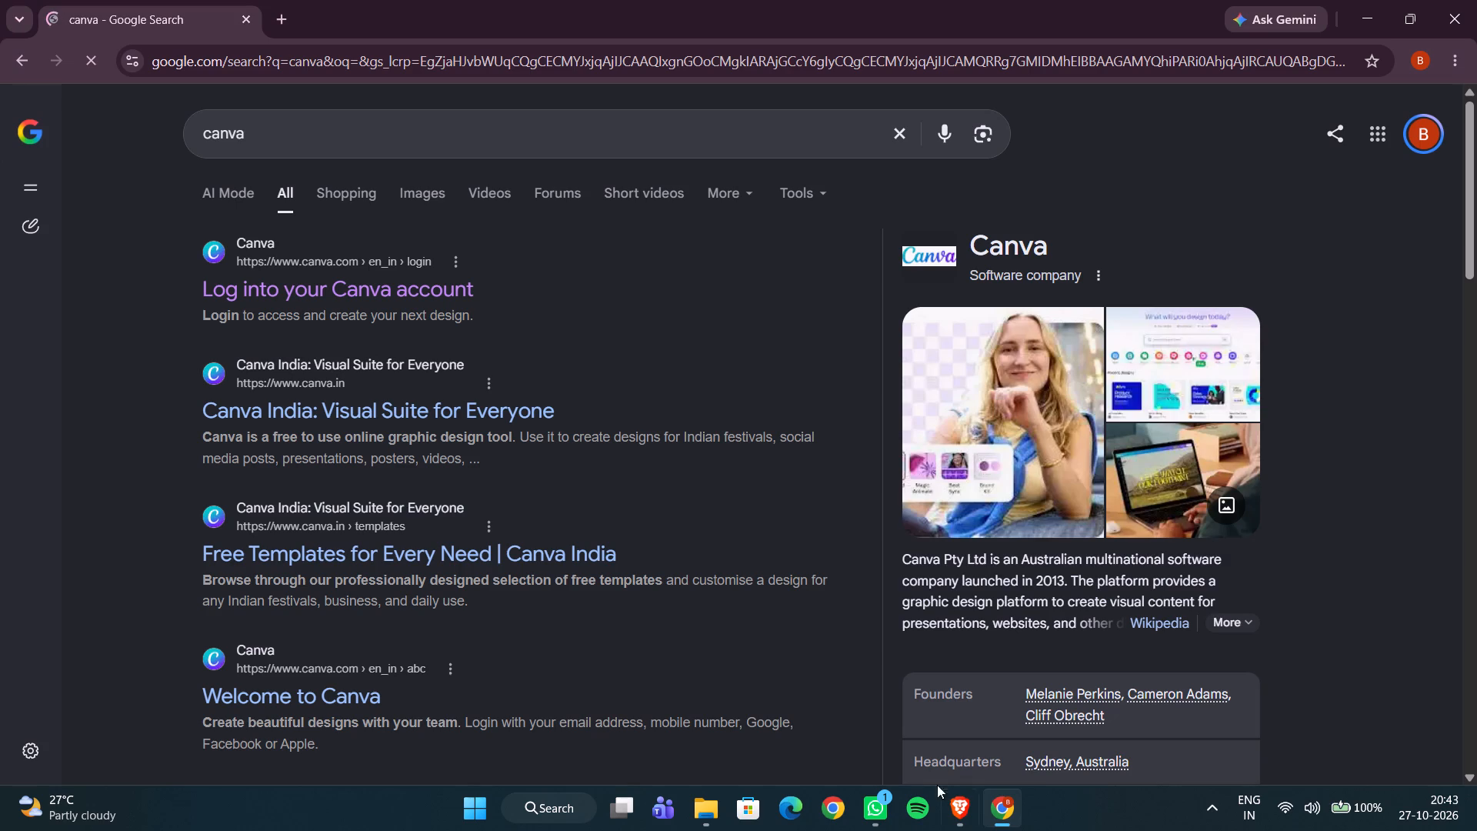
scroll(1229, 309, down, 6)
scroll(1407, 373, up, 12)
click(316, 295)
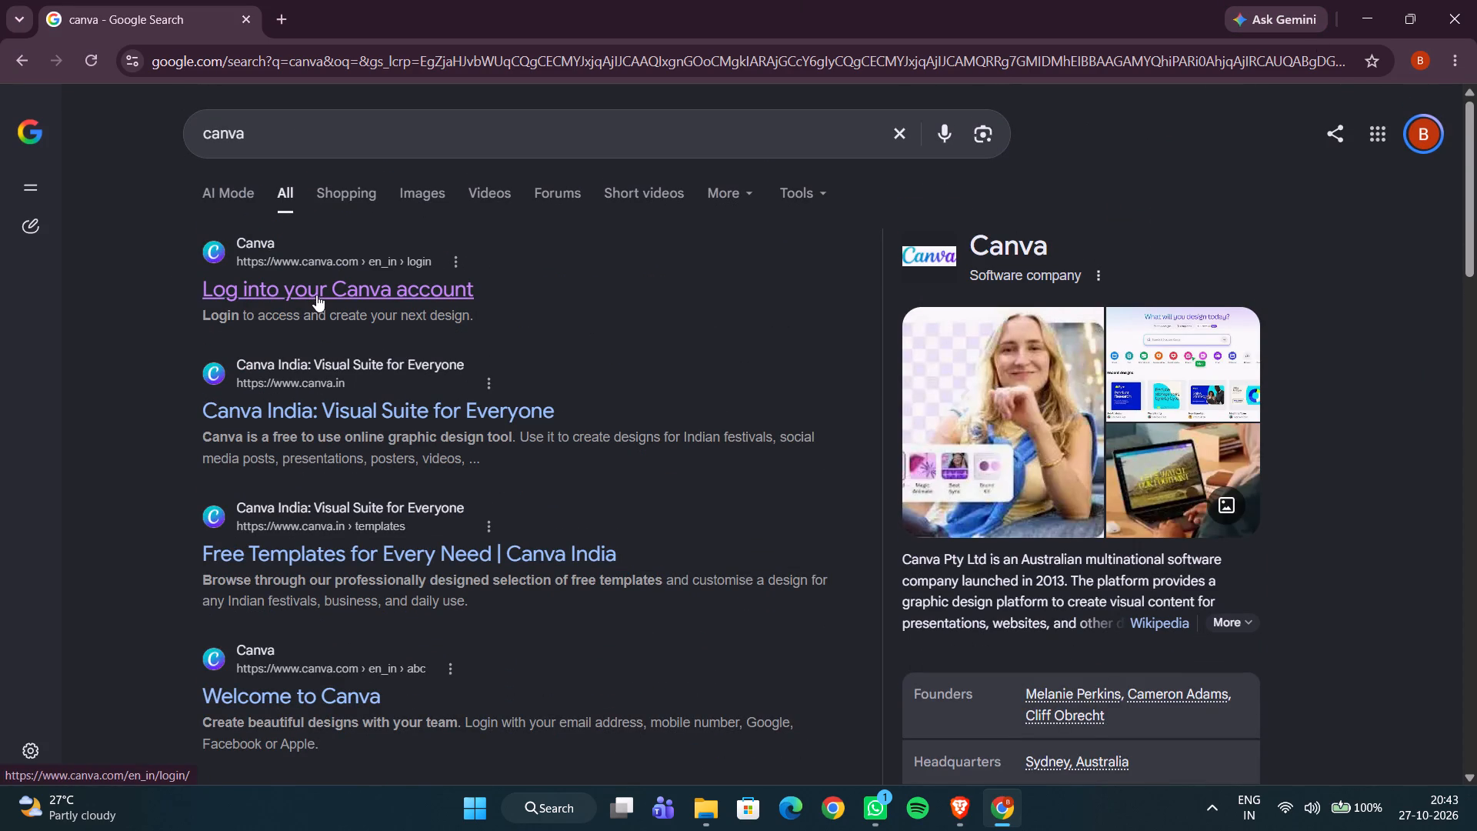
Open a new Chrome window signed in with the other profile, "a".
click(827, 809)
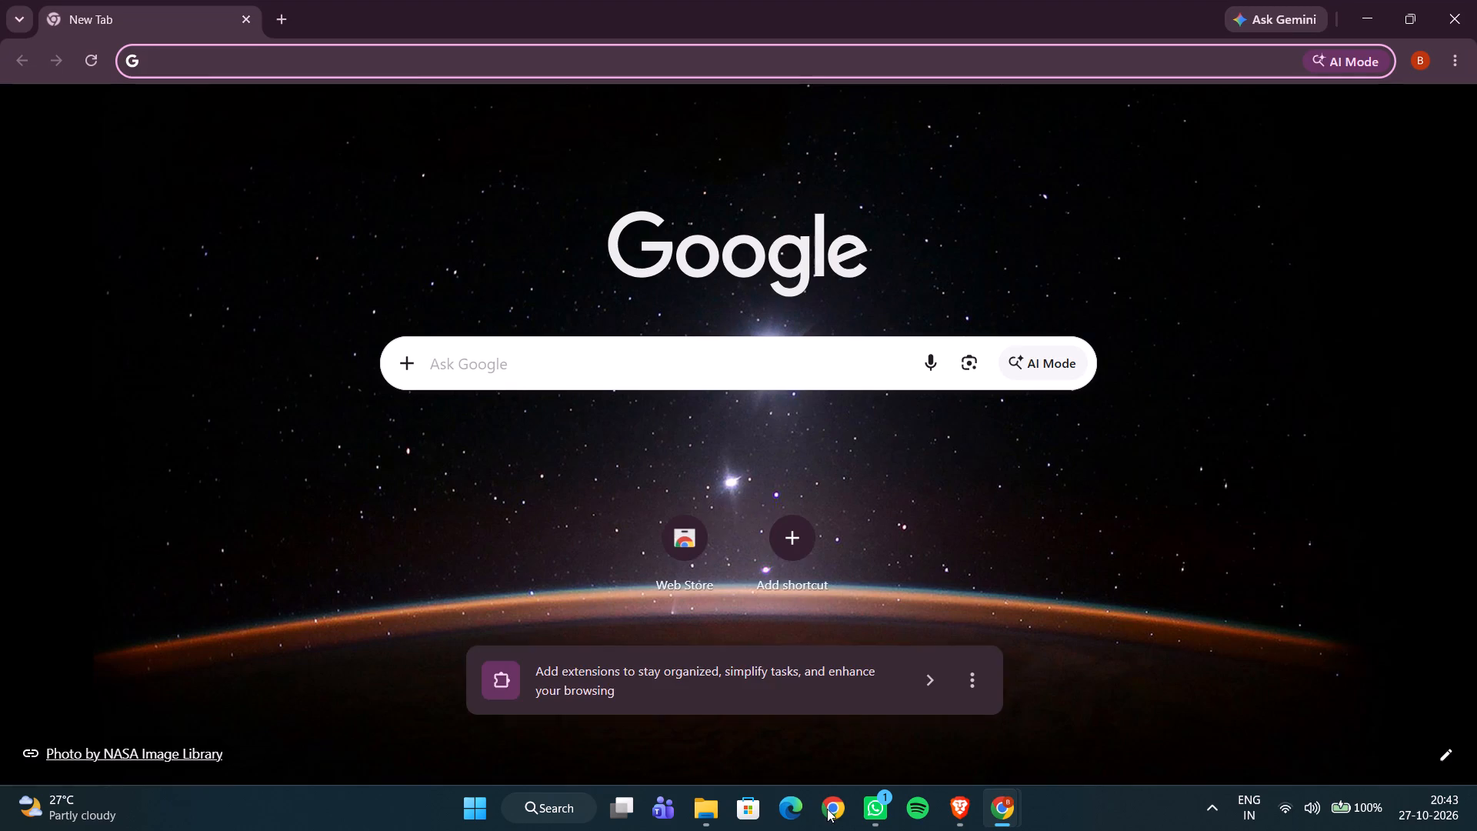
click(1476, 0)
right_click(825, 799)
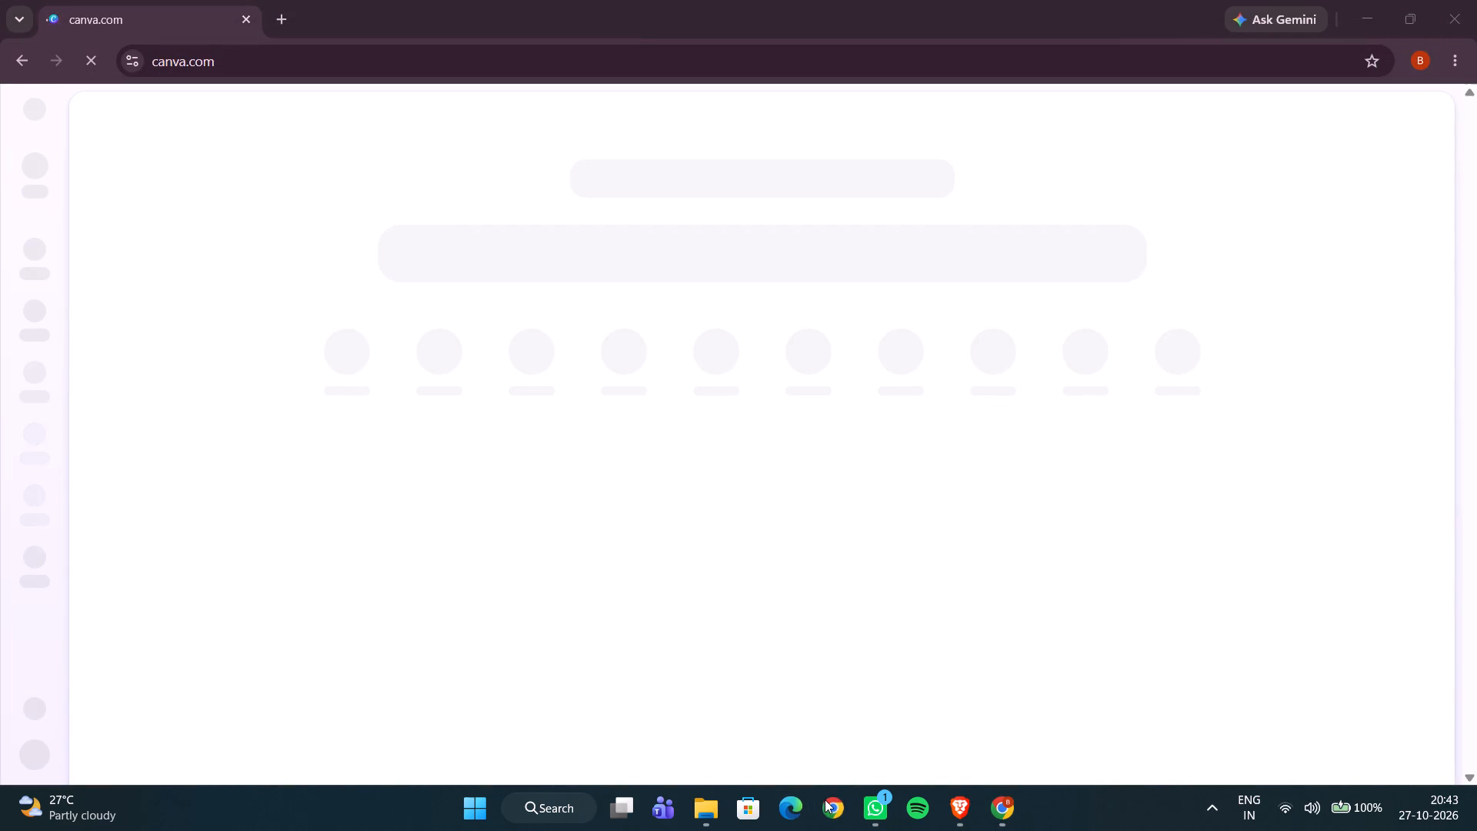
click(814, 667)
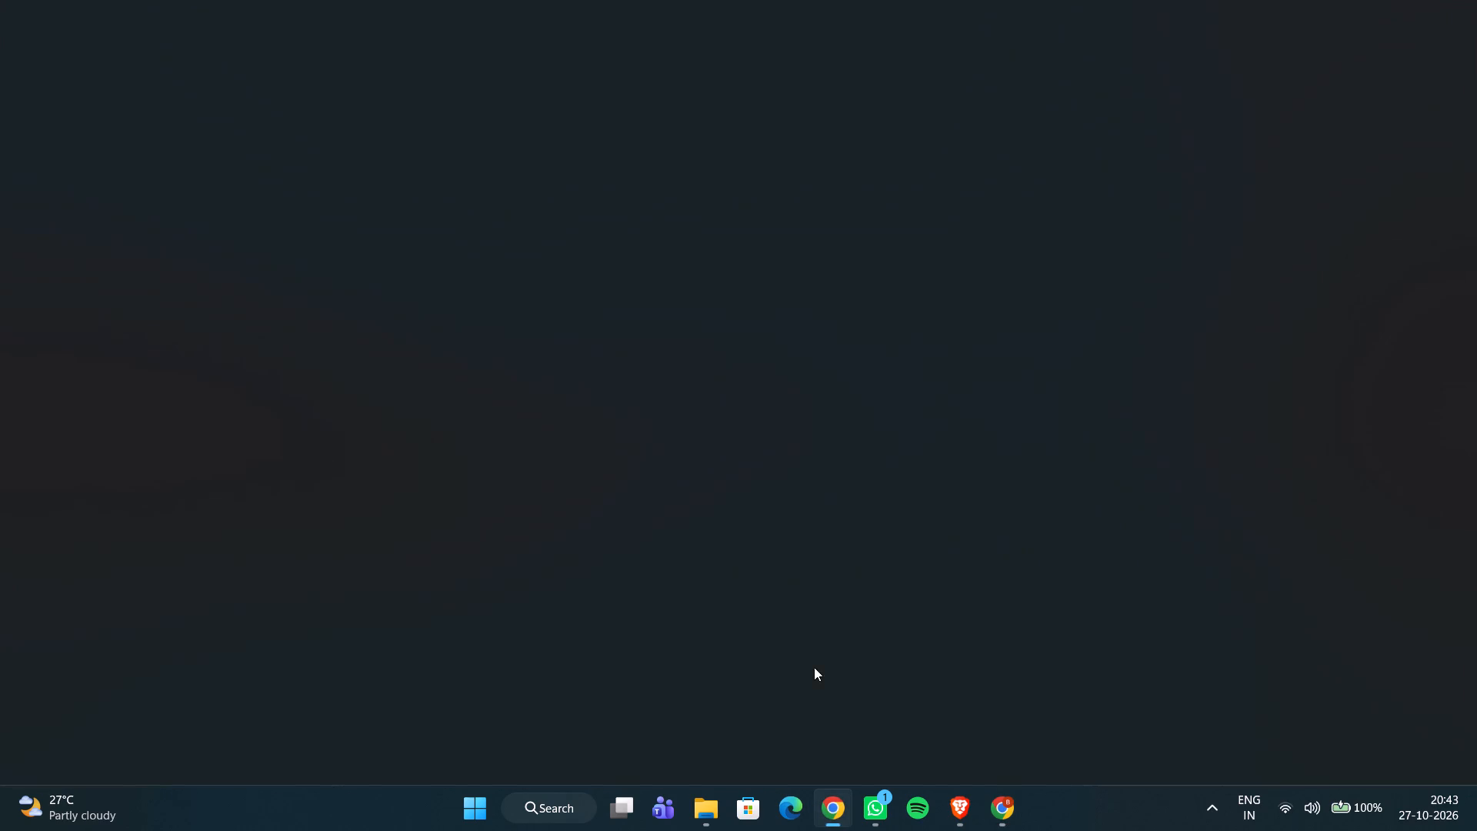
Remove Sai Abhyankkar, "highest grossing movies of all time", "connect movie" and "Yadadri Thermal Power Station plant view" from the Google search history suggestions.
click(509, 409)
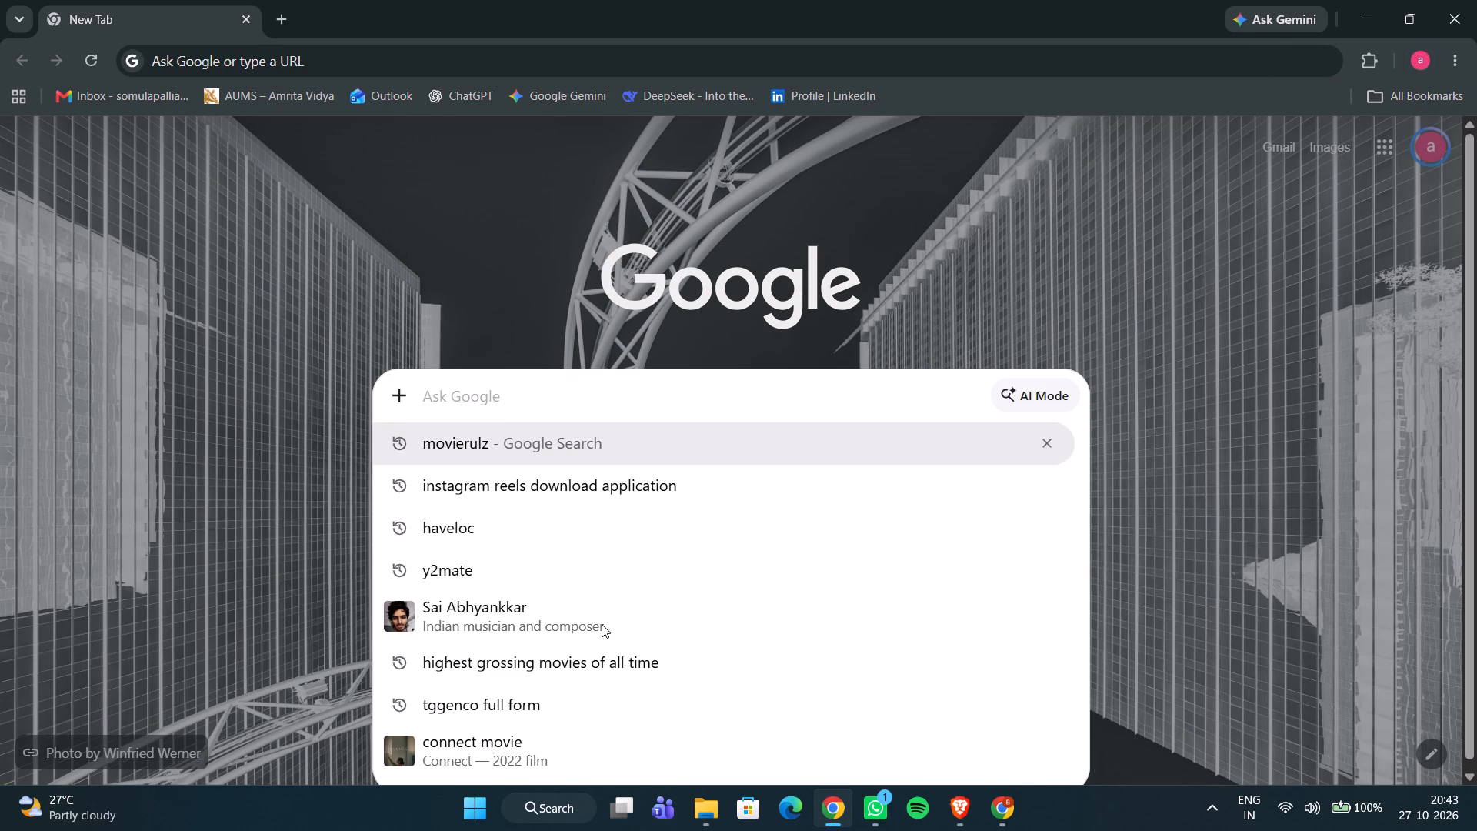
click(1052, 615)
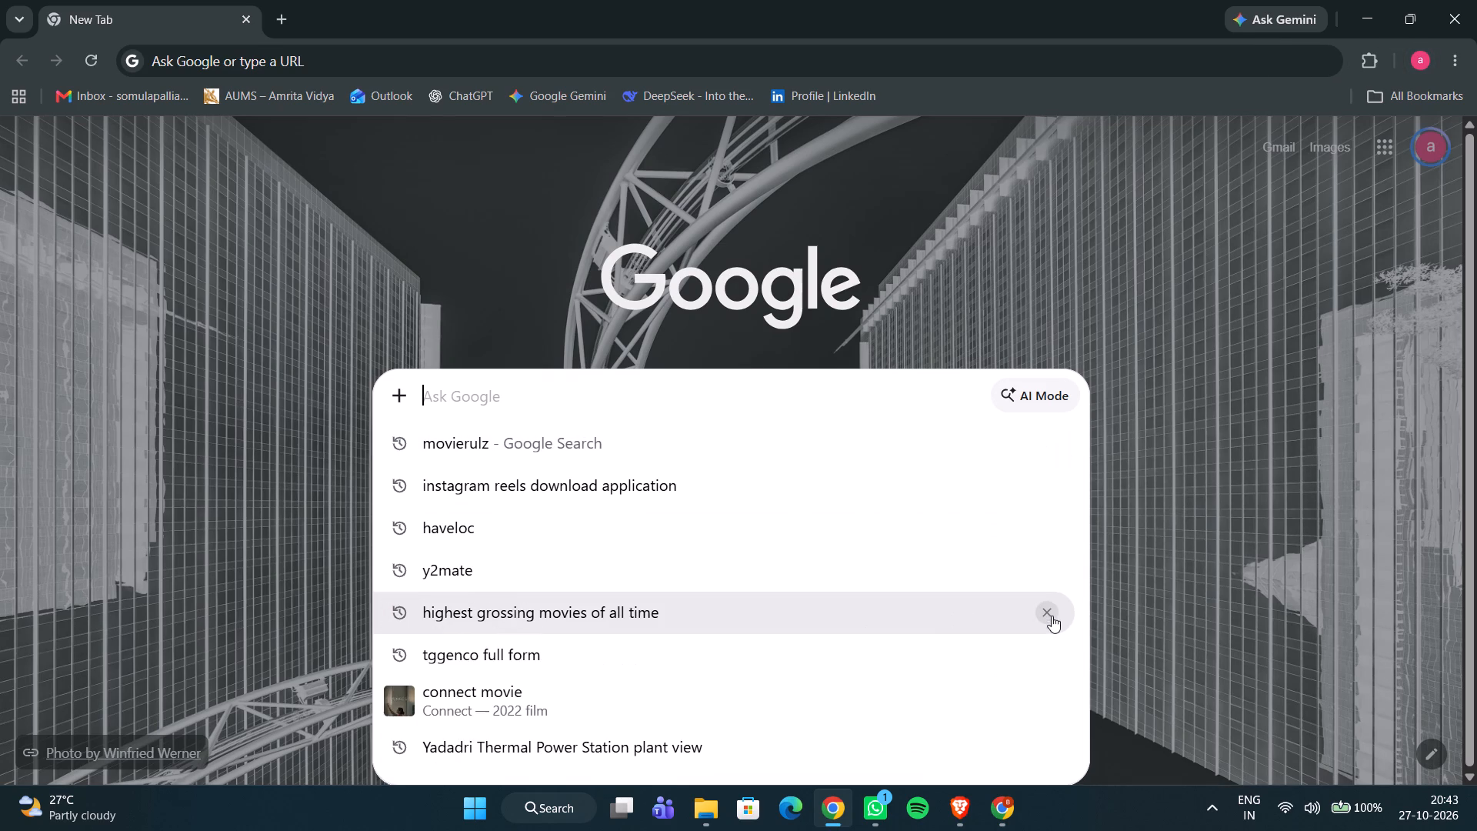
click(1050, 622)
click(1041, 656)
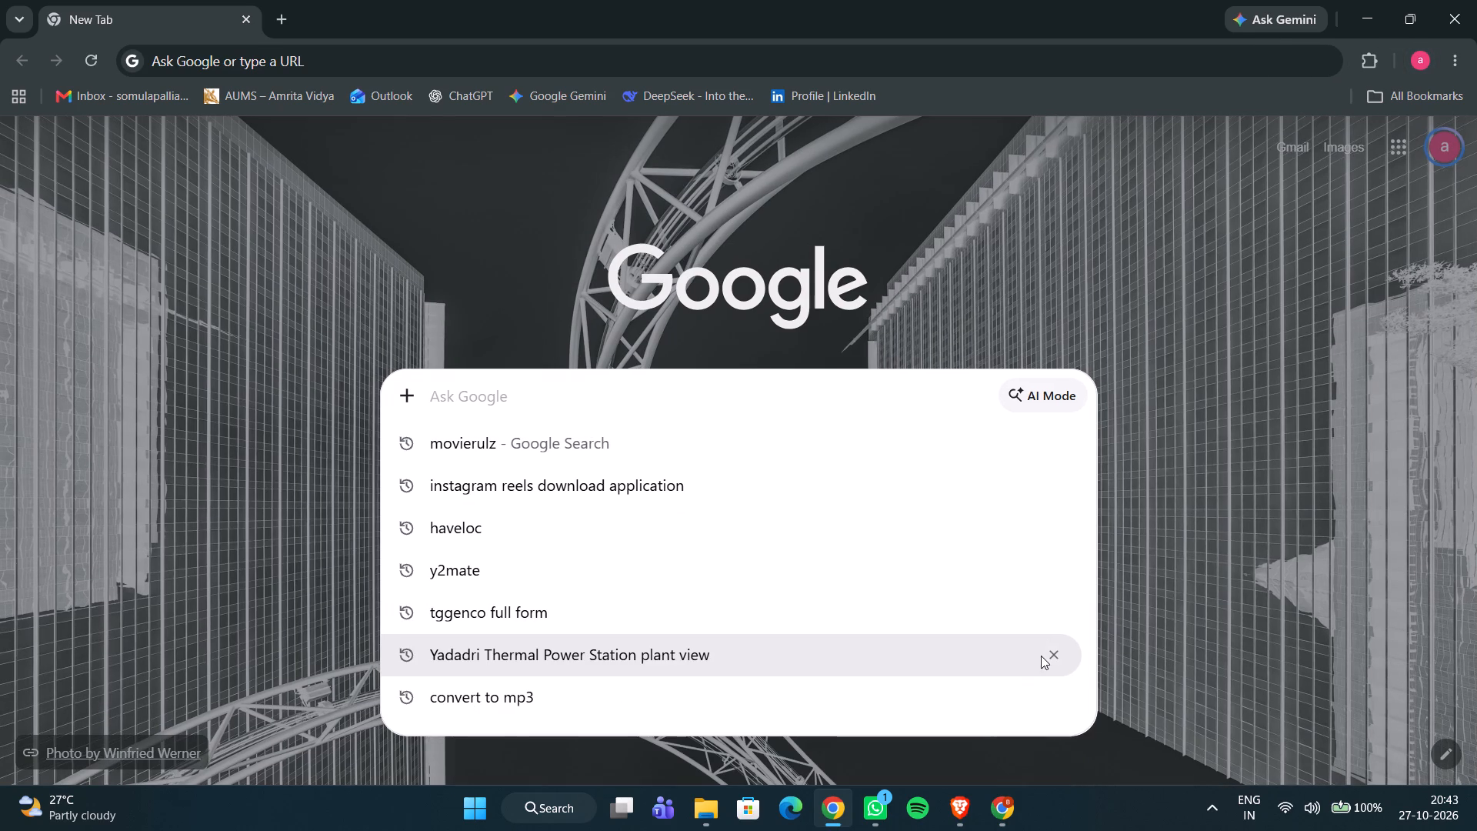
click(1047, 661)
click(1304, 475)
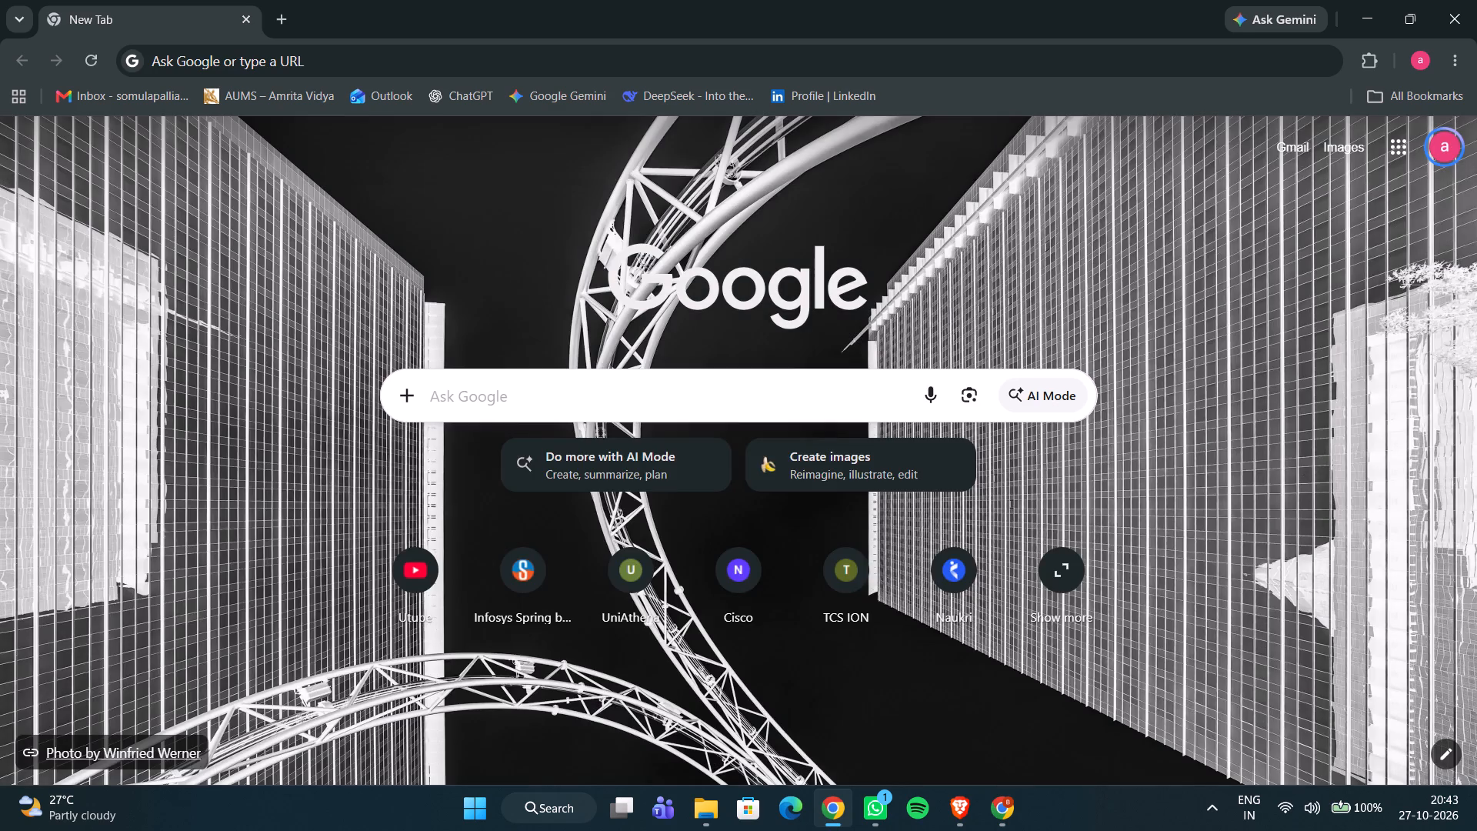
Remove Prabhas and Tippu from the Google search history suggestions.
click(847, 410)
scroll(1008, 656, down, 1)
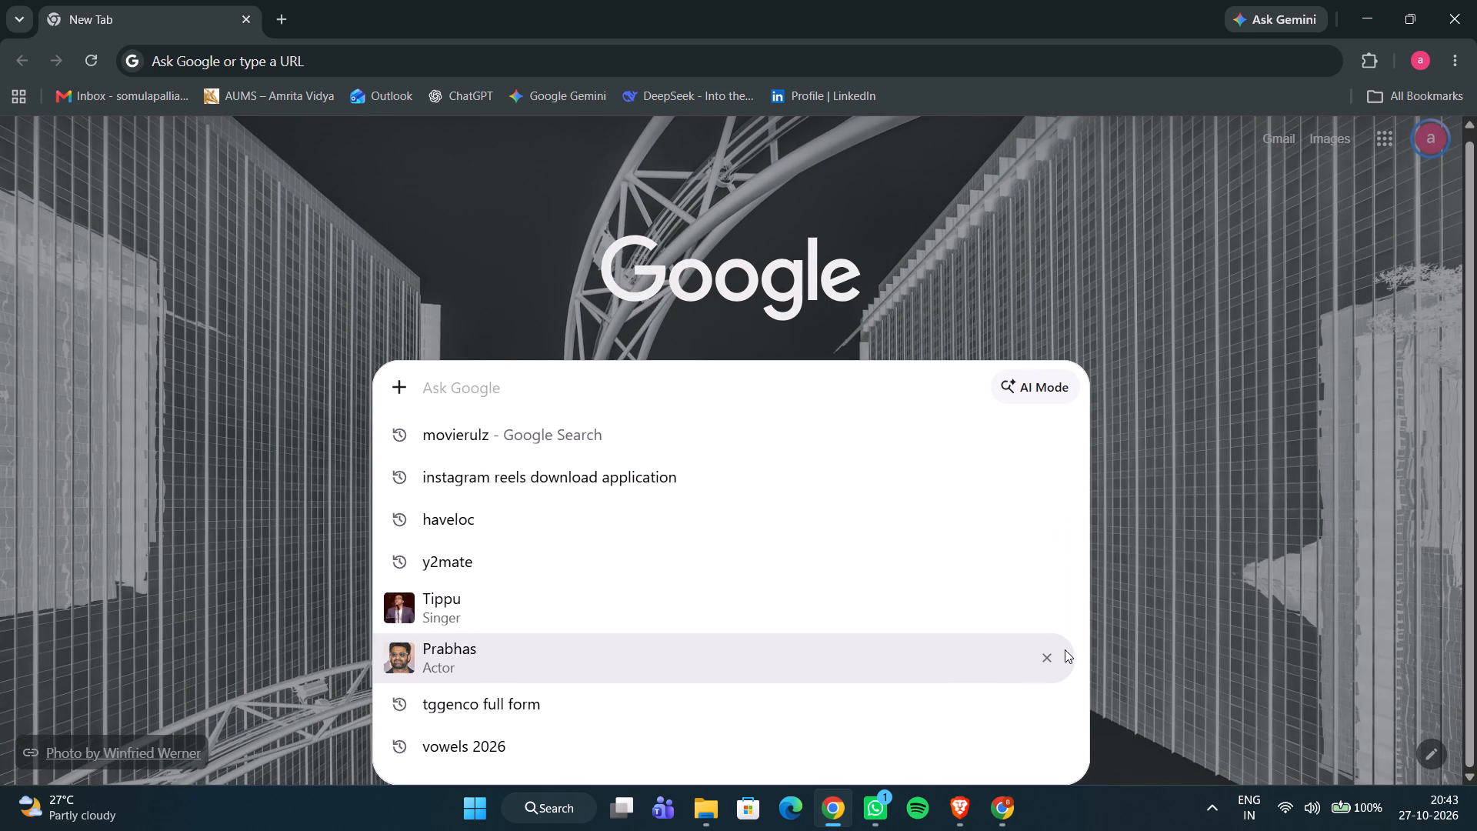
click(1050, 659)
click(1053, 619)
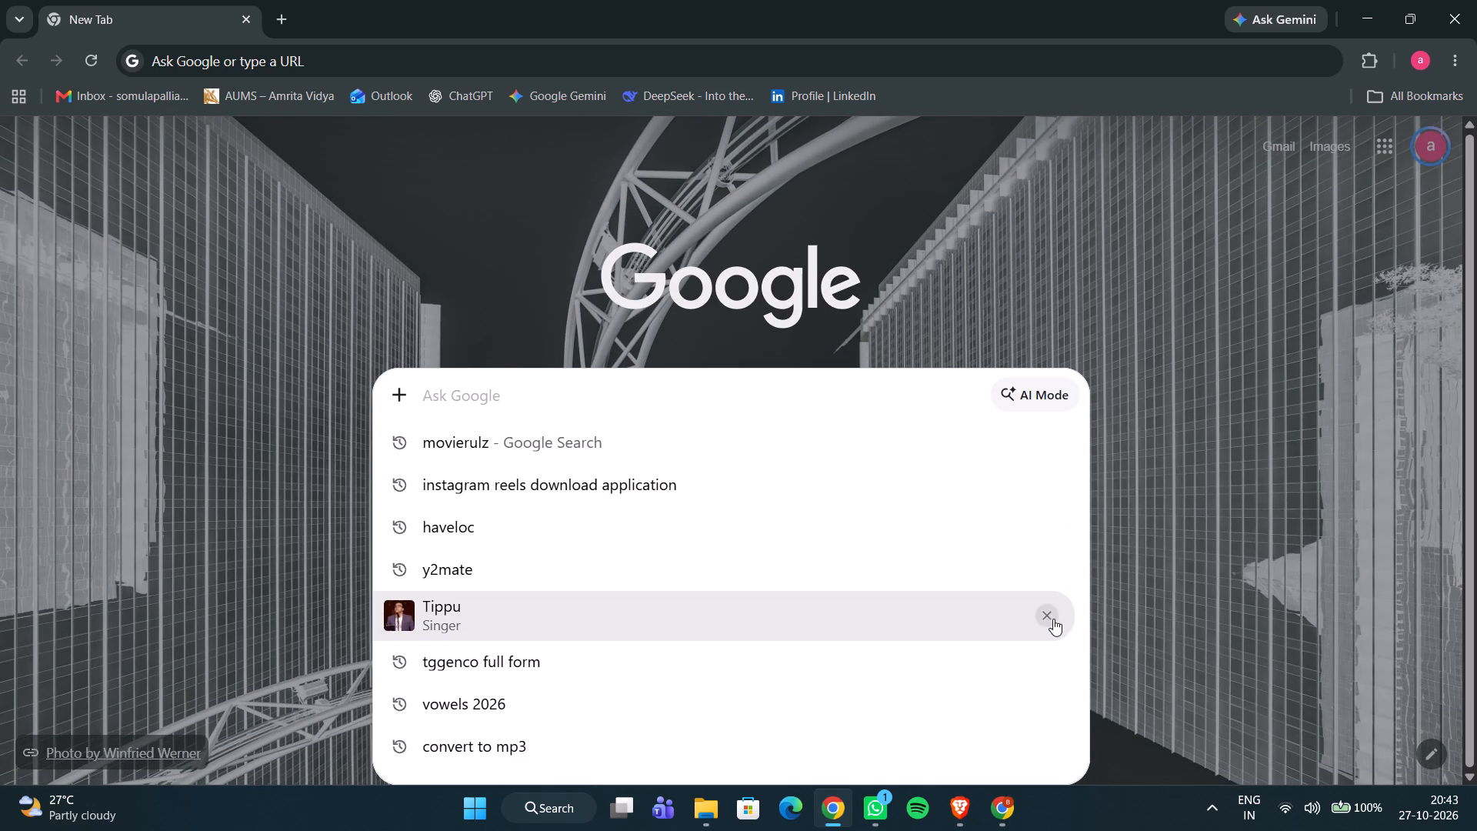
click(1420, 569)
click(843, 398)
scroll(926, 549, down, 3)
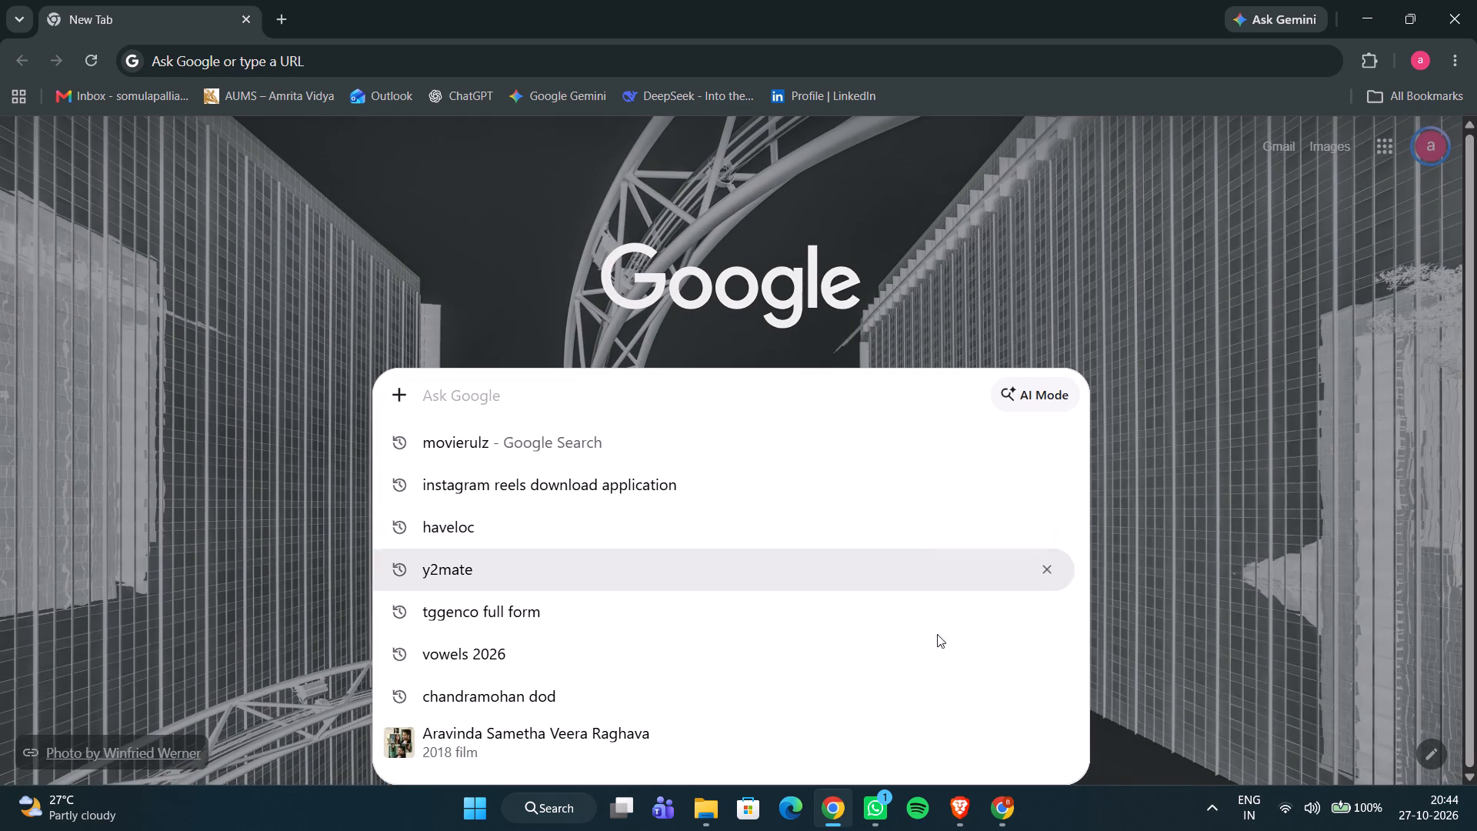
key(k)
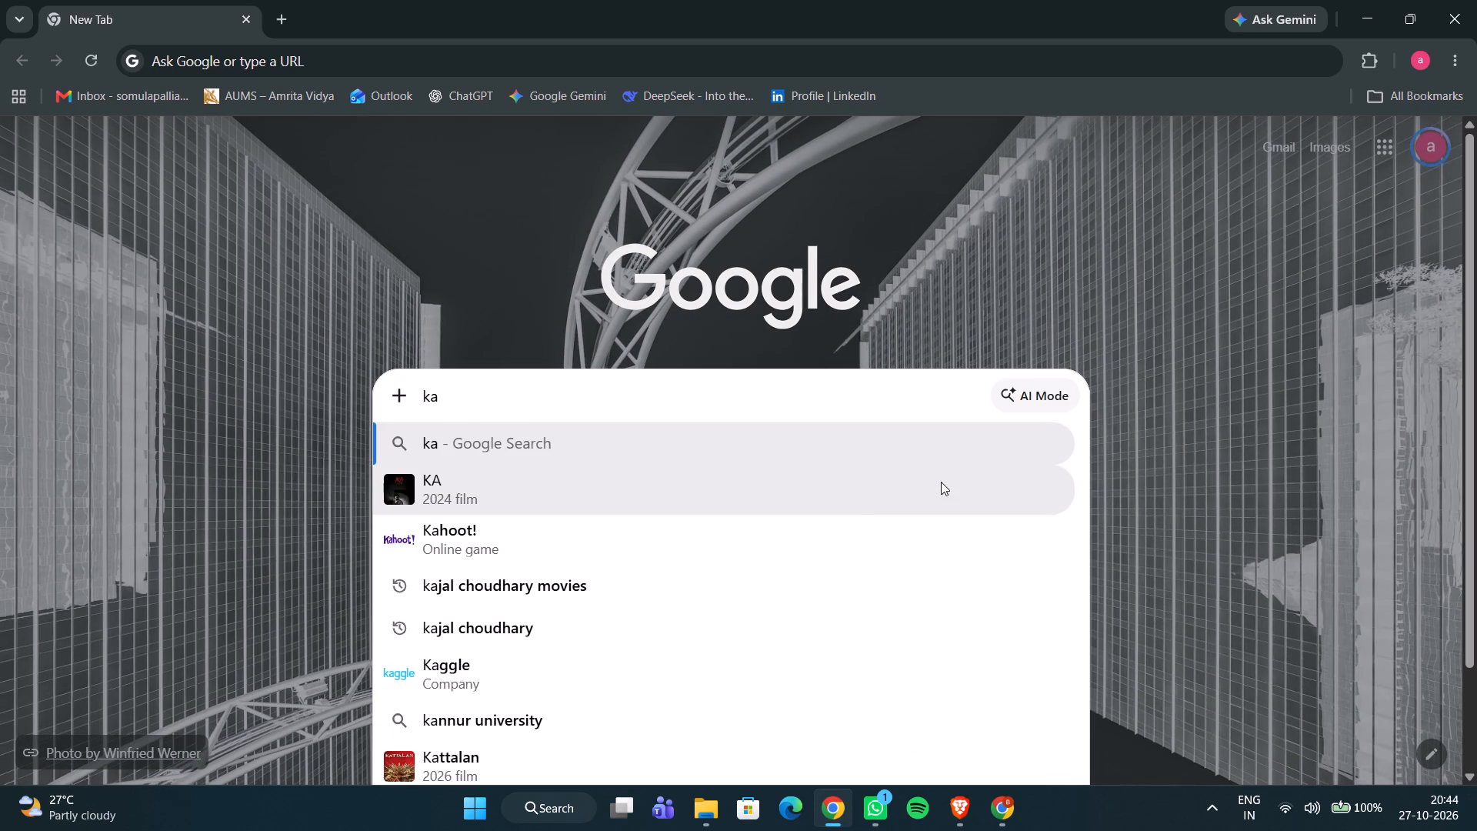
key(BackSpace)
click(1045, 486)
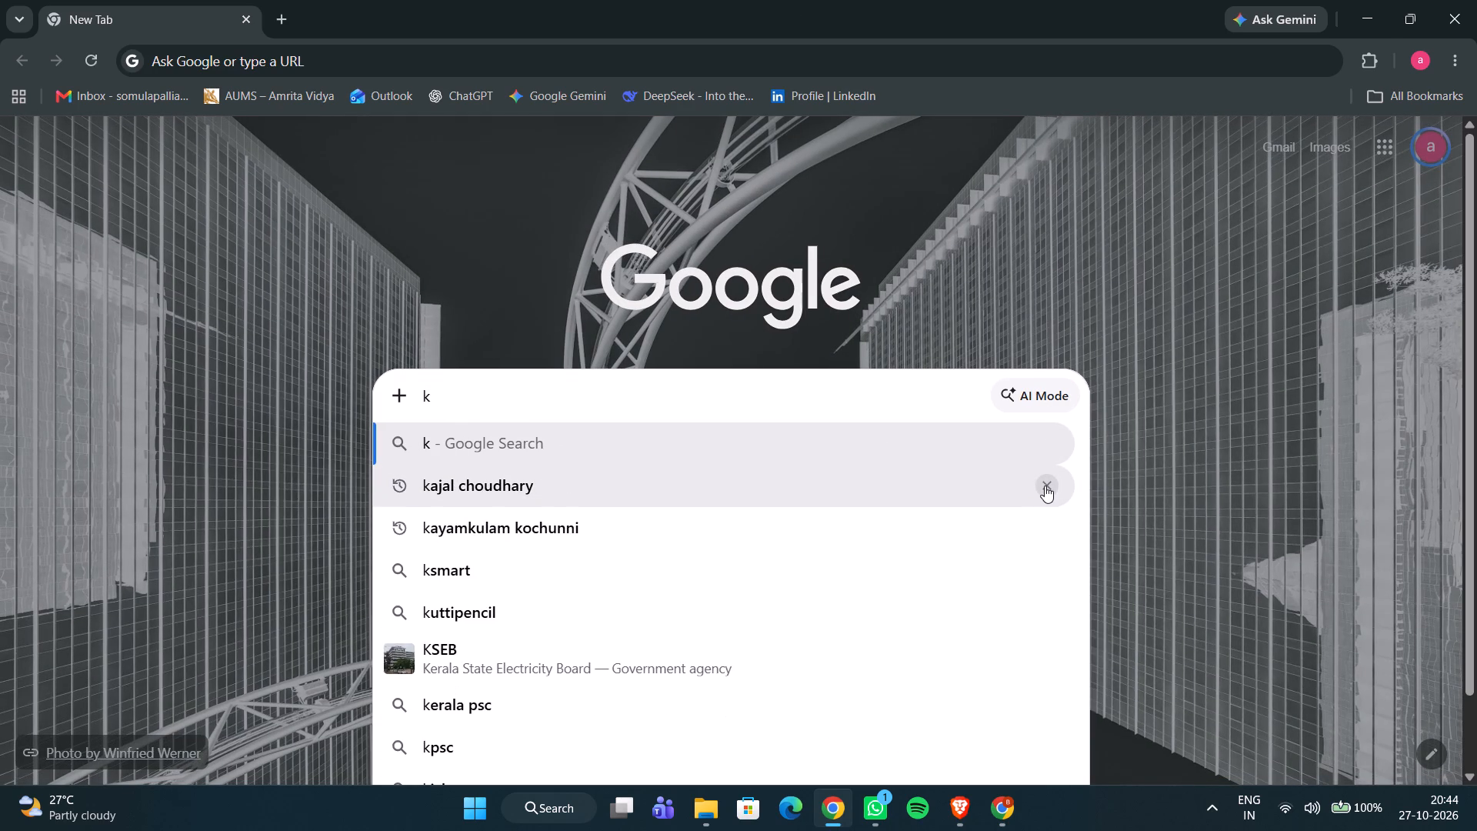
click(1045, 486)
click(1377, 495)
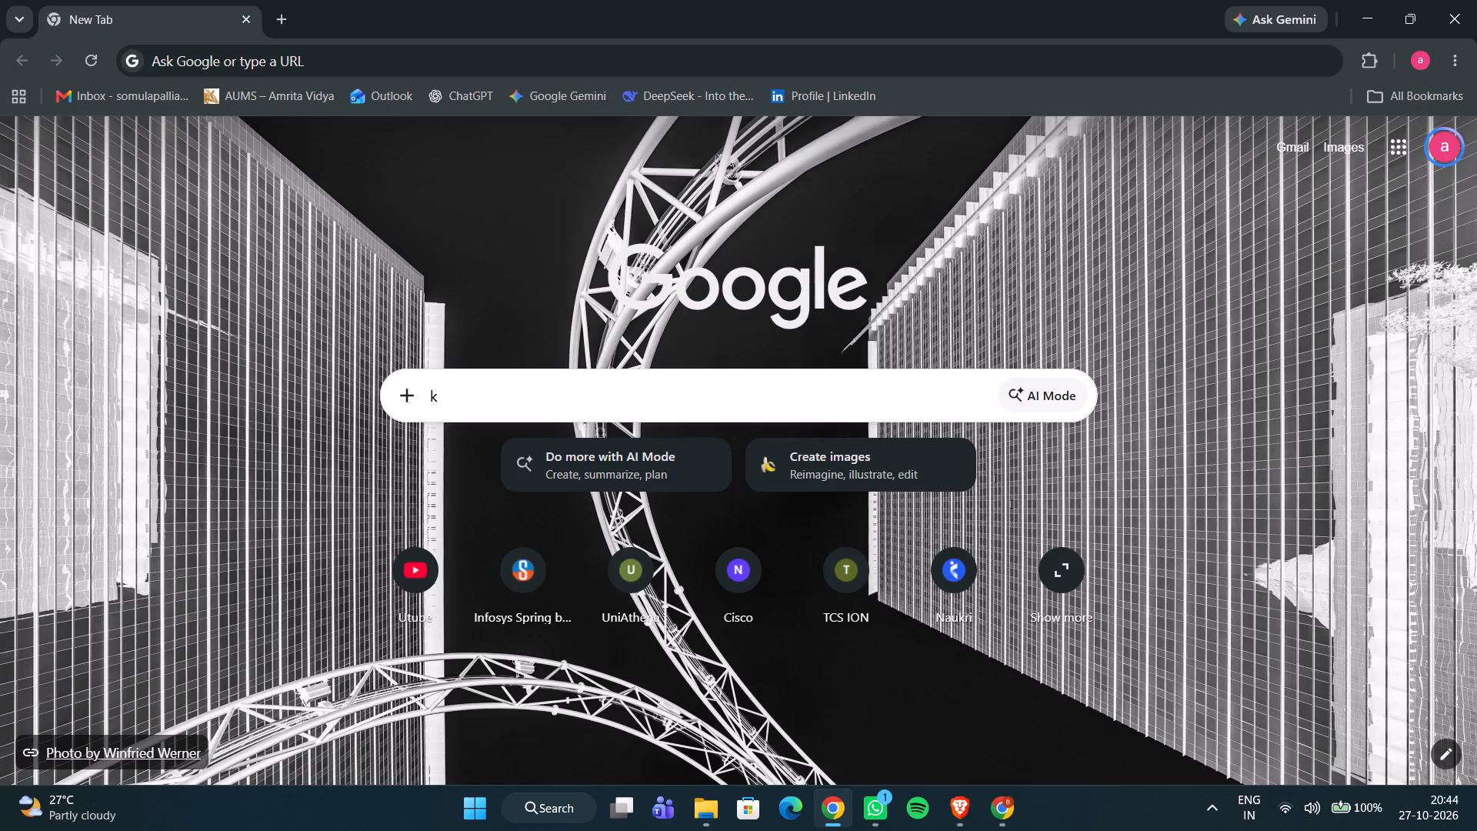
click(731, 402)
key(BackSpace)
Remove the past searches tggenco full form, both Vowels 2026 entries, Anaganaga and two personal-name entries from the search suggestions.
click(732, 402)
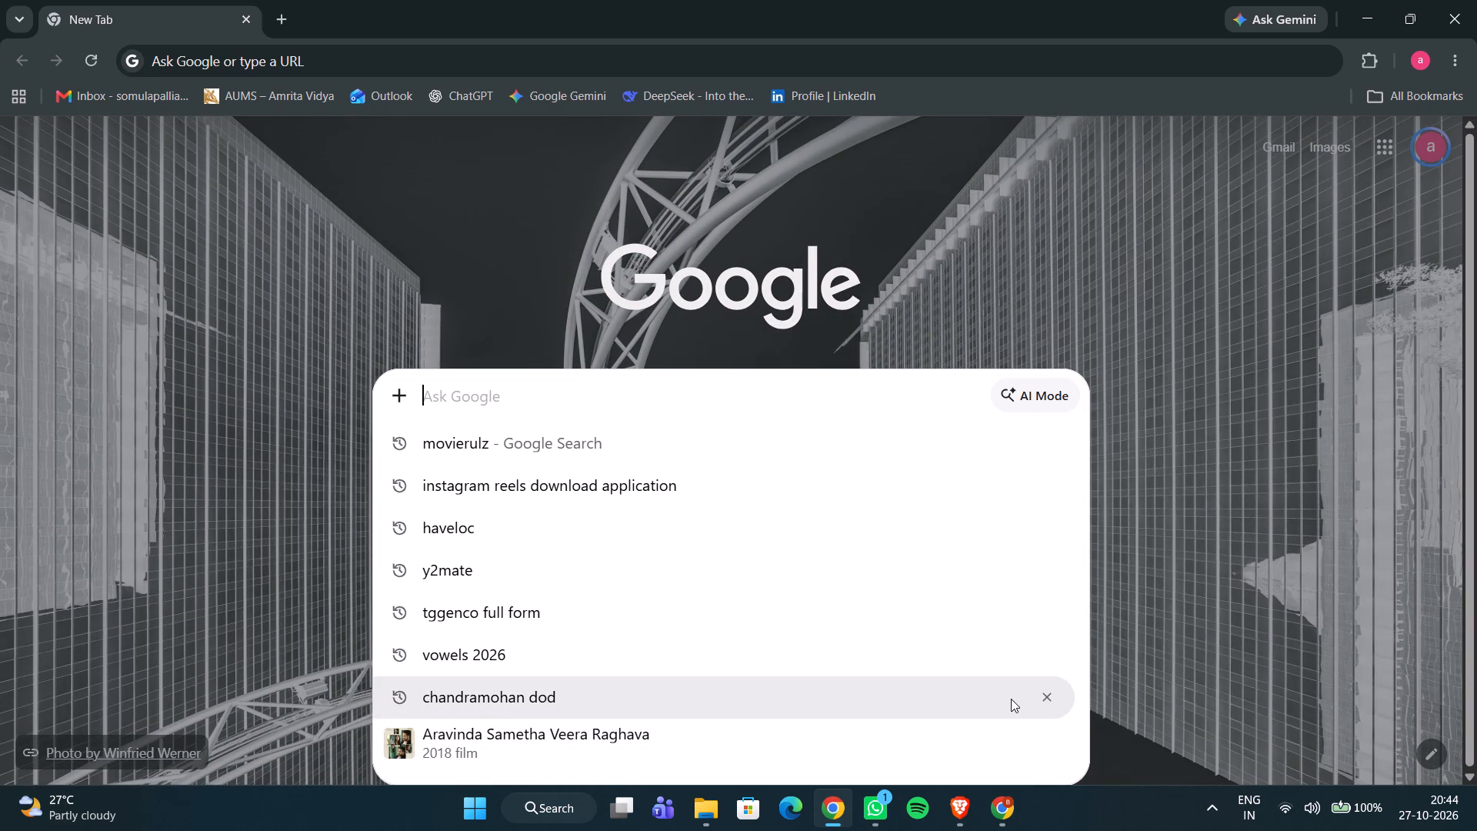
click(1050, 693)
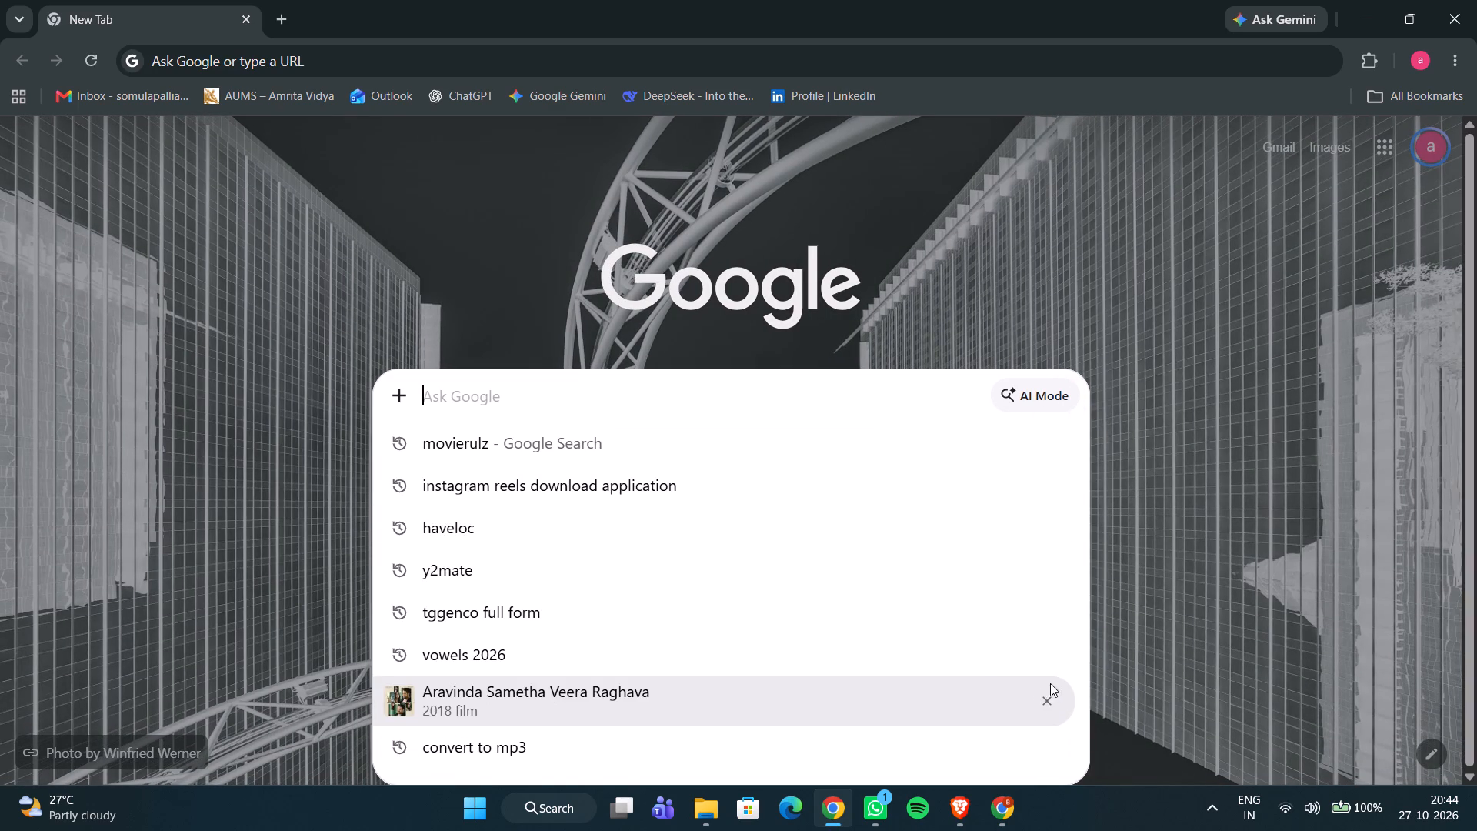
click(1050, 662)
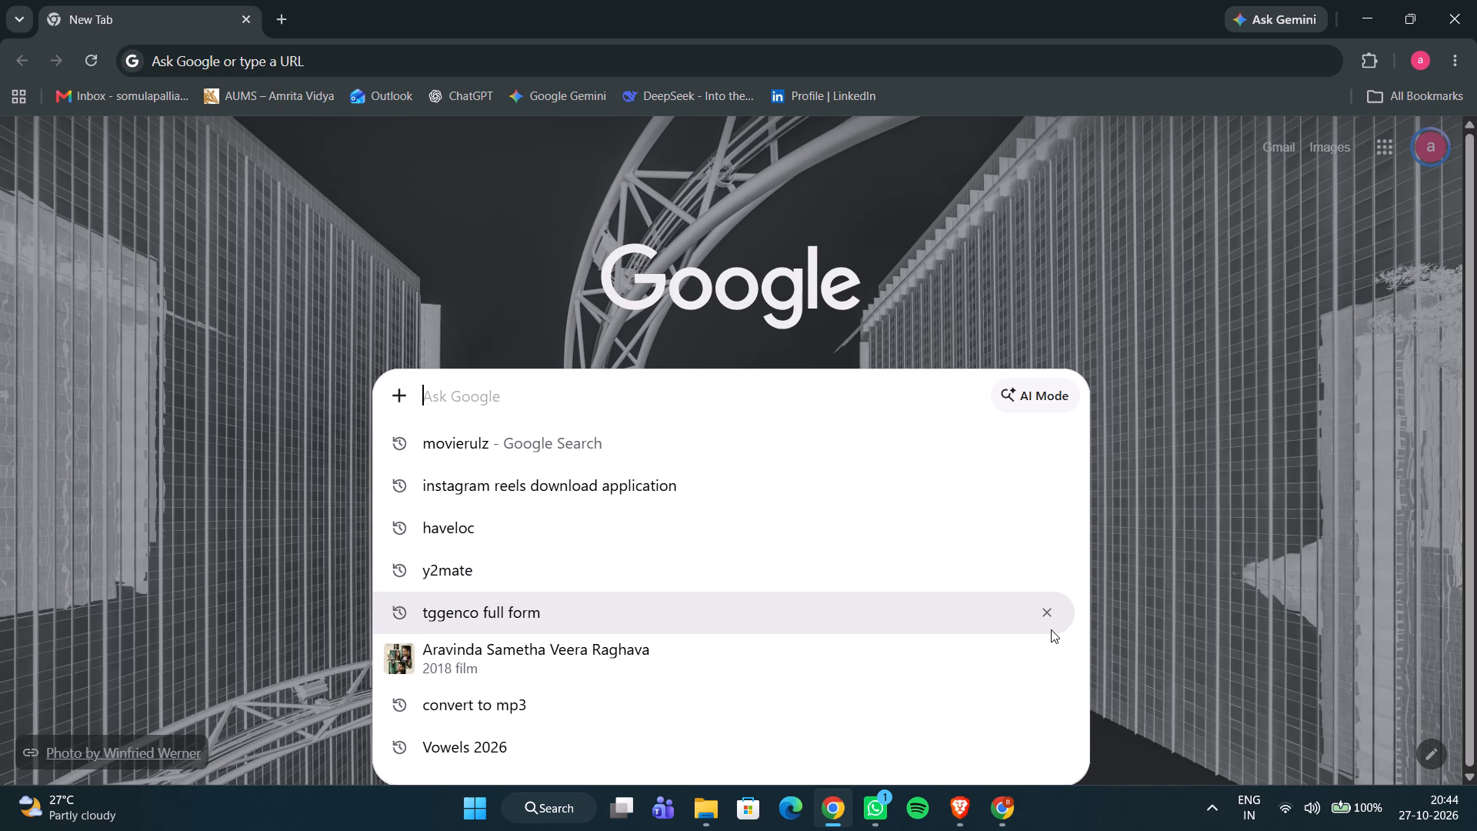
click(1050, 618)
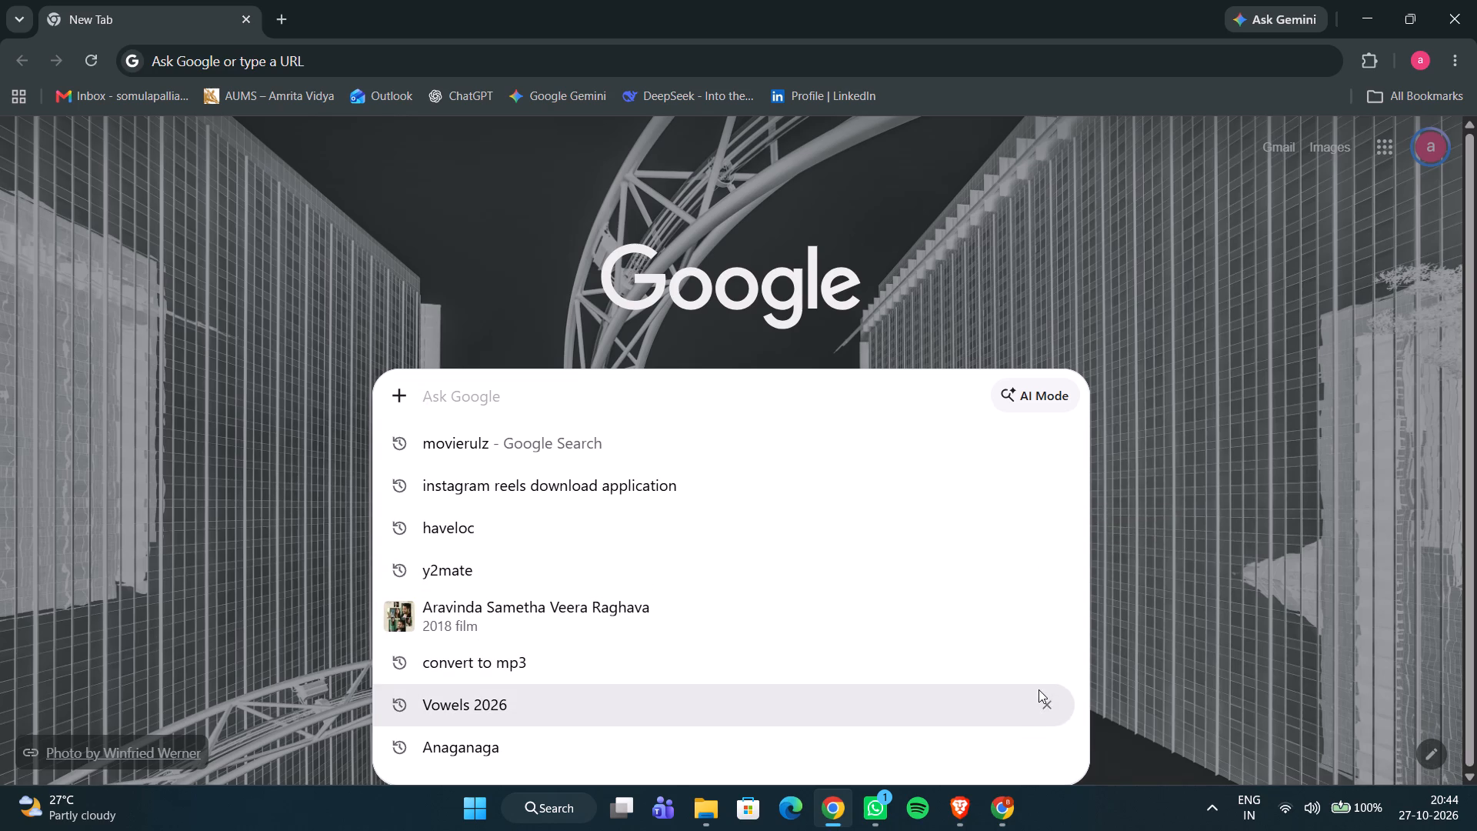
click(1045, 706)
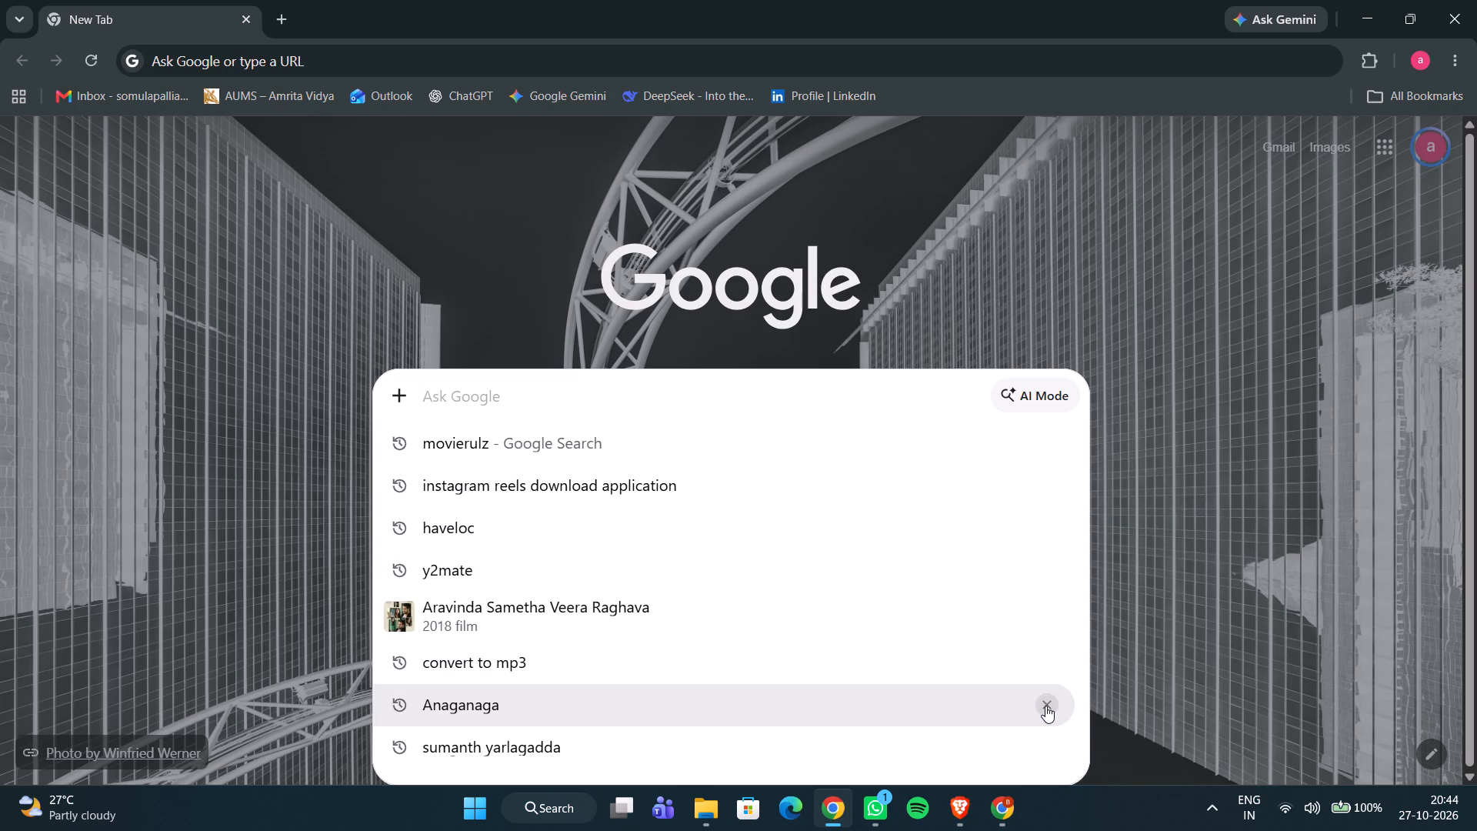
click(1045, 706)
click(1045, 706)
click(1169, 609)
Remove the Aravinda Sametha Veera Raghava and "instagram reels download application" past searches, and close that Chrome window.
click(688, 412)
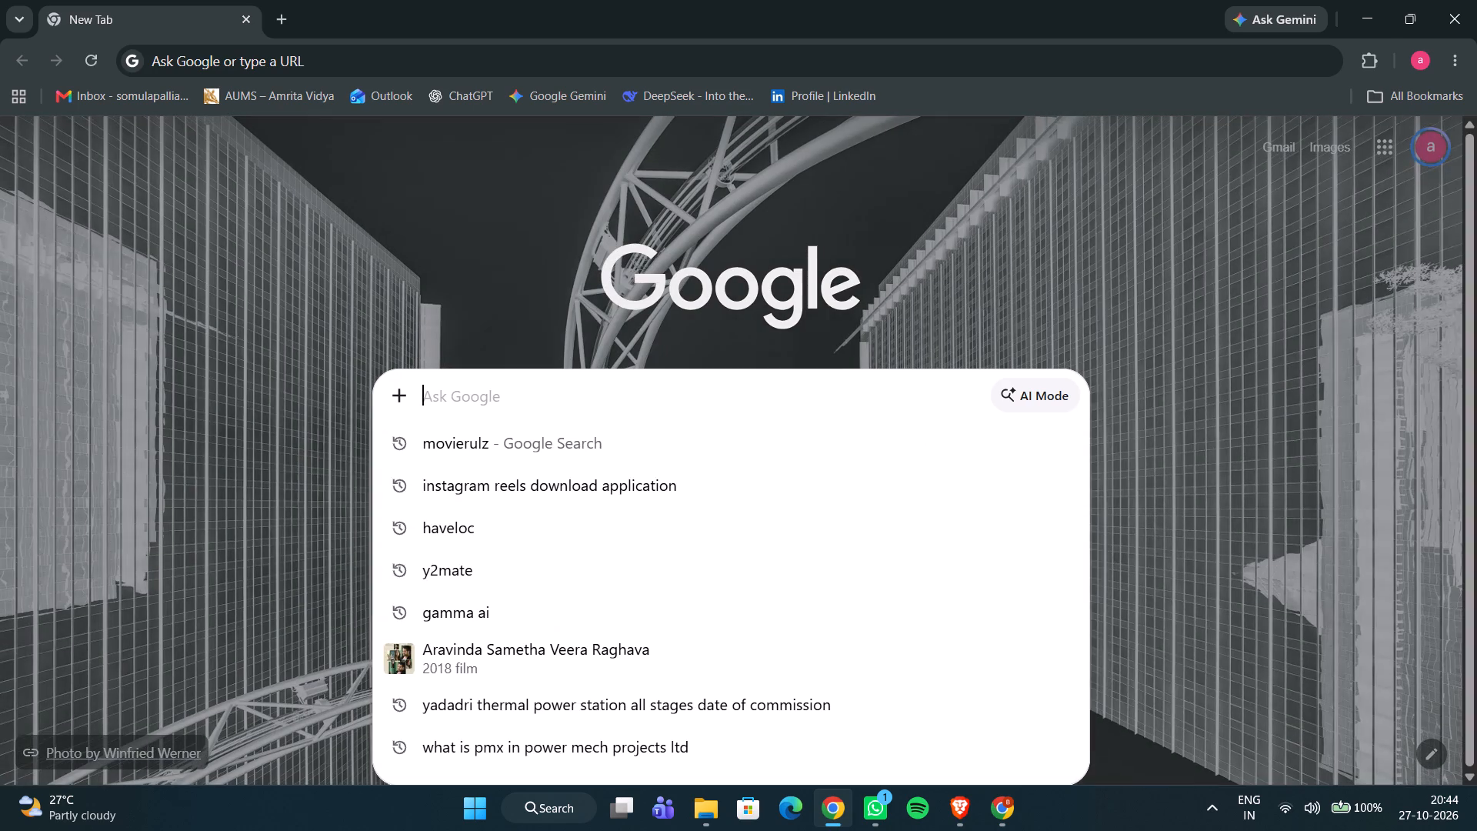
scroll(777, 559, down, 4)
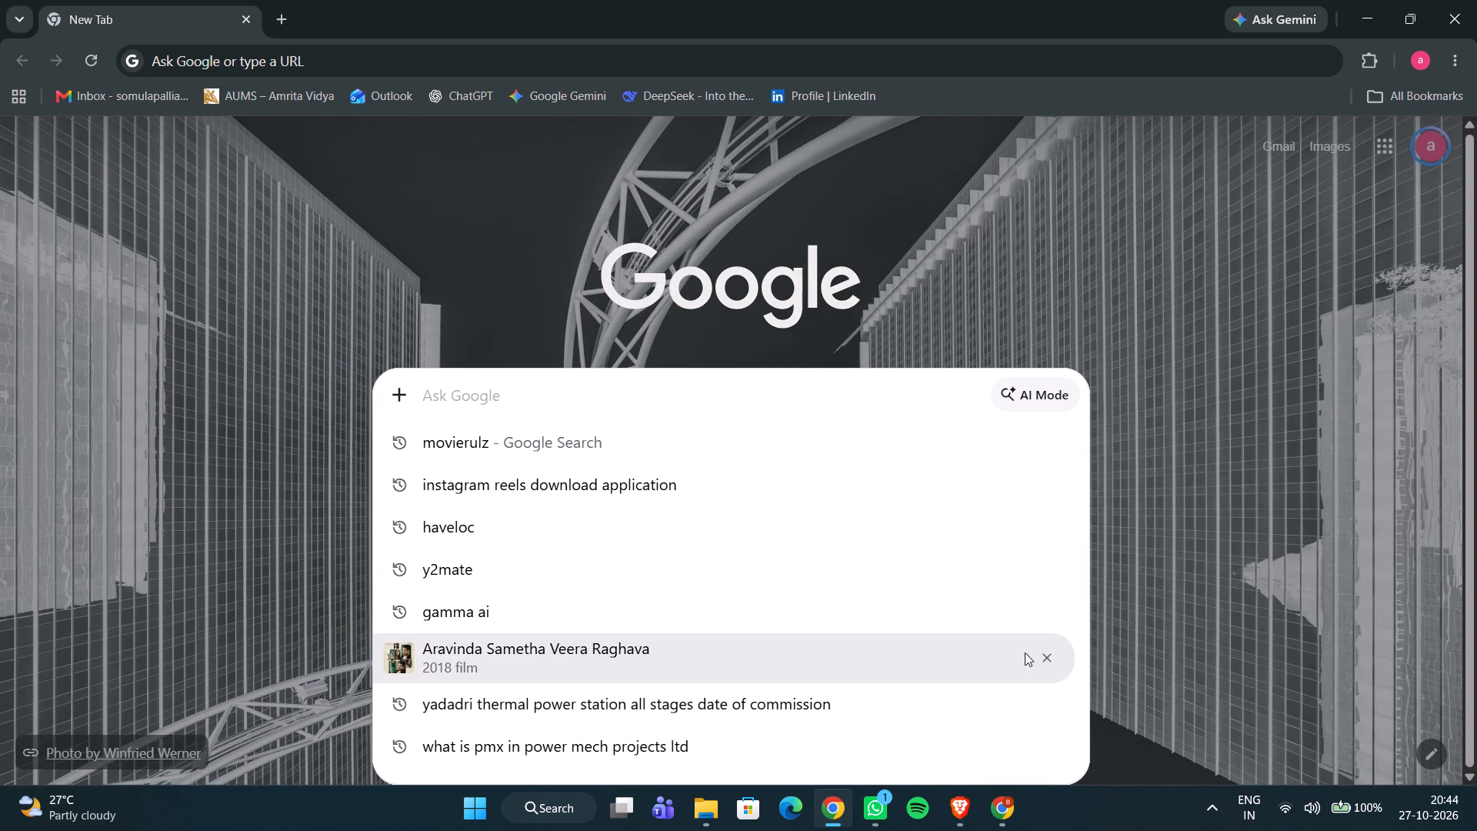
click(1039, 660)
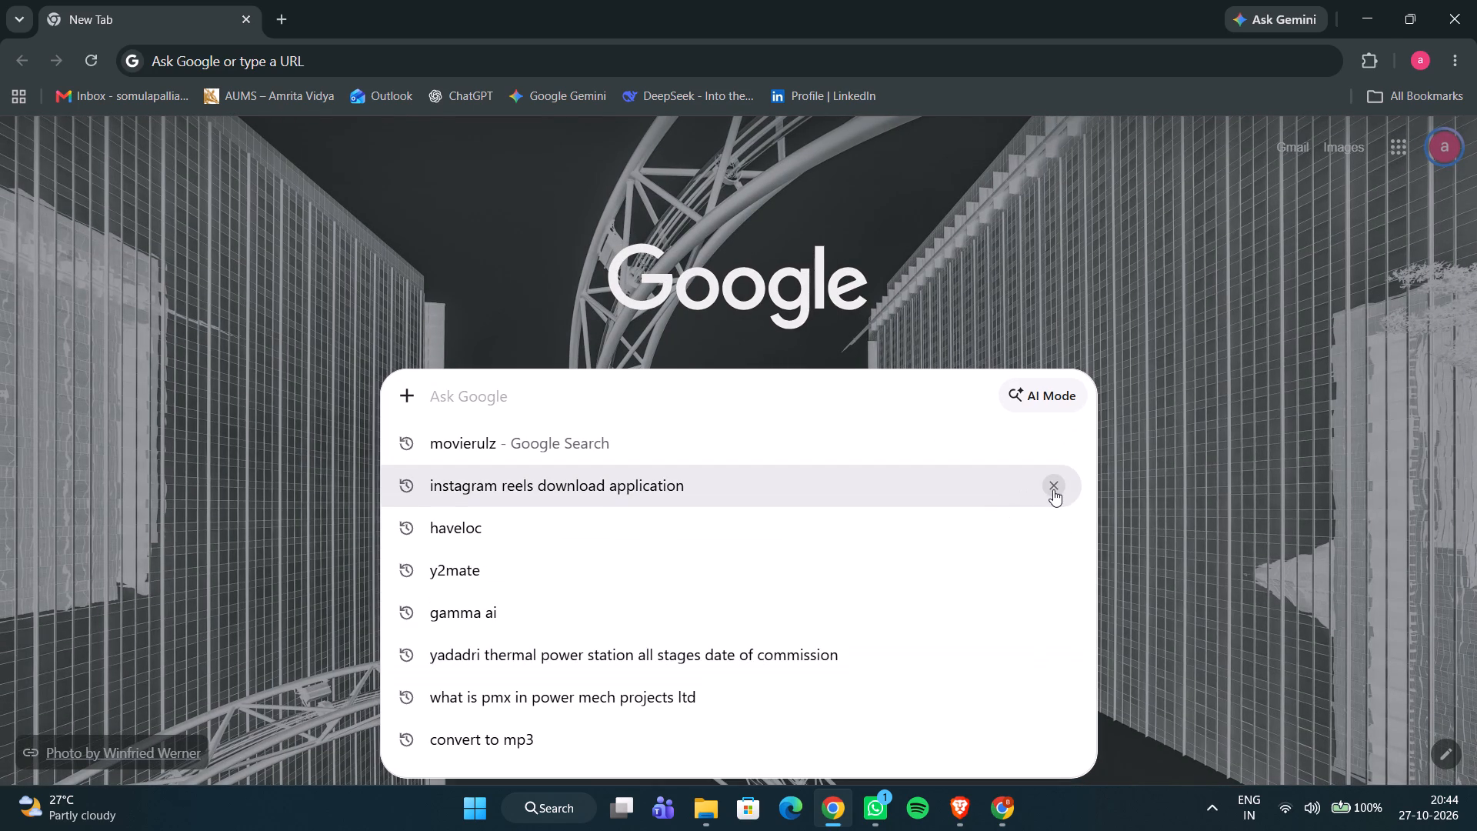
click(1053, 489)
click(998, 243)
click(733, 384)
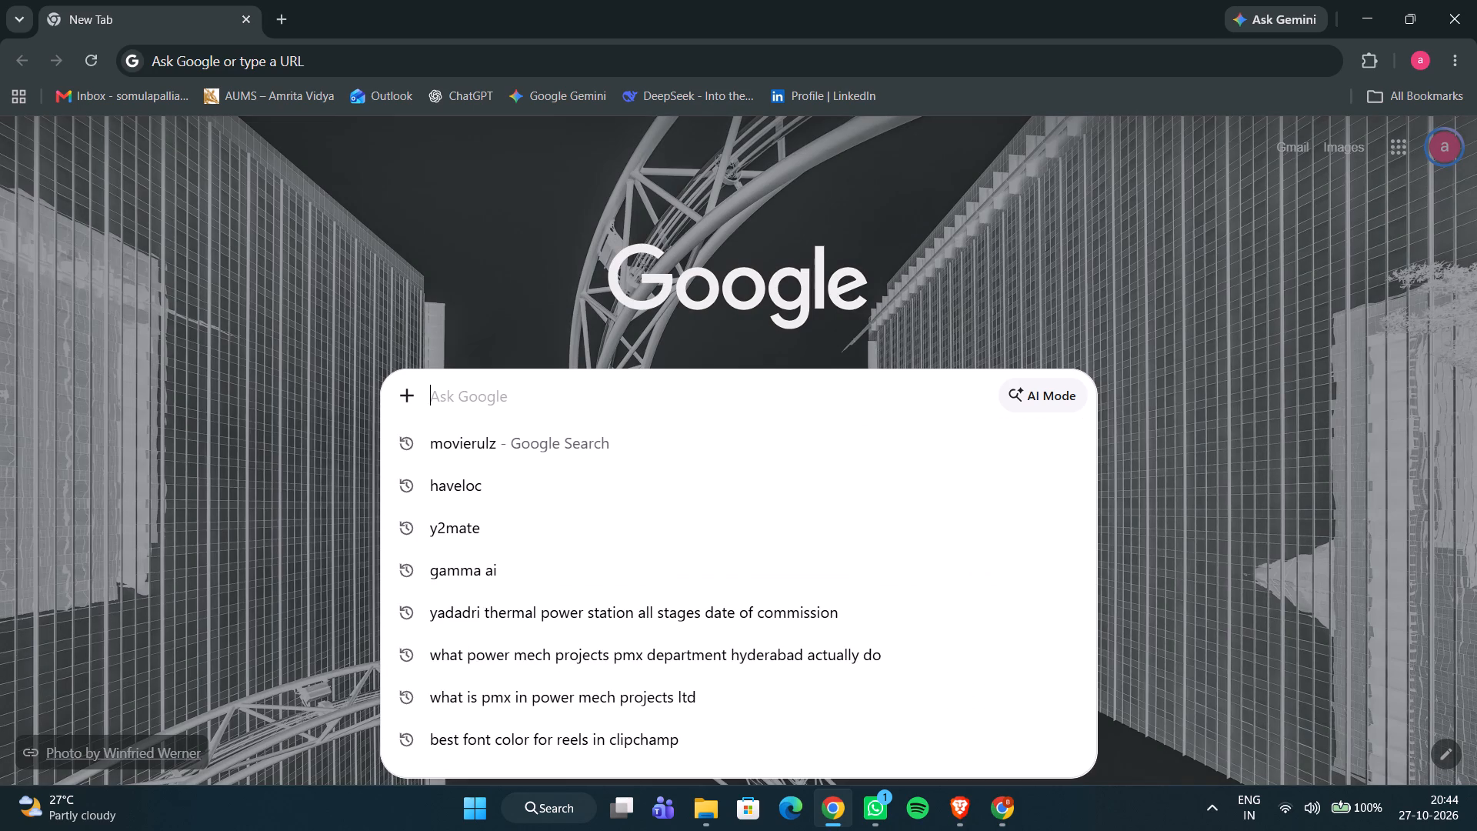
scroll(748, 731, down, 1)
click(1235, 523)
click(1476, 0)
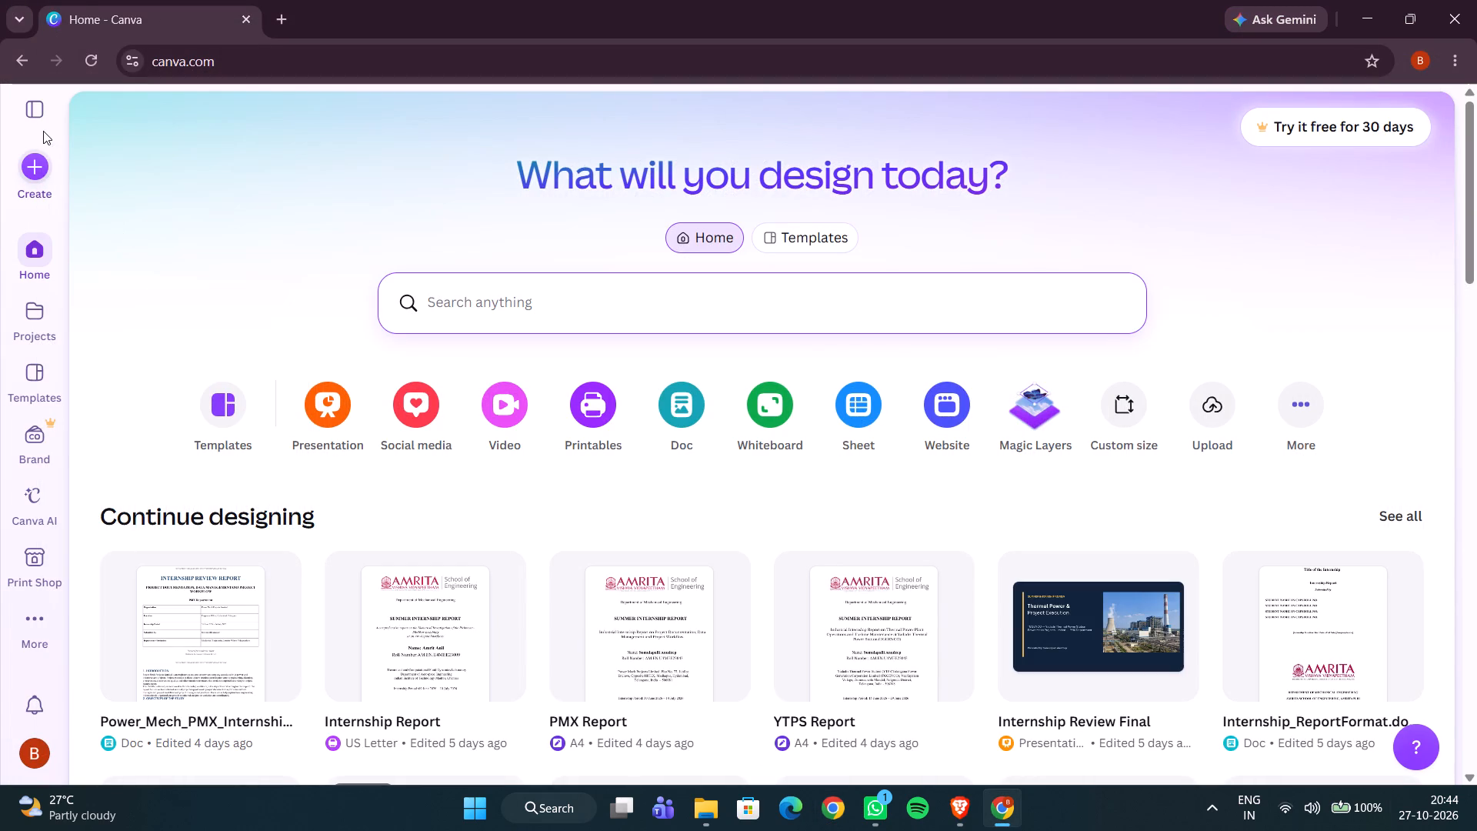
Upload the BMW_Sustainable_Manufacturing case study PPTX presentation from the Downloads folder to Canva.
click(39, 178)
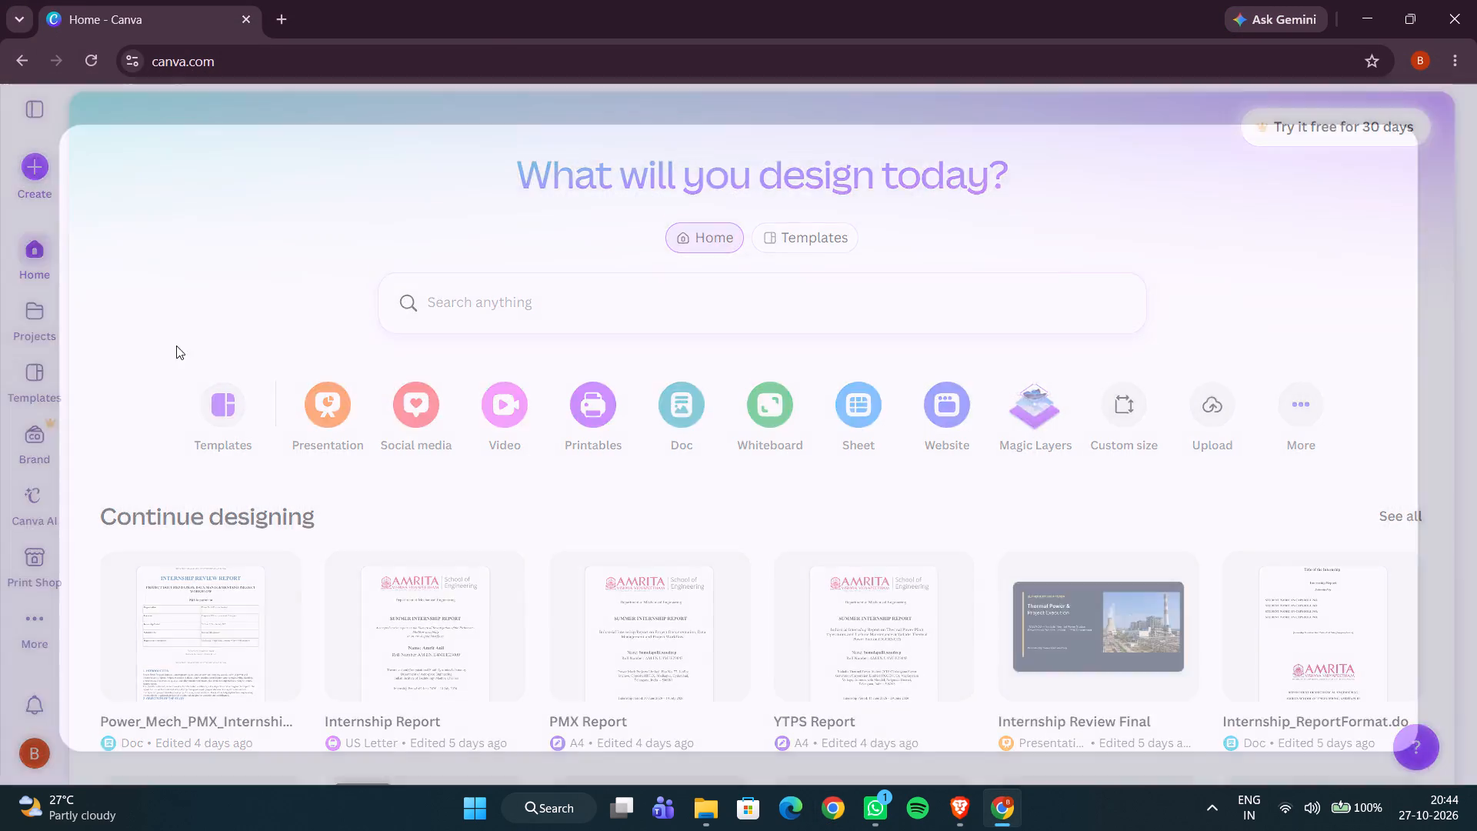
click(164, 692)
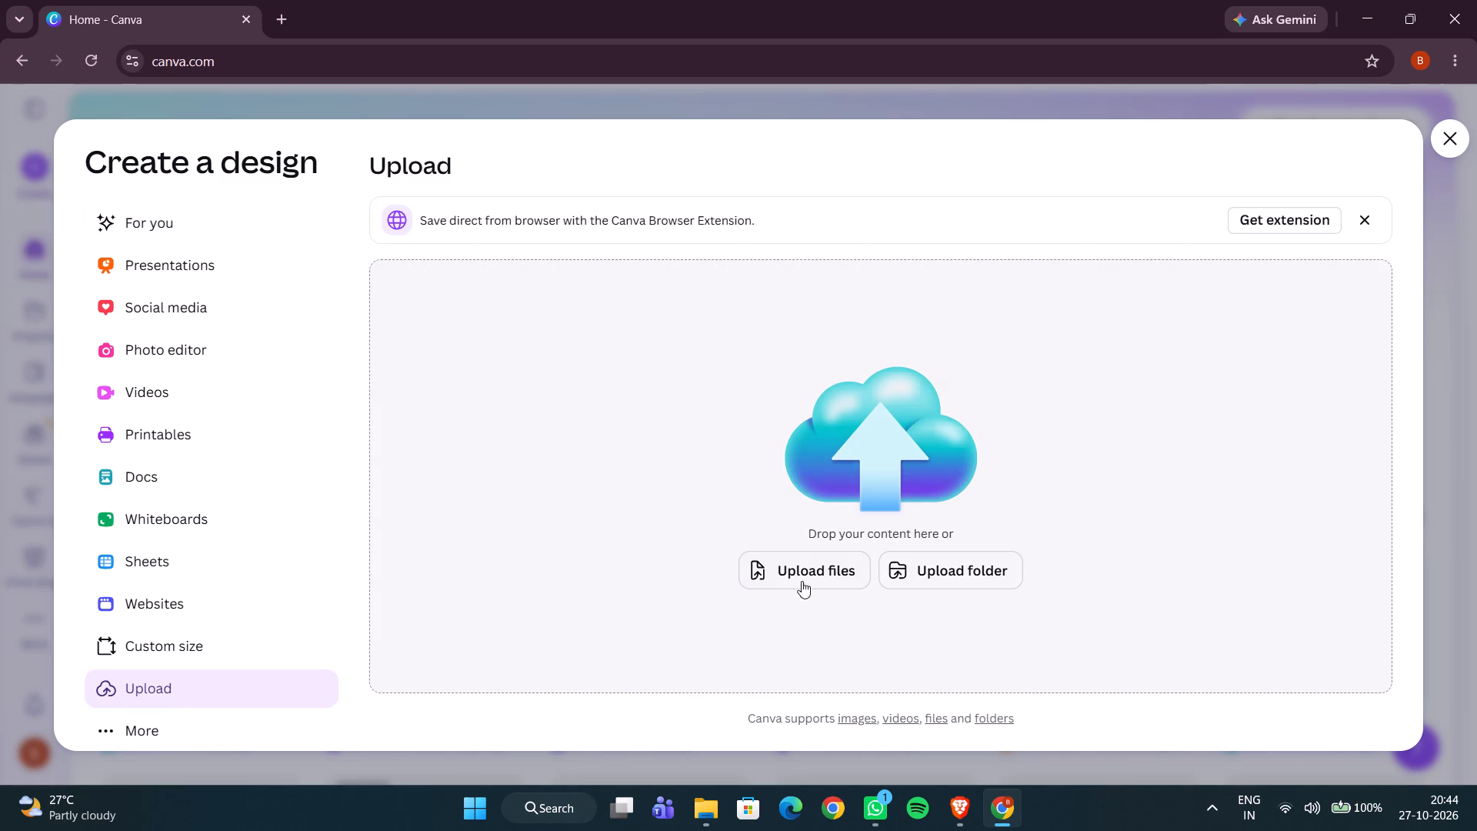
click(808, 569)
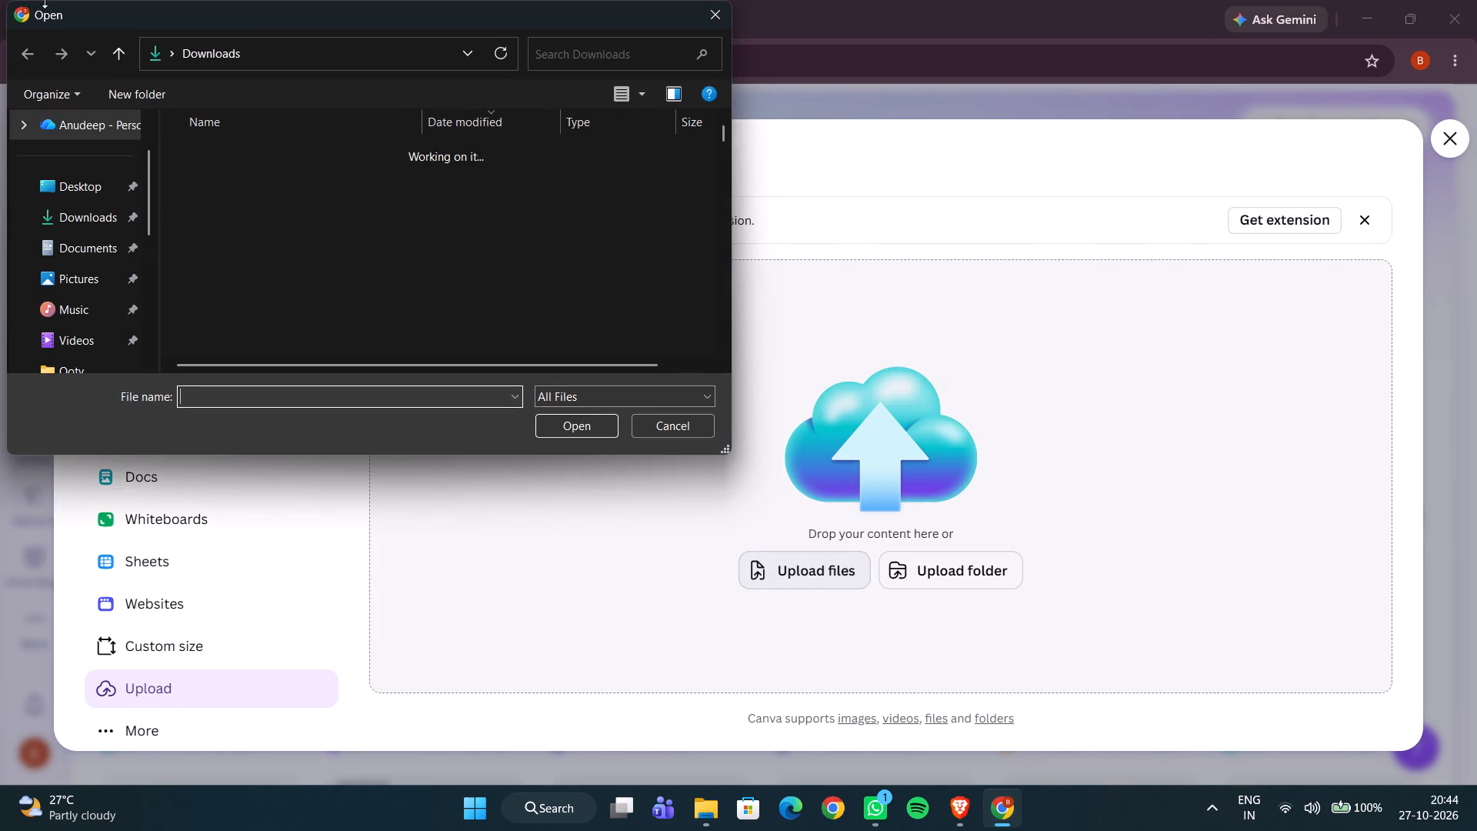
click(91, 213)
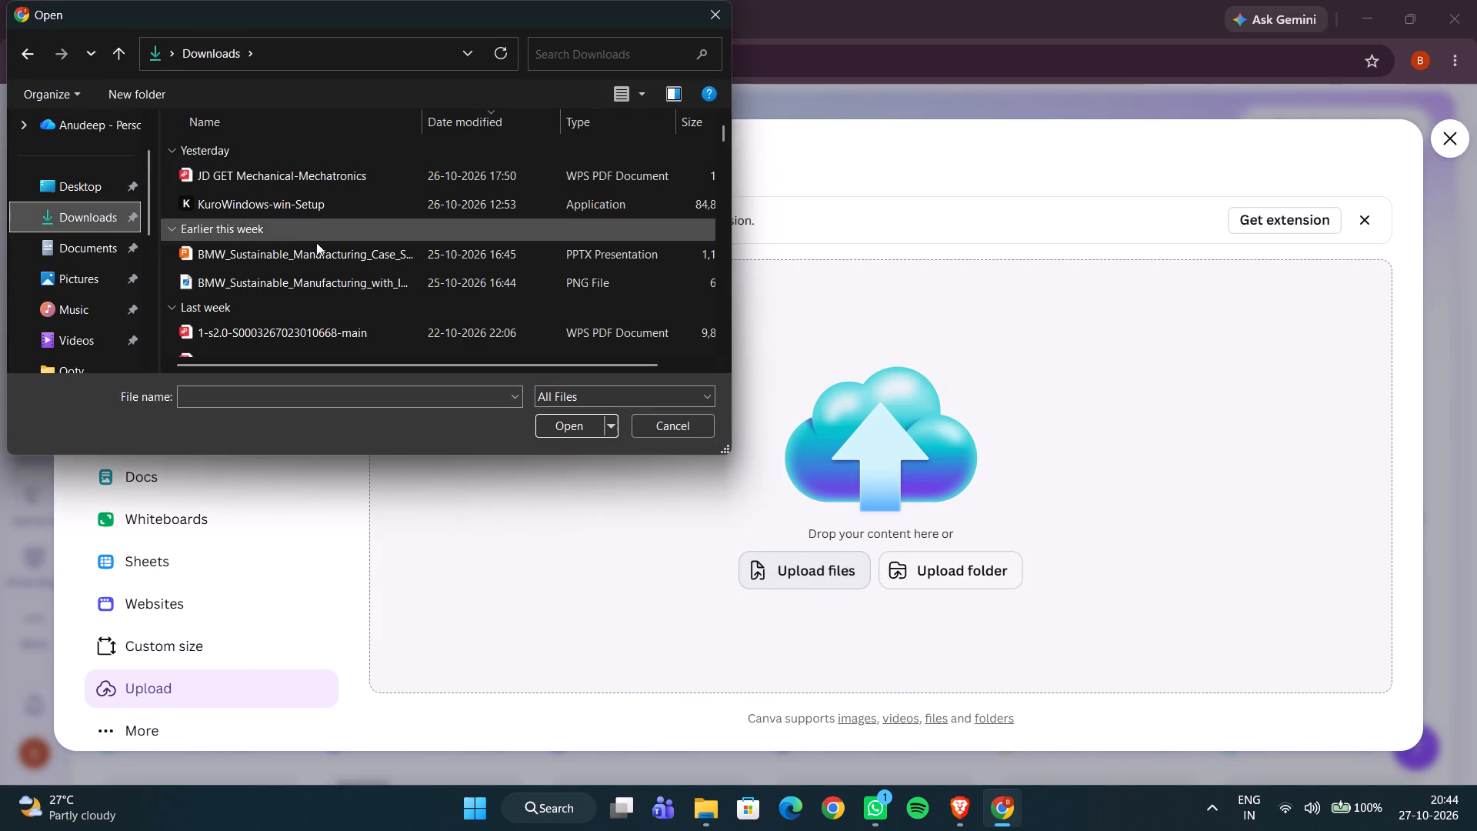
double_click(323, 252)
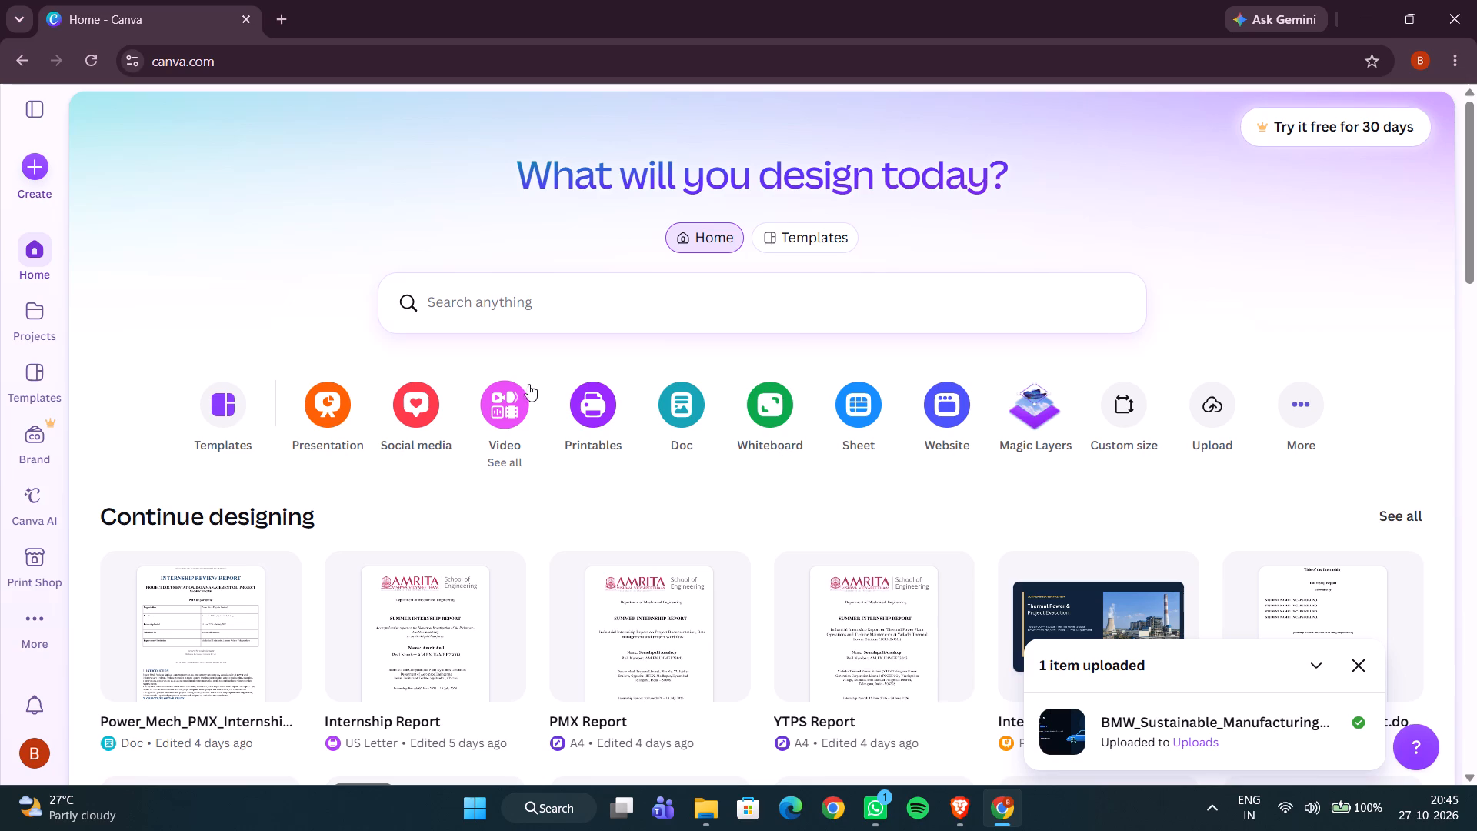
Go to the Uploads folder and open the uploaded BMW_Sustainable_Manufacturing presentation in the editor.
click(1212, 746)
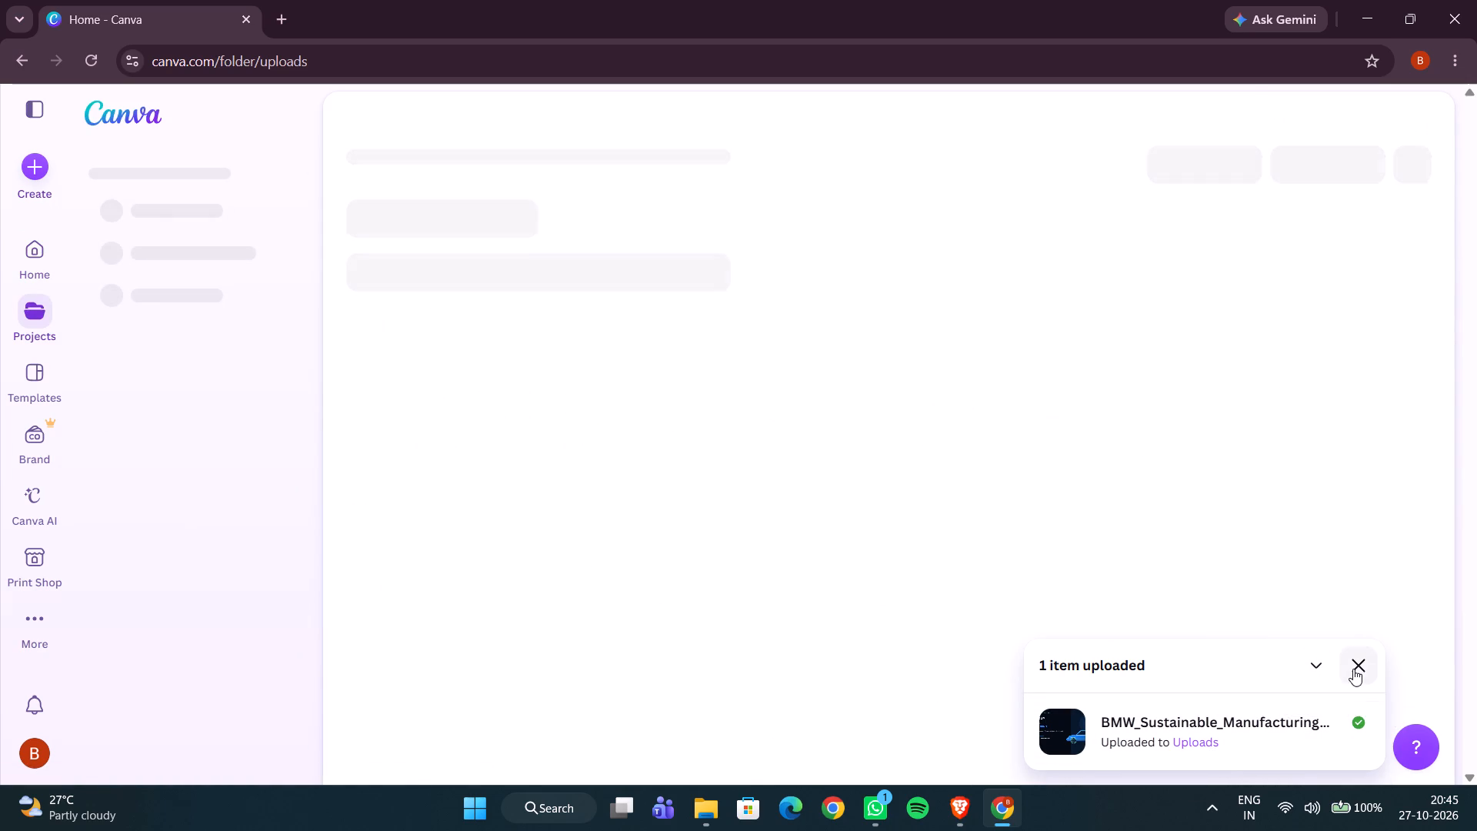
click(1353, 669)
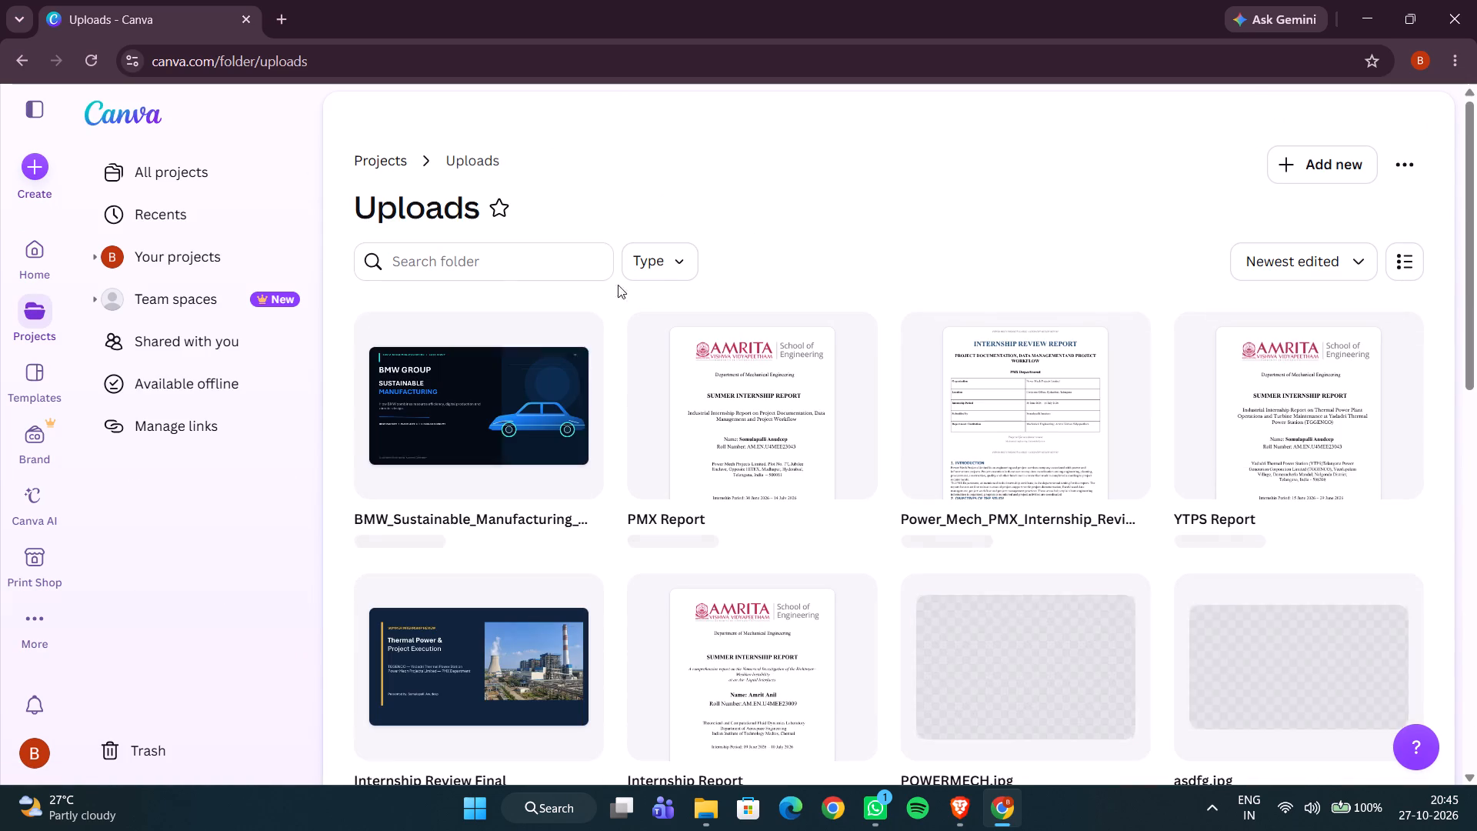
click(490, 426)
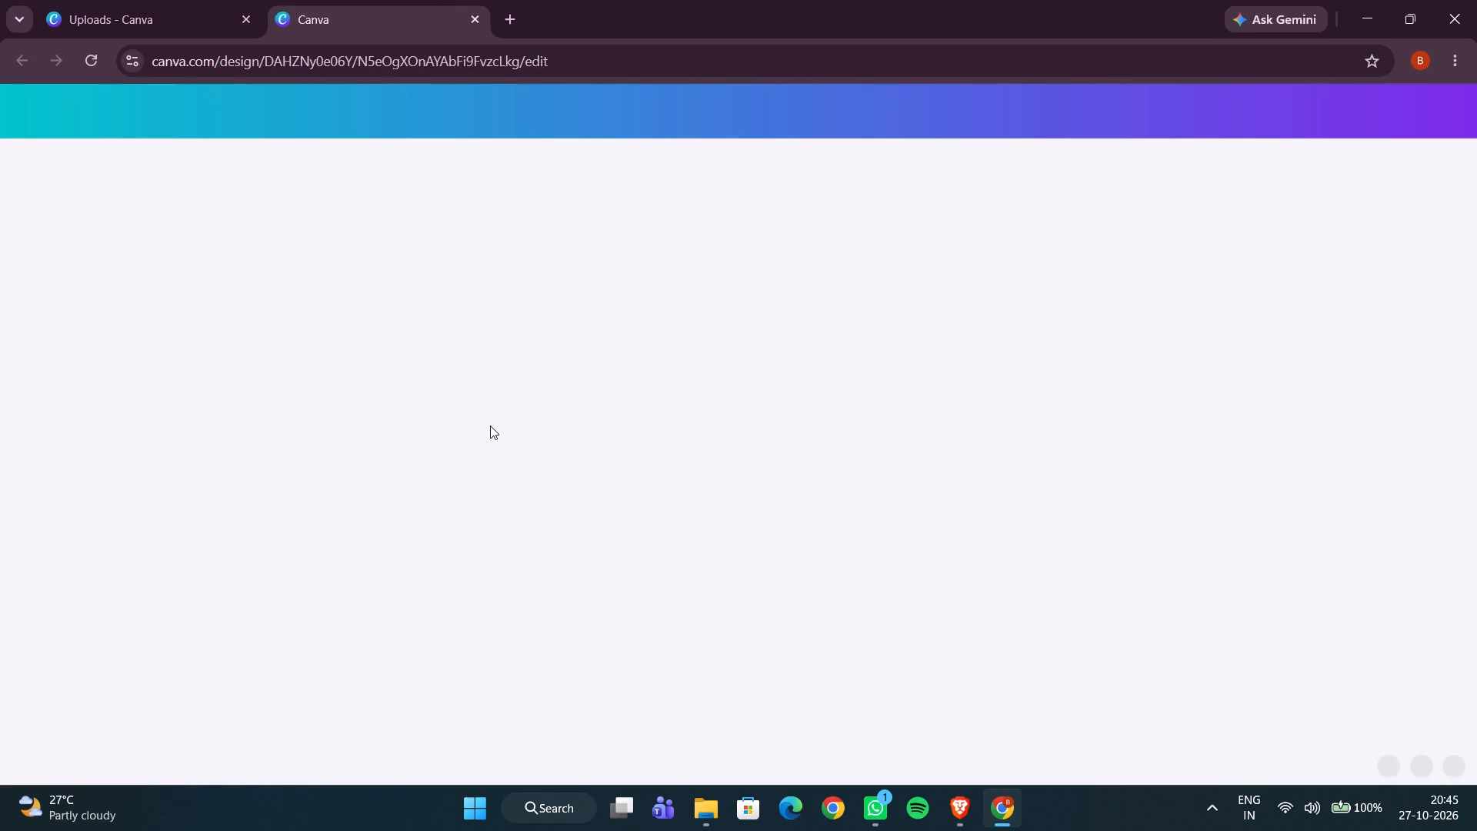
click(100, 0)
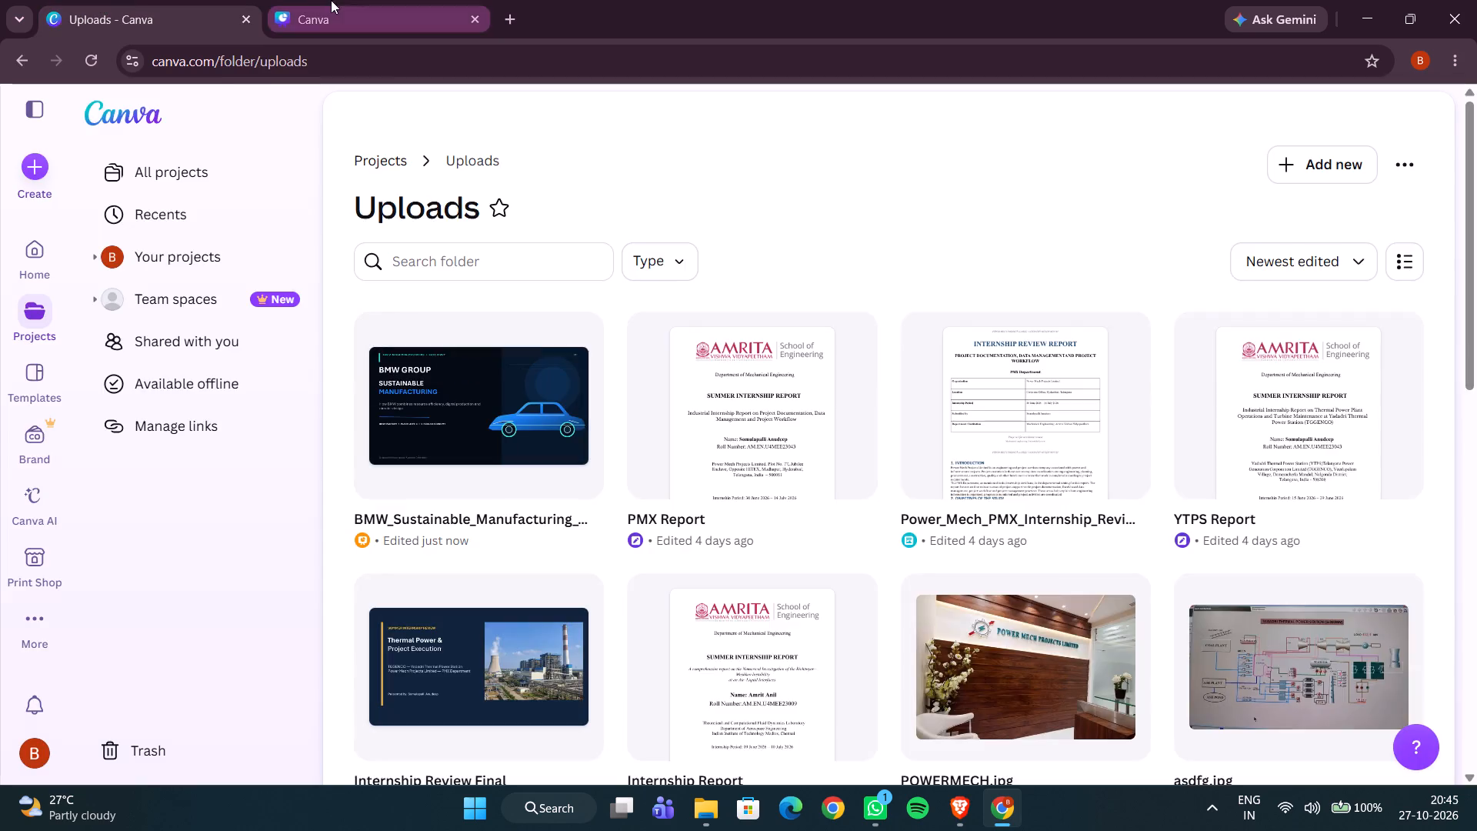
click(331, 0)
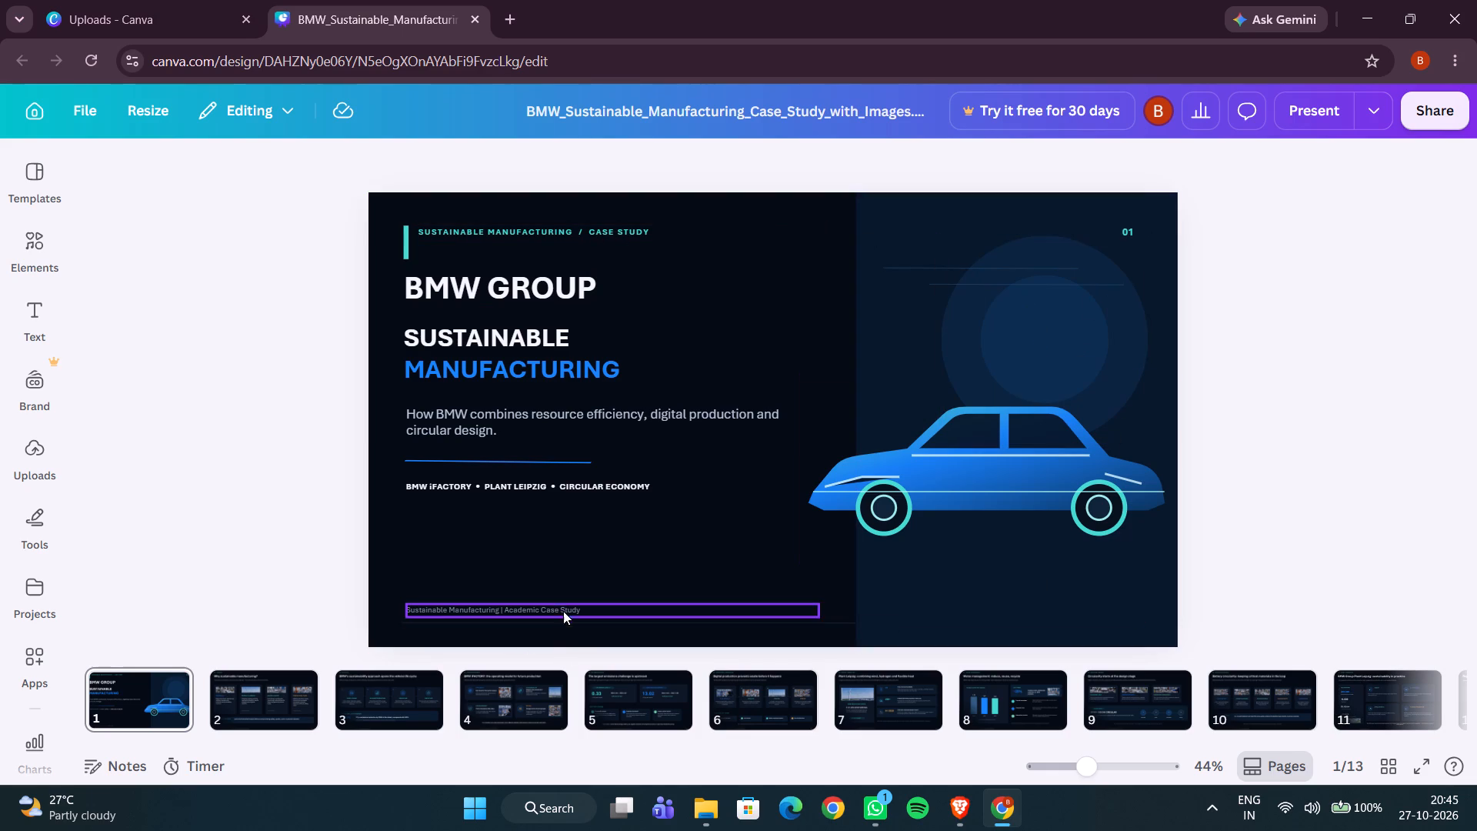
On slide 1, narrow the "SUSTAINABLE MANUFACTURING" text box so its edge sits just past the text.
click(566, 343)
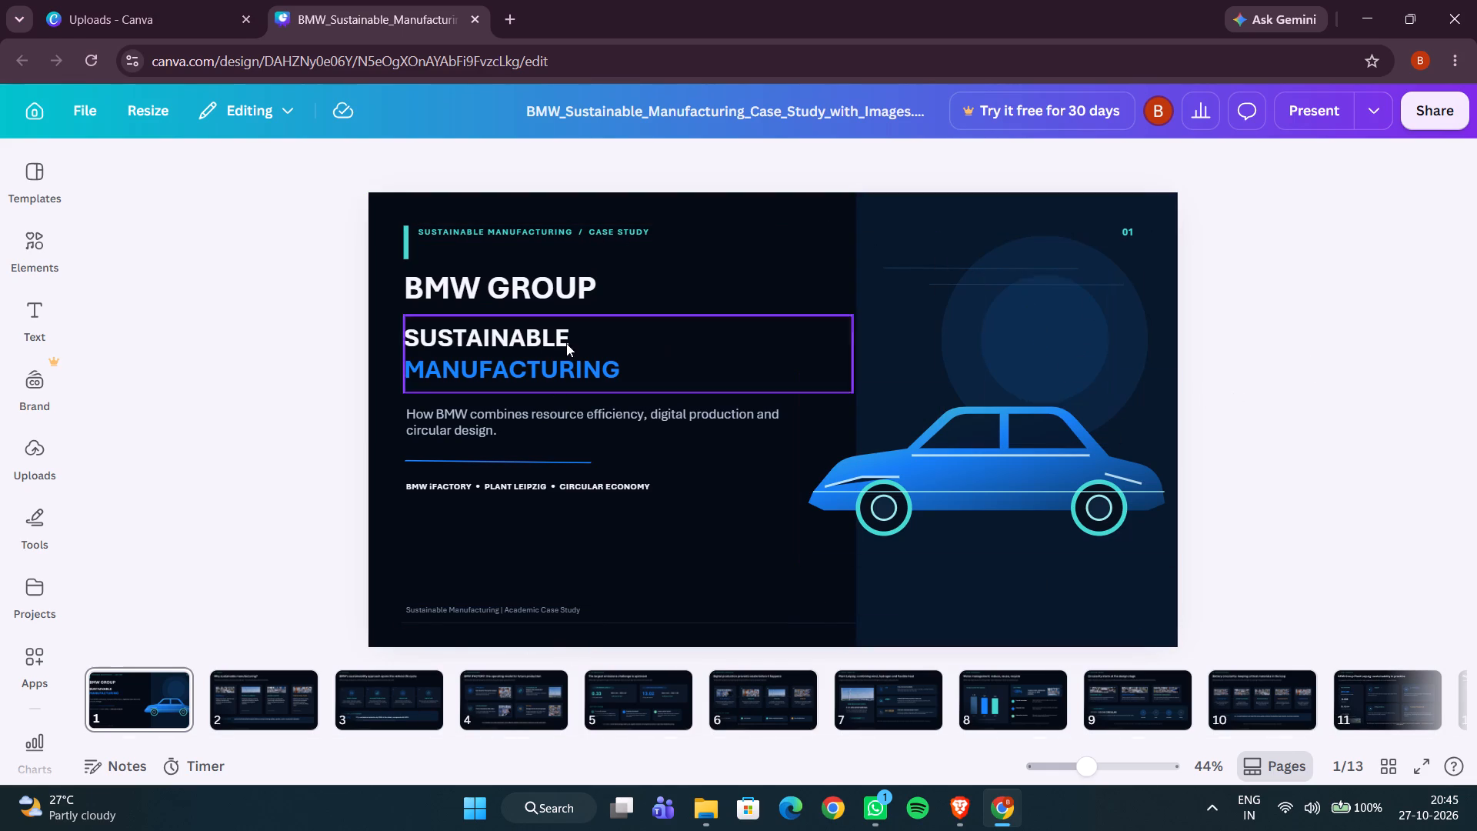
click(613, 352)
click(635, 359)
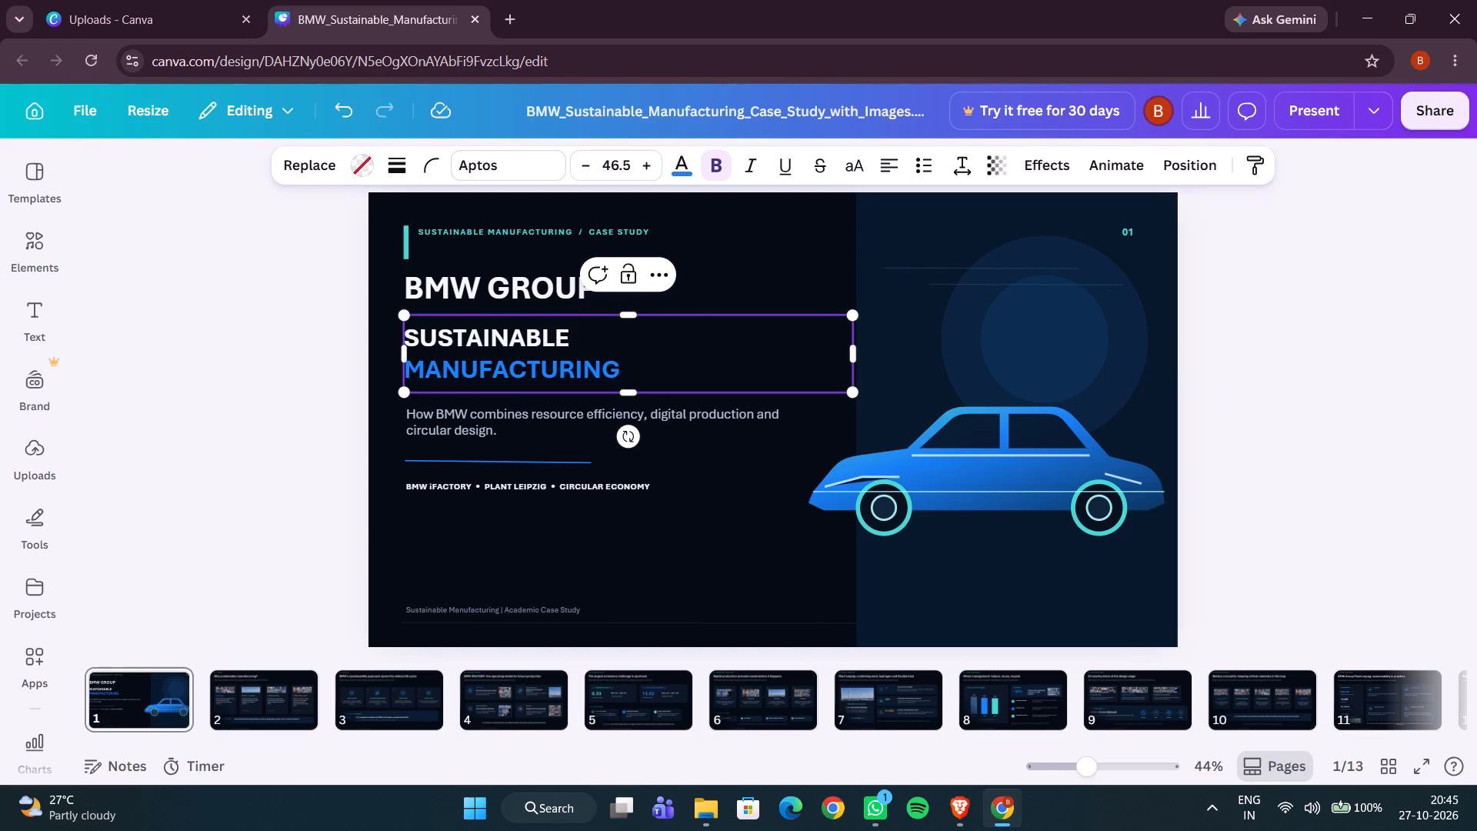
drag(857, 355, 650, 351)
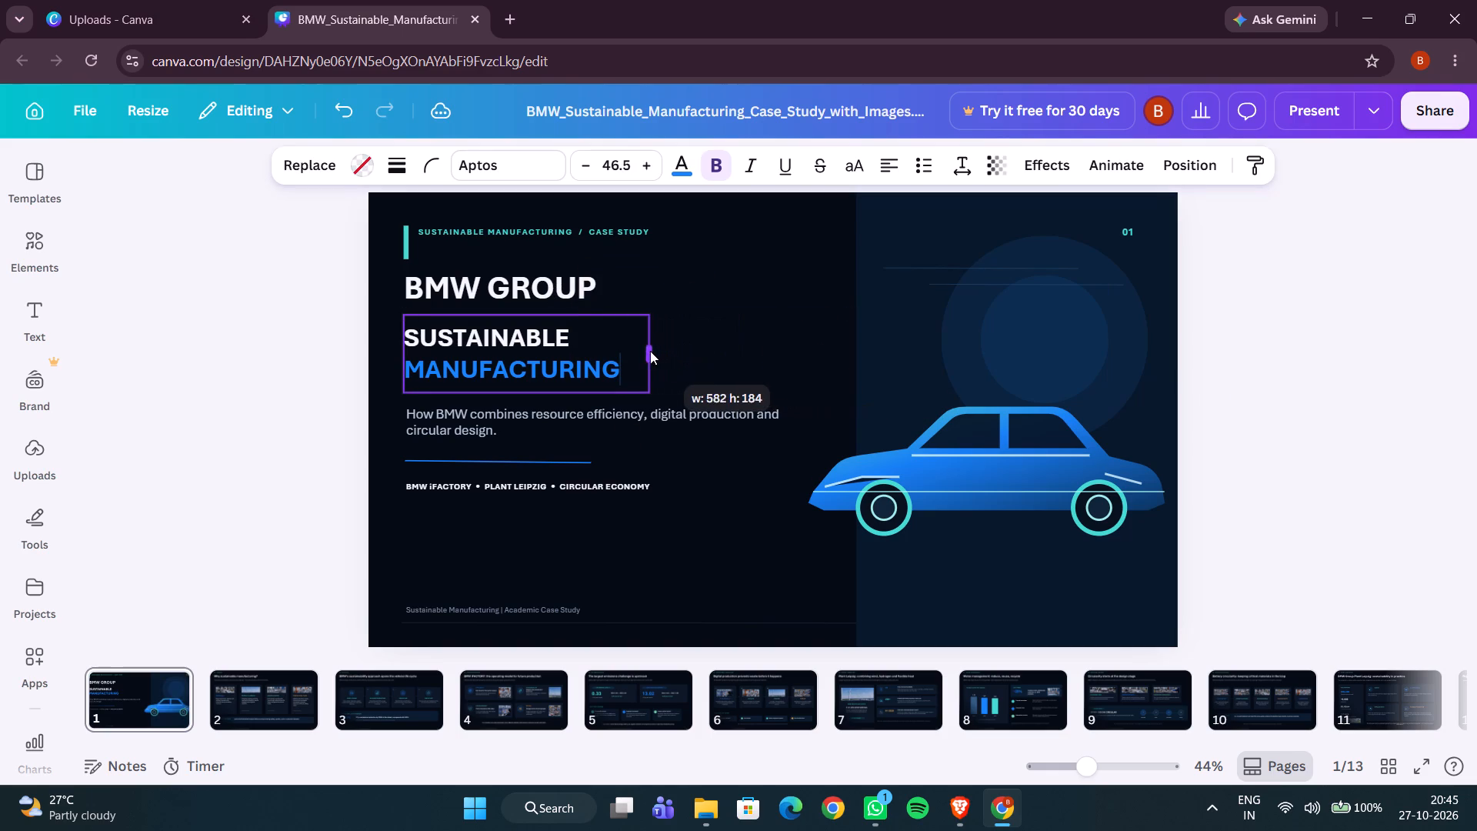
drag(650, 351, 660, 351)
On slide 1, narrow the "BMW GROUP" text box so its edge sits just past the text.
click(599, 292)
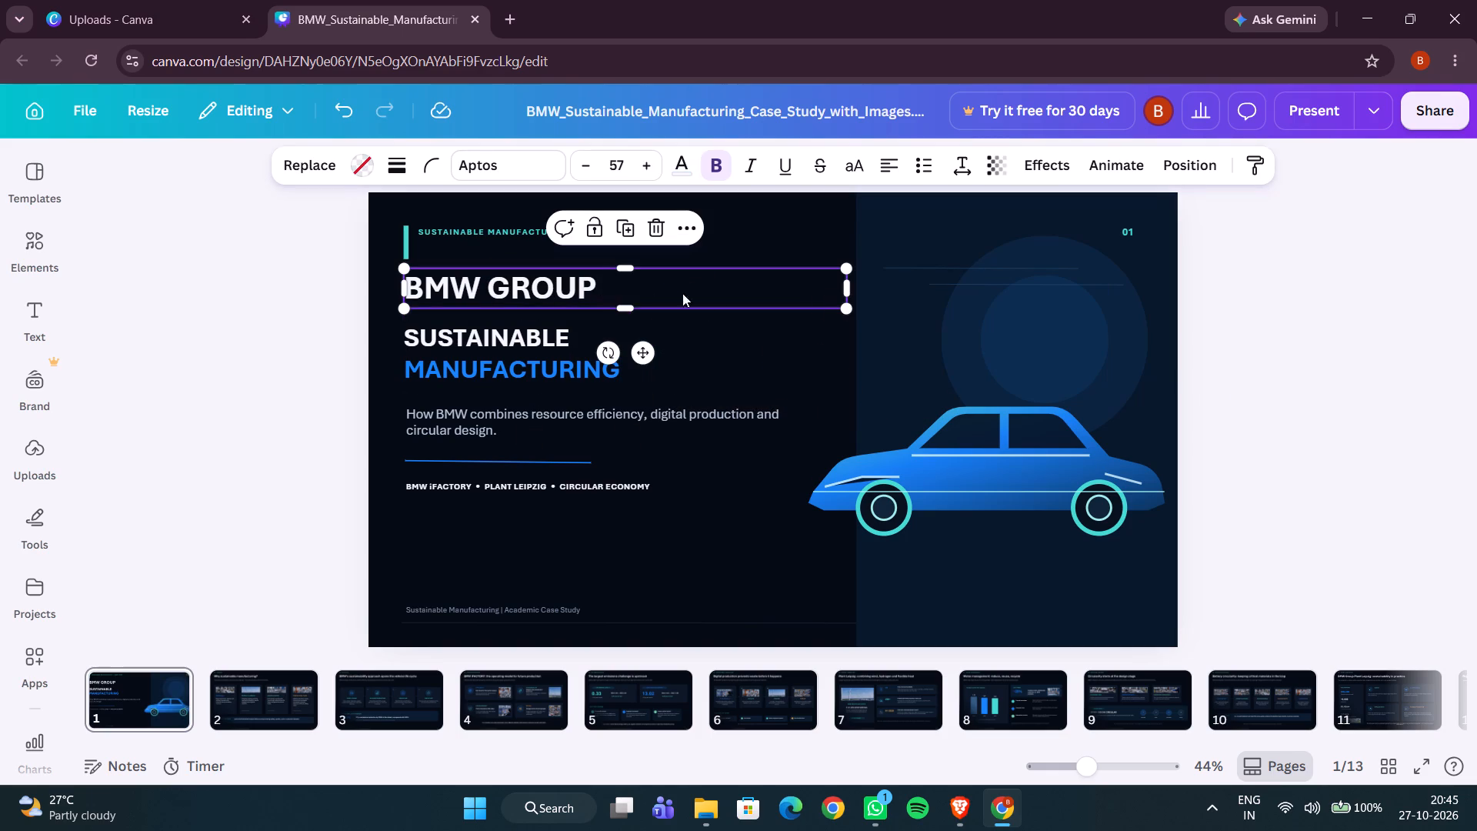
drag(850, 289, 640, 286)
click(1311, 304)
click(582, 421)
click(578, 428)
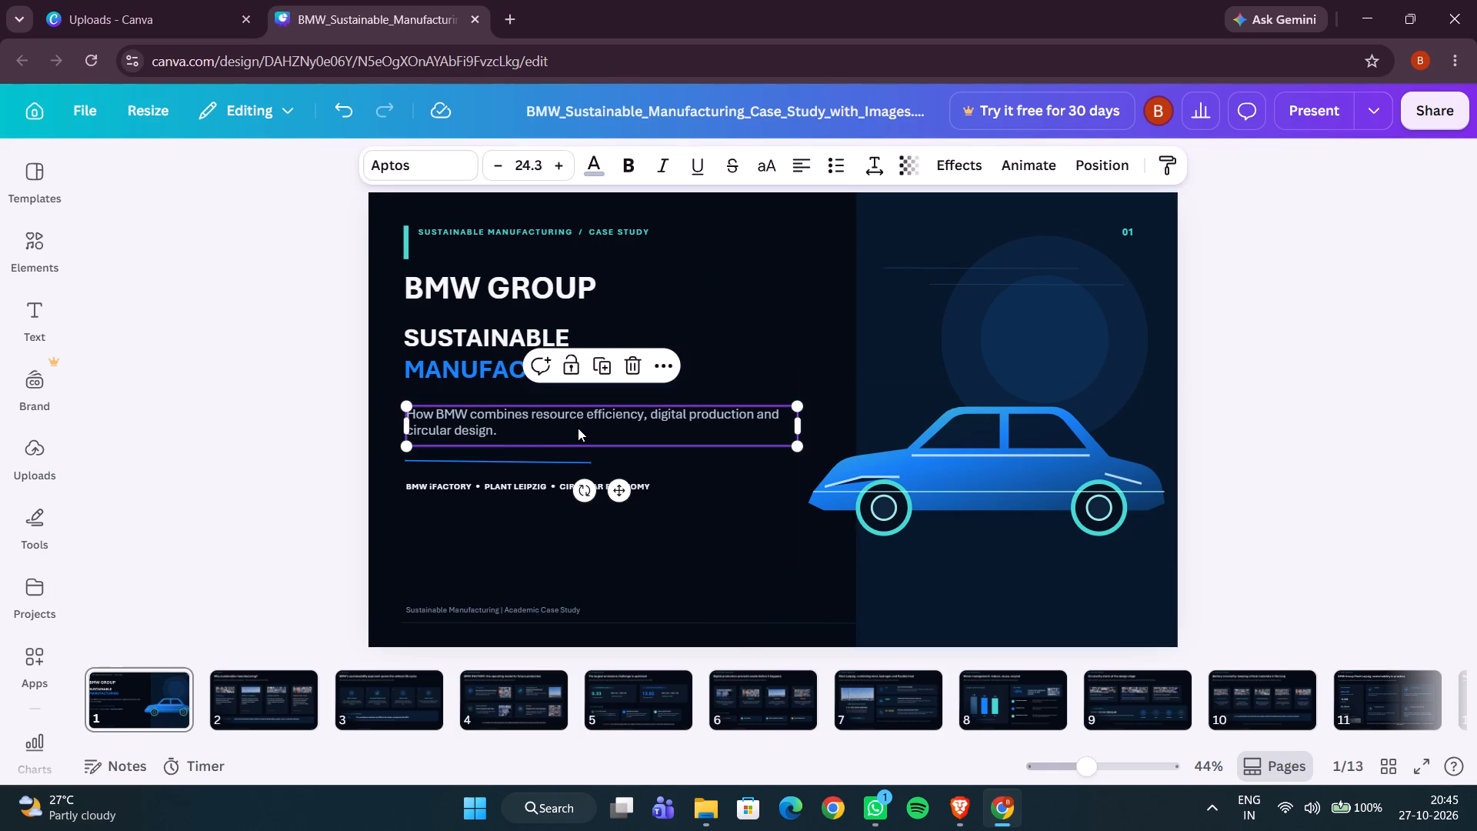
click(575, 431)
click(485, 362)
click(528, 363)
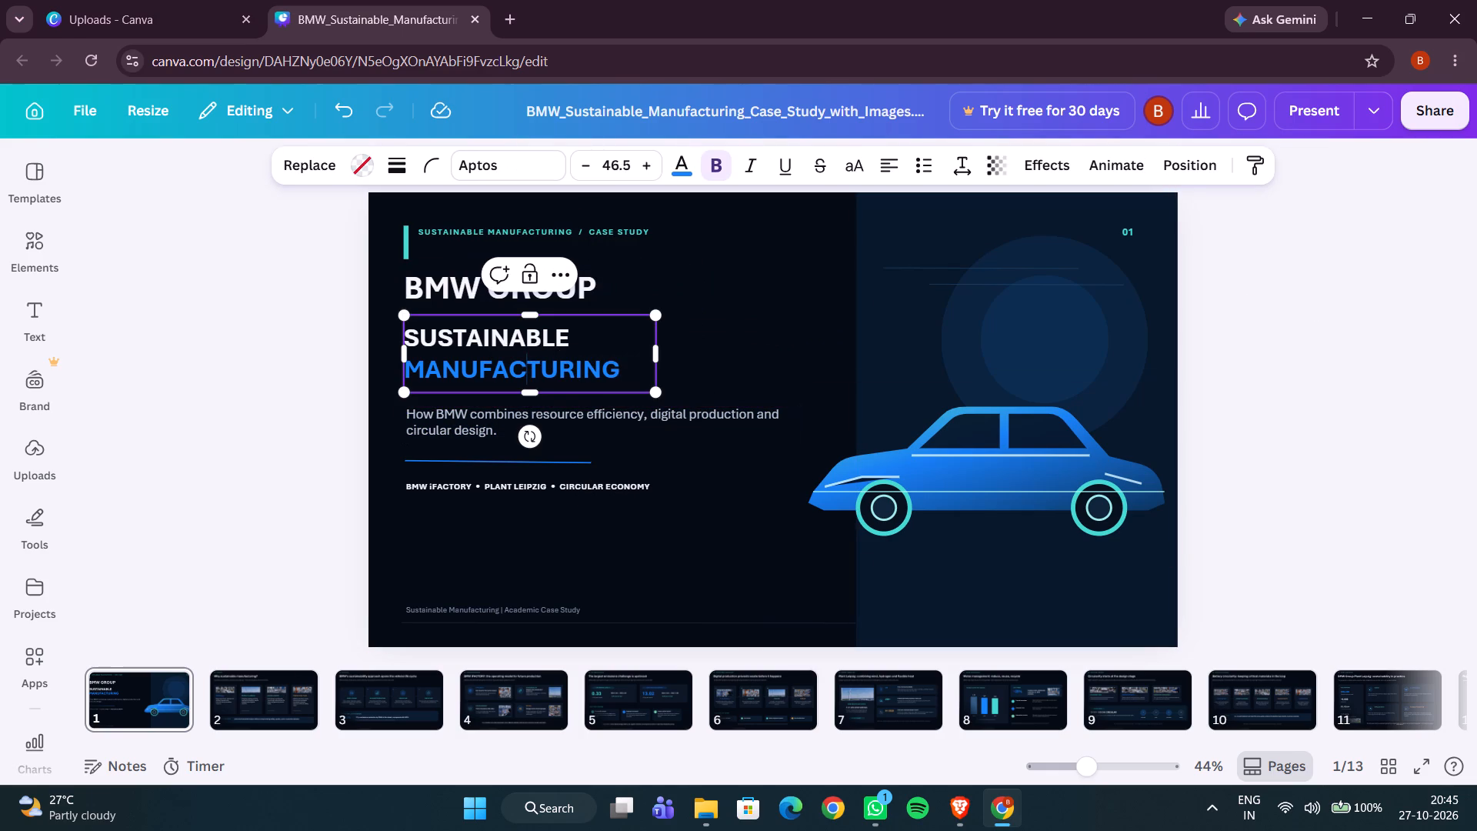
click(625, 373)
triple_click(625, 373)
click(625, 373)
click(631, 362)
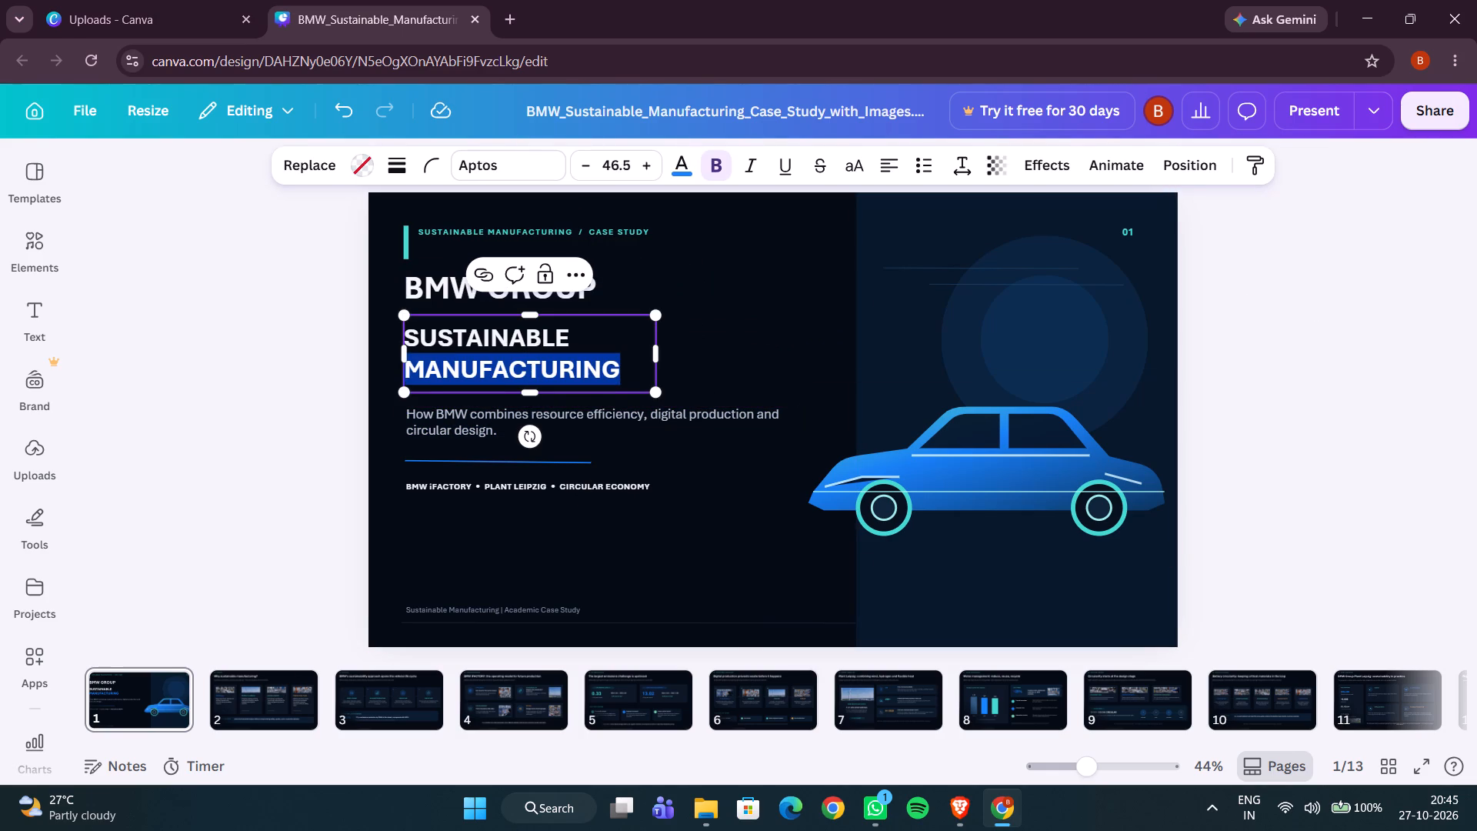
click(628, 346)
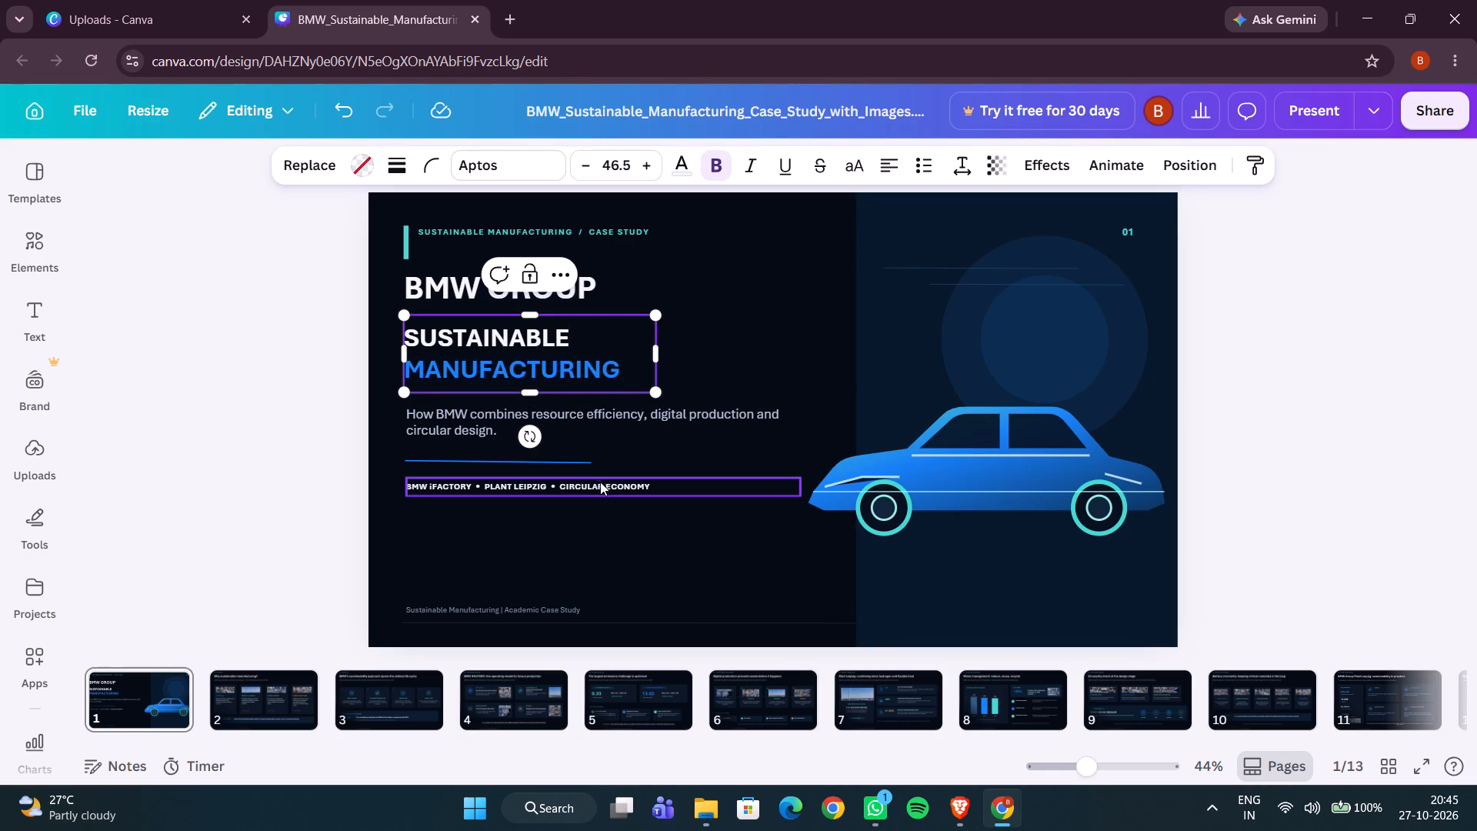
Narrow the "BMW iFACTORY • PLANT LEIPZIG • CIRCULAR ECONOMY" text box on slide 1 to a width of about 625.
click(601, 484)
double_click(685, 485)
double_click(679, 488)
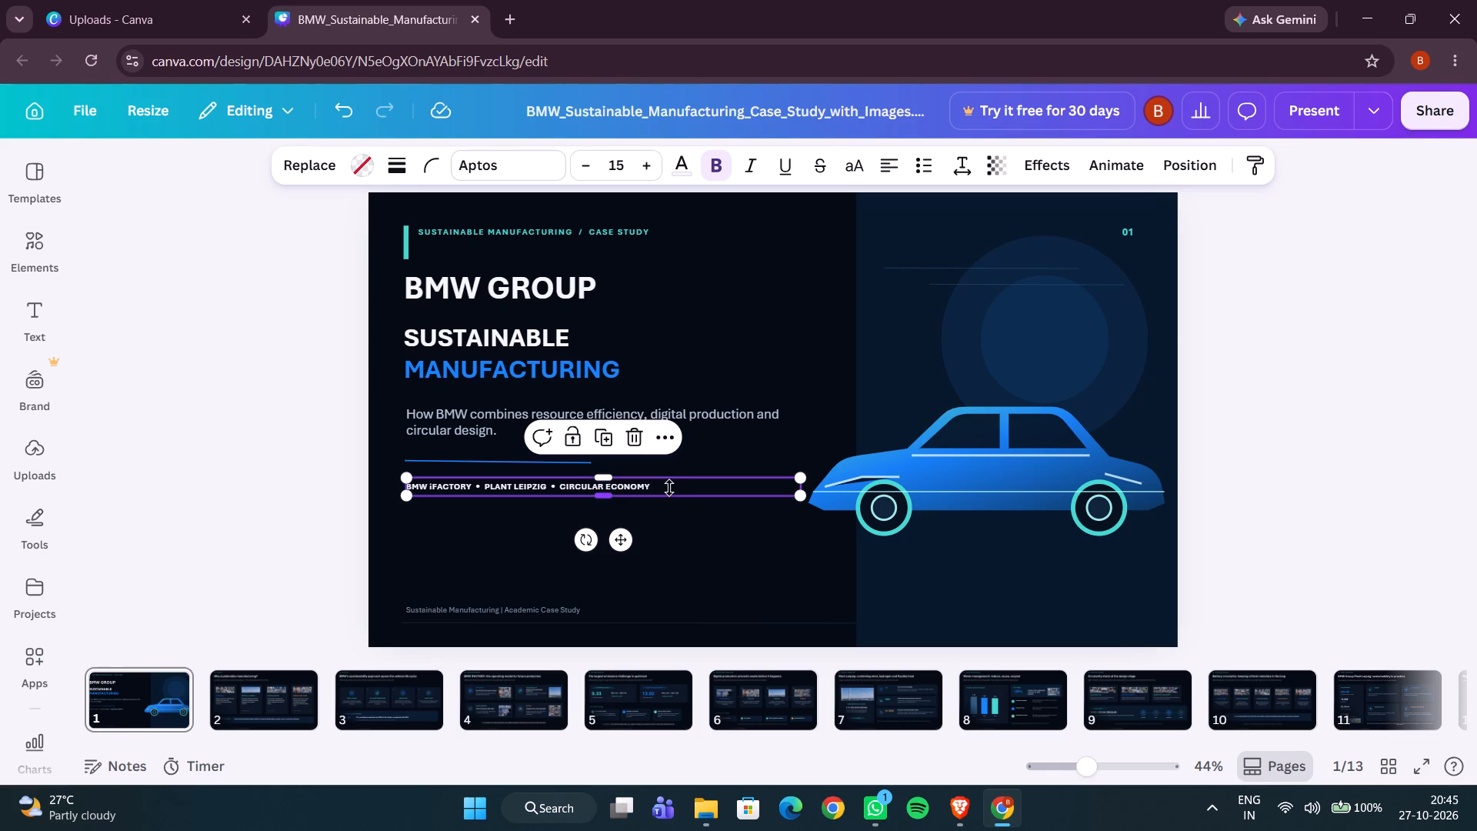
double_click(669, 488)
click(665, 484)
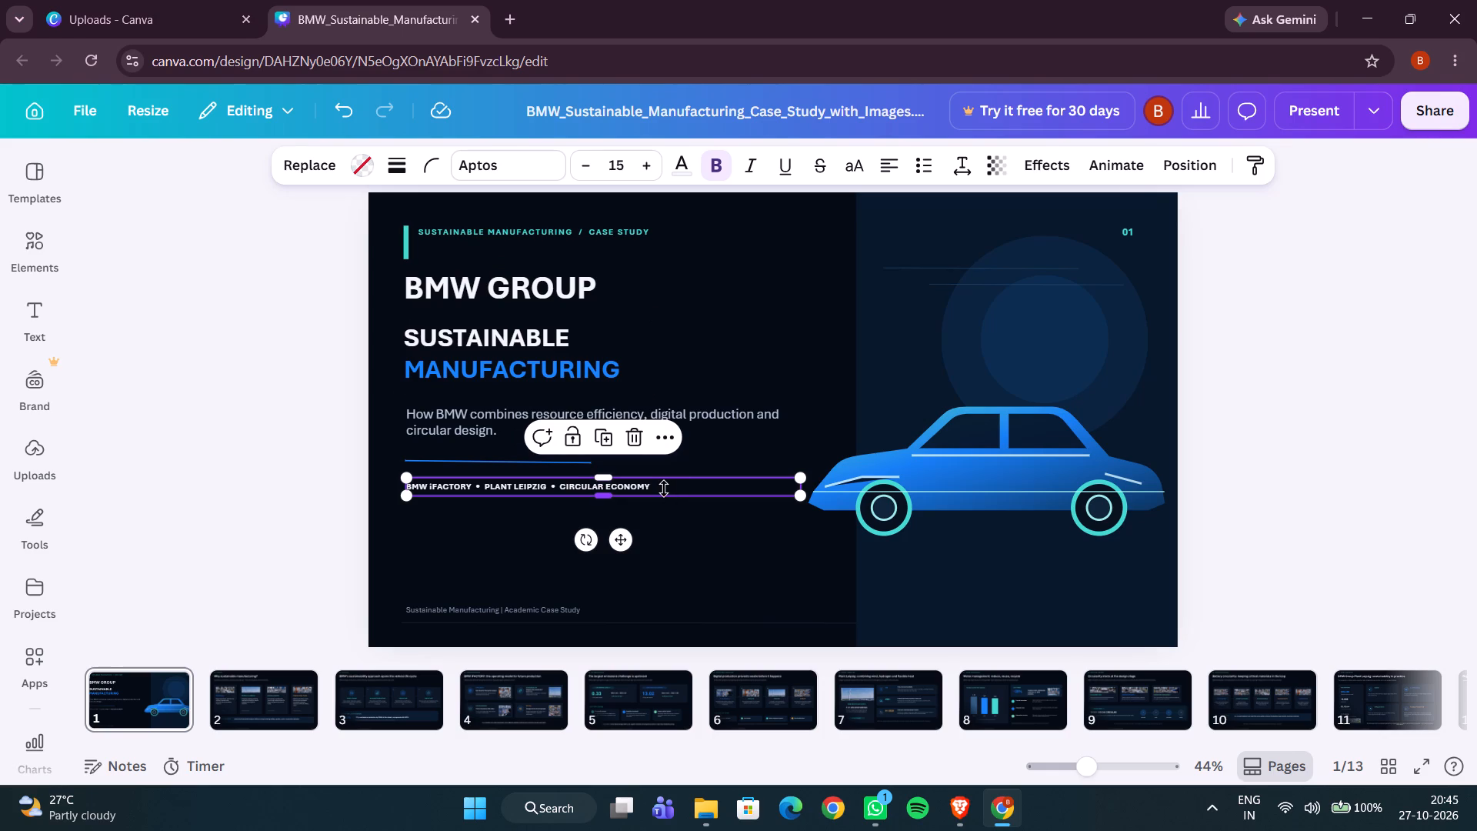
triple_click(664, 489)
ctrl+scroll(664, 489, up, 4)
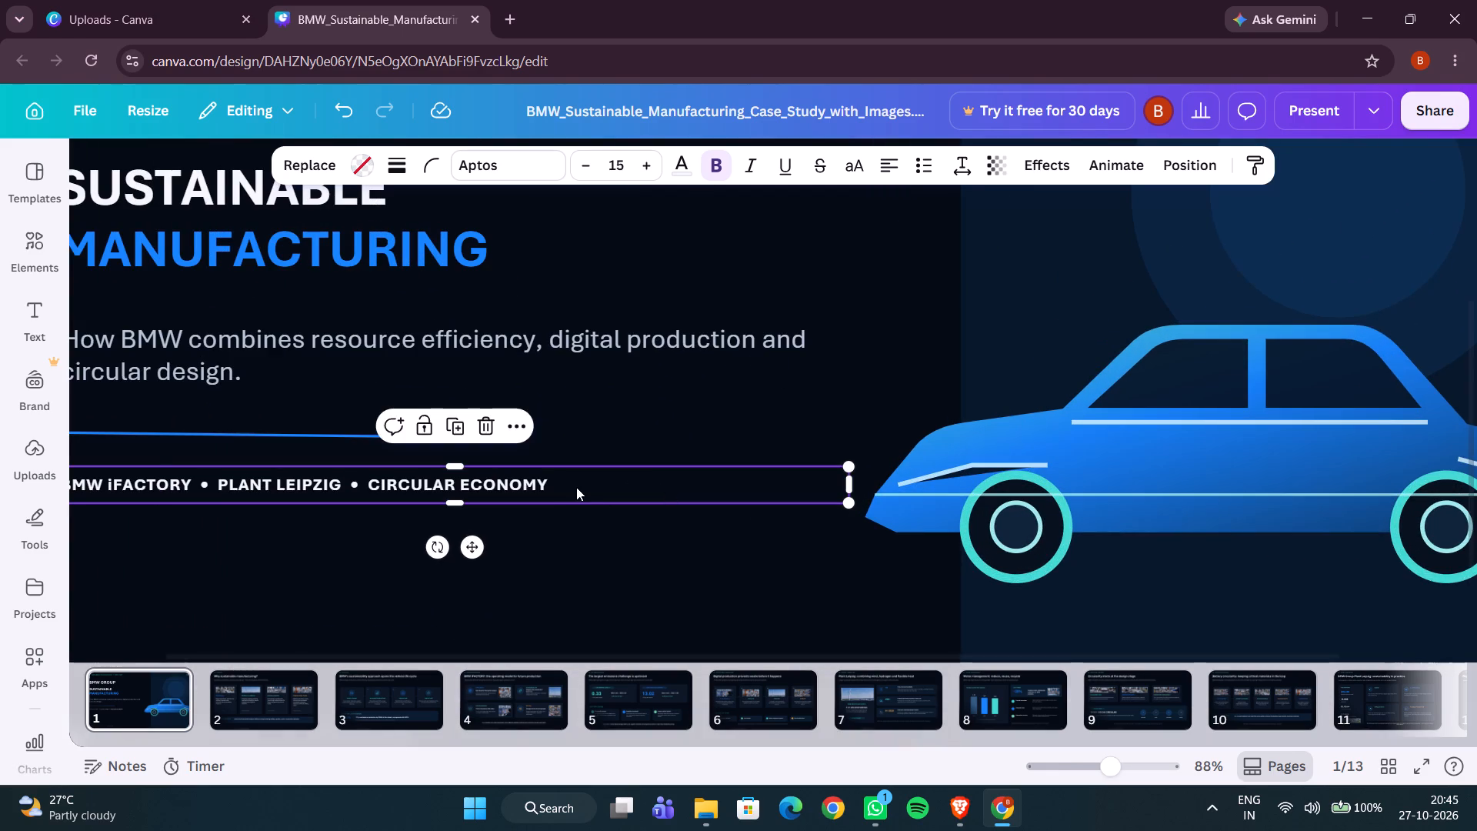
double_click(570, 485)
click(670, 487)
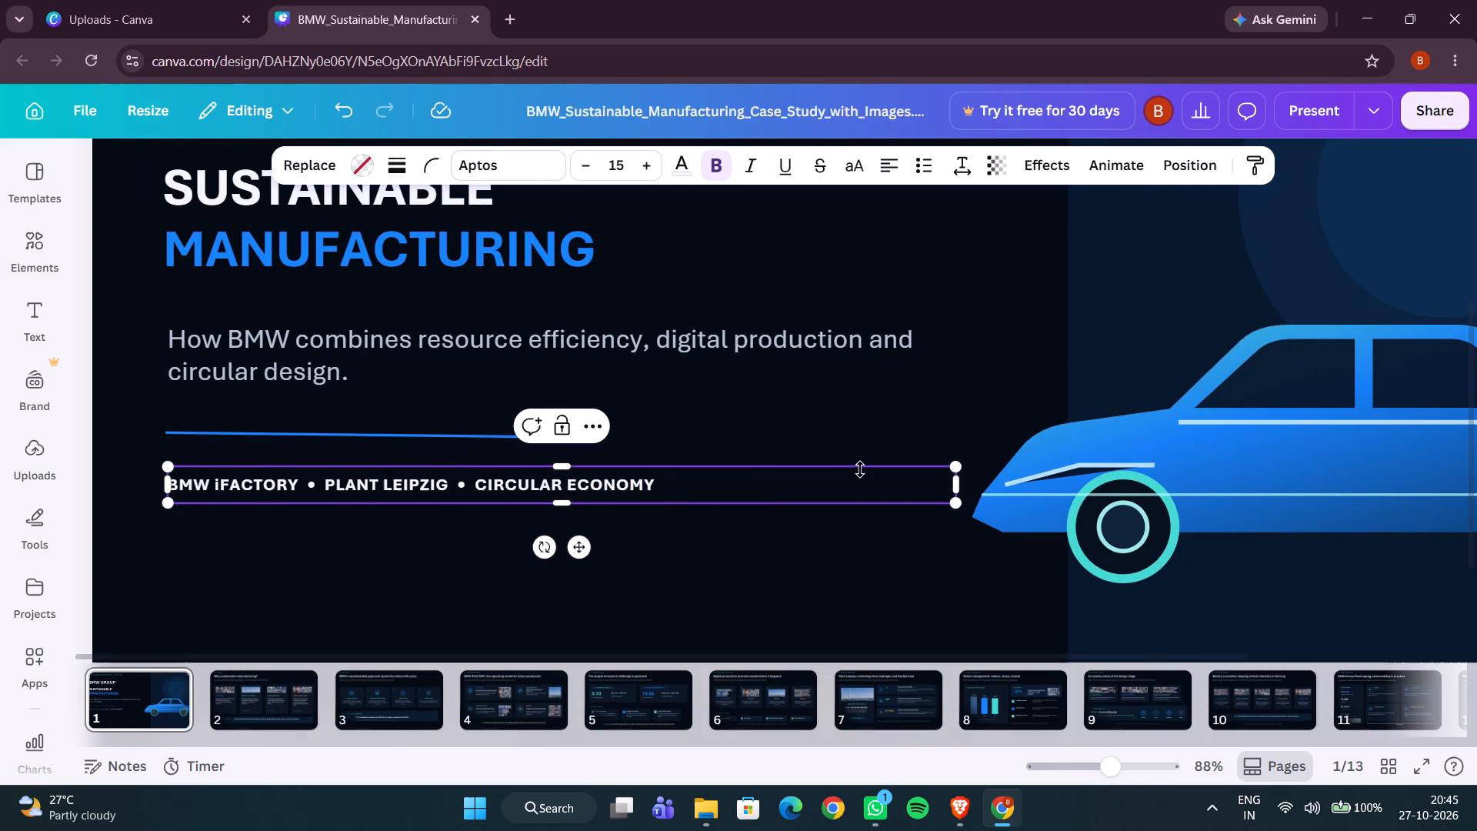
drag(955, 485, 694, 496)
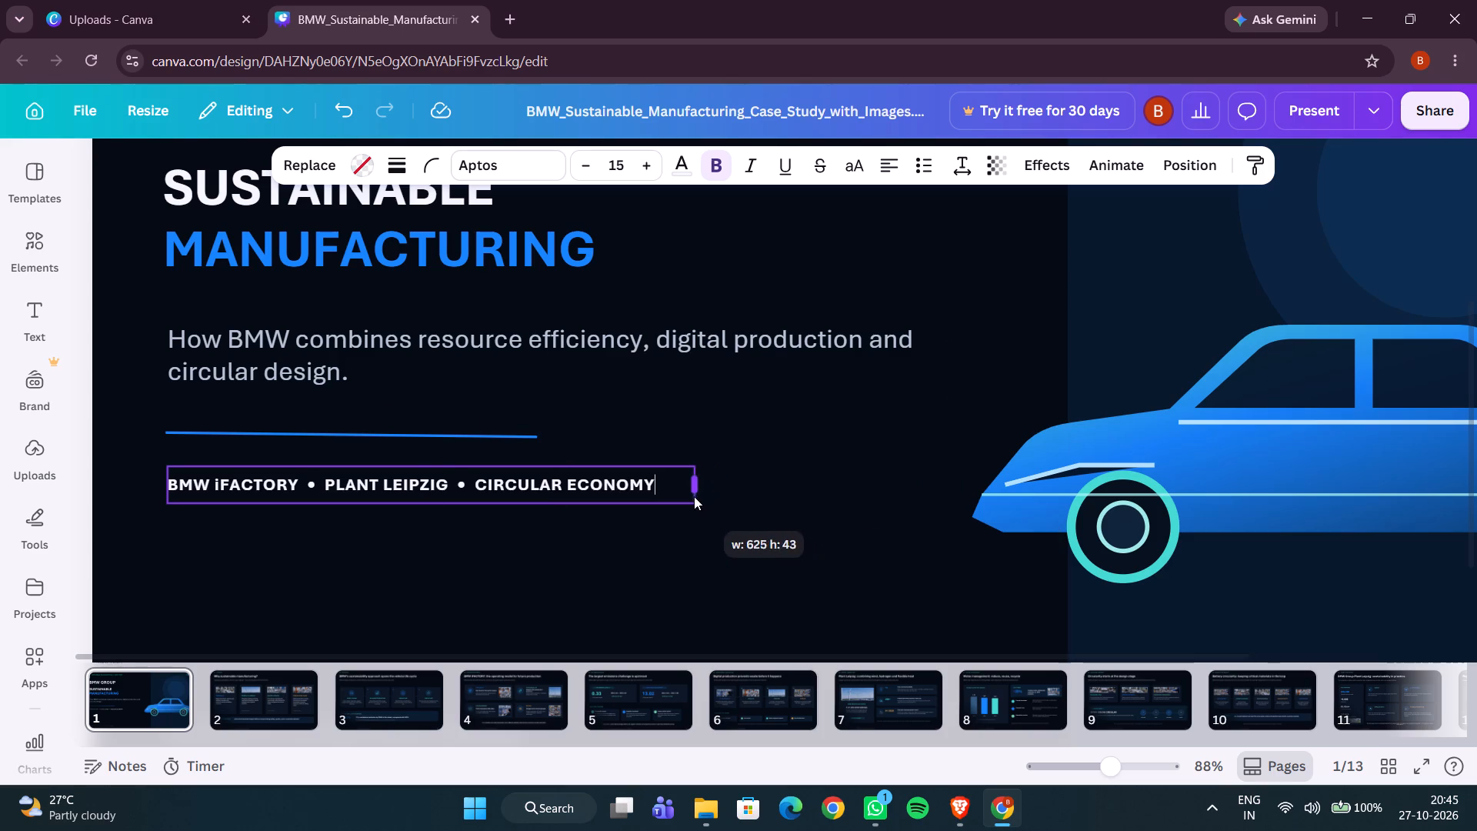
key(Escape)
Narrow the "Sustainable Manufacturing | Academic Case Study" footer text box on slide 1 to about 439 wide, just past its text.
scroll(769, 492, down, 2)
click(486, 577)
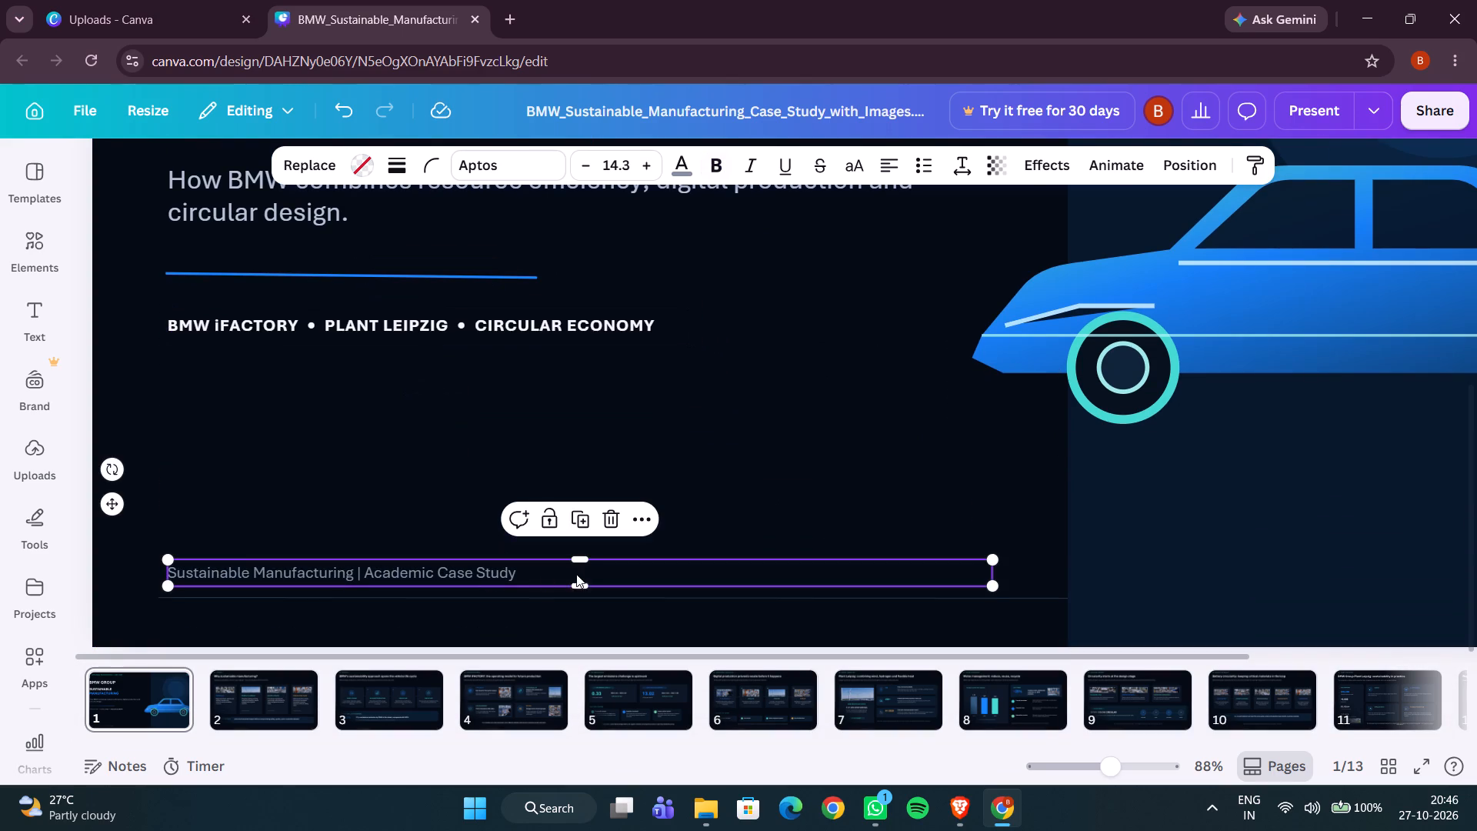
double_click(551, 573)
click(570, 572)
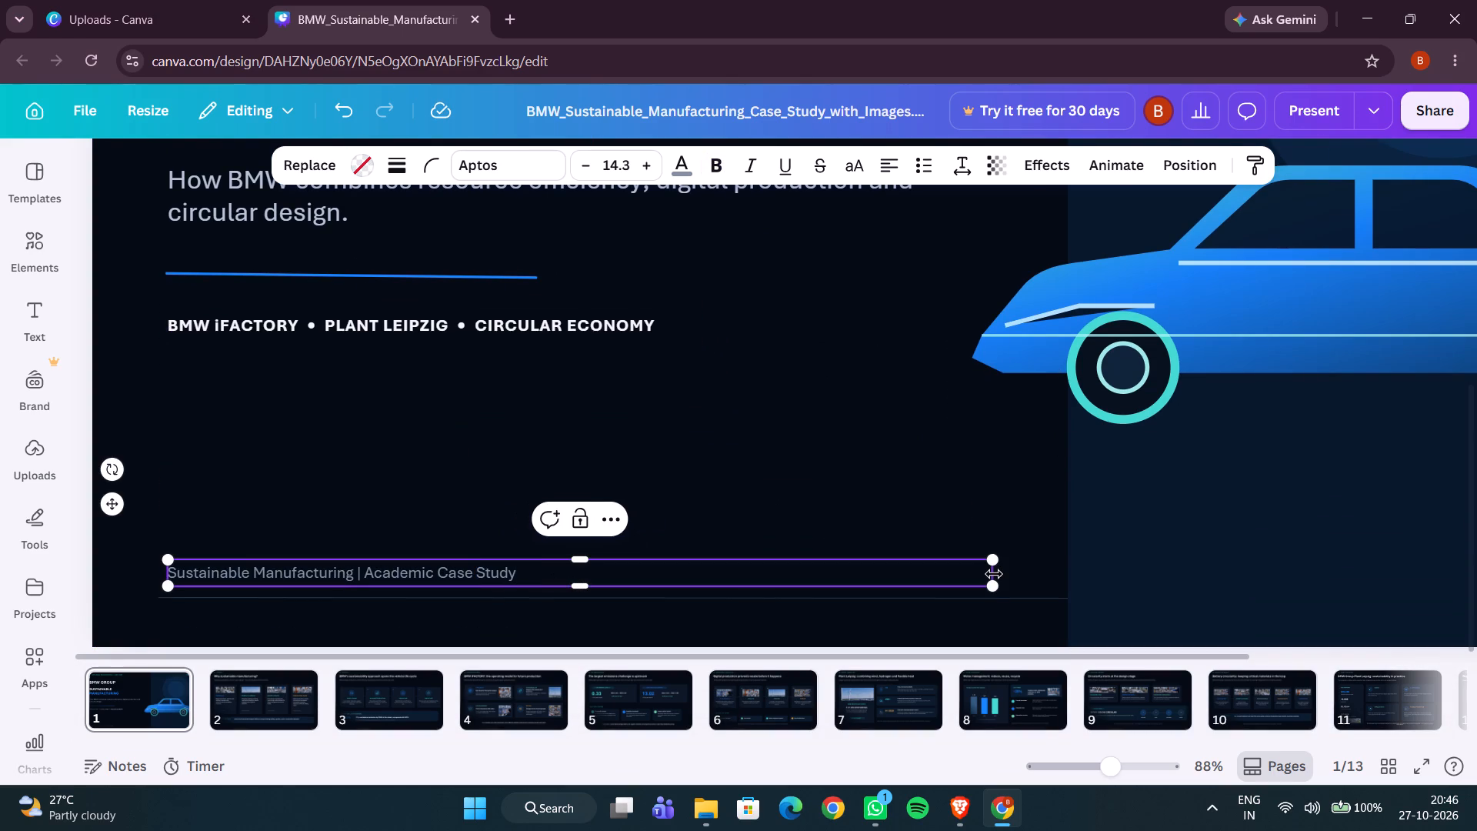
drag(994, 574, 541, 576)
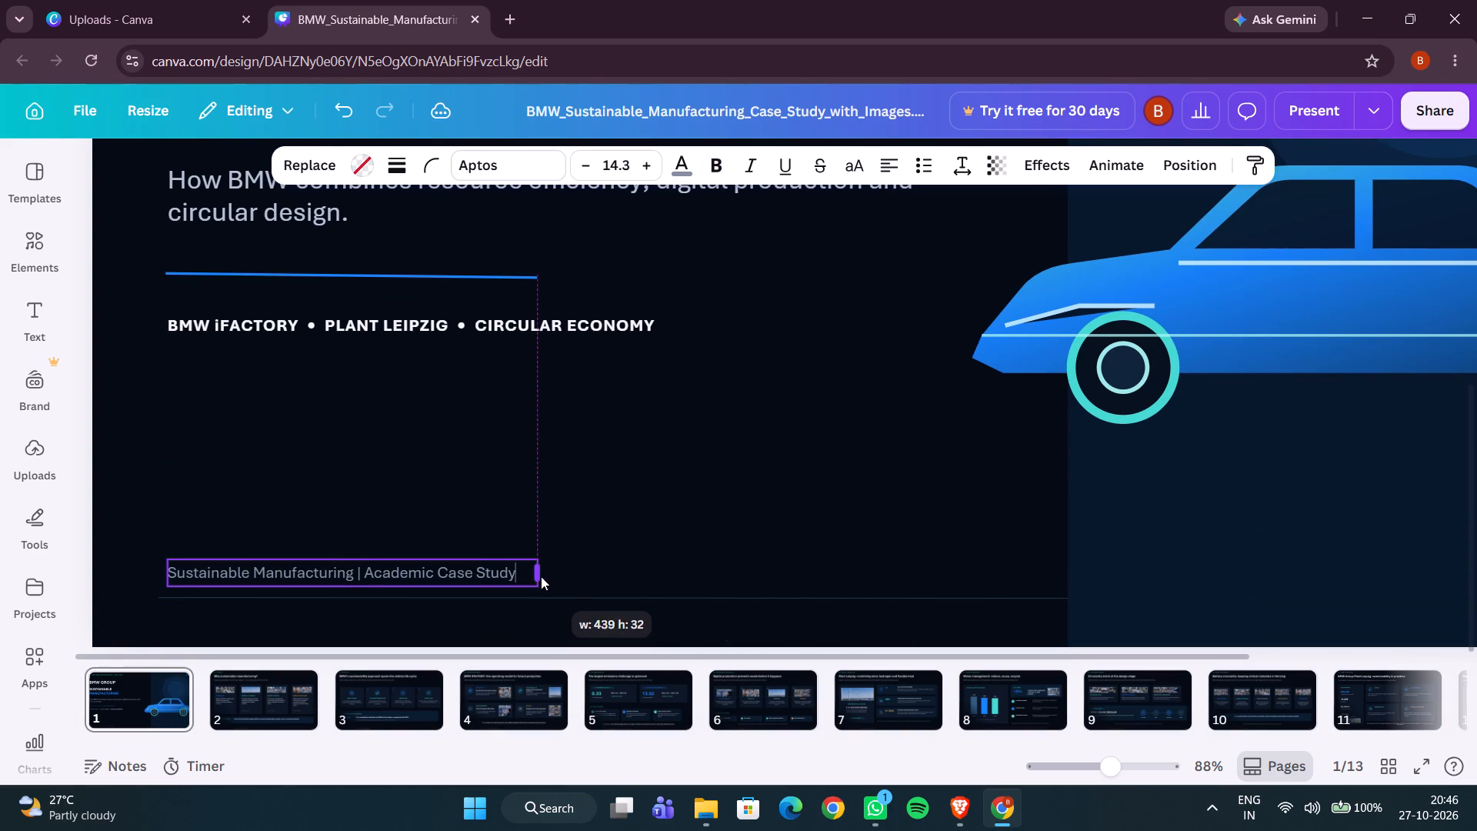
drag(541, 576, 545, 576)
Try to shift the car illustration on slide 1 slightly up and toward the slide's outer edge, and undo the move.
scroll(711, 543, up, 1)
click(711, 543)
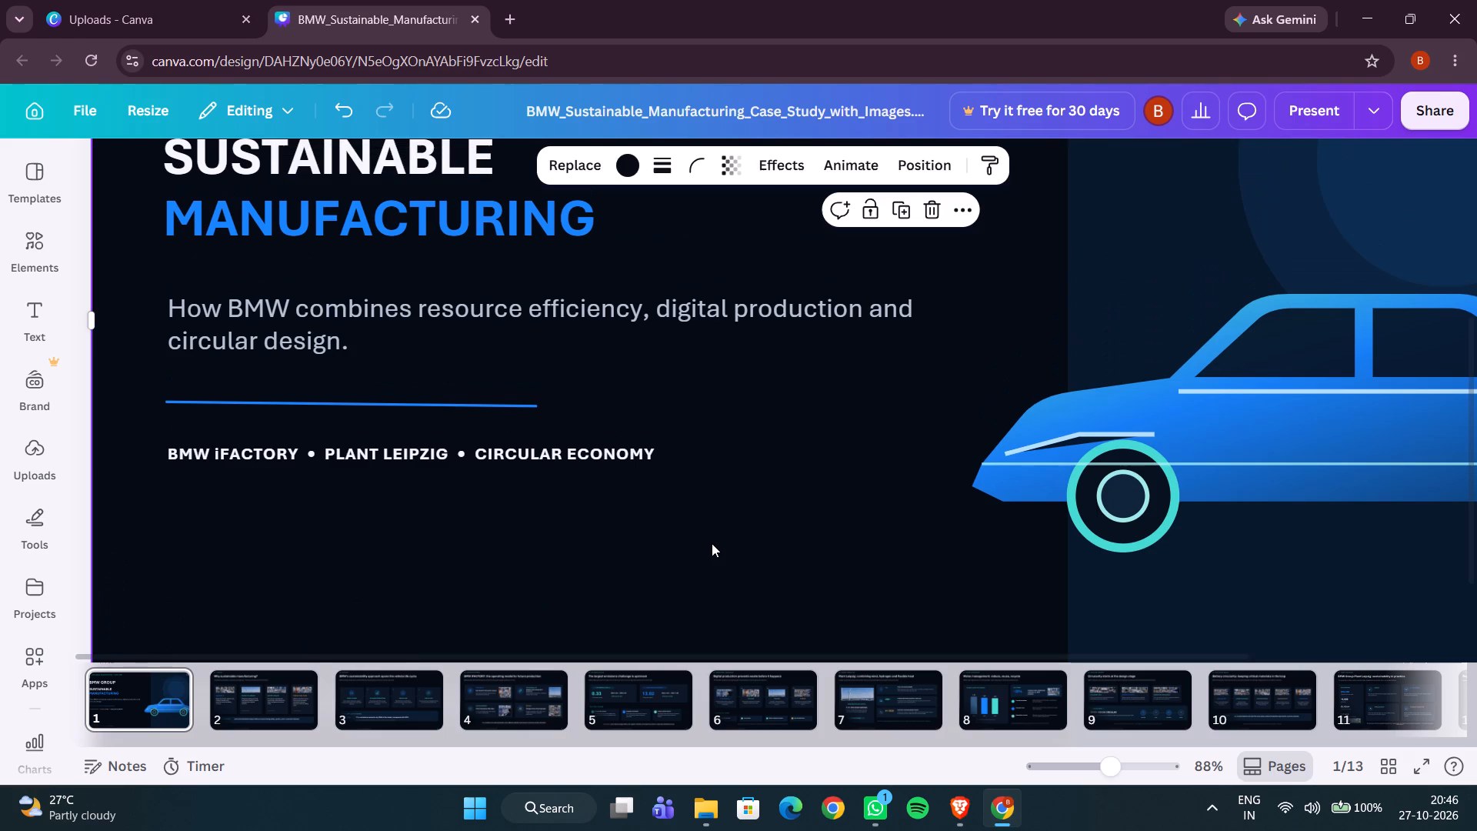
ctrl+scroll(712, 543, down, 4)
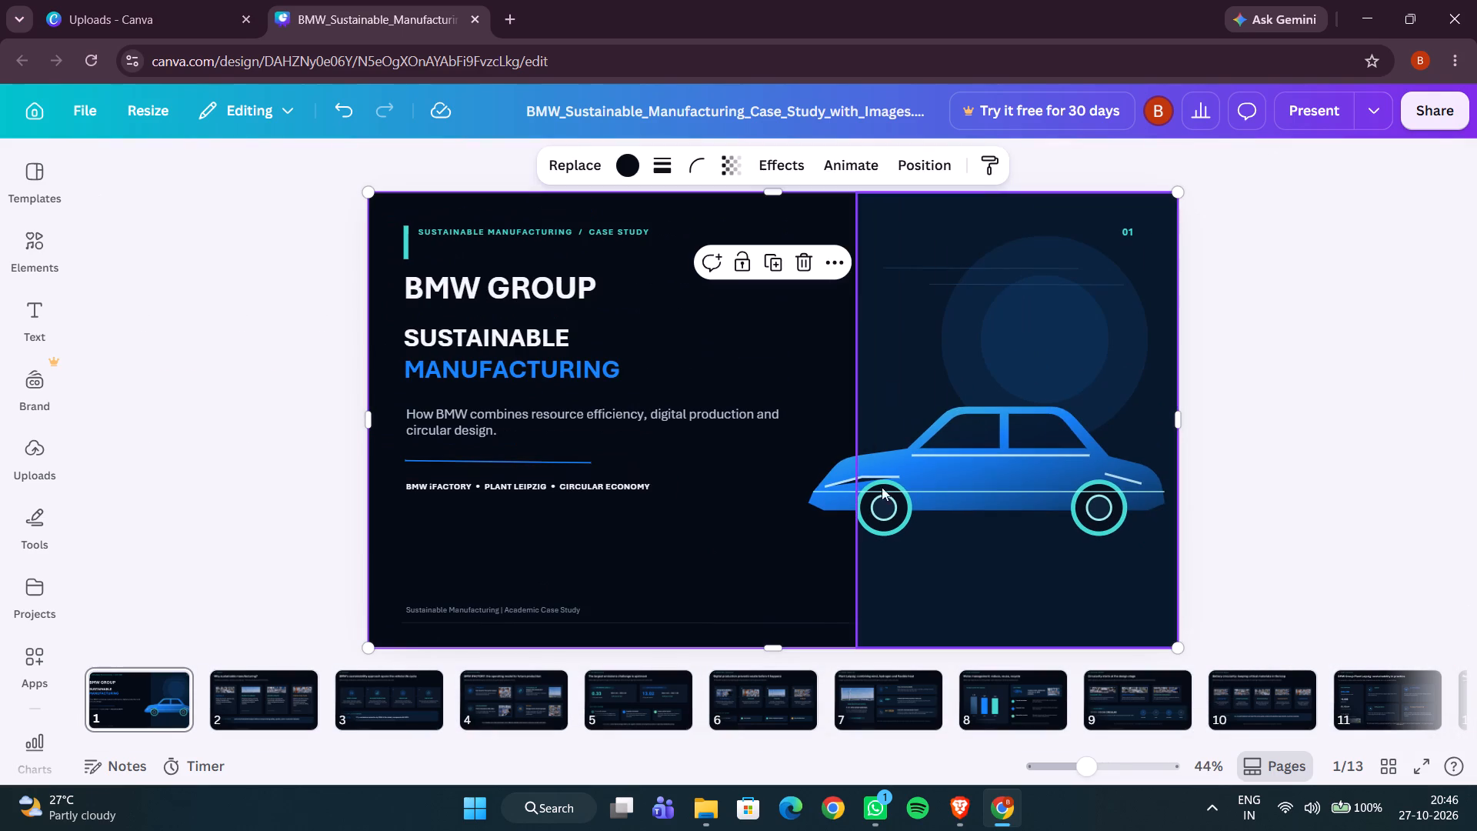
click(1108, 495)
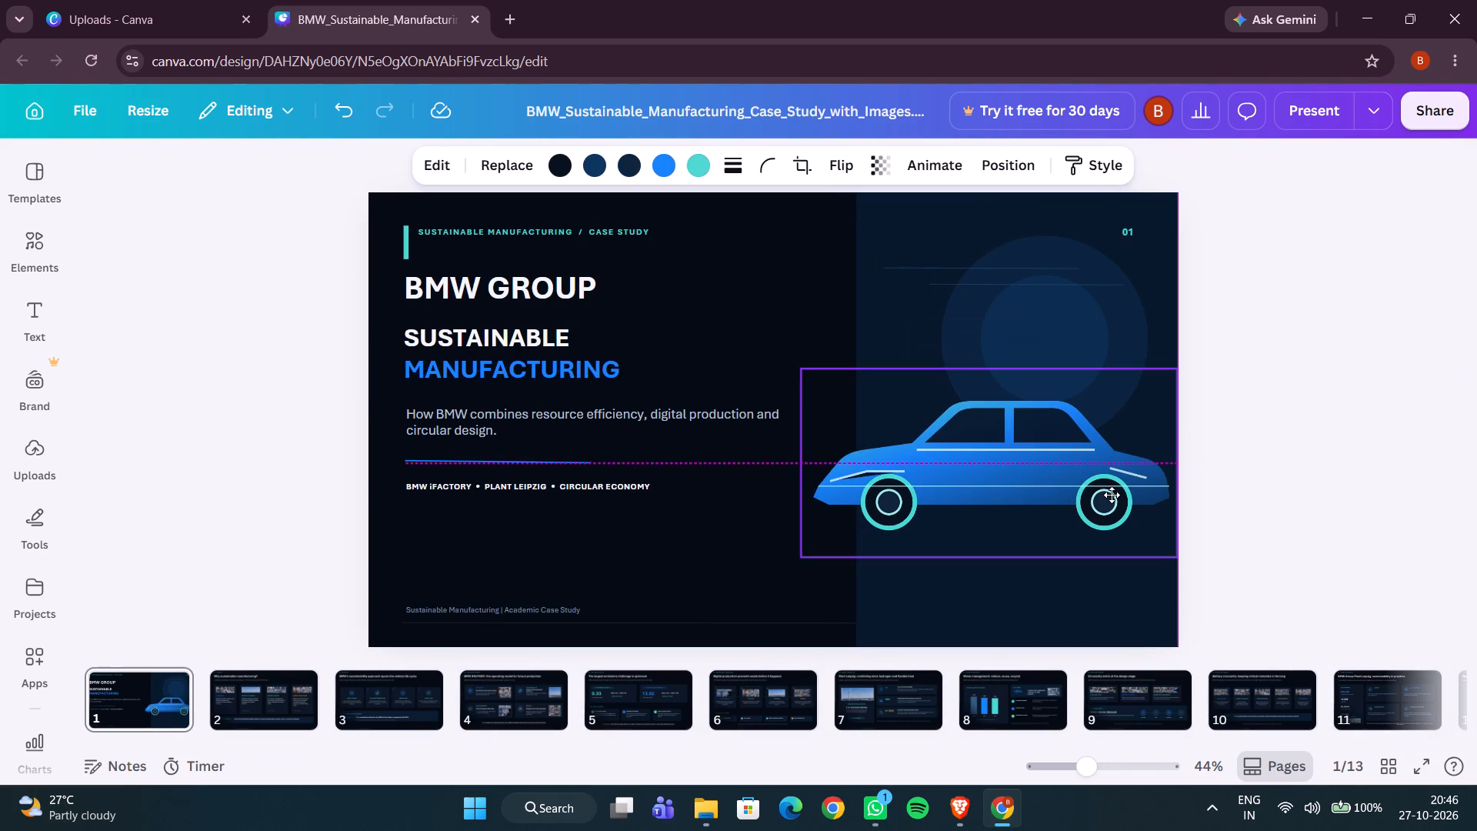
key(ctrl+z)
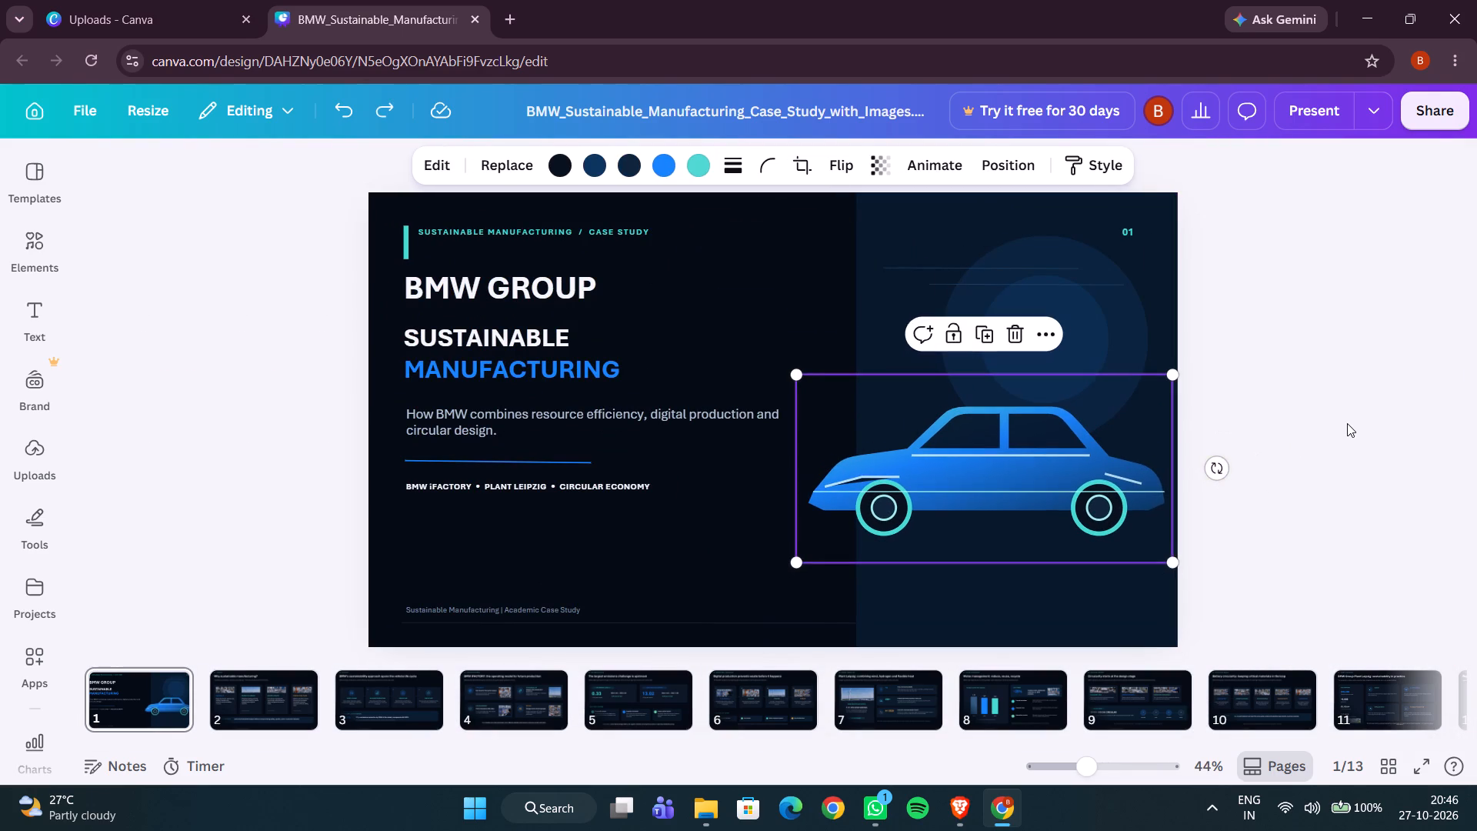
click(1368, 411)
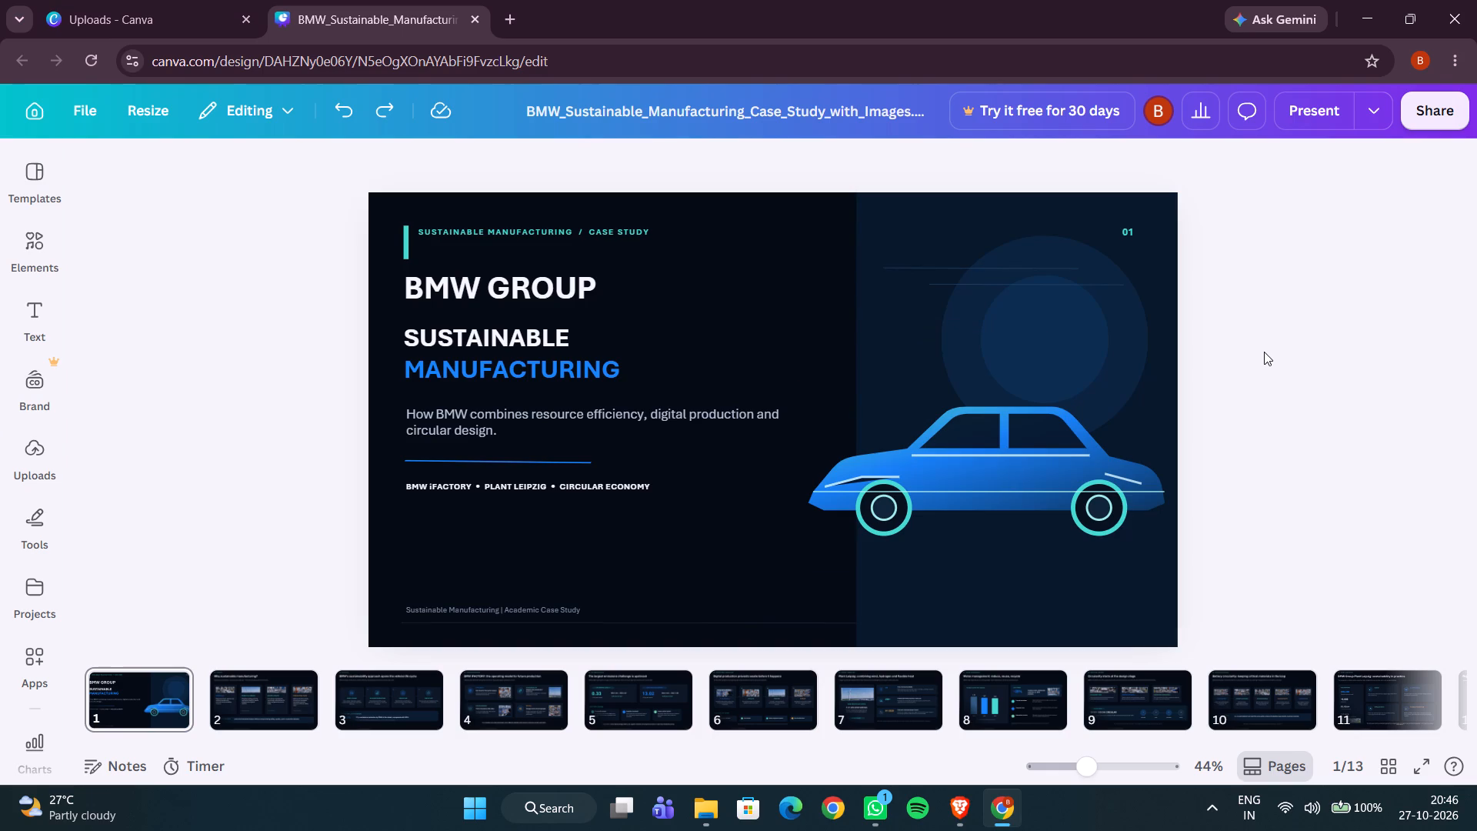
On slide 2, vertically centre "THE CHALLENGE" and the "Lower environmental impact…" sentence in their banner, and bring the sentence slightly closer to the label.
key(Right)
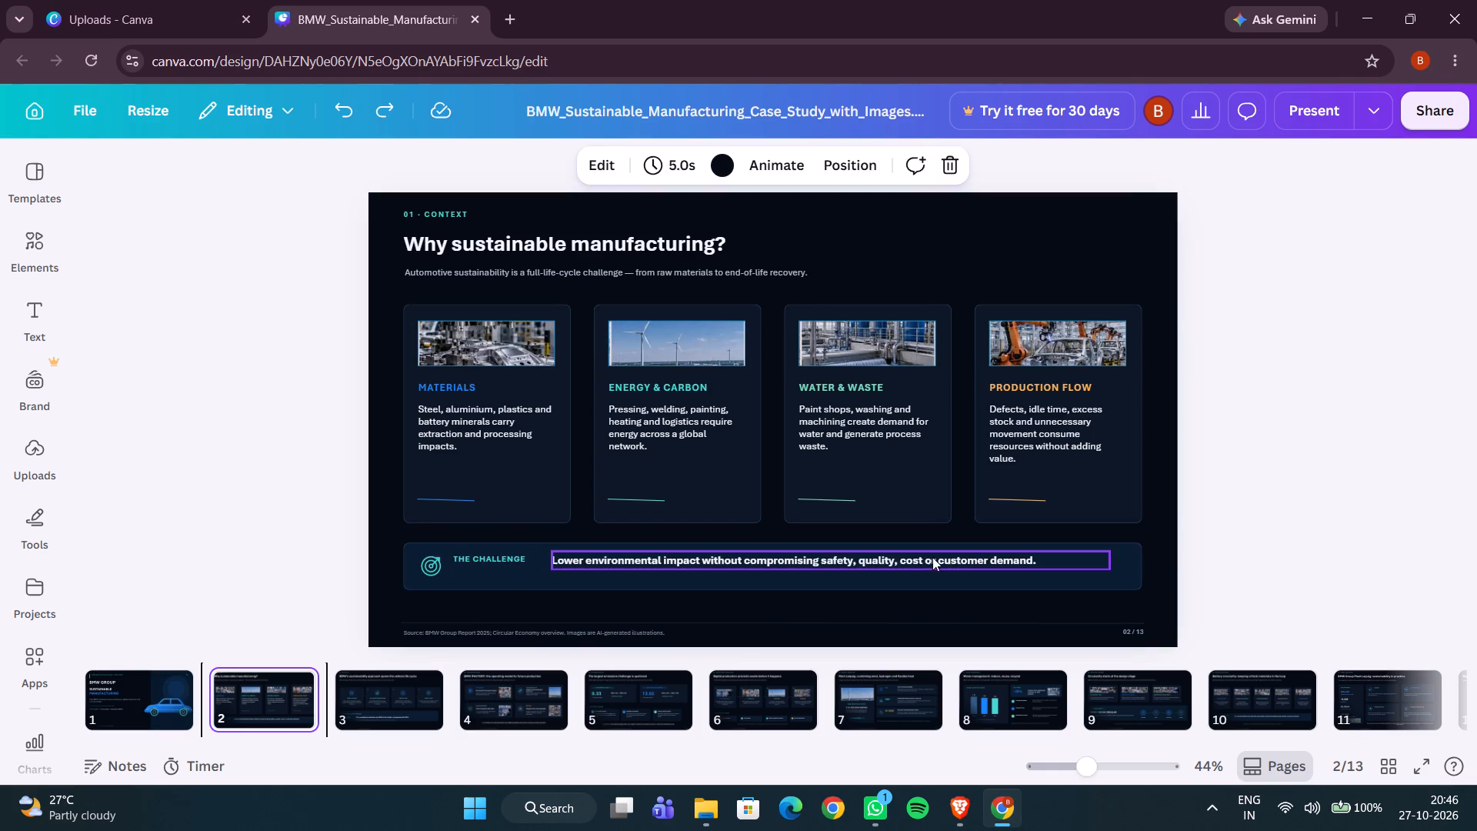
click(496, 558)
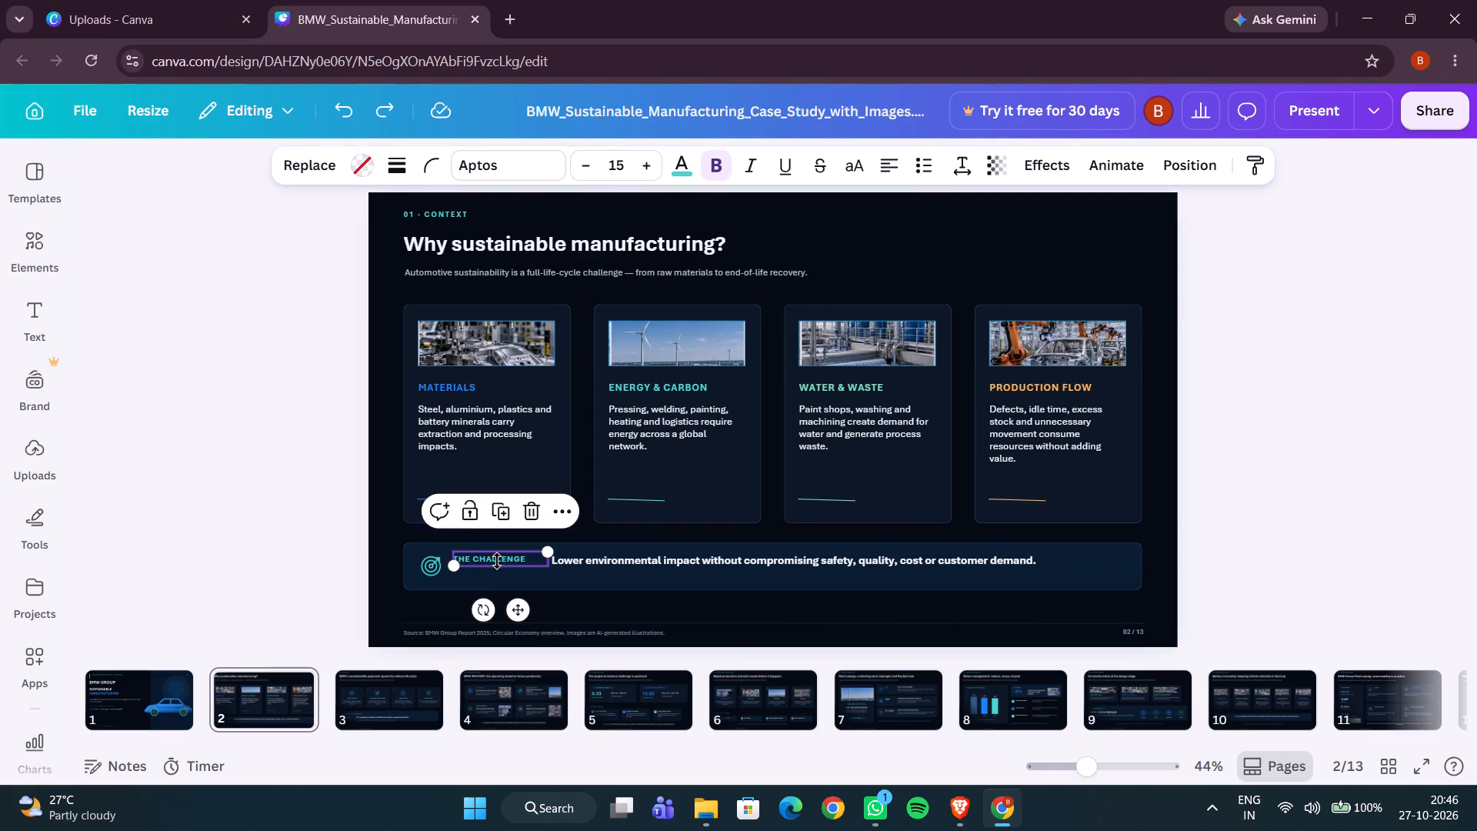
drag(869, 558, 870, 561)
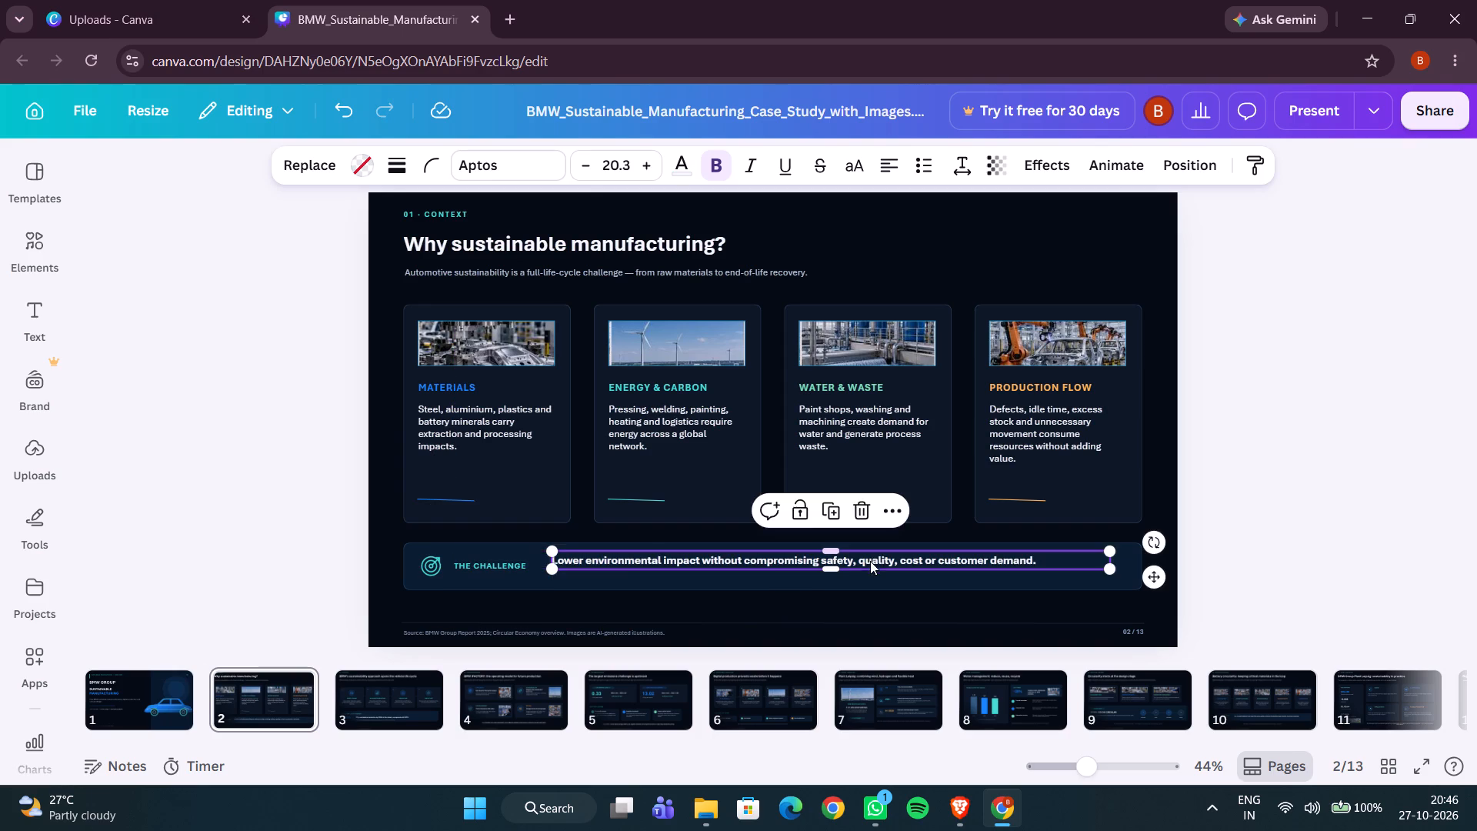
drag(870, 561, 870, 565)
click(1230, 462)
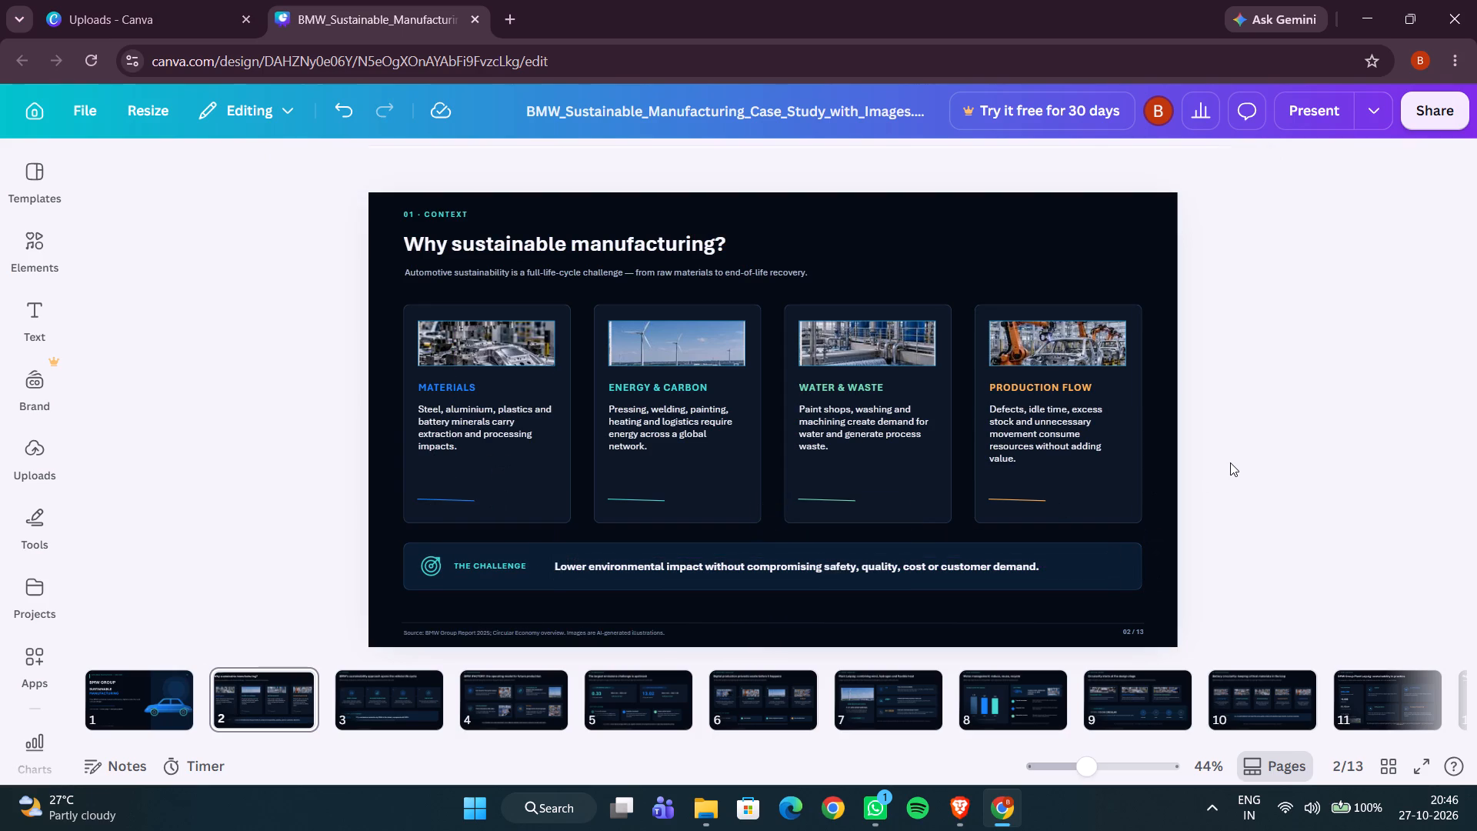
drag(785, 569, 778, 569)
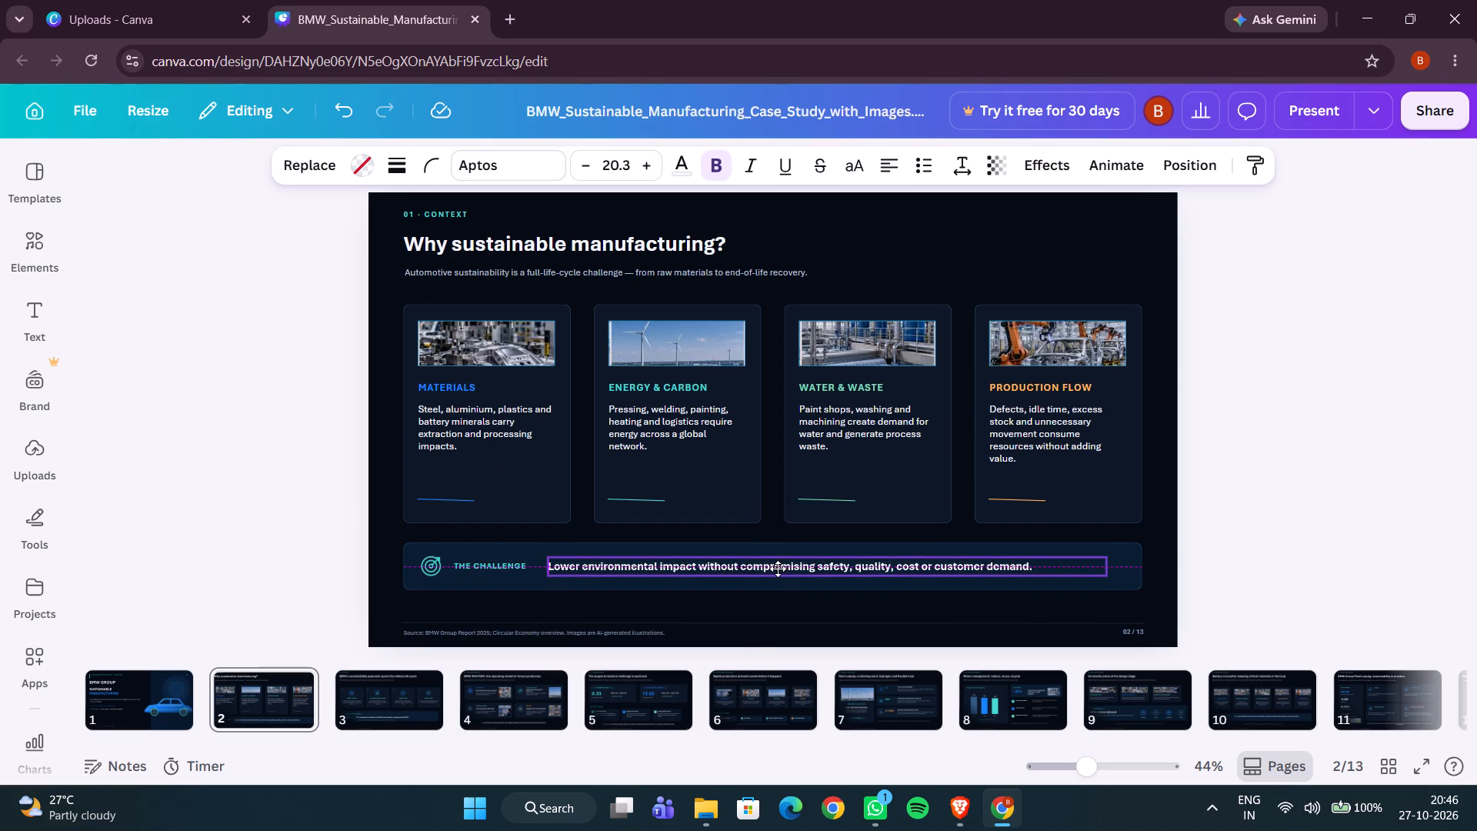
drag(778, 569, 777, 569)
click(1259, 444)
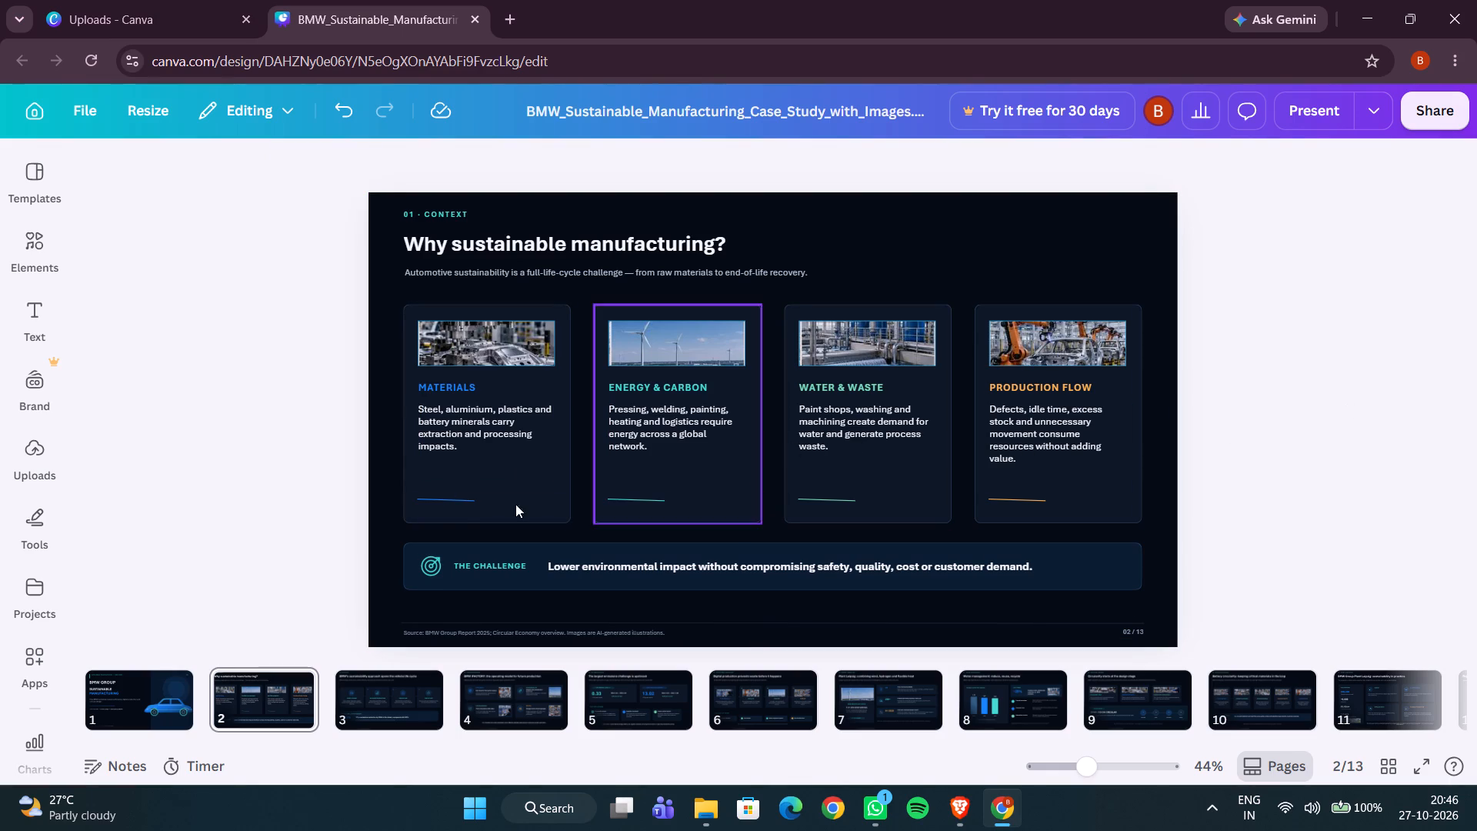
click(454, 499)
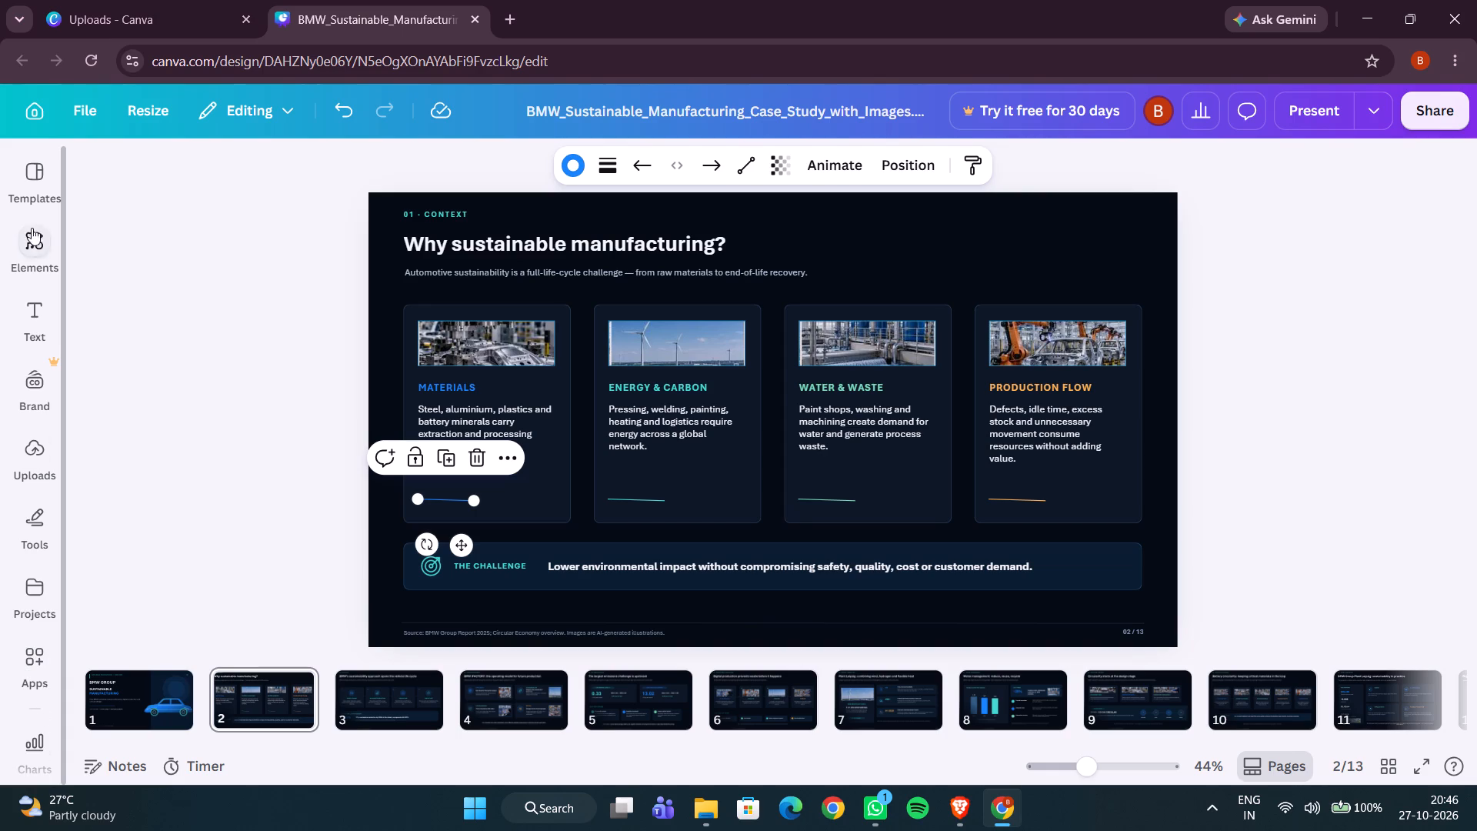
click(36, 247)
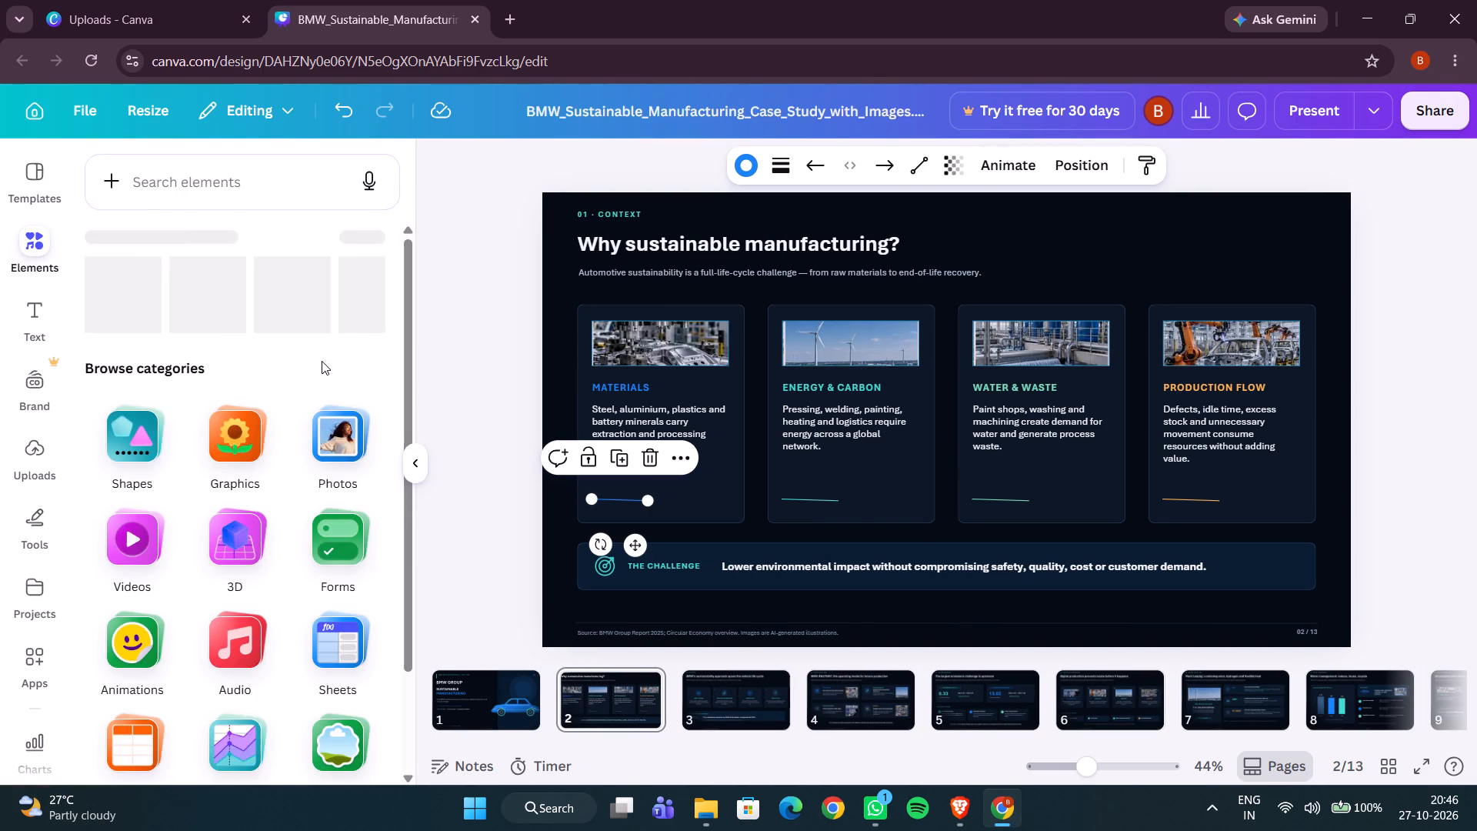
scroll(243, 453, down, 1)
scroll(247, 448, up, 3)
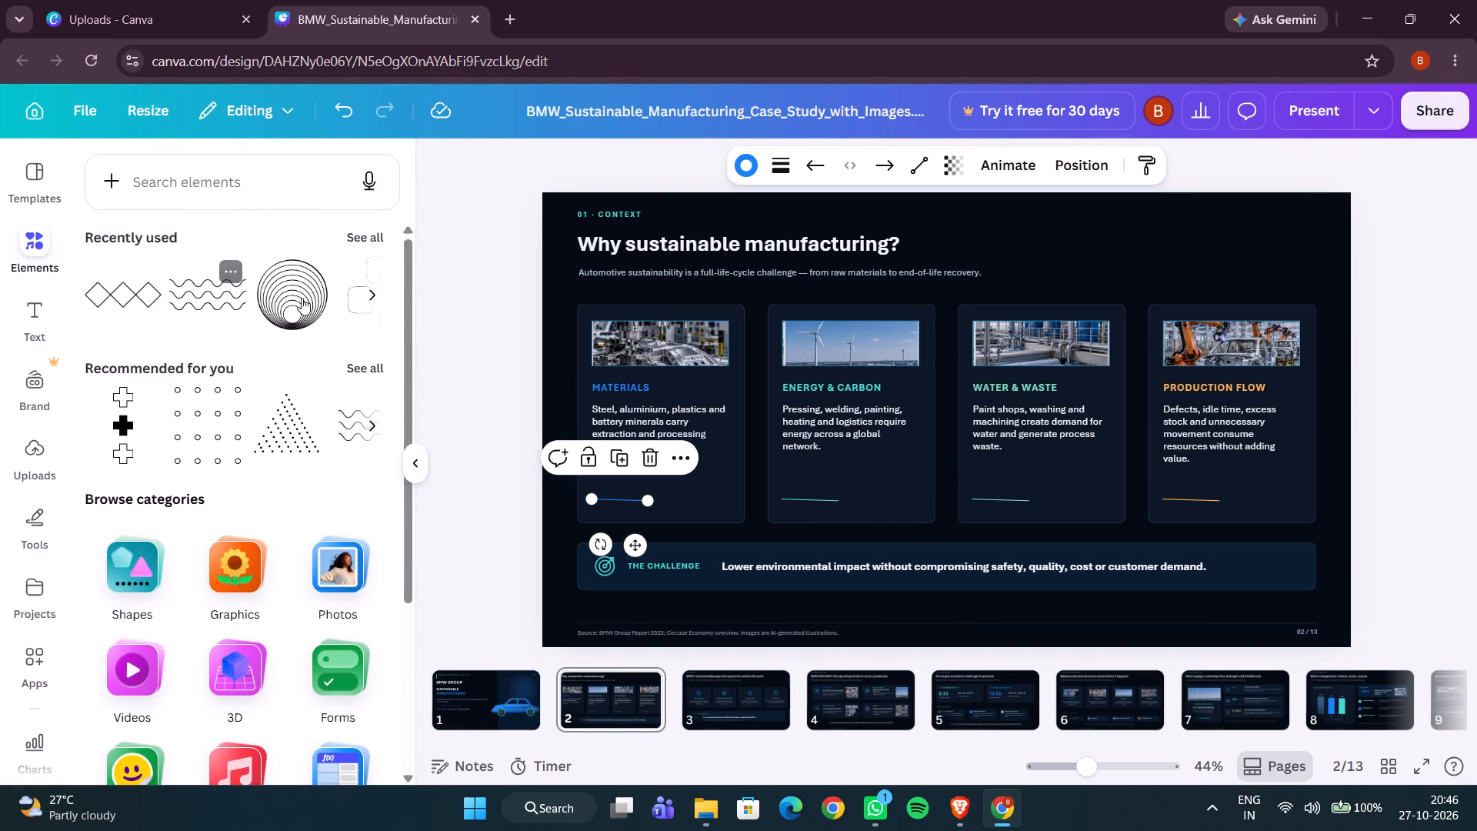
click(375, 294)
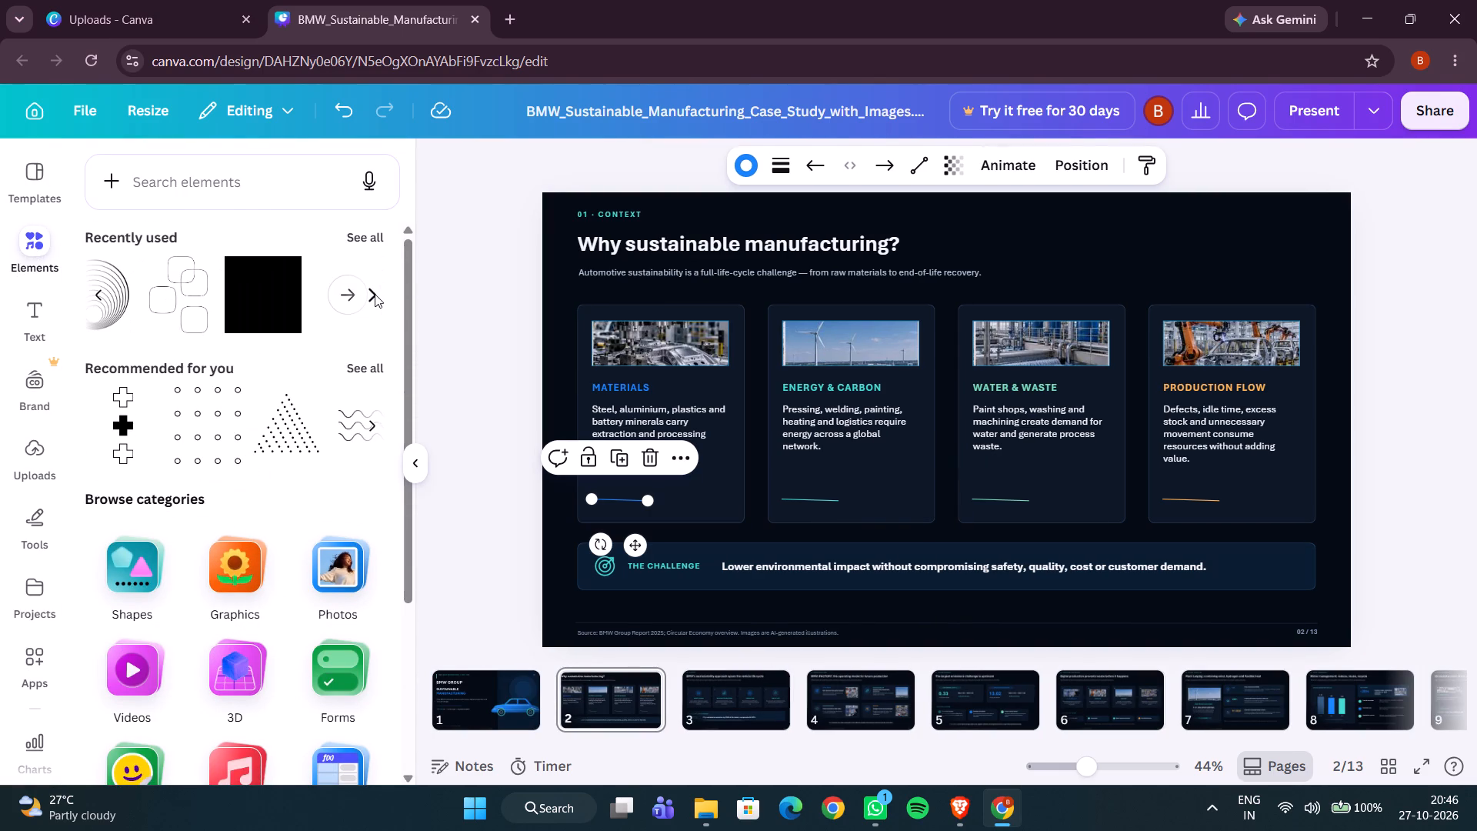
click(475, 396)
Make the slanted accent lines in the Materials, Energy & Carbon, Water & Waste and Production Flow cards on slide 2 horizontal at 0°.
click(627, 501)
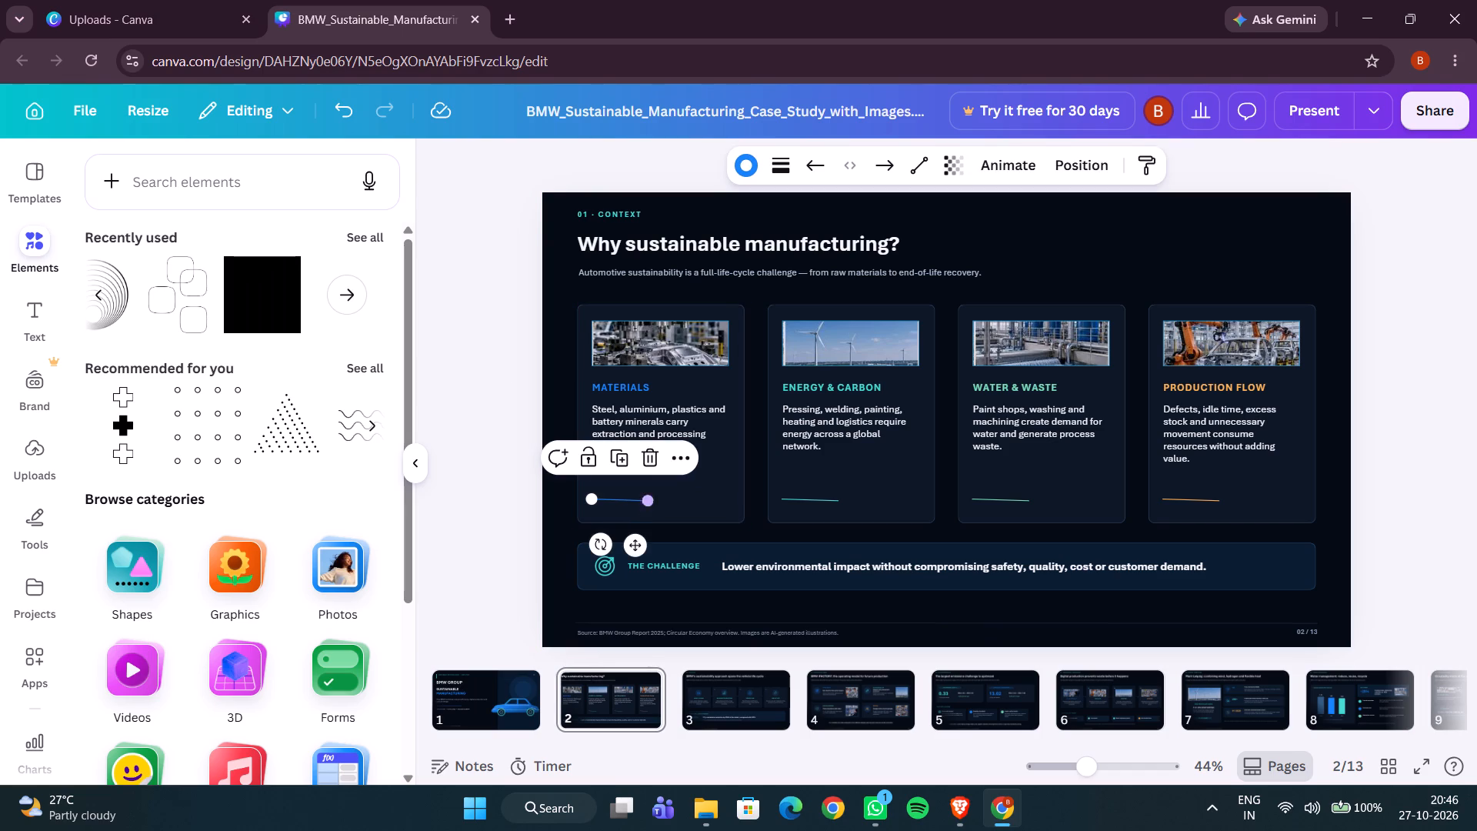
click(648, 502)
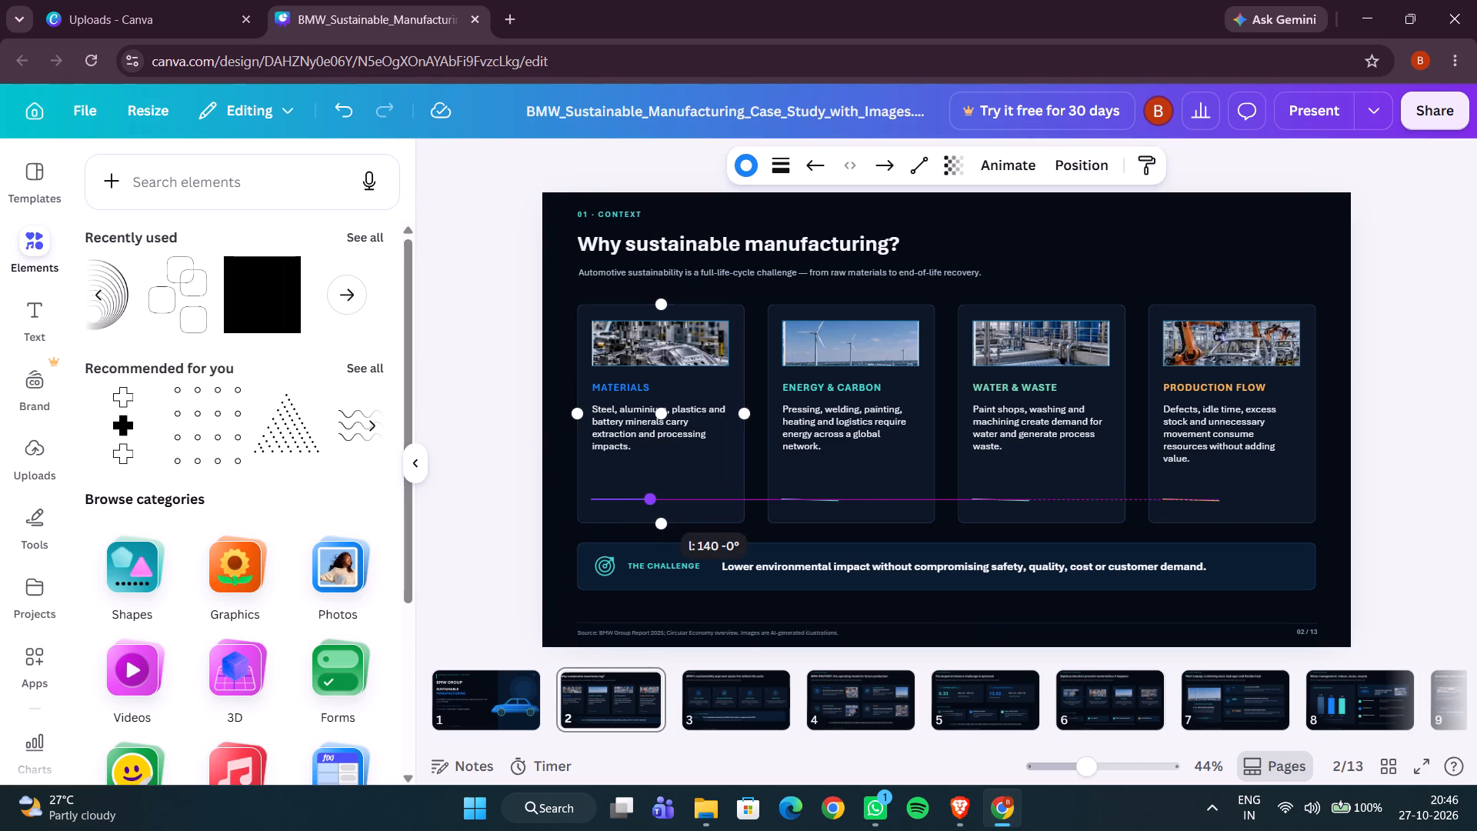
click(819, 495)
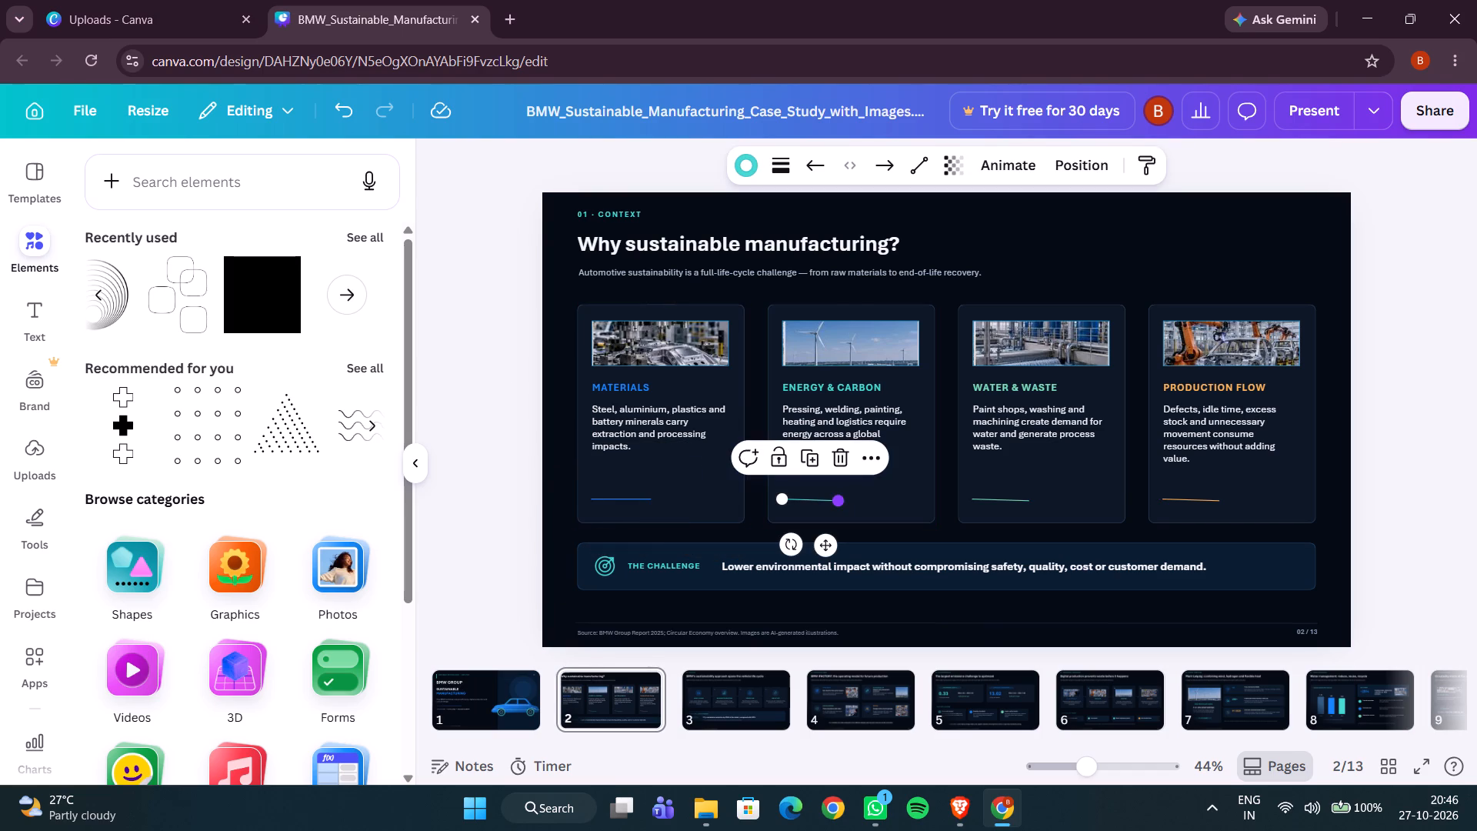
drag(840, 500, 842, 493)
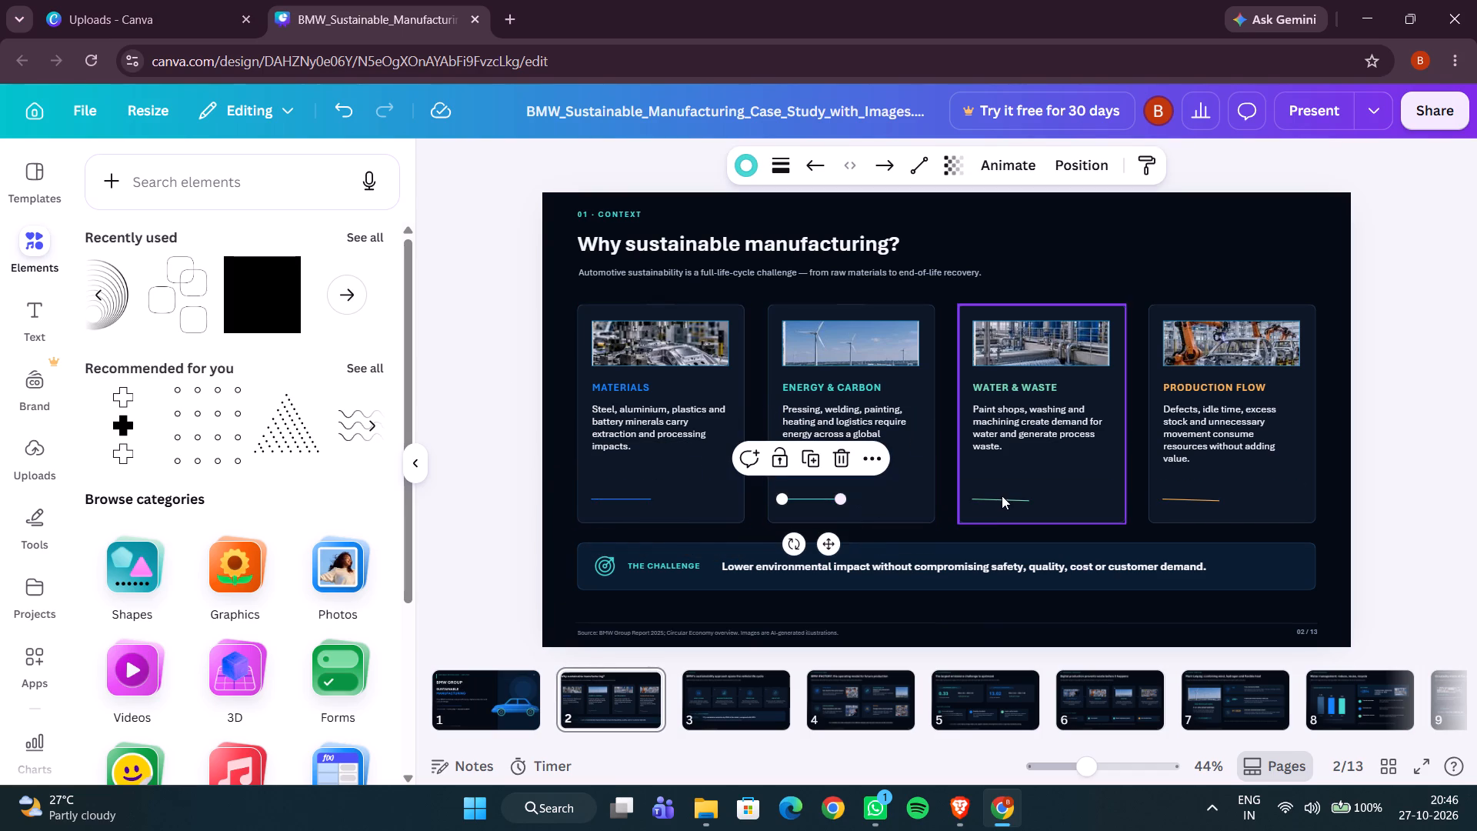
click(1004, 496)
click(1030, 501)
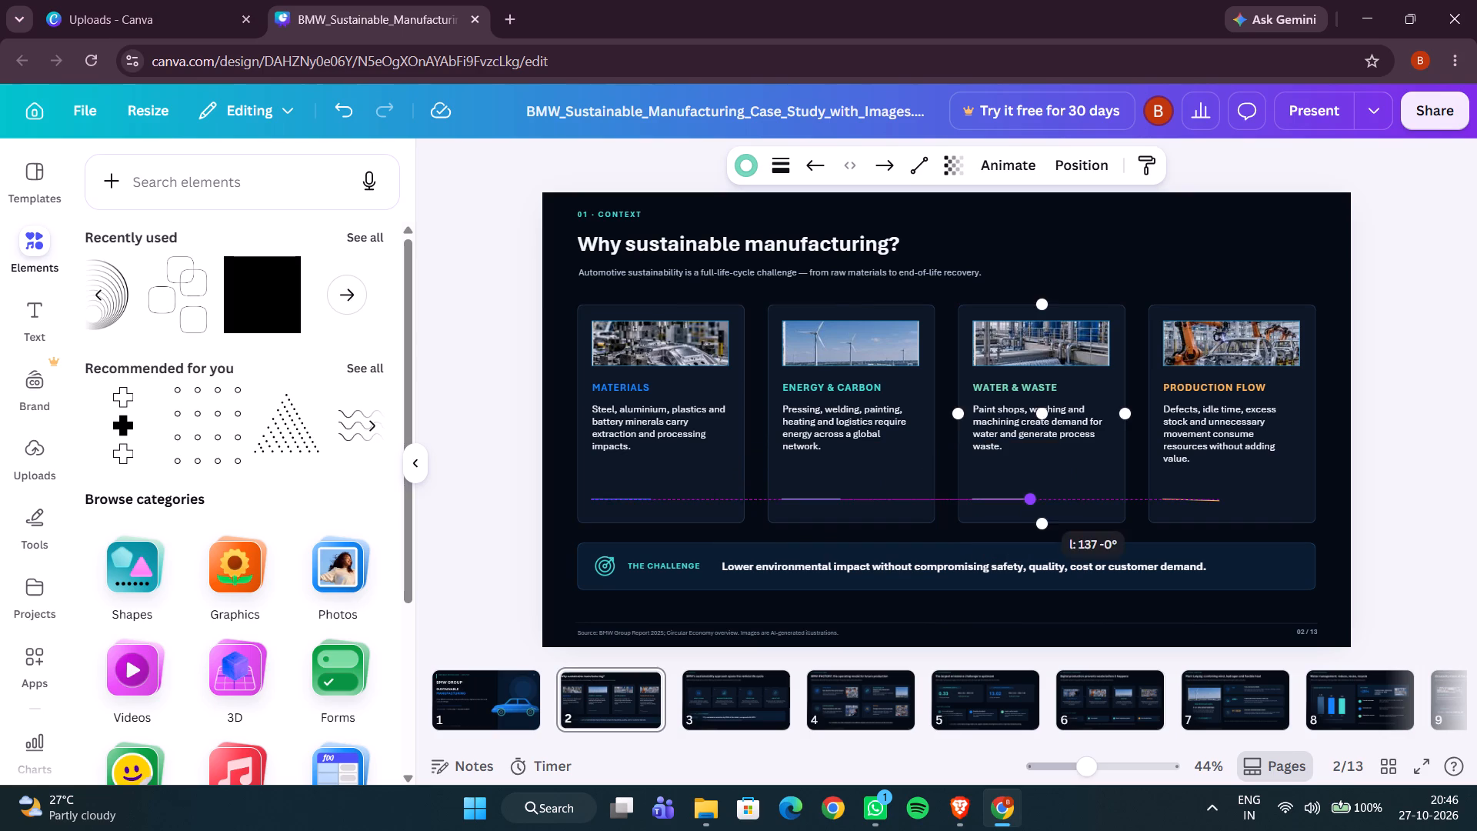
click(1205, 502)
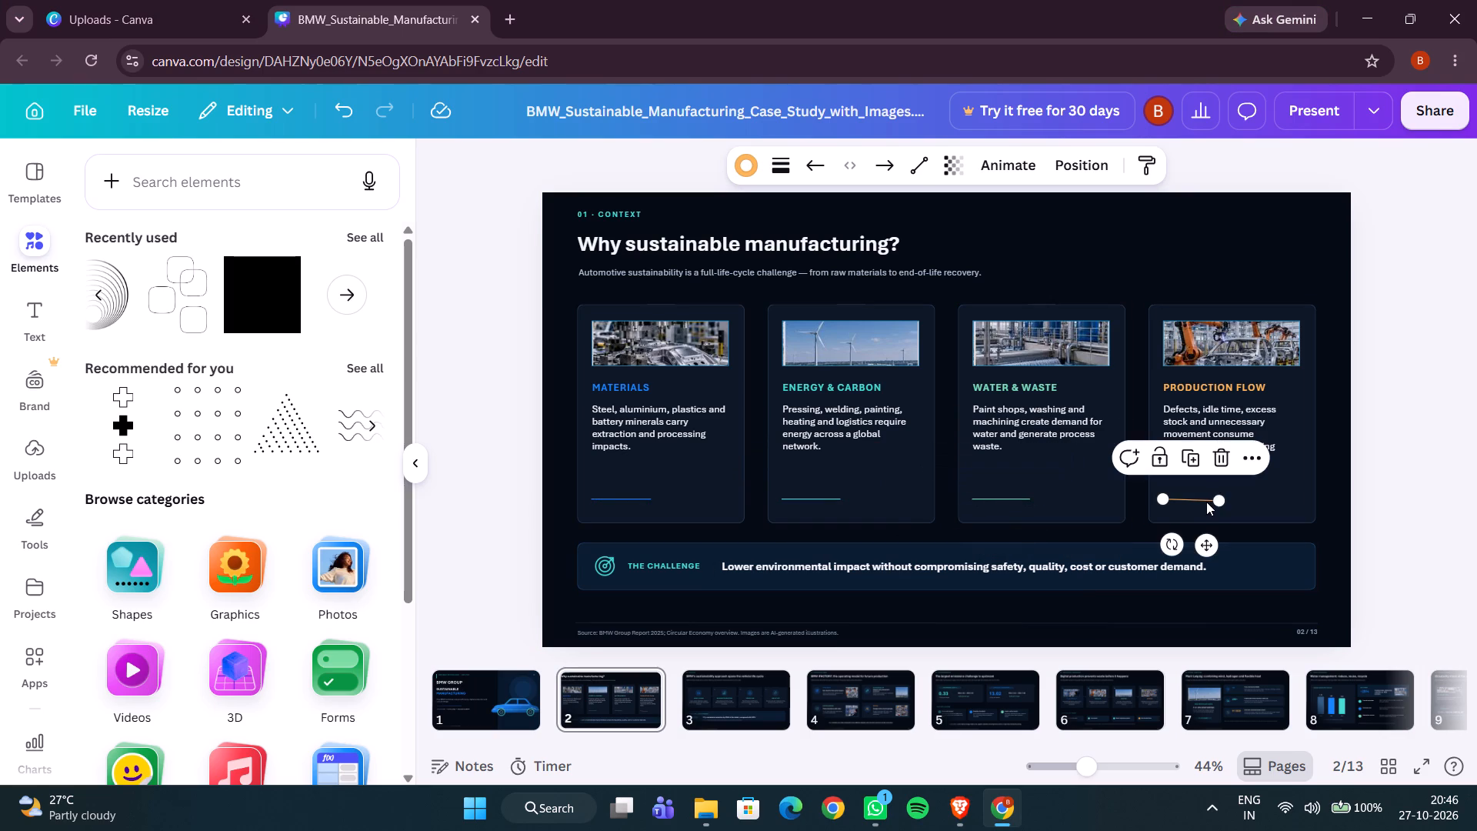
click(1220, 502)
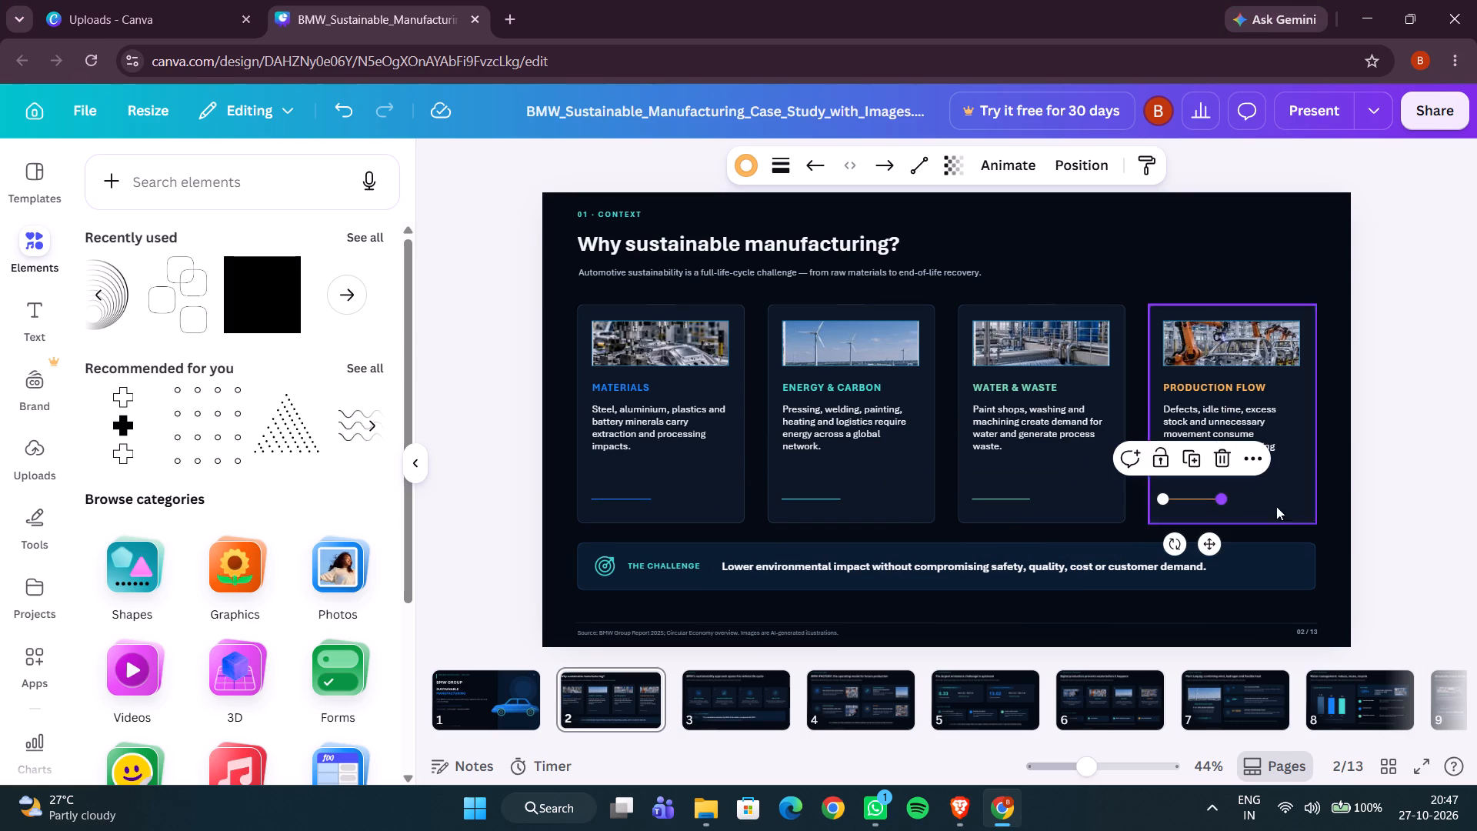
On slide 3, make the slanted connector lines on both sides of the In-House Production card horizontal.
click(1370, 501)
click(418, 468)
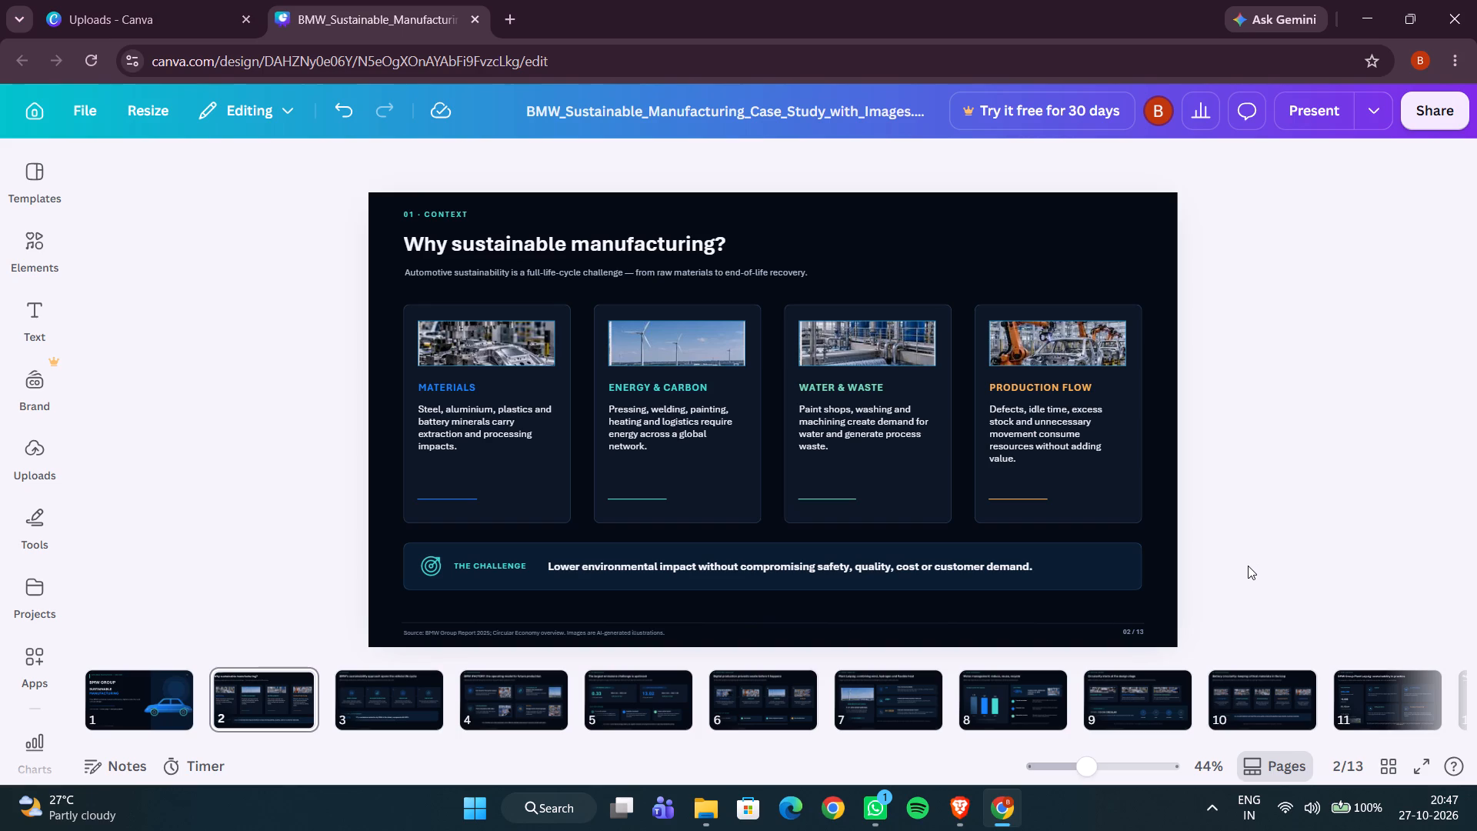
key(Right)
click(1239, 505)
key(Right)
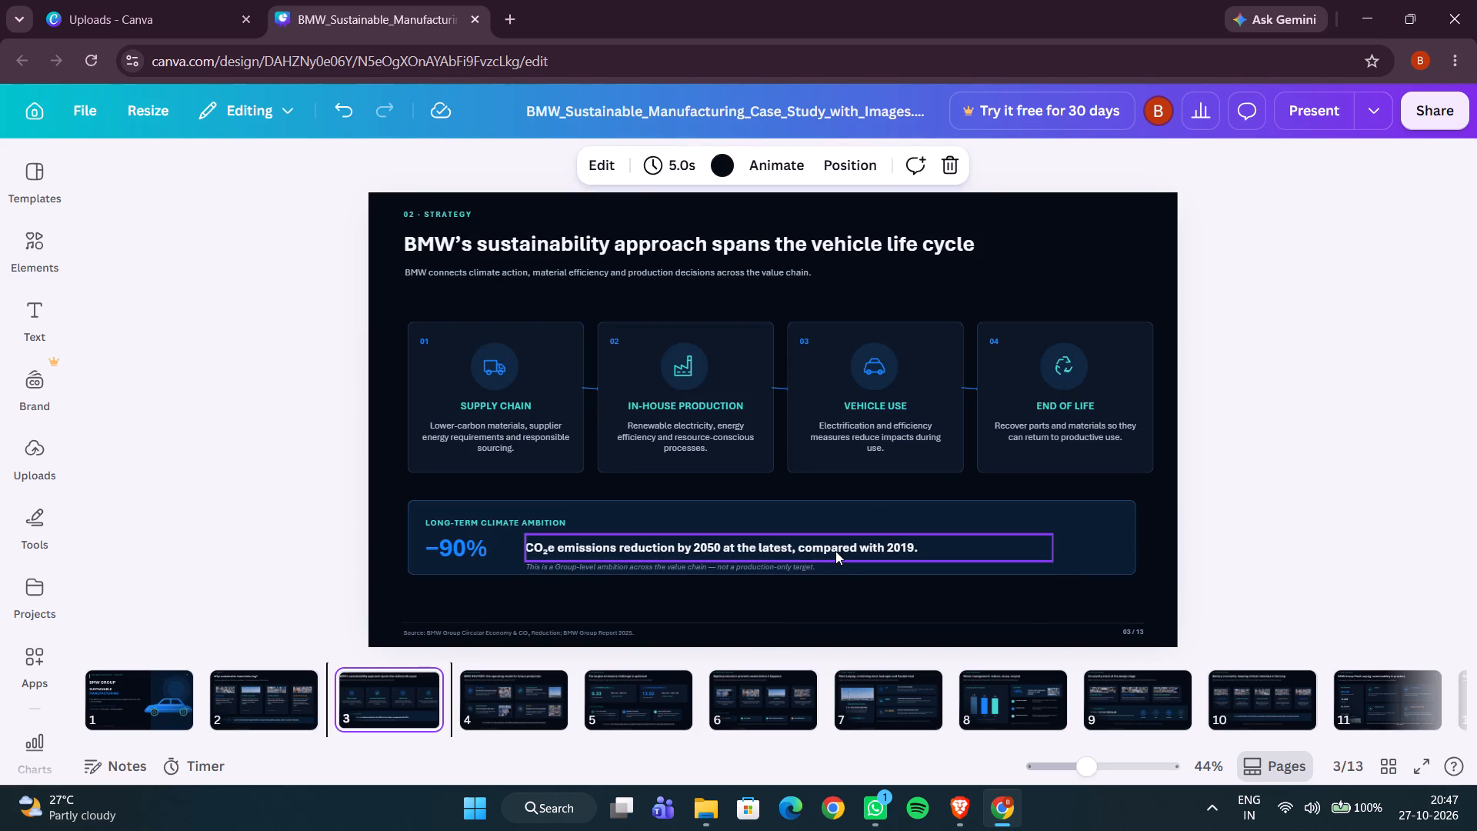
click(1395, 437)
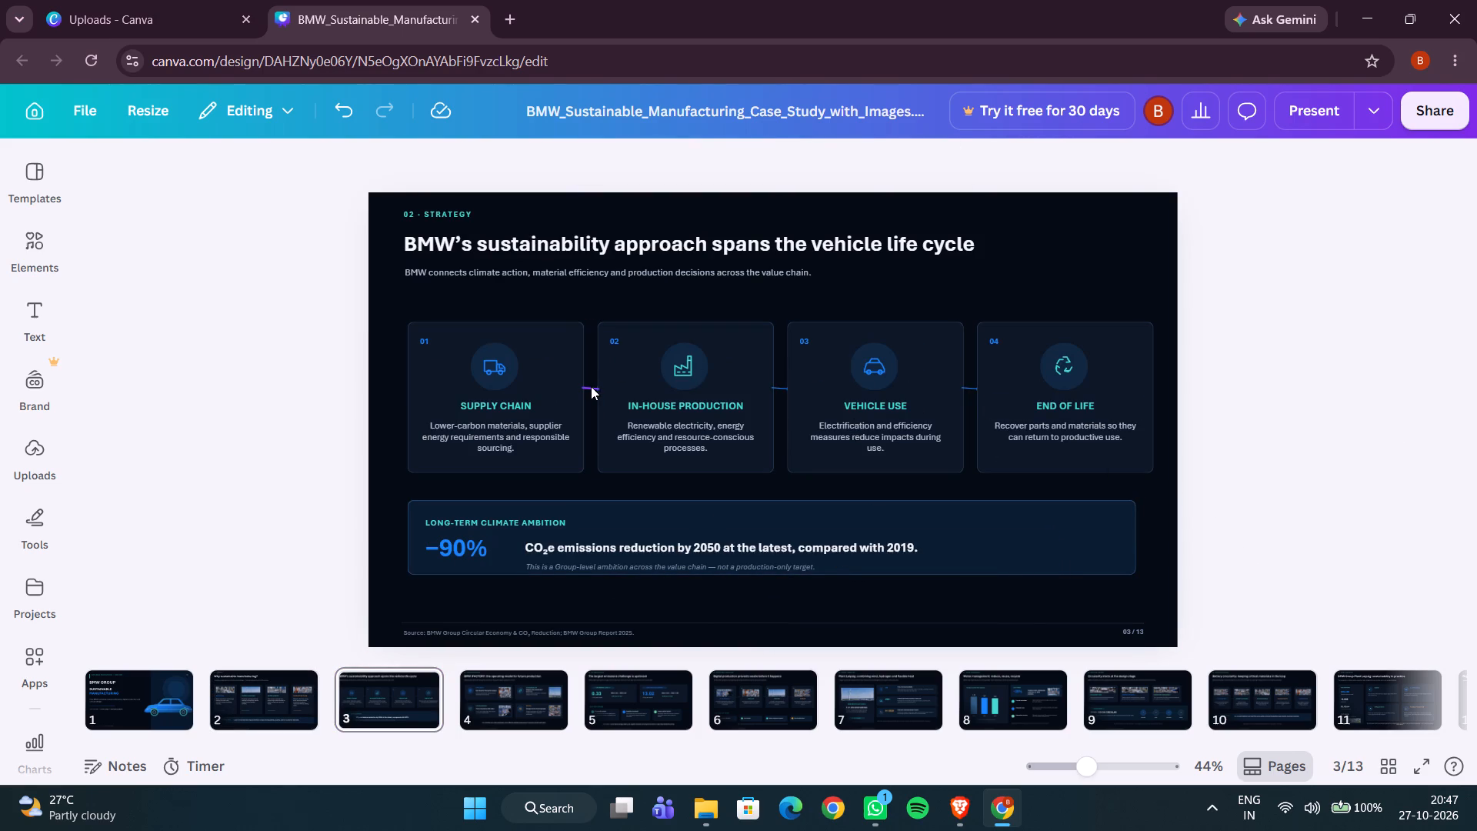
ctrl+scroll(591, 386, up, 5)
ctrl+scroll(432, 433, up, 2)
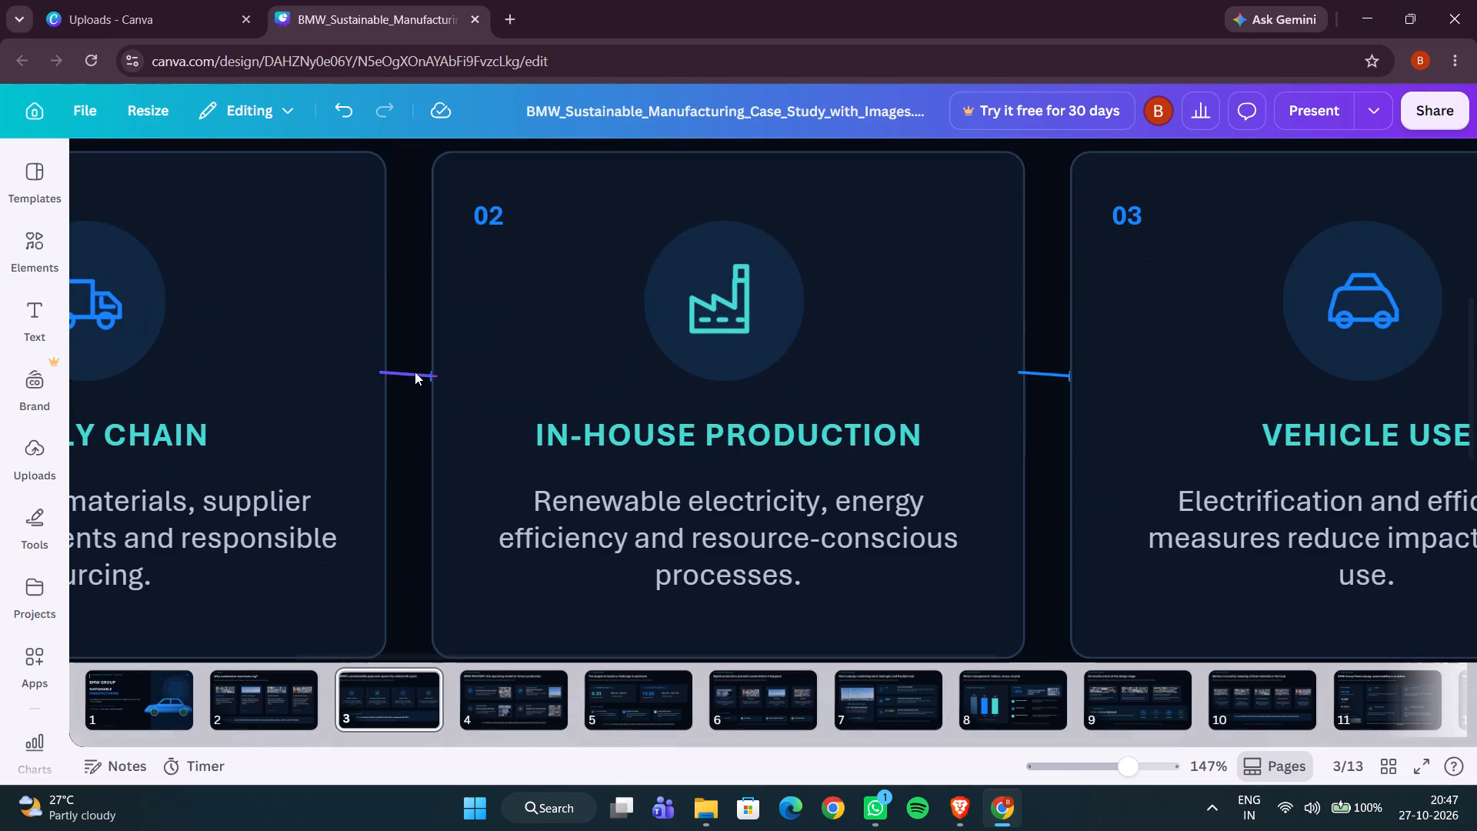
click(415, 372)
drag(437, 376, 438, 369)
click(1055, 375)
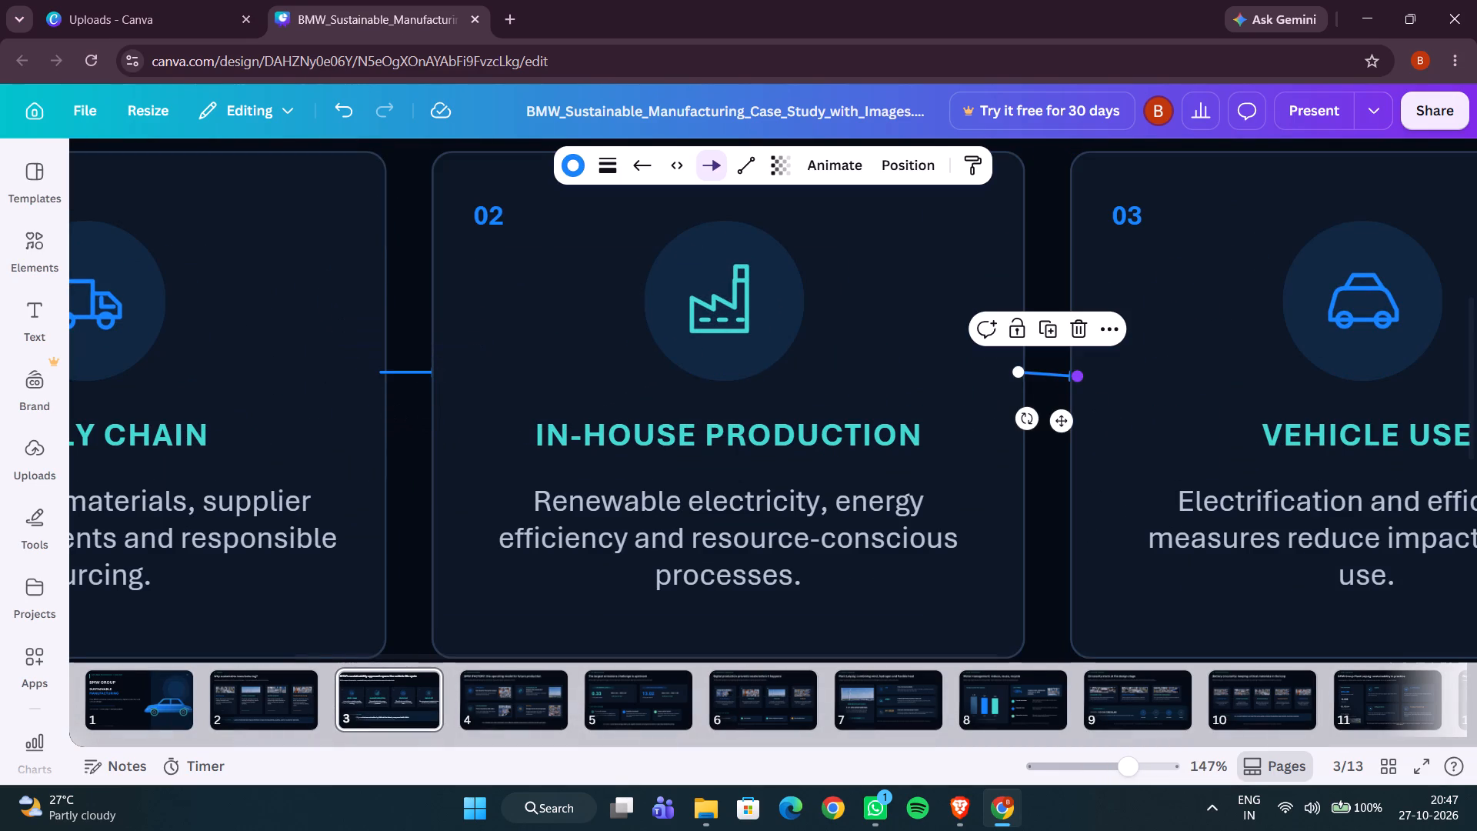
click(1078, 375)
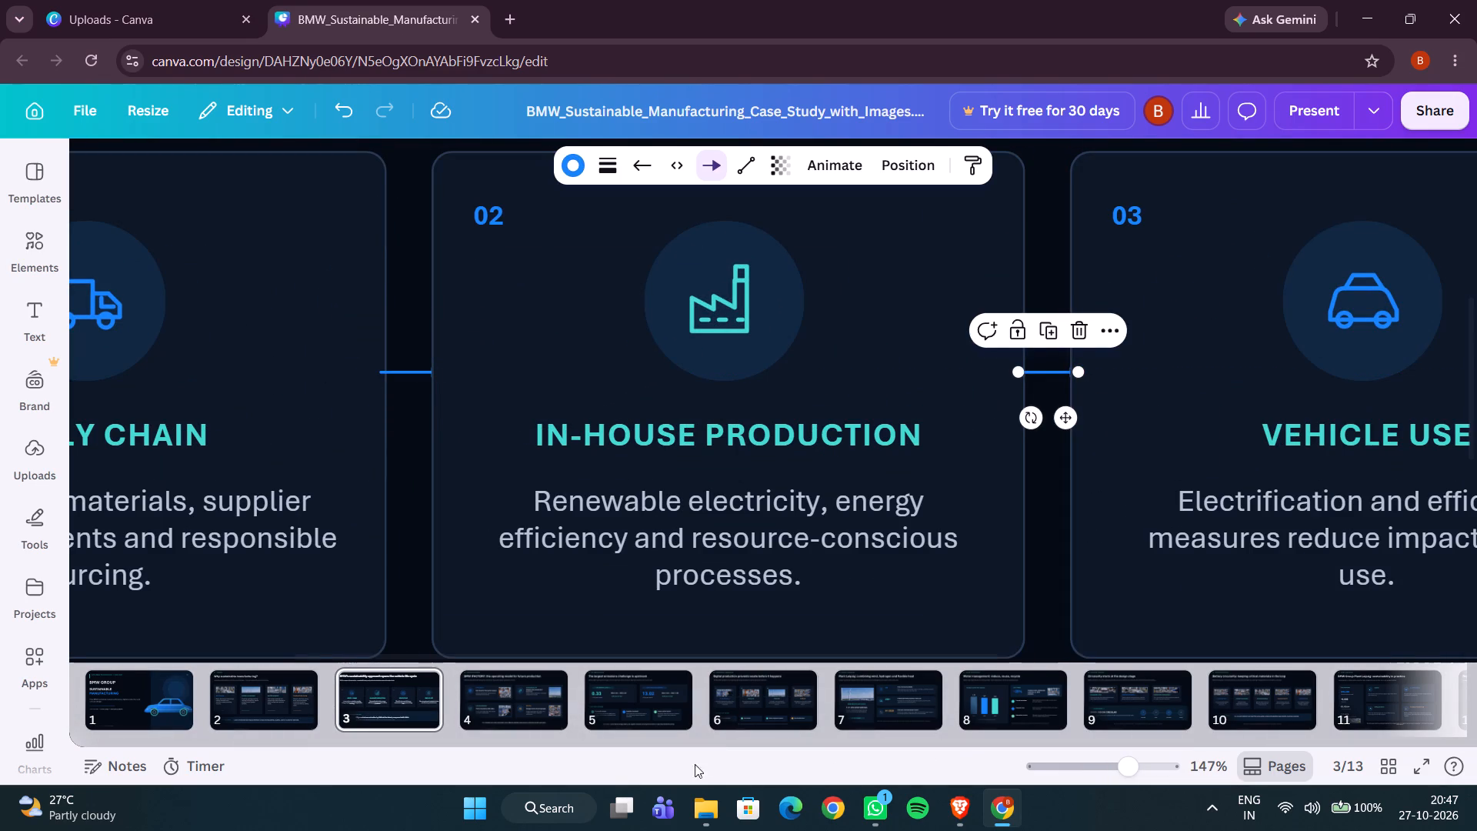
Make the slanted connector line between the Vehicle Use and End of Life cards horizontal at 0°, about 37 long.
drag(671, 743, 672, 743)
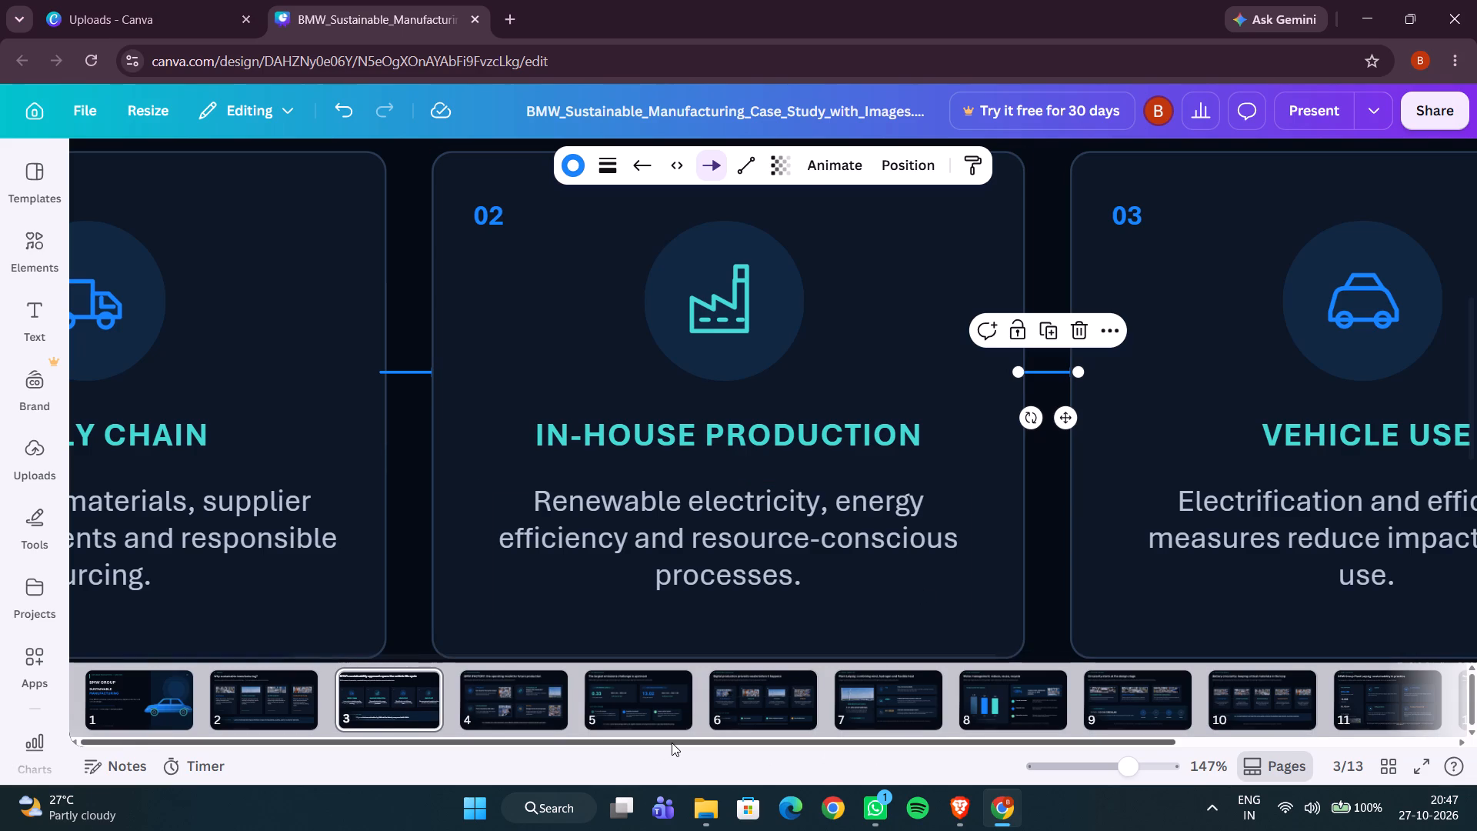
drag(672, 743, 662, 740)
scroll(829, 559, down, 1)
ctrl+scroll(829, 559, down, 1)
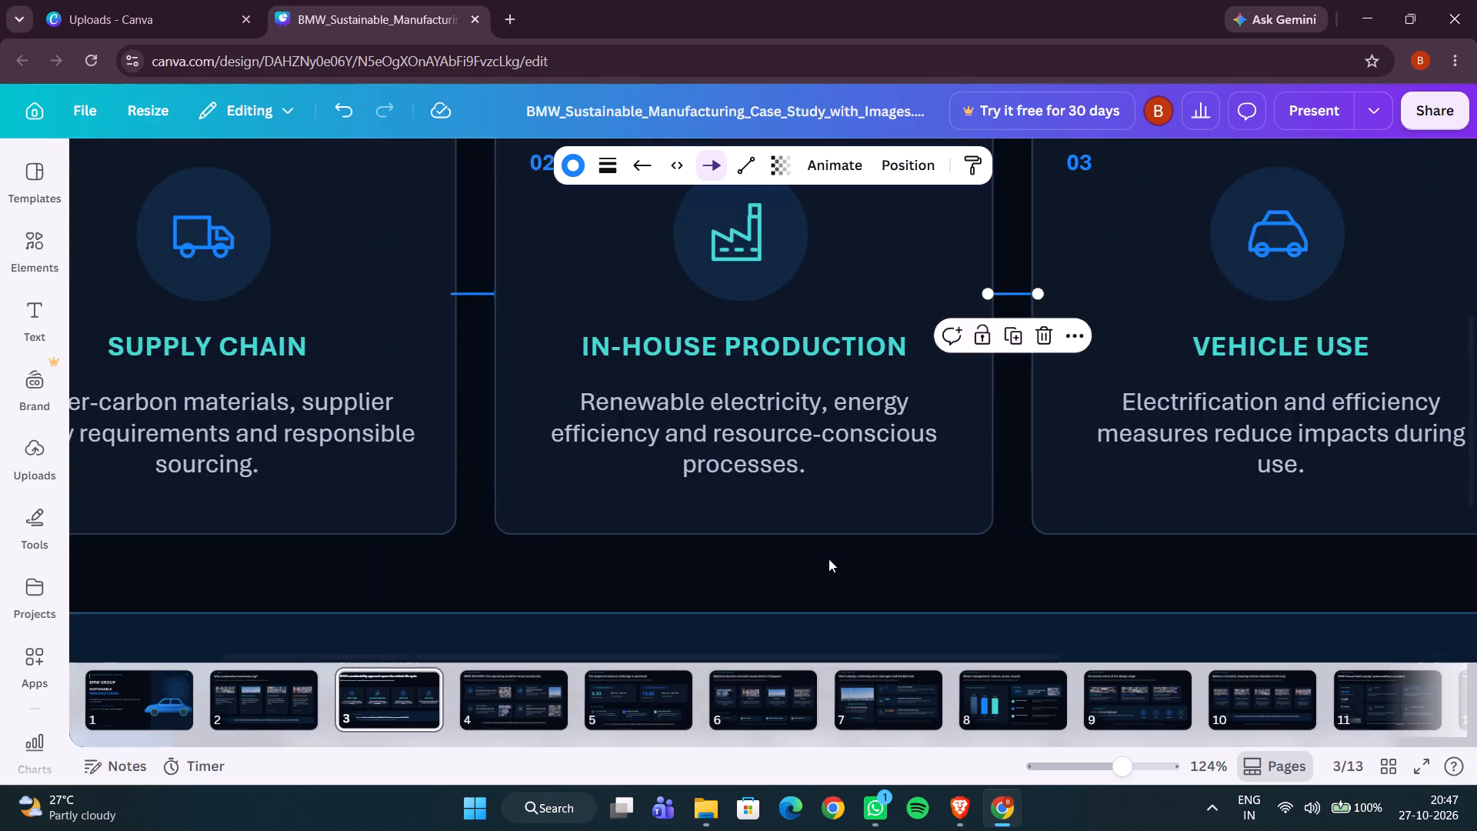
ctrl+scroll(829, 559, down, 4)
ctrl+scroll(1055, 435, up, 5)
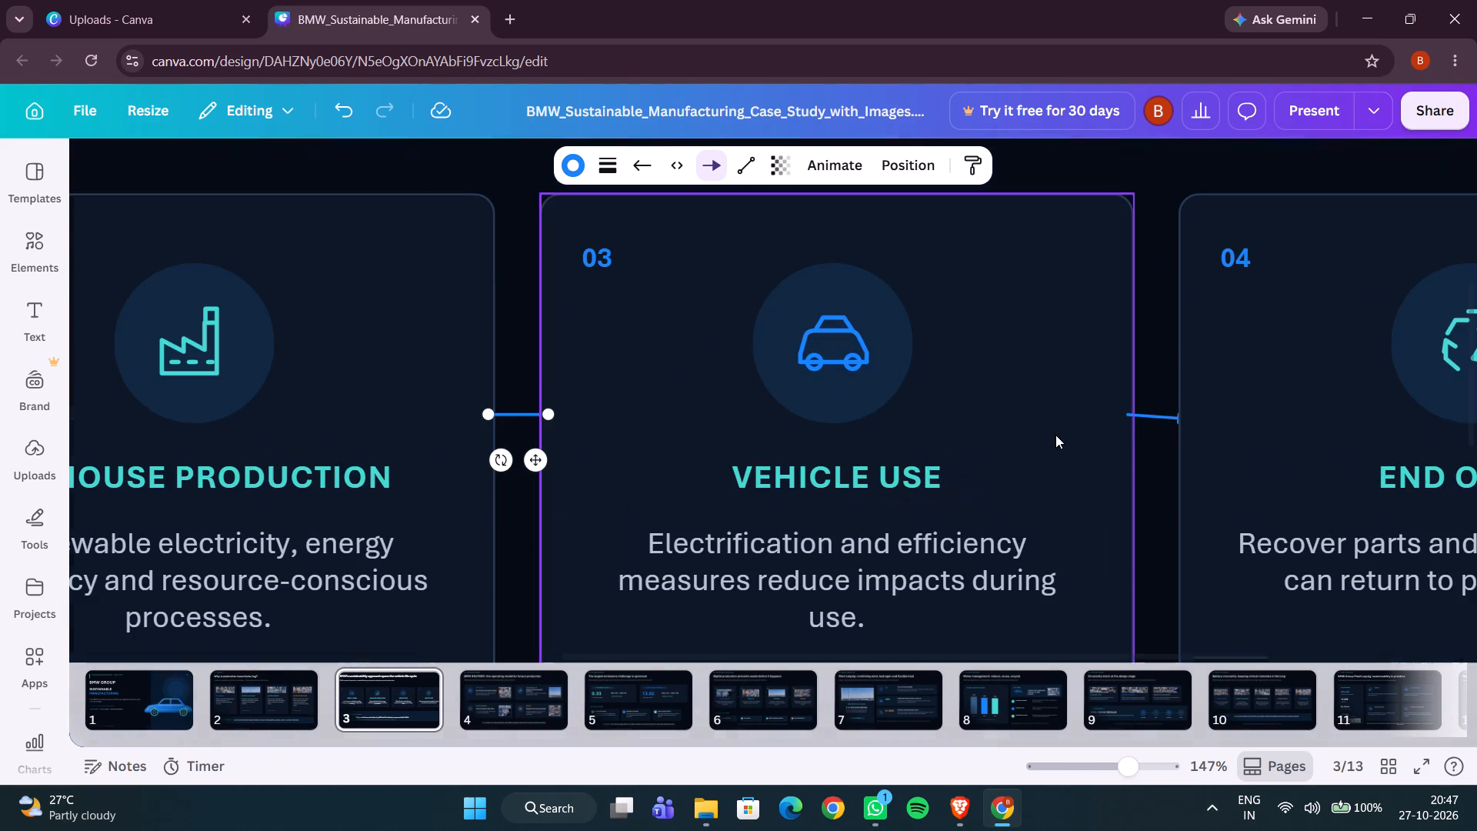
click(1155, 417)
click(1188, 419)
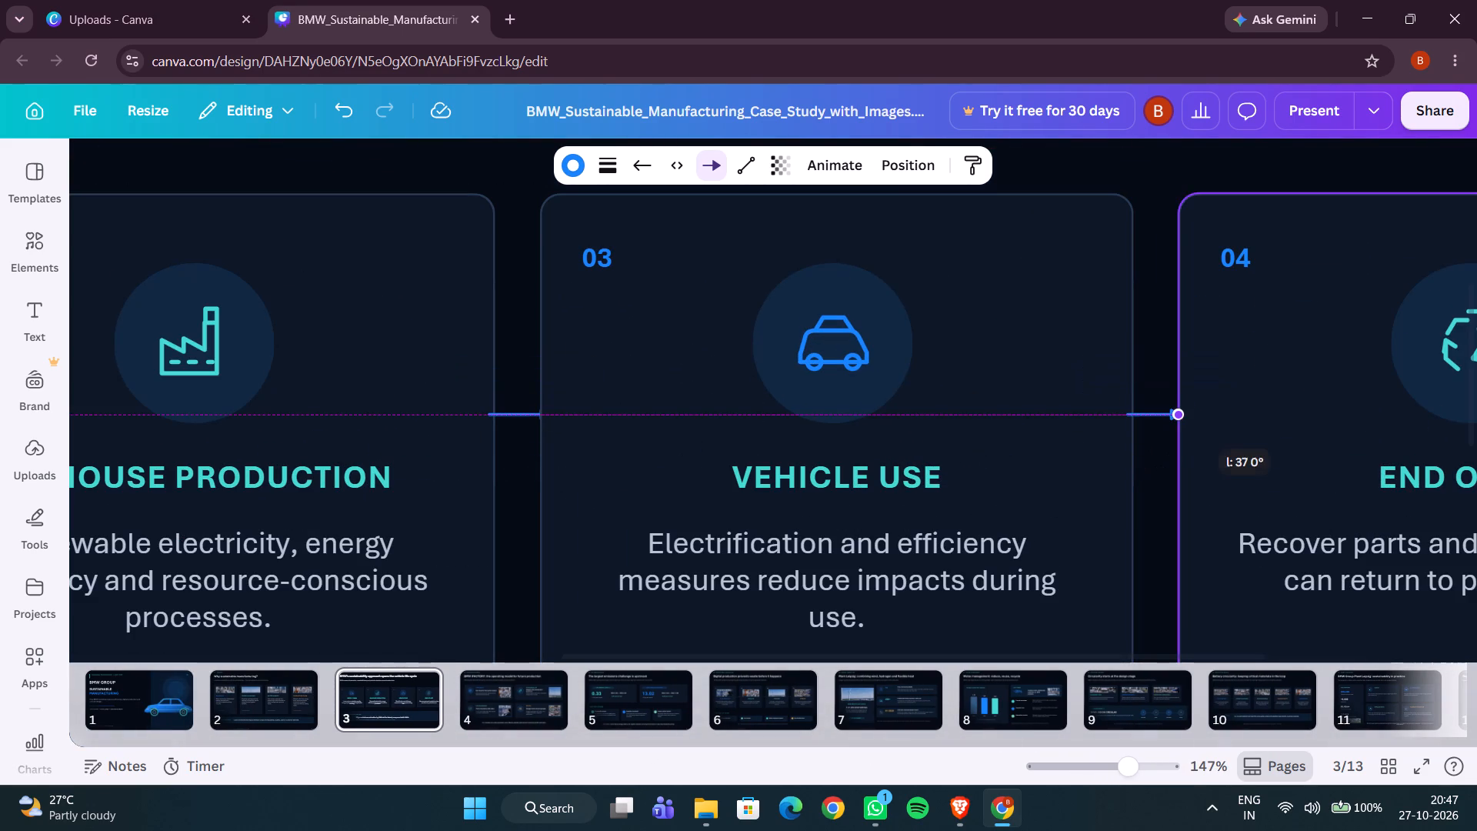
ctrl+scroll(1159, 441, down, 6)
click(1350, 436)
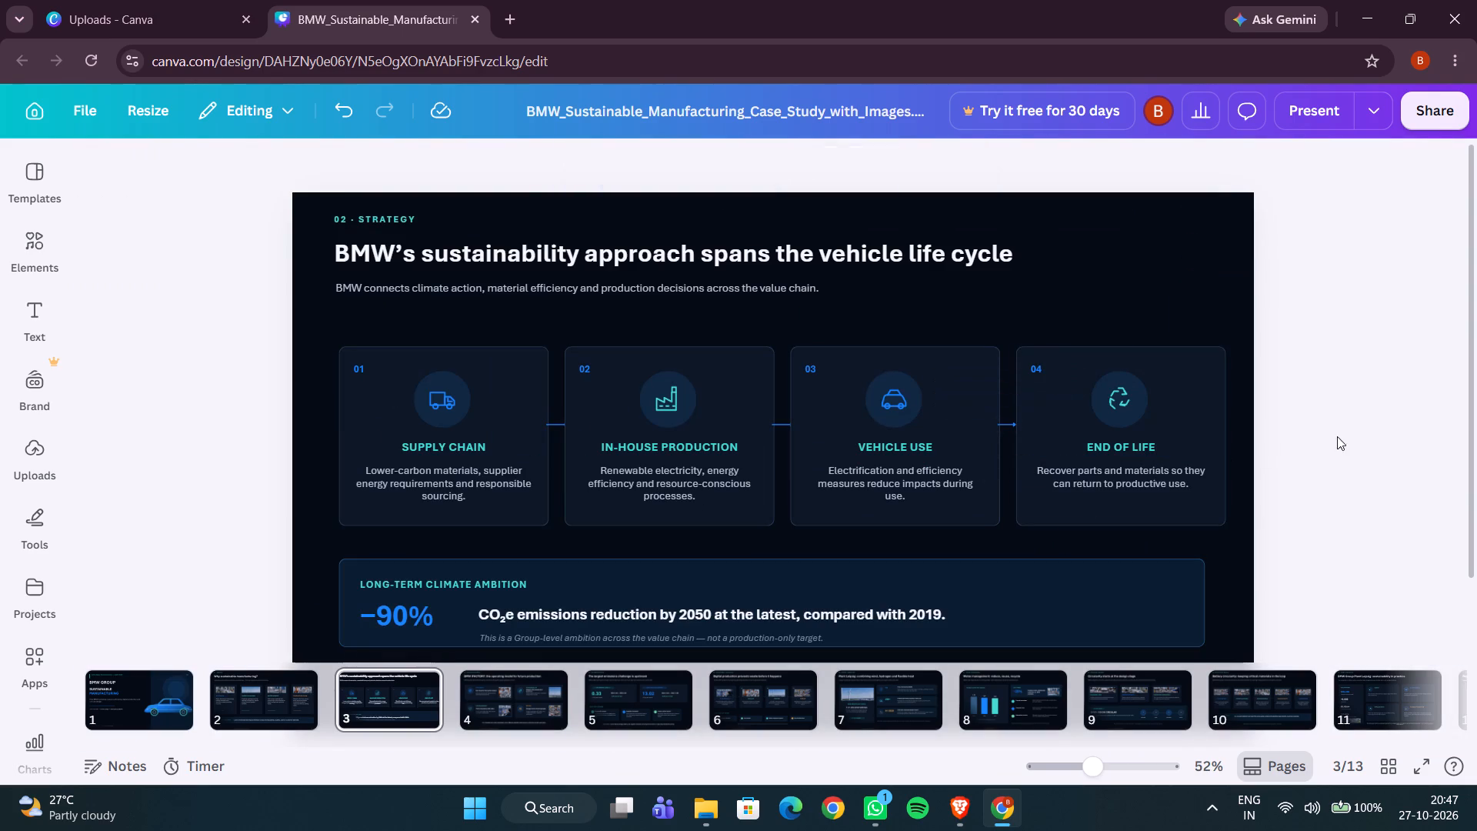
Delete the small source-note text boxes in the footers of slides 3 and 2.
scroll(1359, 518, down, 1)
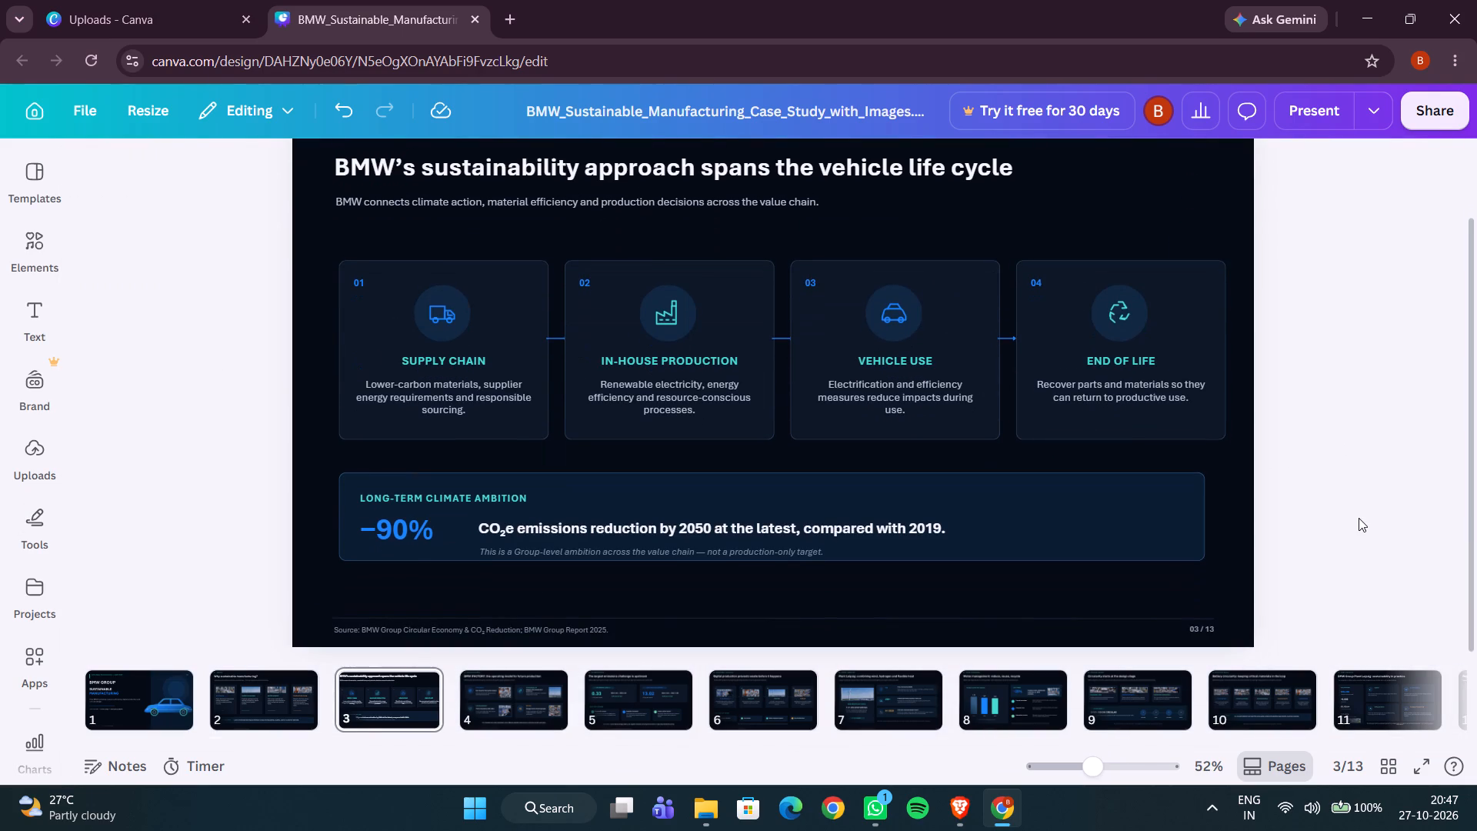
scroll(1359, 518, up, 1)
scroll(1359, 518, down, 1)
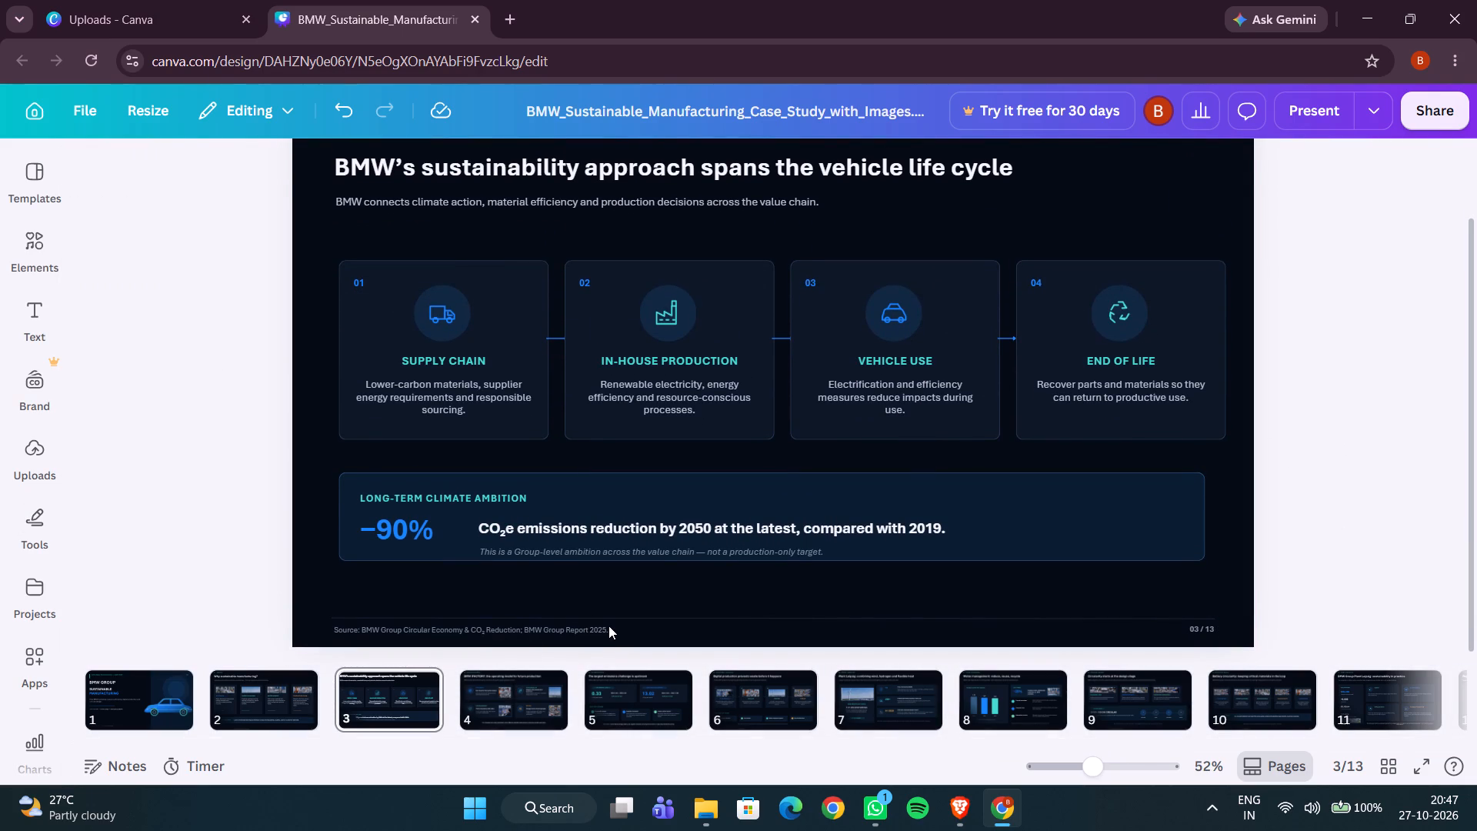
click(608, 626)
key(Delete)
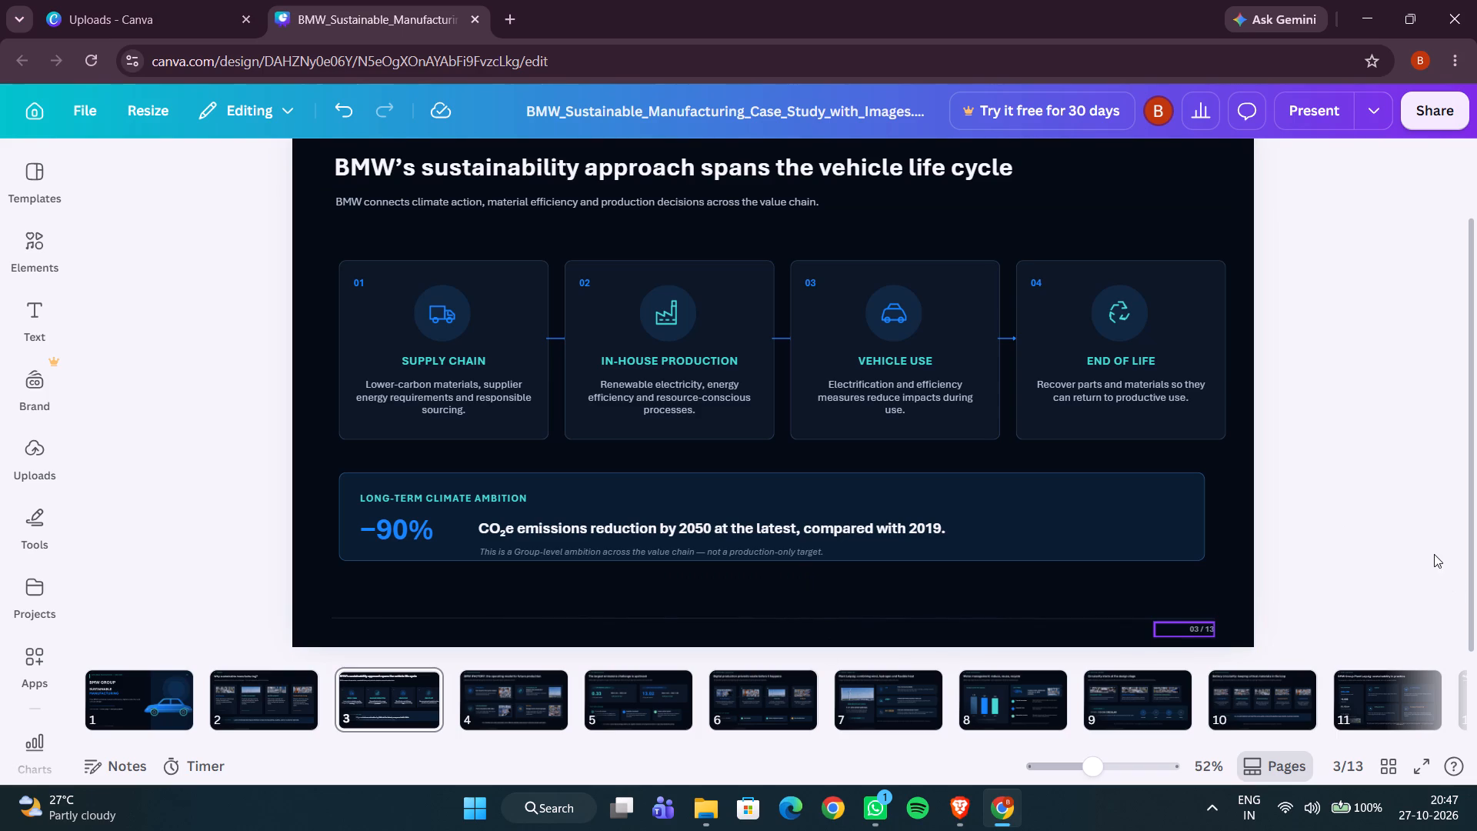
key(Left)
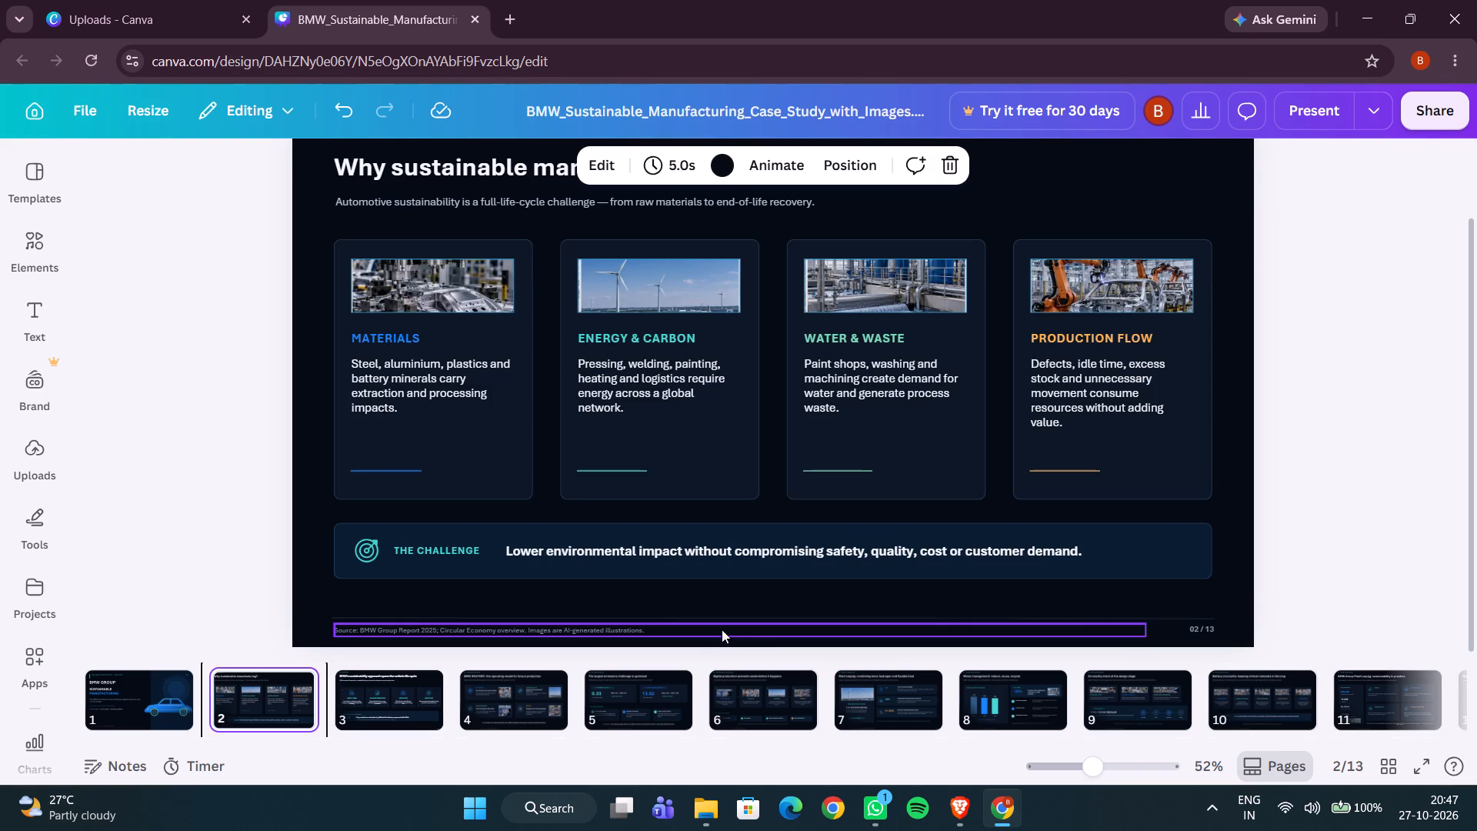
click(637, 629)
key(Delete)
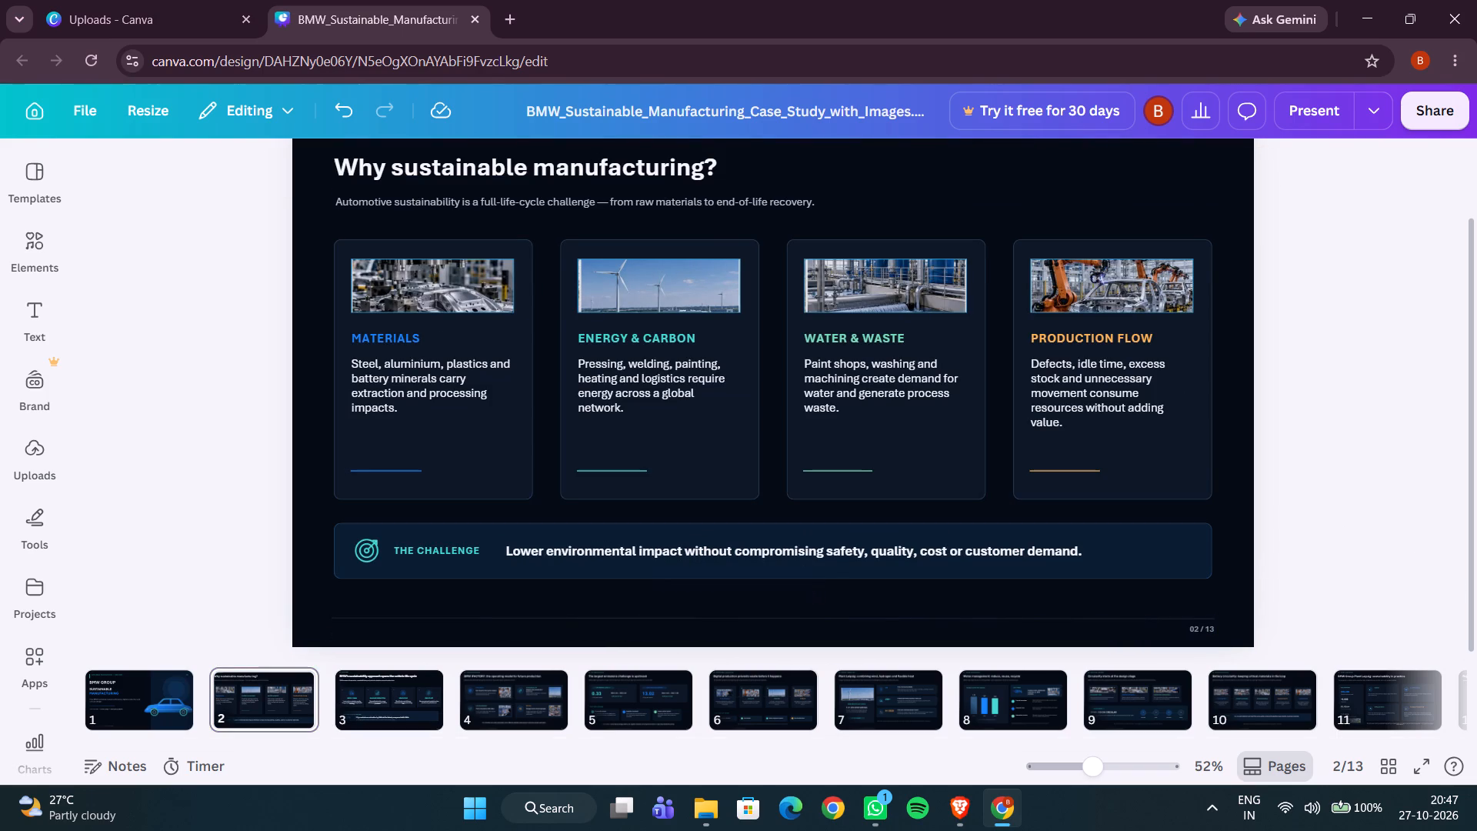
Delete the "Sustainable Manufacturing | Academic Case Study" footer text box on slide 1.
key(Left)
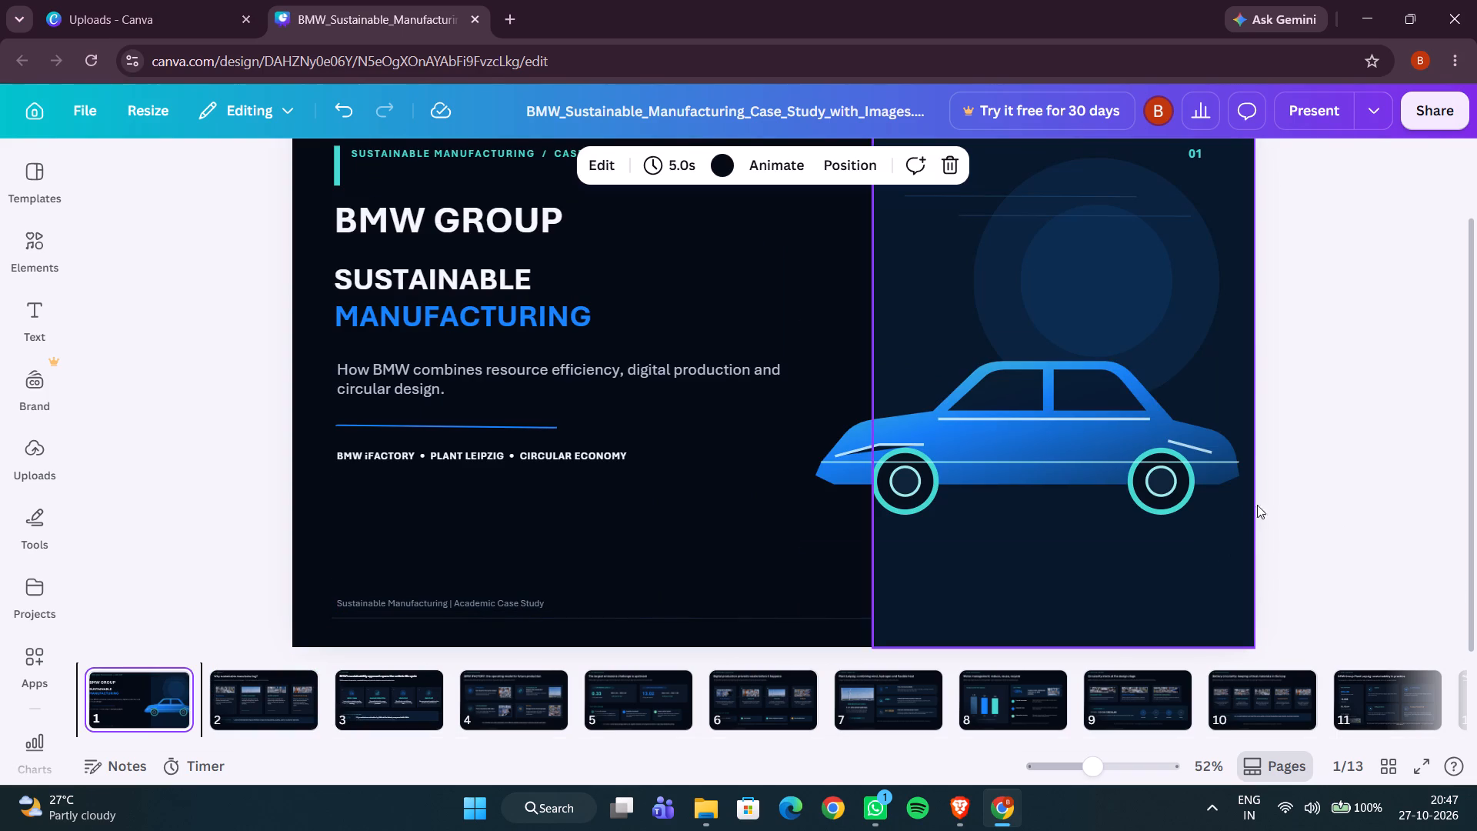
click(459, 599)
key(Delete)
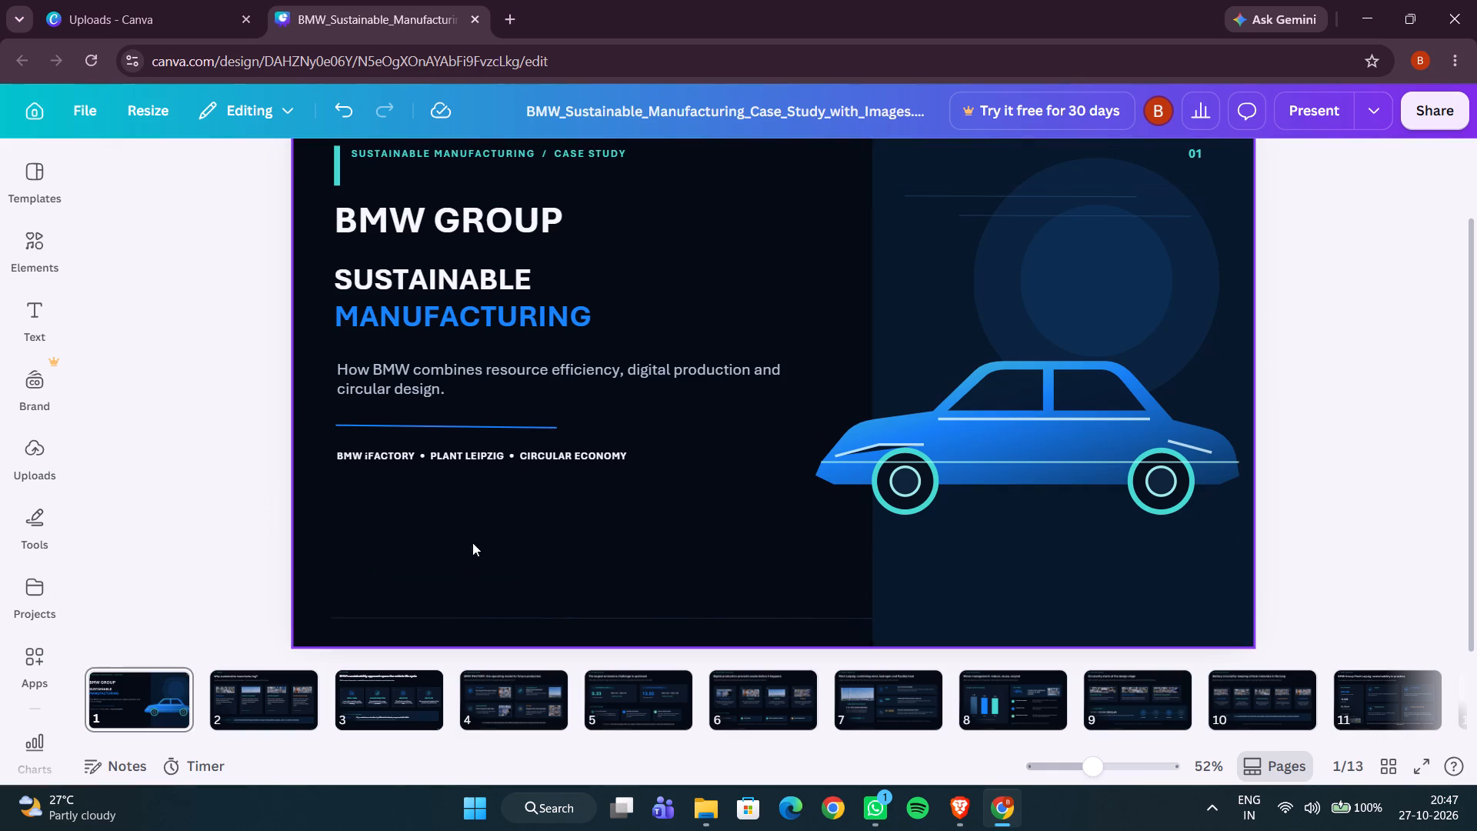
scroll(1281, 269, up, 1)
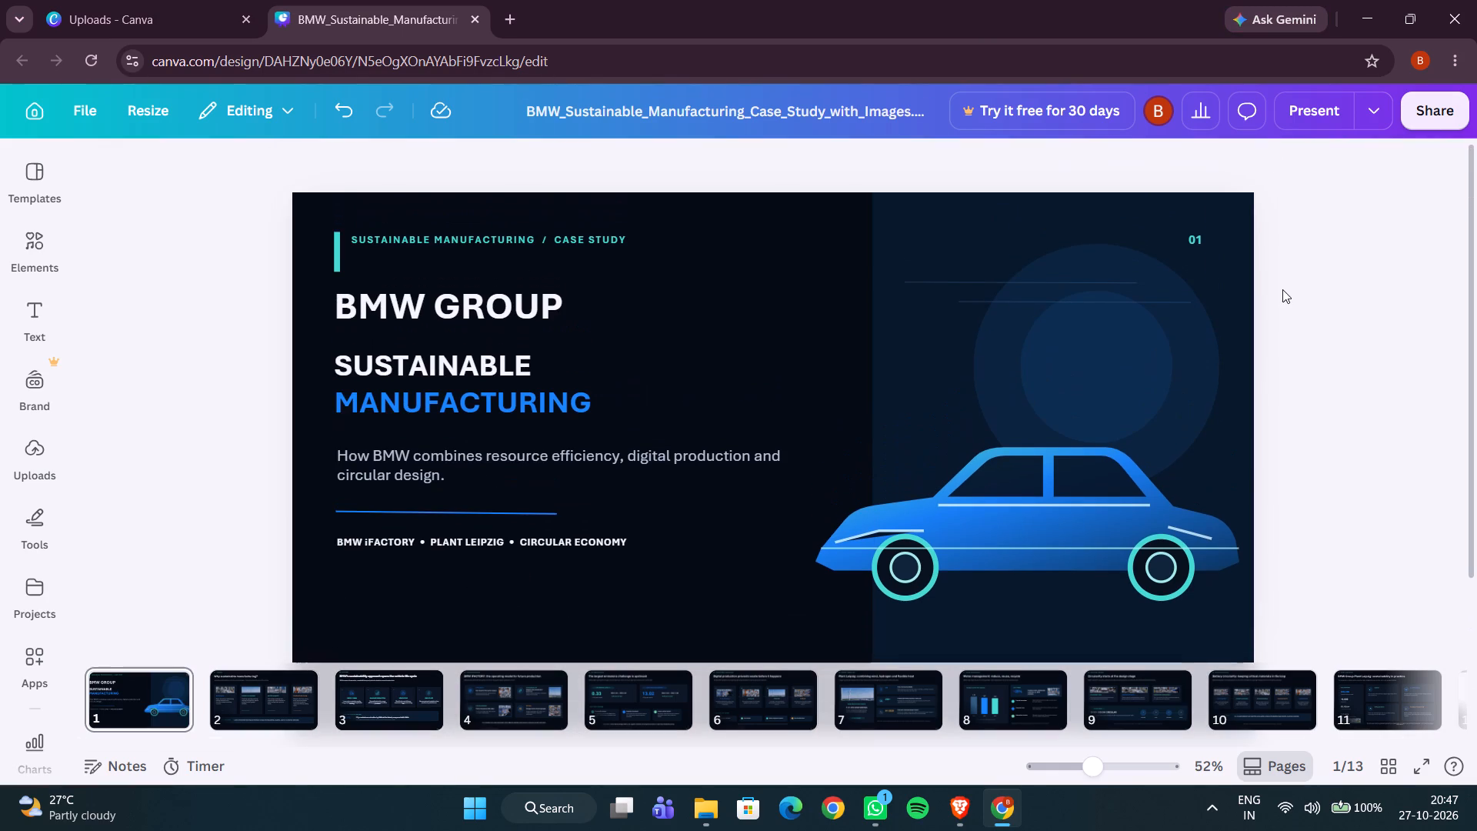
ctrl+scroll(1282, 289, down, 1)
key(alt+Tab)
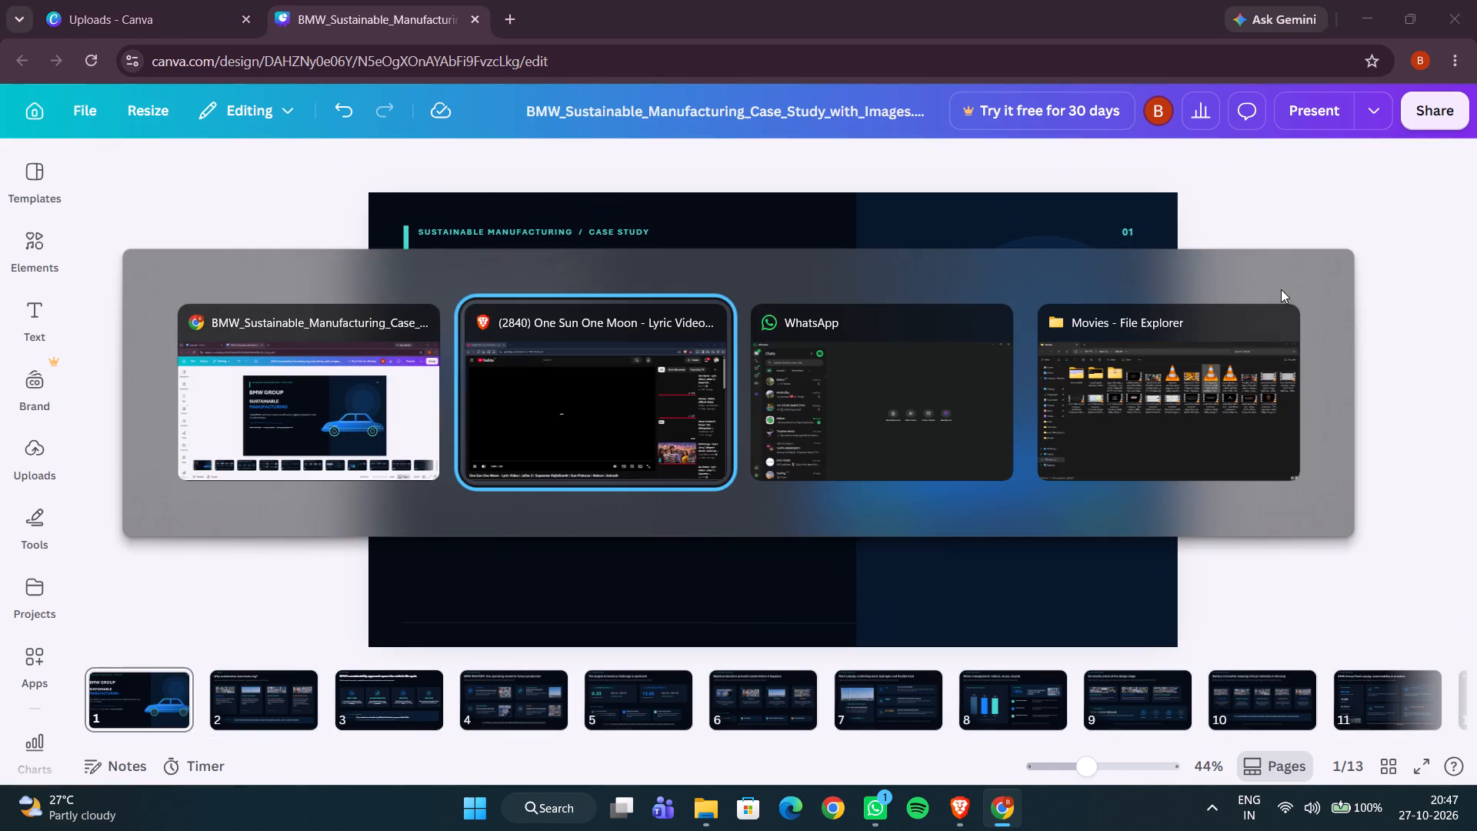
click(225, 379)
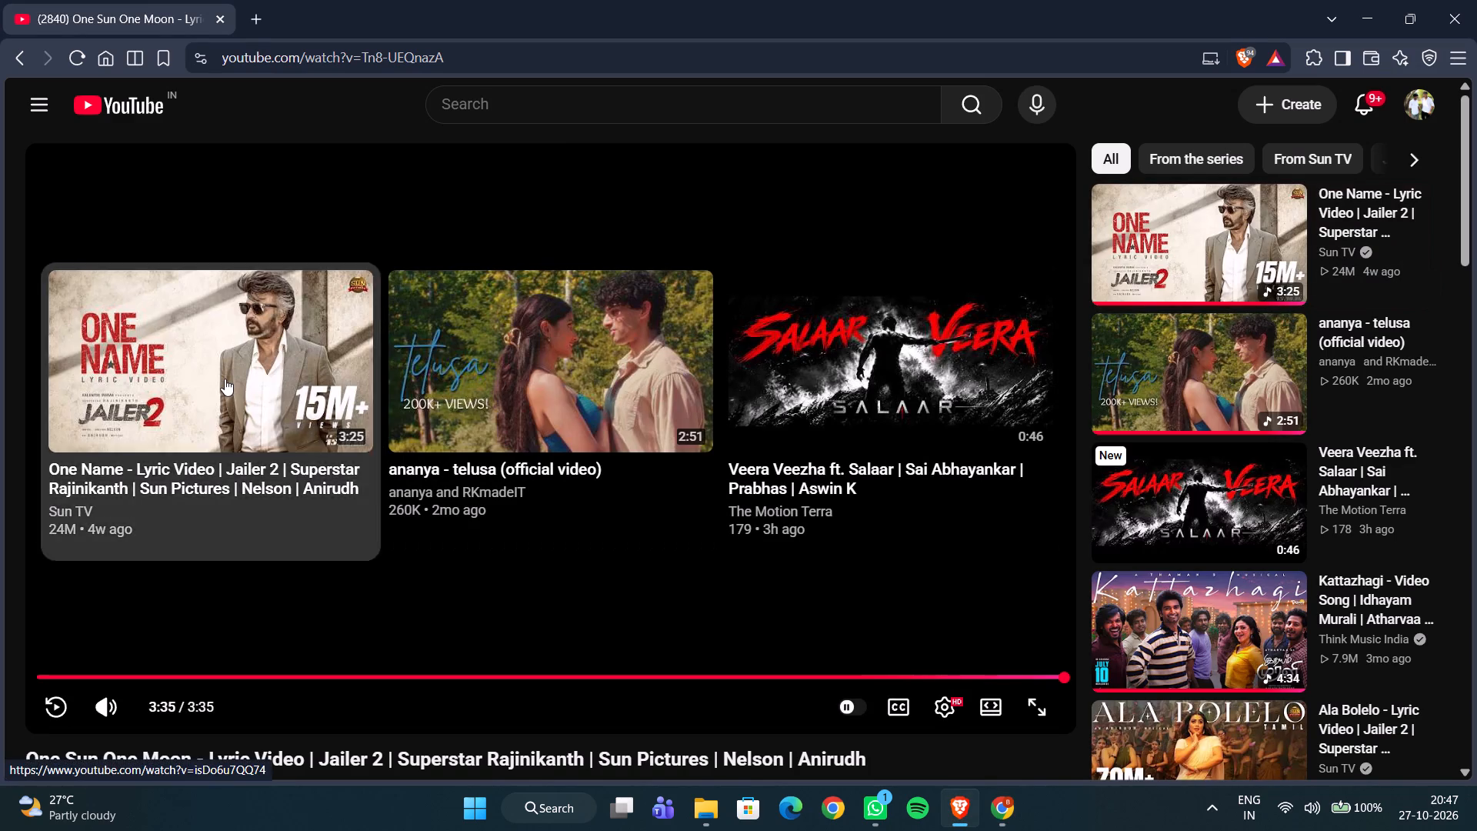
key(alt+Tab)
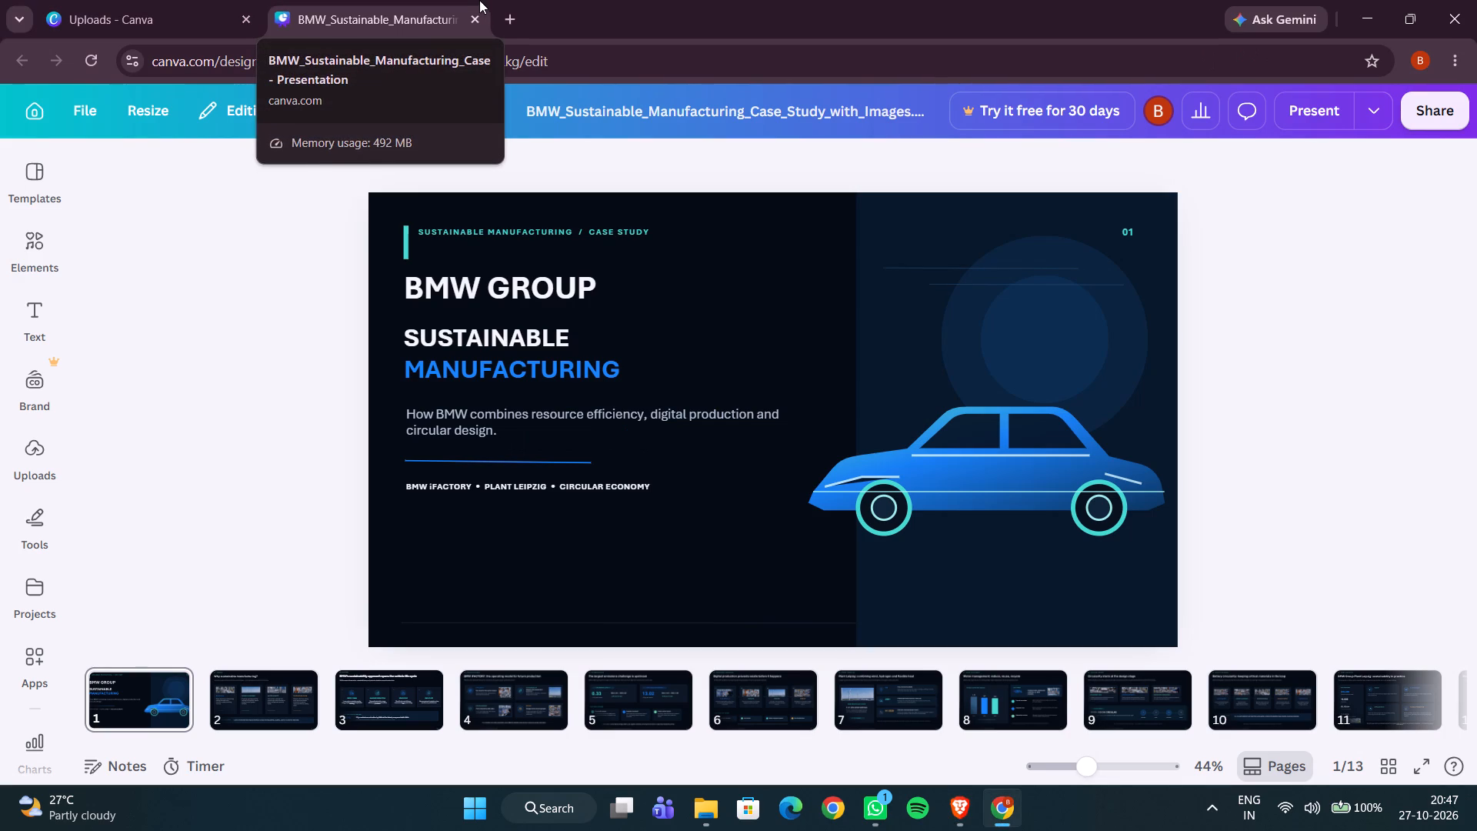
Add a text box on slide 1 below the "BMW iFACTORY • PLANT LEIPZIG • CIRCULAR ECONOMY" line and enlarge its text to 38.3.
ctrl+scroll(515, 593, up, 1)
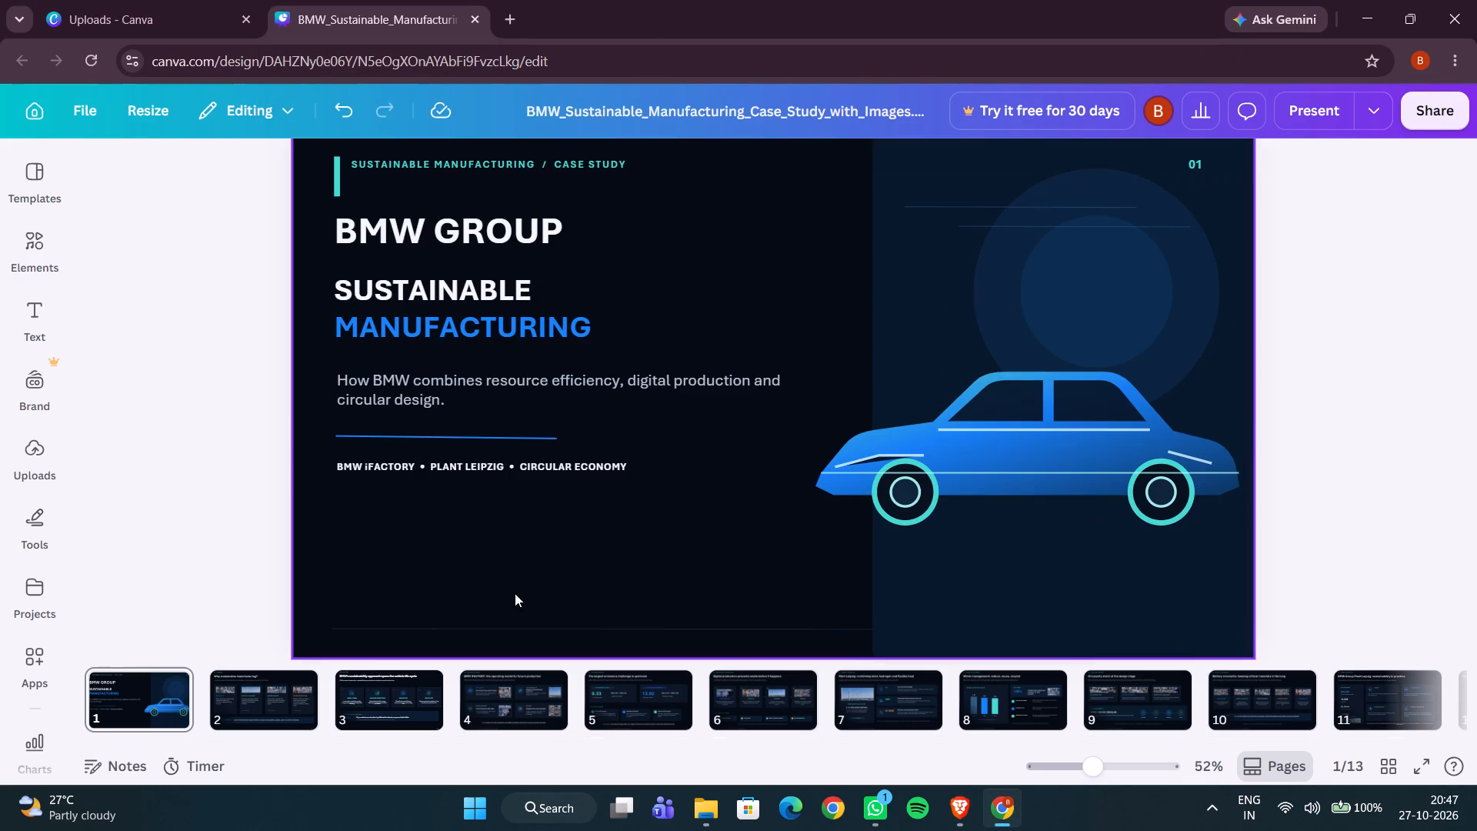
click(30, 312)
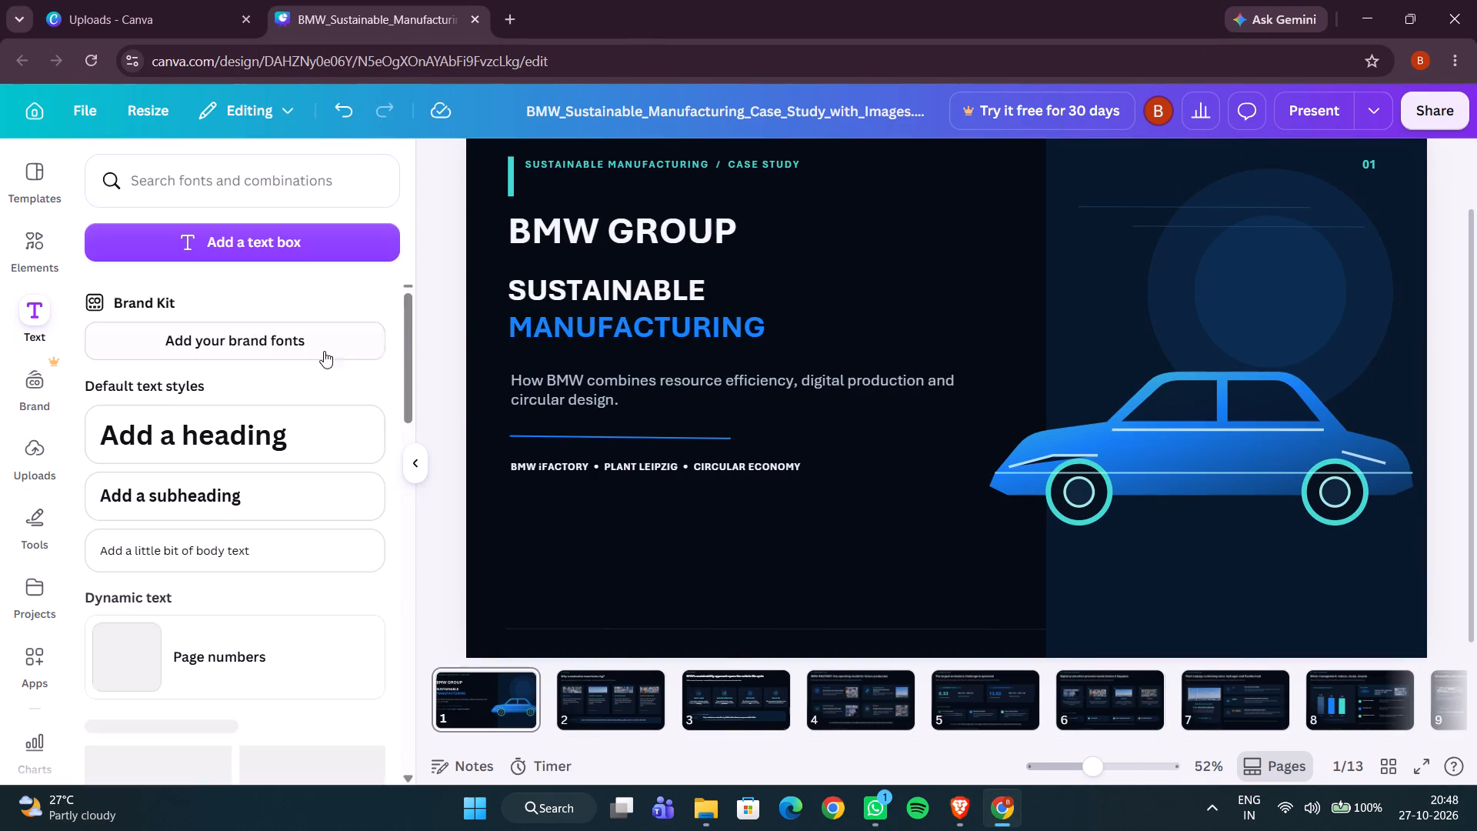
click(298, 245)
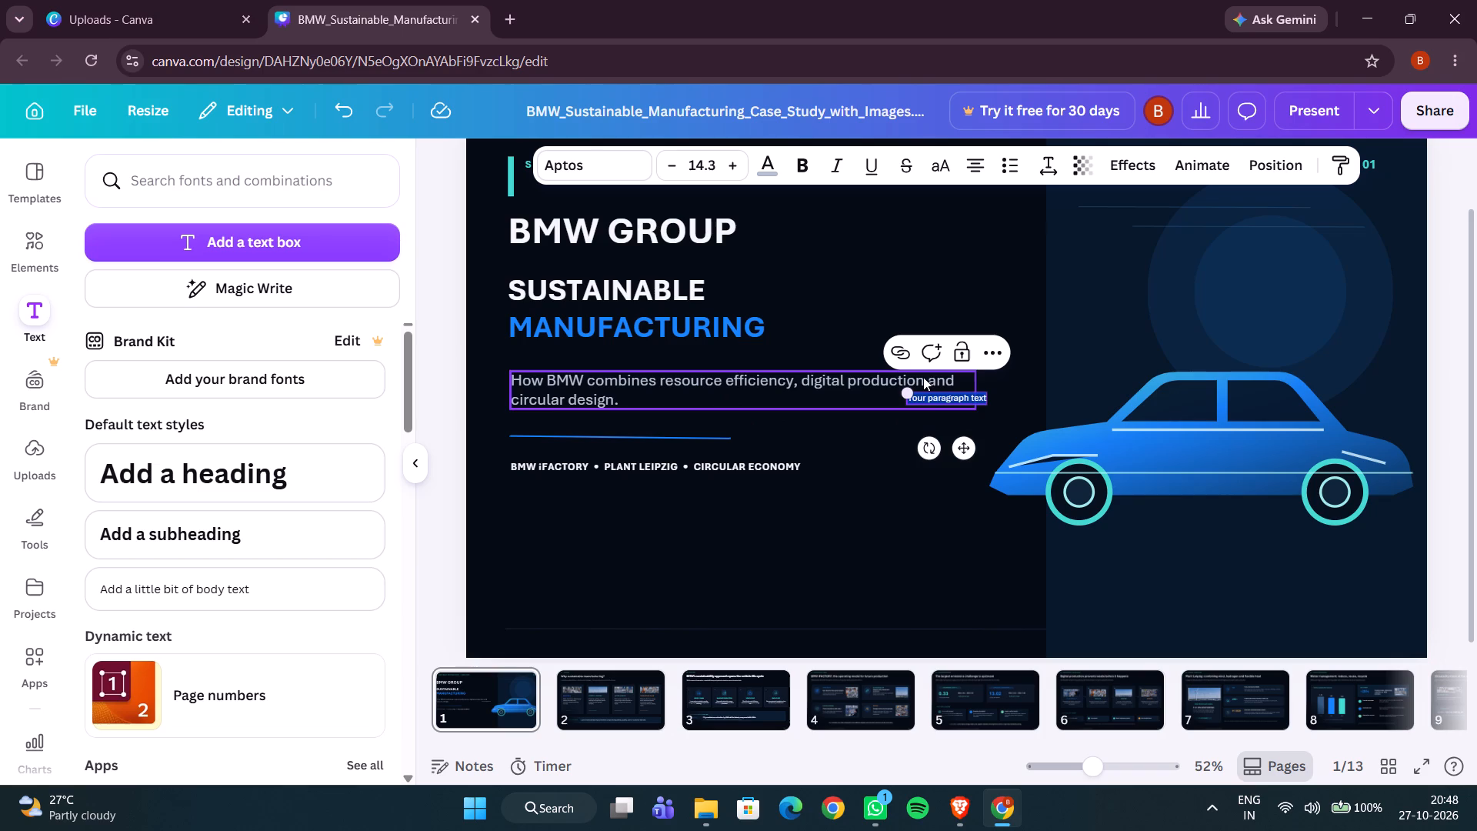
drag(961, 449, 551, 566)
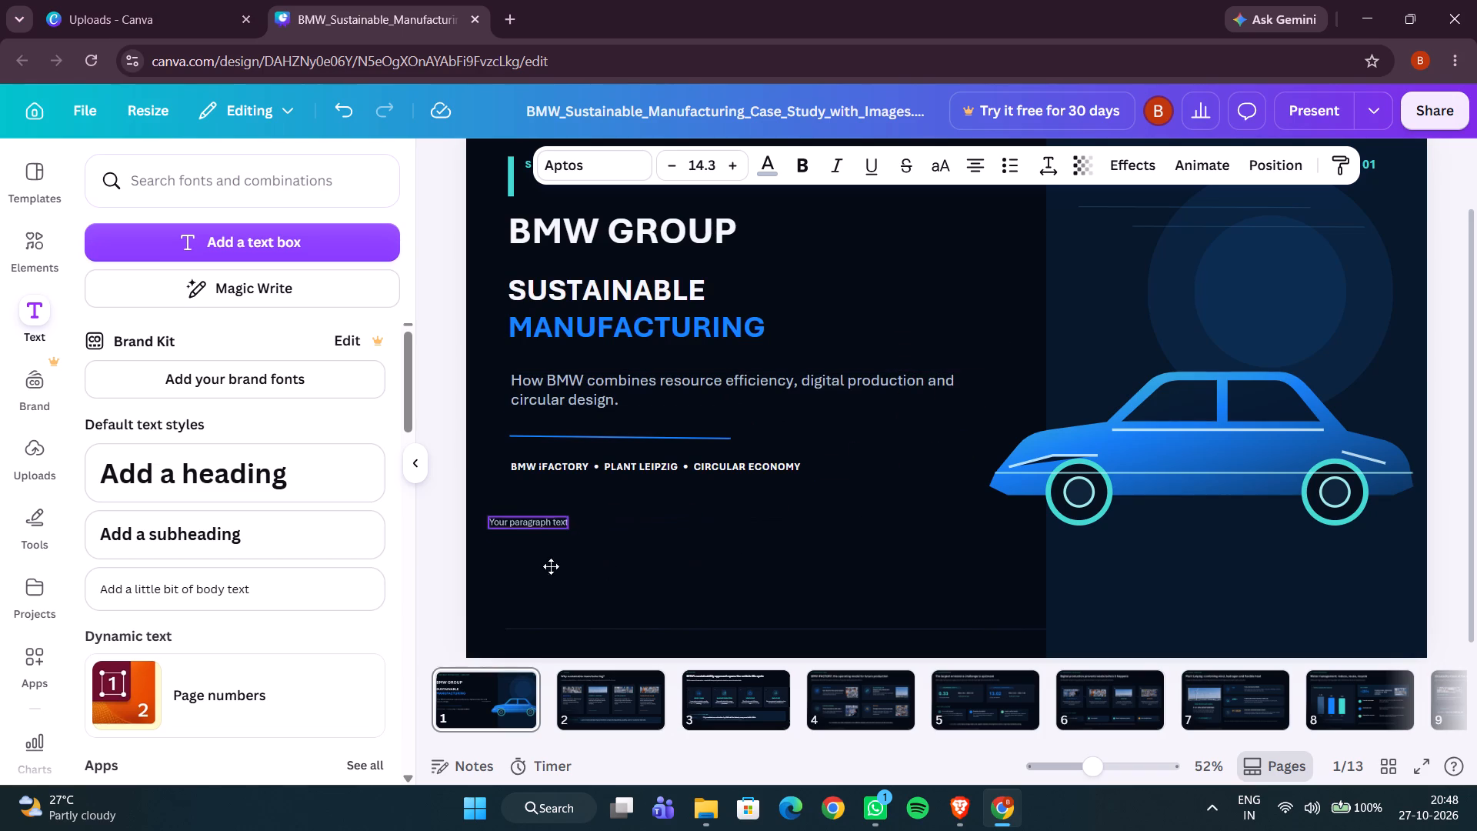
drag(551, 566, 578, 560)
drag(603, 515, 732, 563)
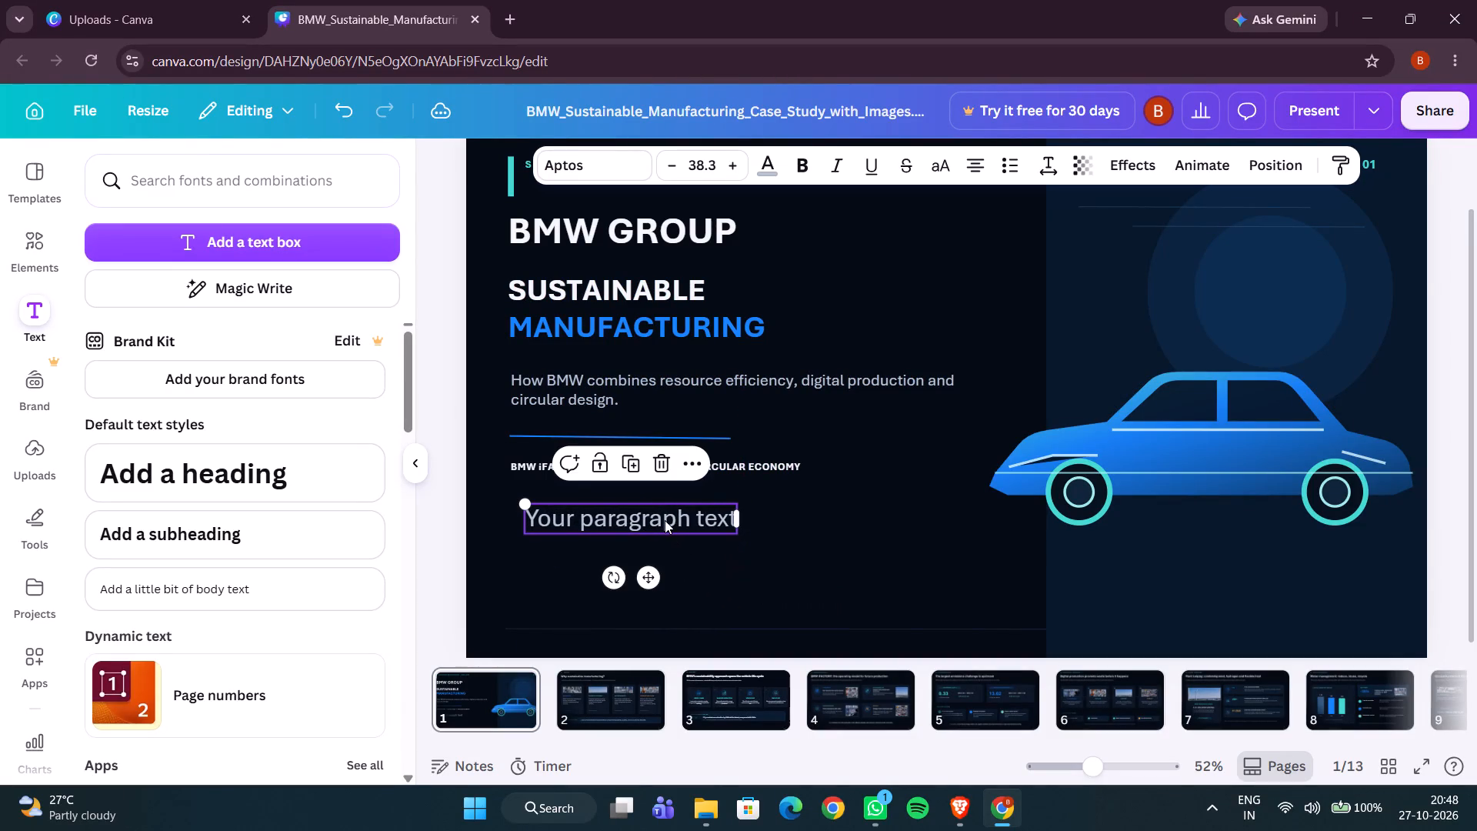
Replace the new text box's placeholder text with "PRESENSTED BY".
click(665, 520)
click(665, 520)
click(667, 521)
double_click(667, 521)
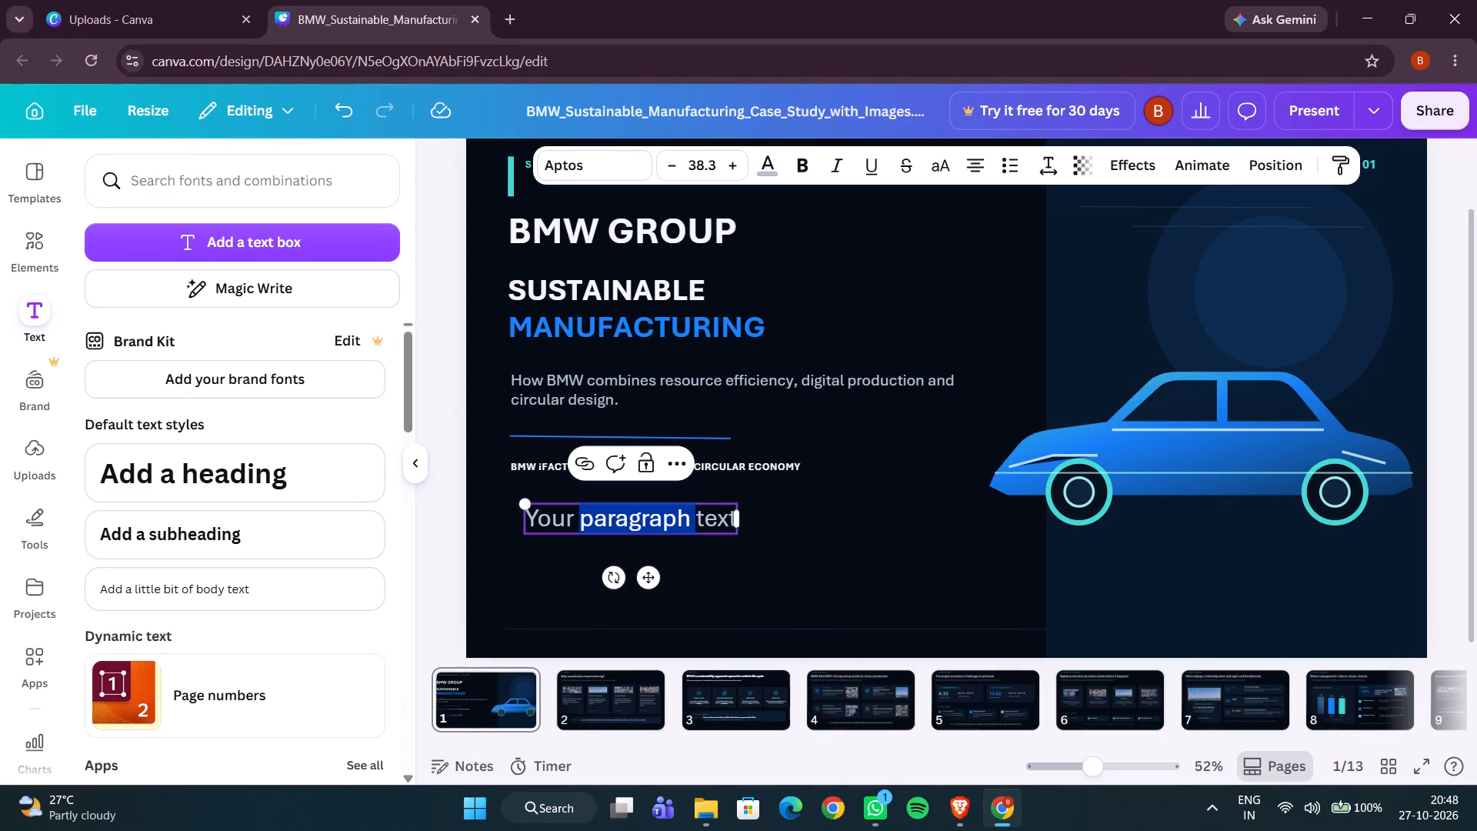
click(667, 521)
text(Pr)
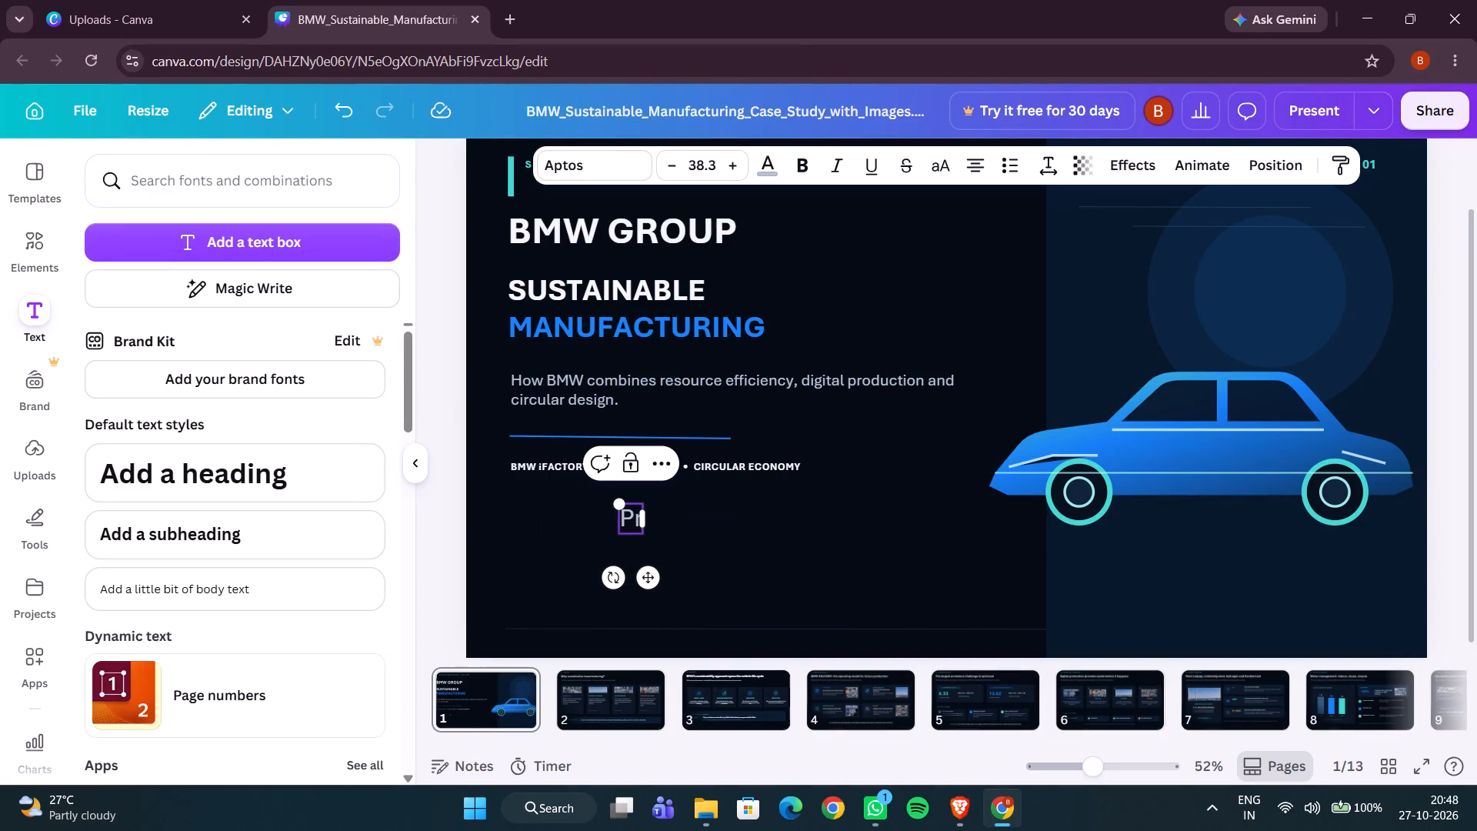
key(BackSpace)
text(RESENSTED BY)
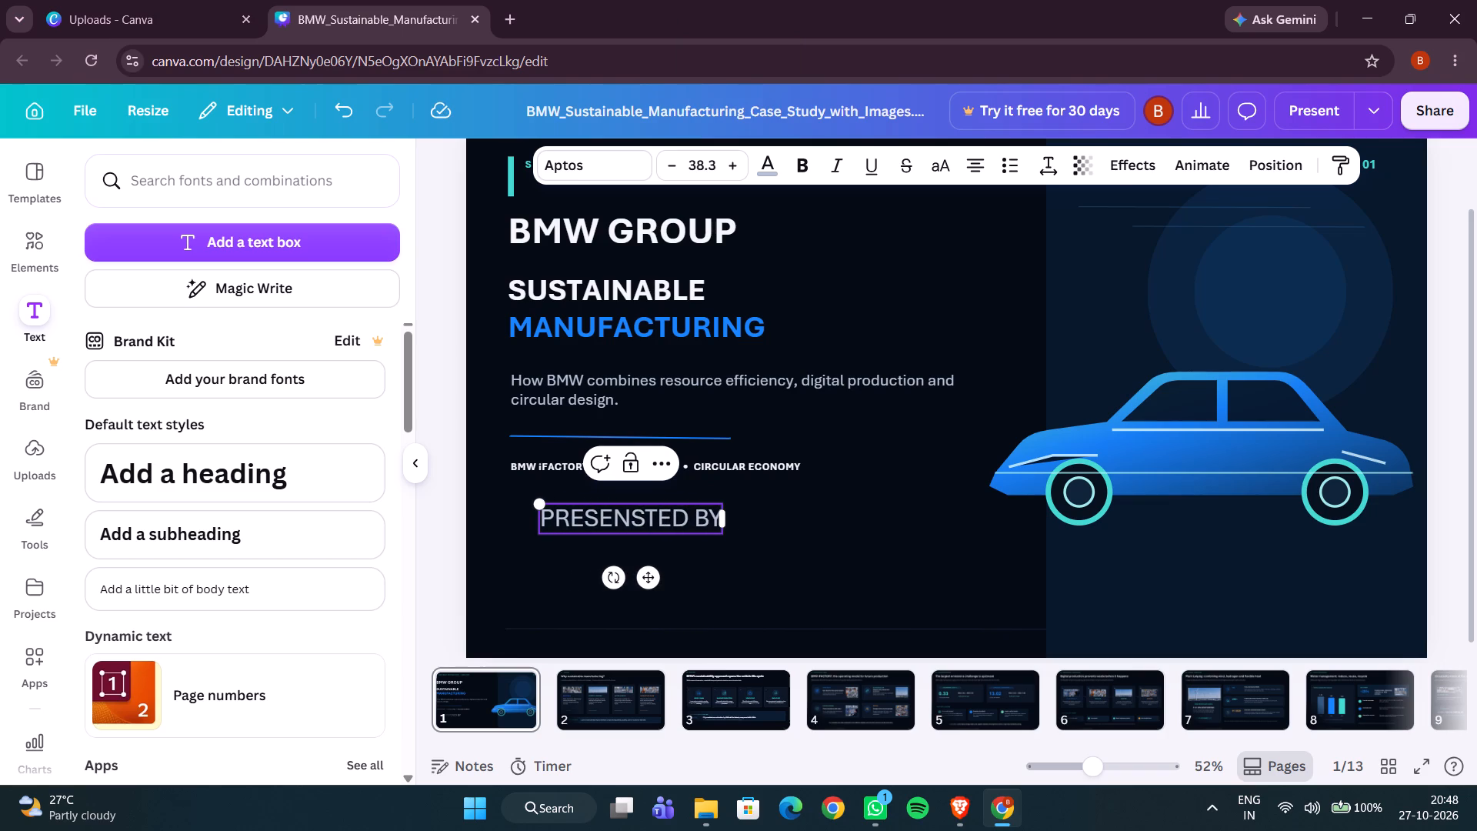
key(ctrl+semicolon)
Add the first presenter's name and roll number on a line below "PRESENSTED BY", and widen the text box so they fit on one line.
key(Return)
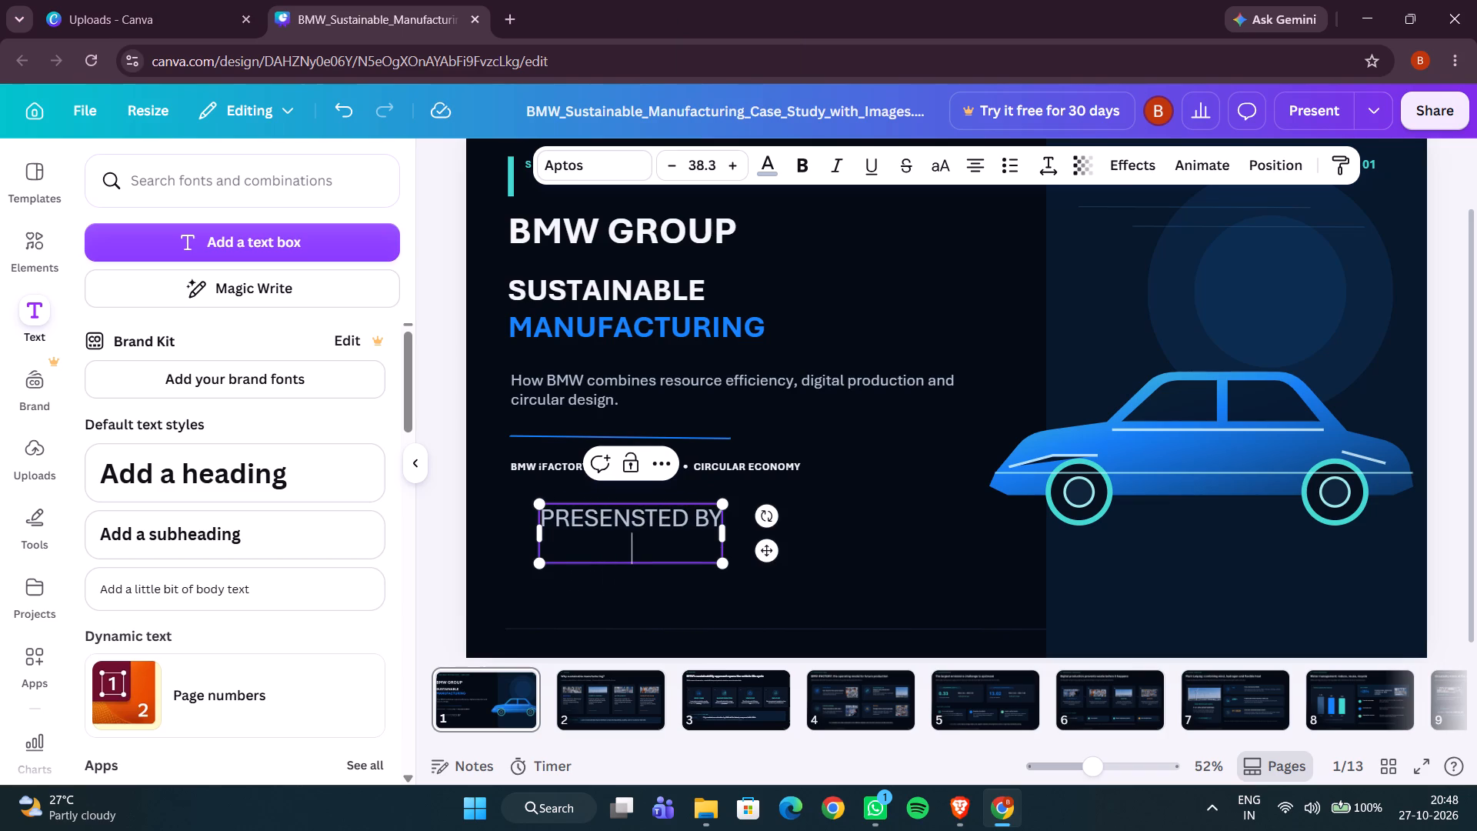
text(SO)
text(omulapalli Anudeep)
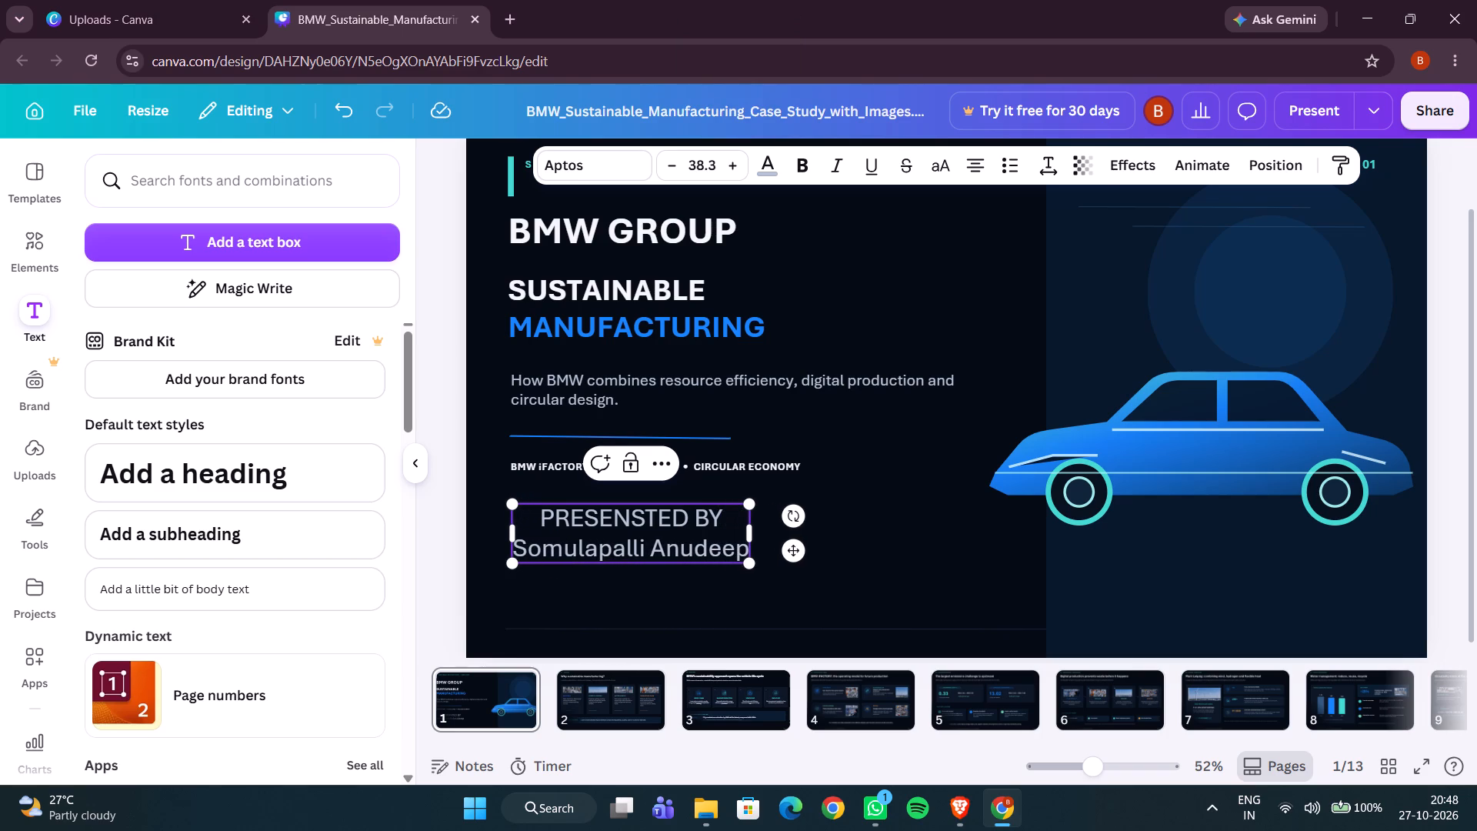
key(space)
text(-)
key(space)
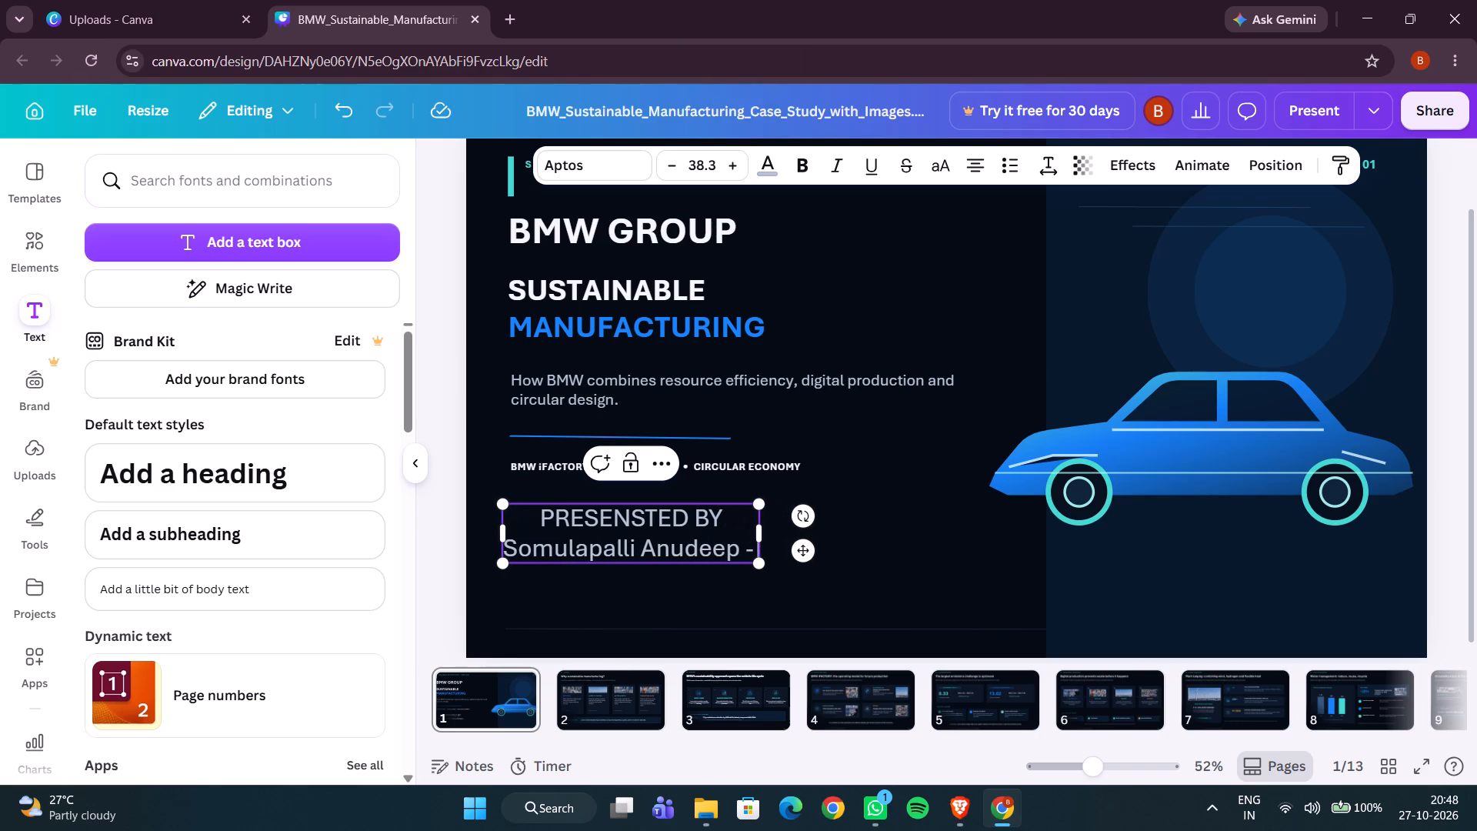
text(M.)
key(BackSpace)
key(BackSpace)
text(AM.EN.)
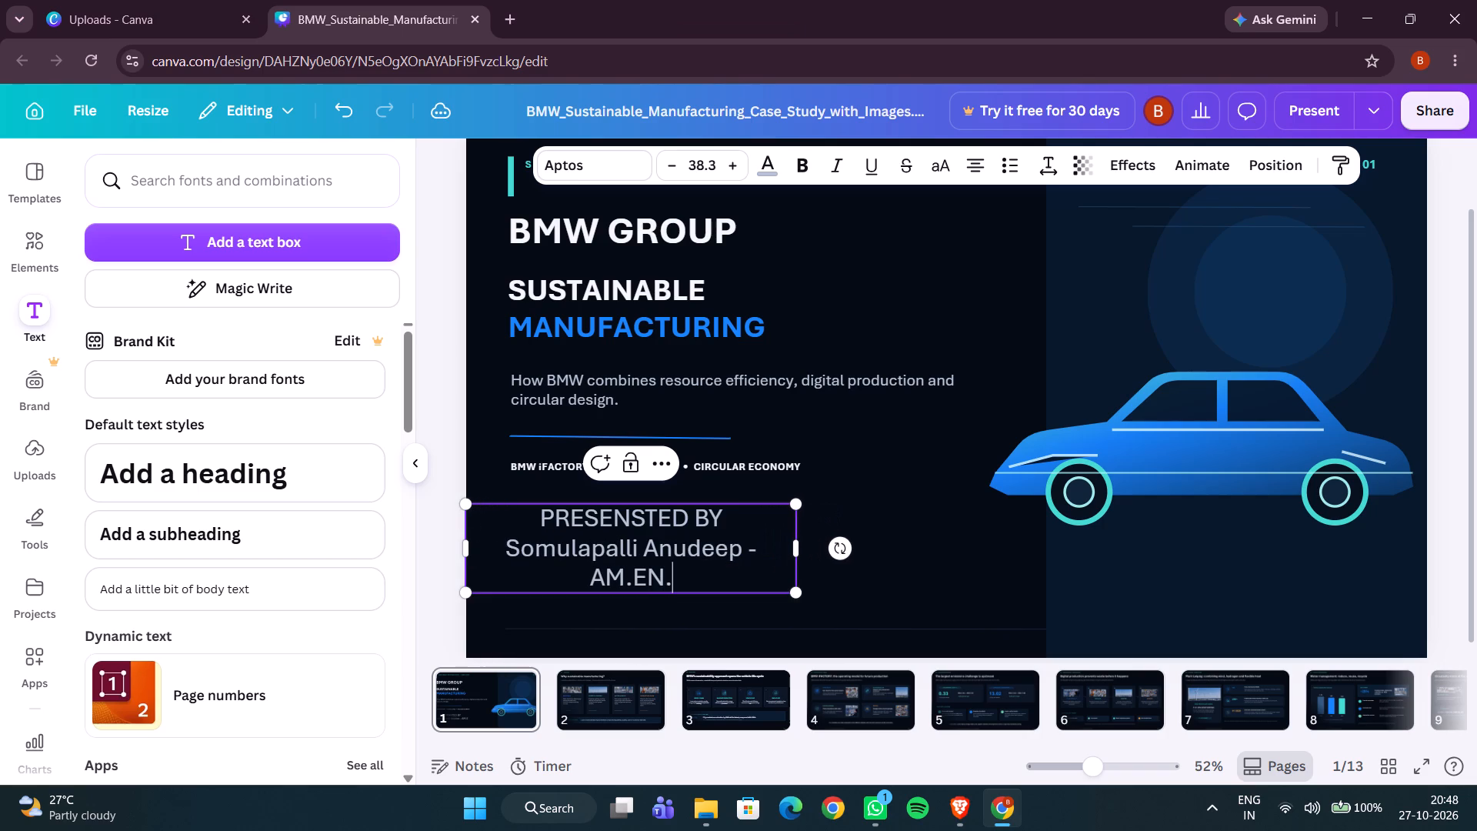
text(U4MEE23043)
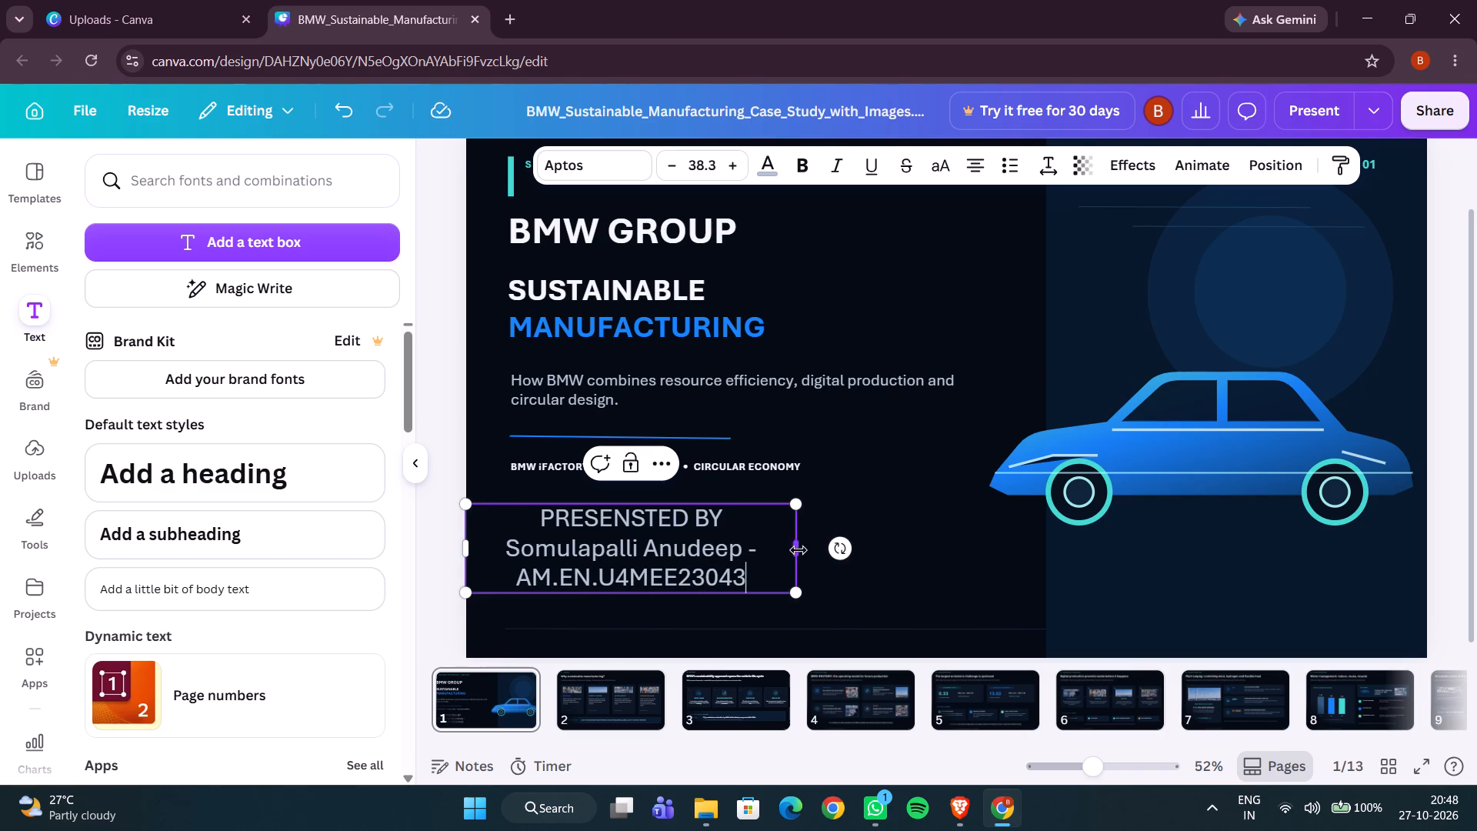
drag(797, 550, 1075, 538)
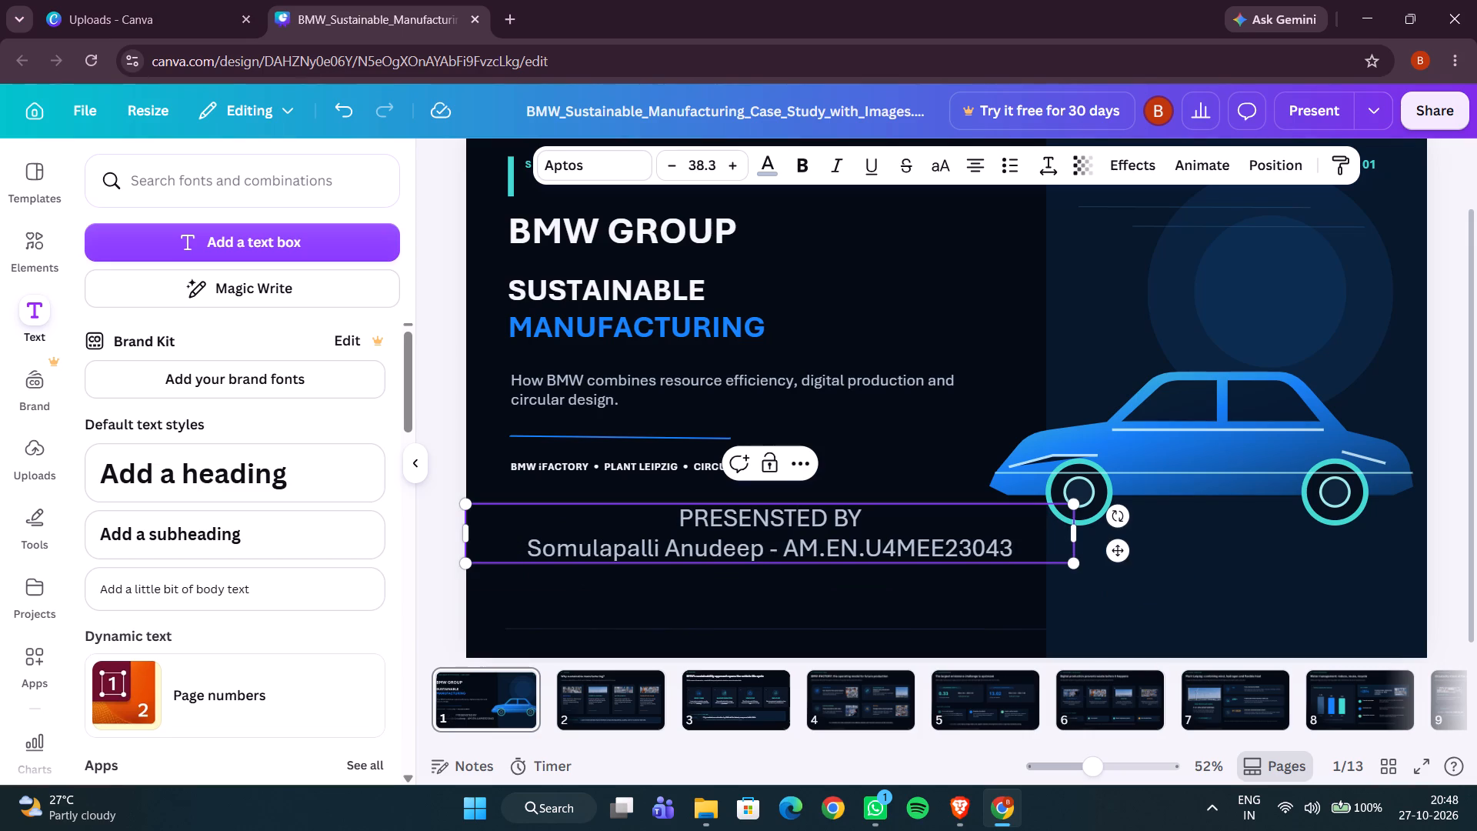
Add a third line with the second presenter's name and roll number, separated by a dash.
key(Return)
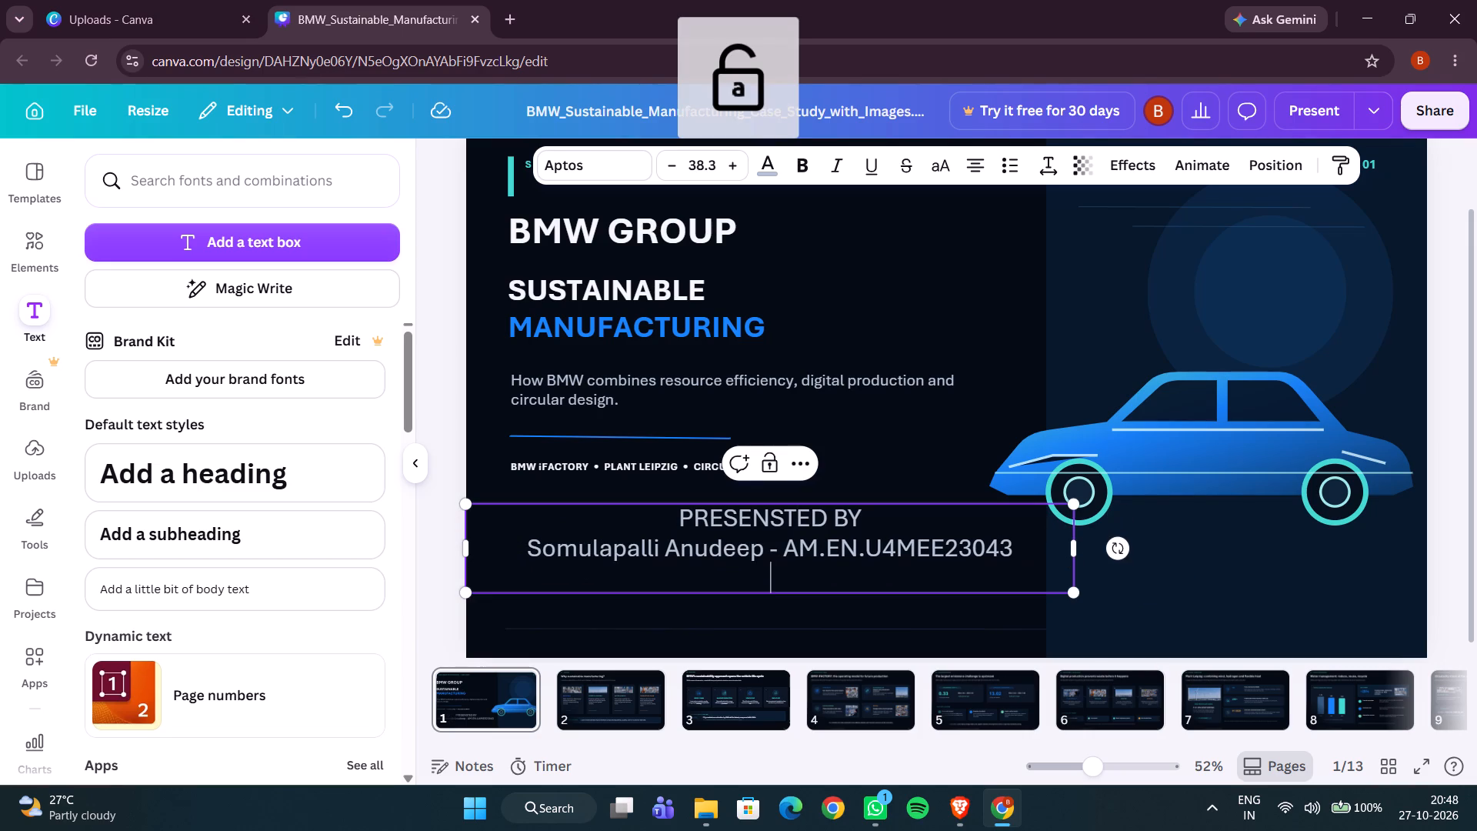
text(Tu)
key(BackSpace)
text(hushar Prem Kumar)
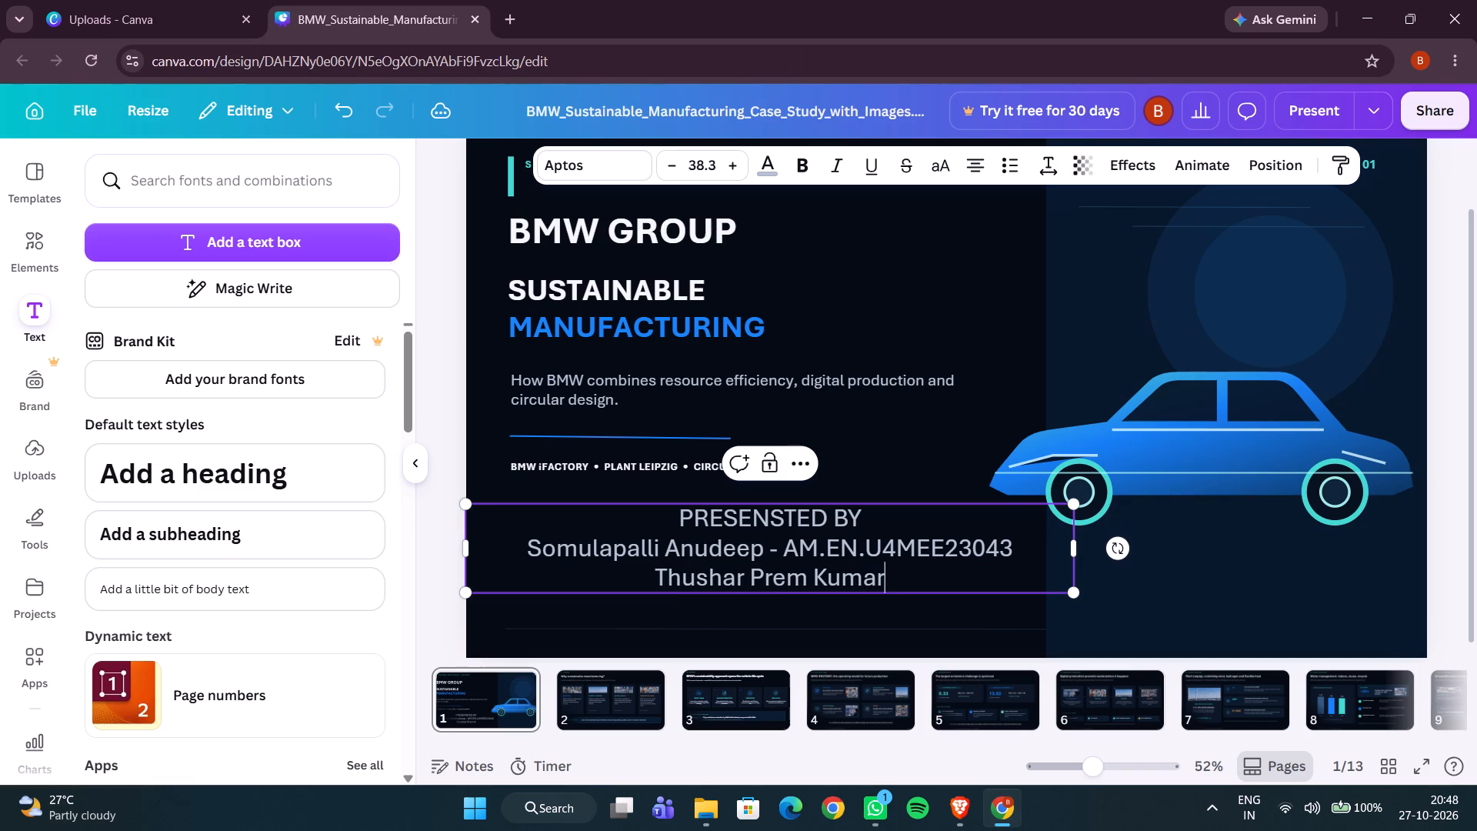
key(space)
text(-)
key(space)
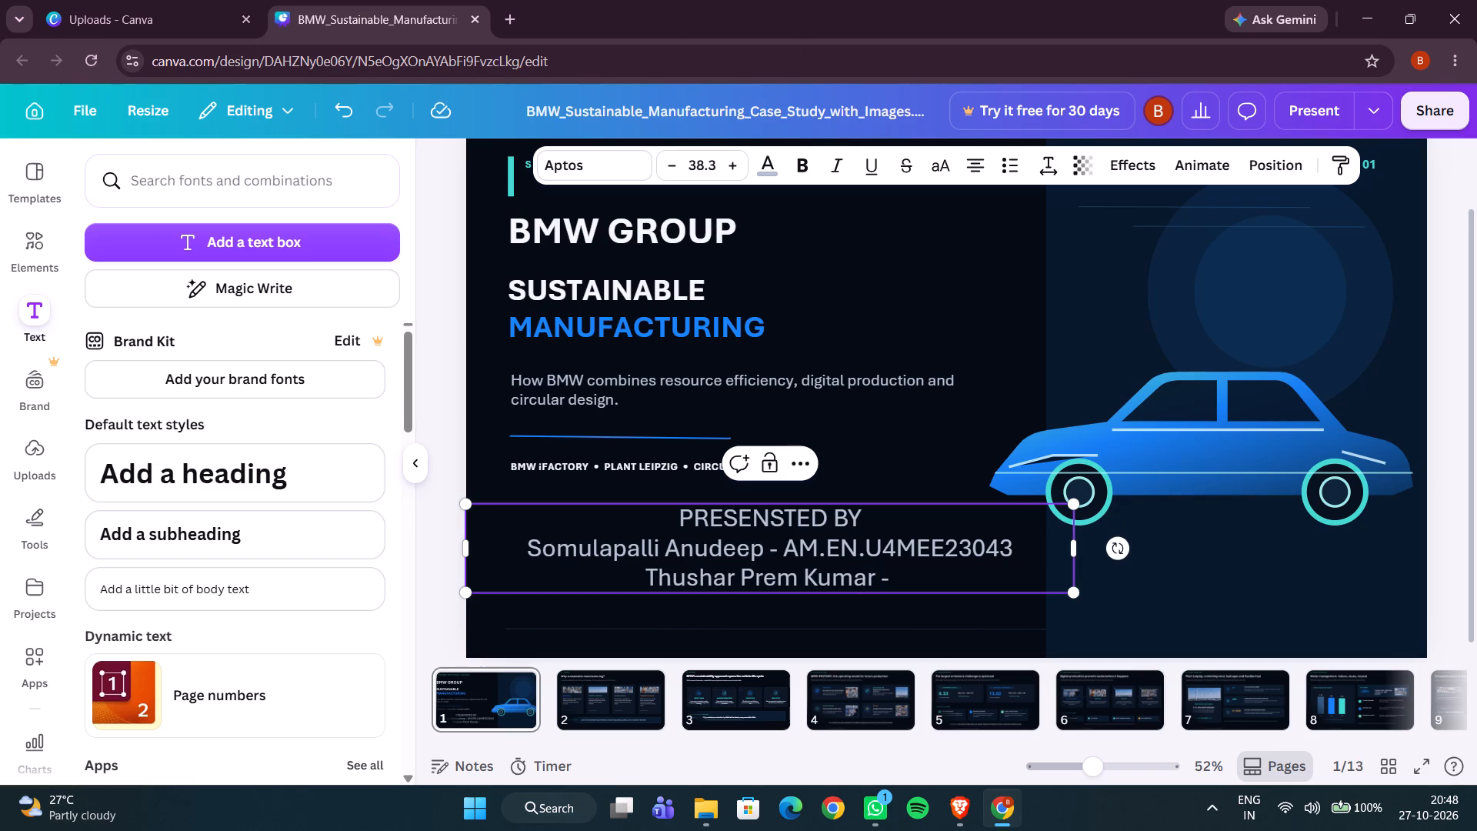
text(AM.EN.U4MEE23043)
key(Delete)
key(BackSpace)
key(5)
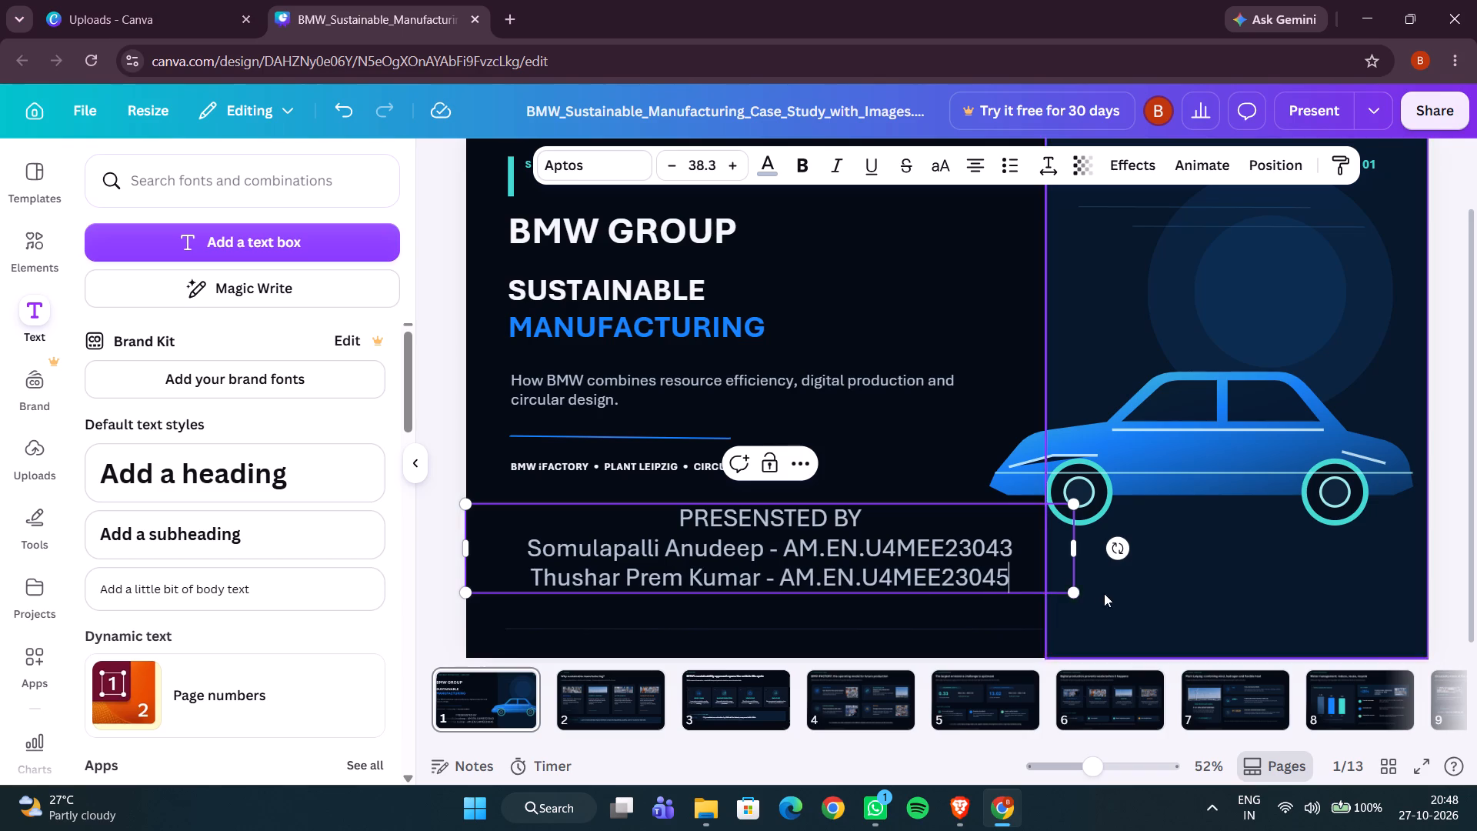
Scale the presenter text box down until its font size is about 22.6.
drag(1075, 596, 834, 578)
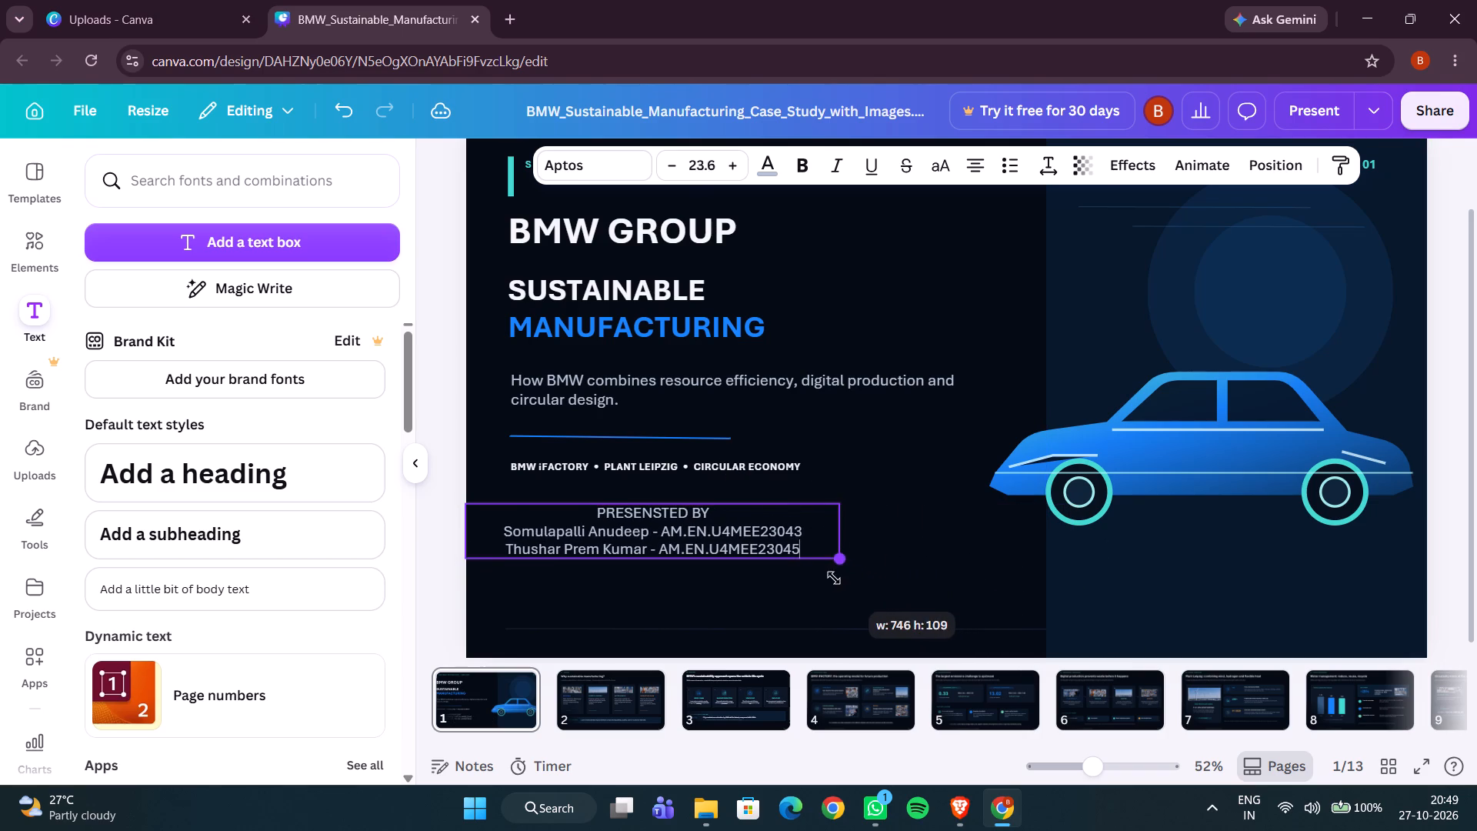
drag(834, 578, 823, 580)
Recolour all three lines of the presenter text box with the medium blue already used in the design.
drag(797, 550, 510, 526)
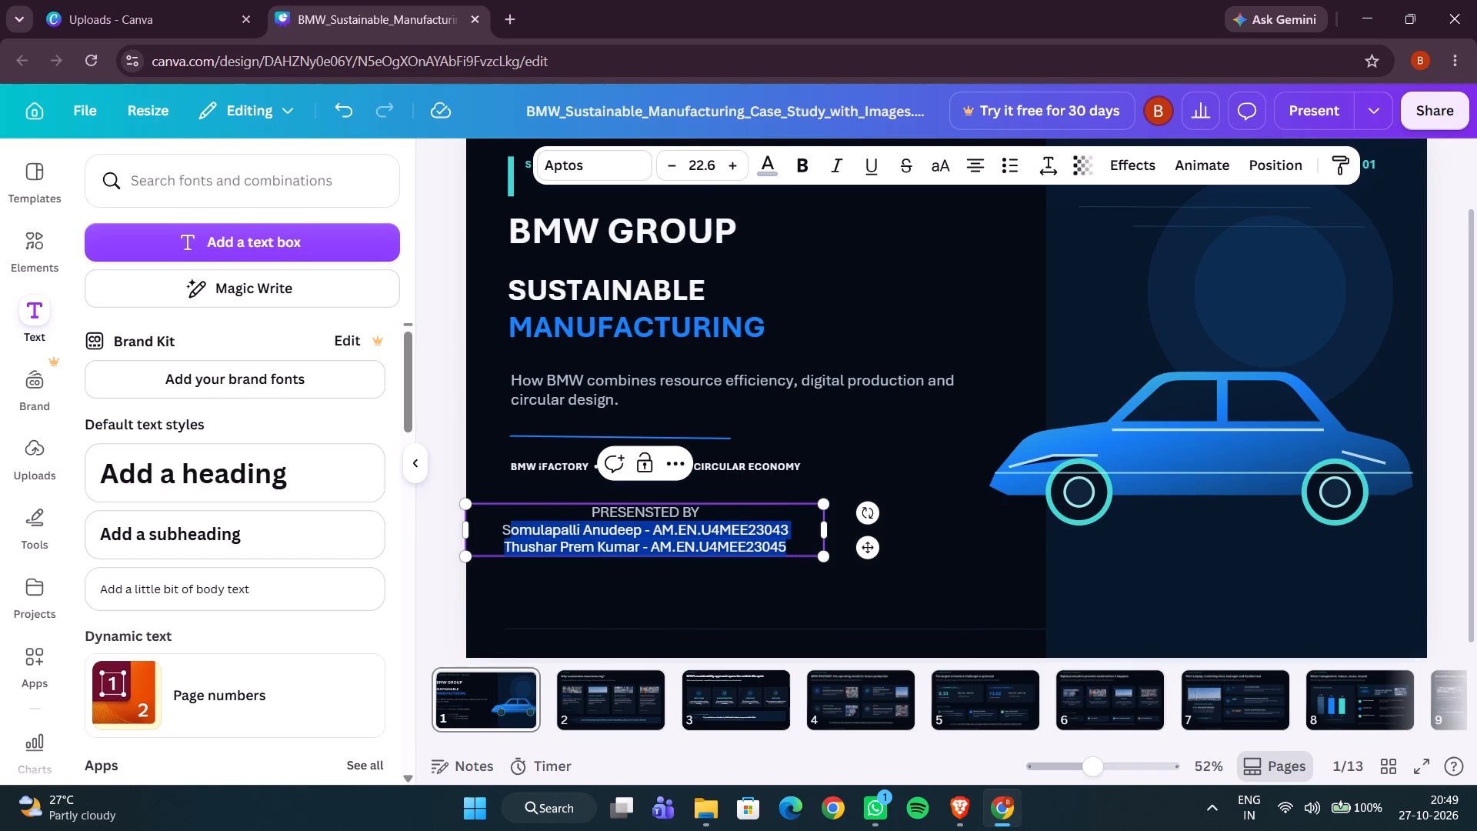
drag(510, 526, 499, 510)
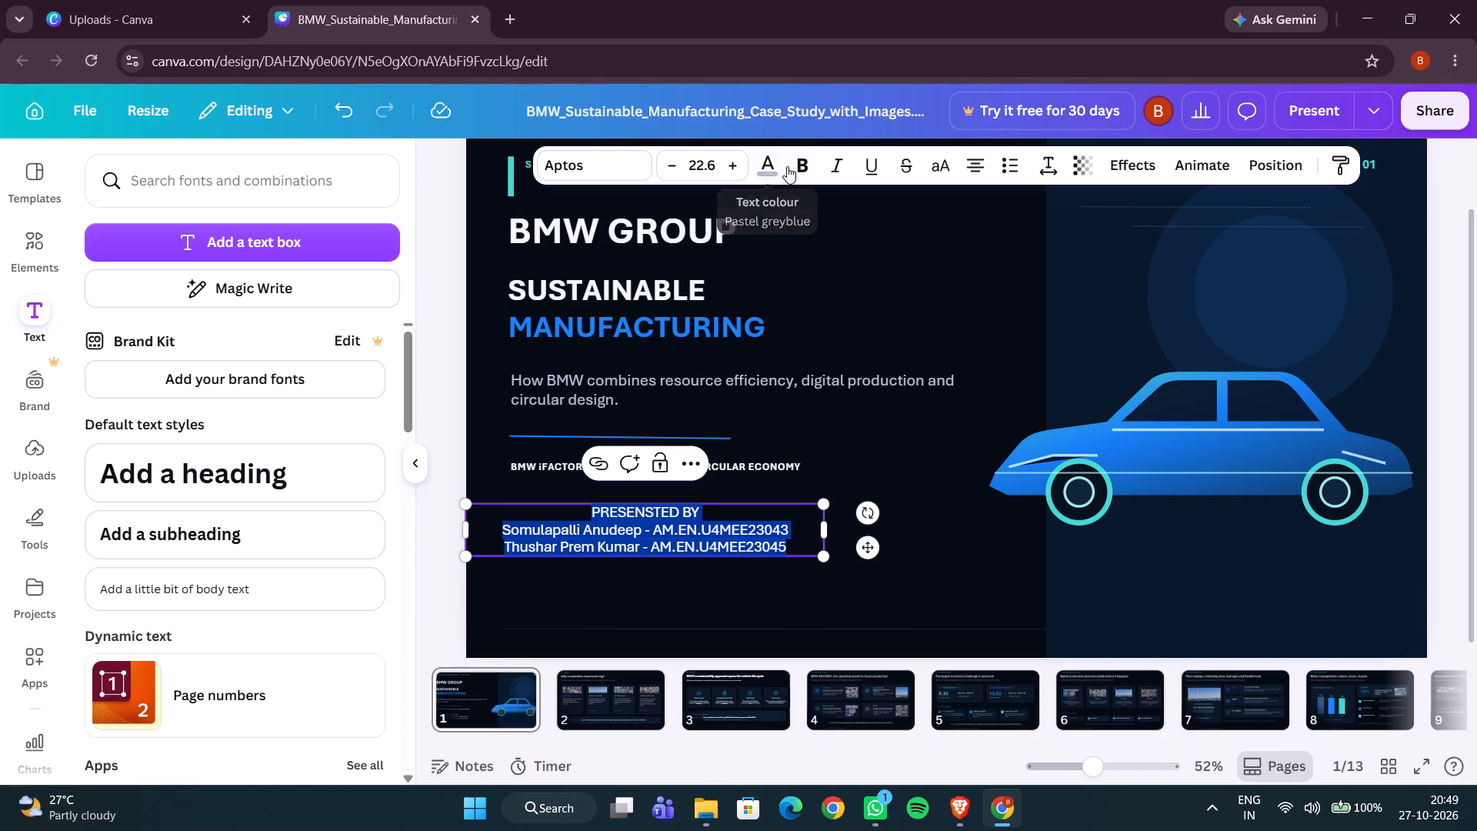
click(776, 166)
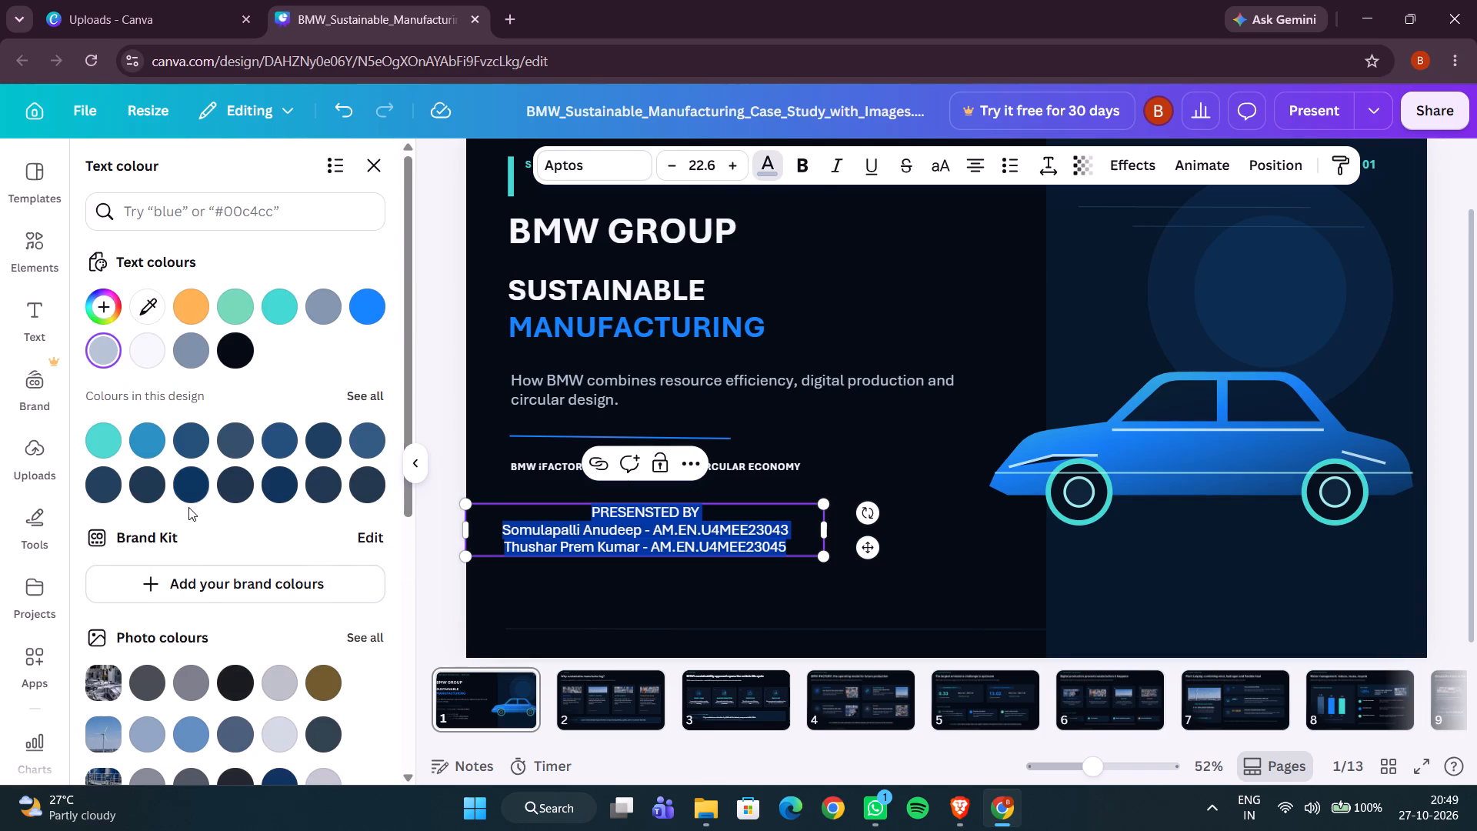
scroll(191, 518, down, 1)
scroll(194, 519, up, 2)
click(108, 445)
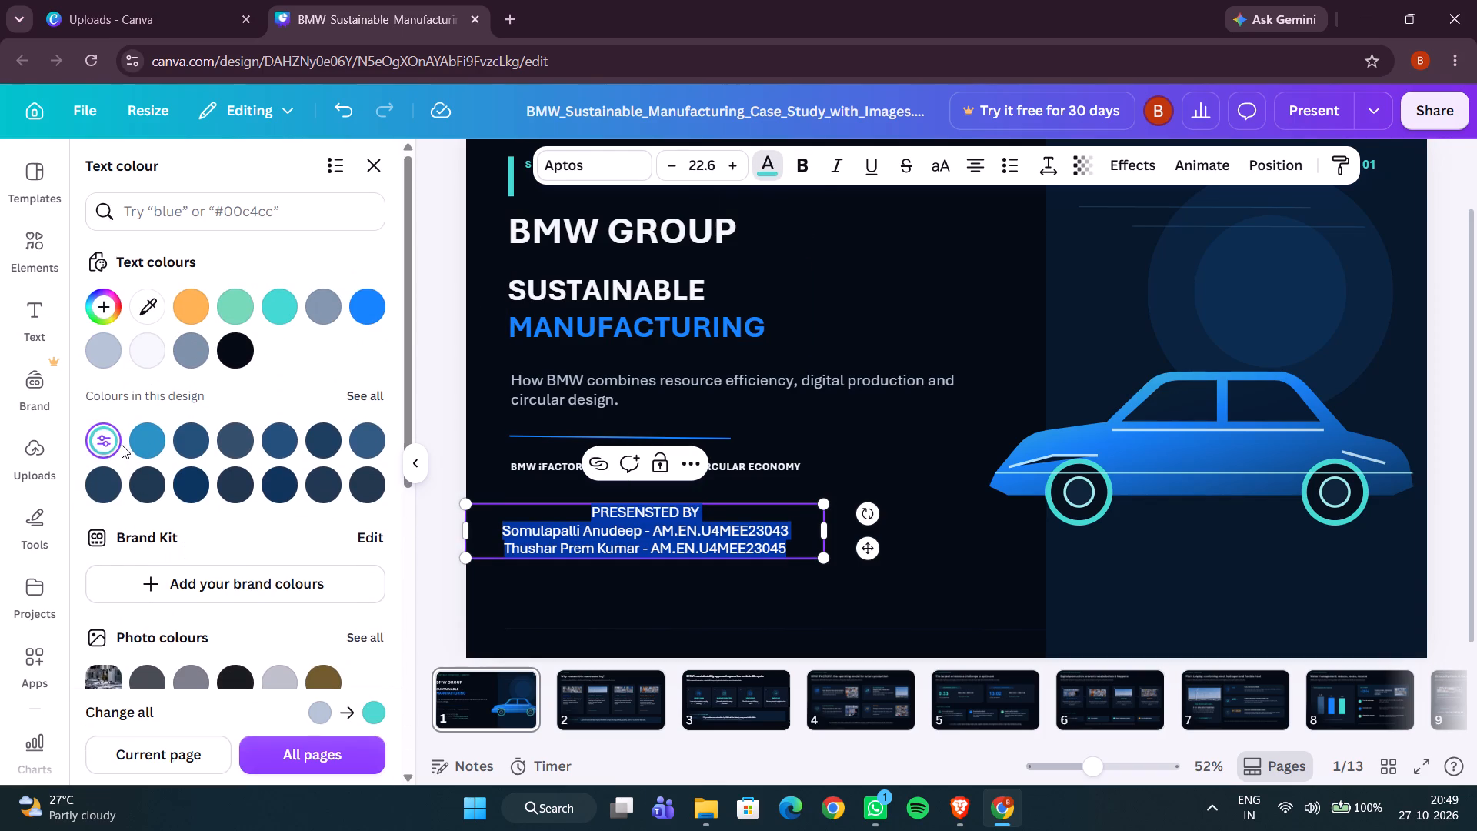
click(142, 439)
click(891, 592)
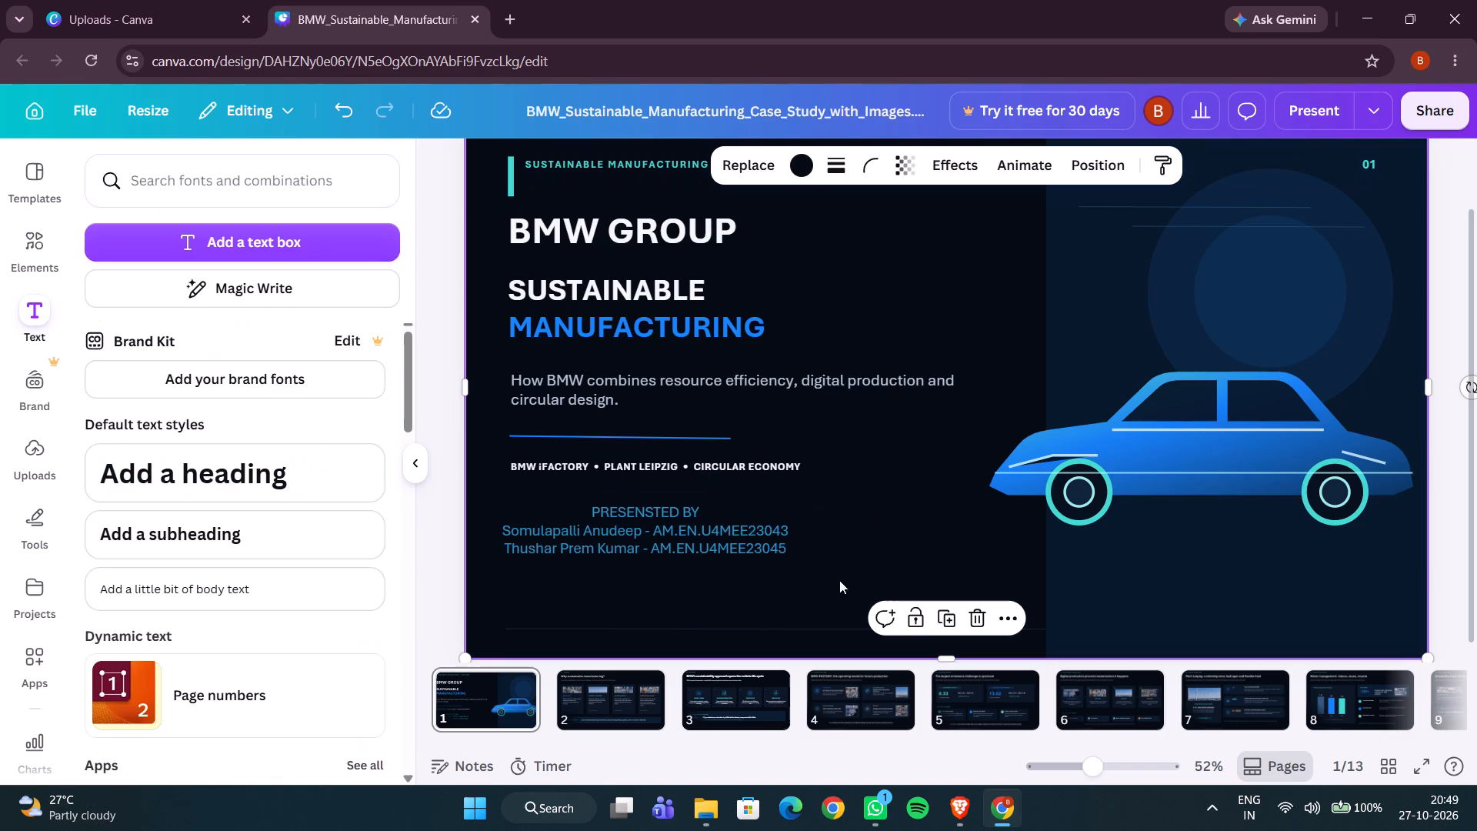
Cut the "PRESENSTED BY" line out of the presenter text box, leaving only the two name lines.
click(692, 510)
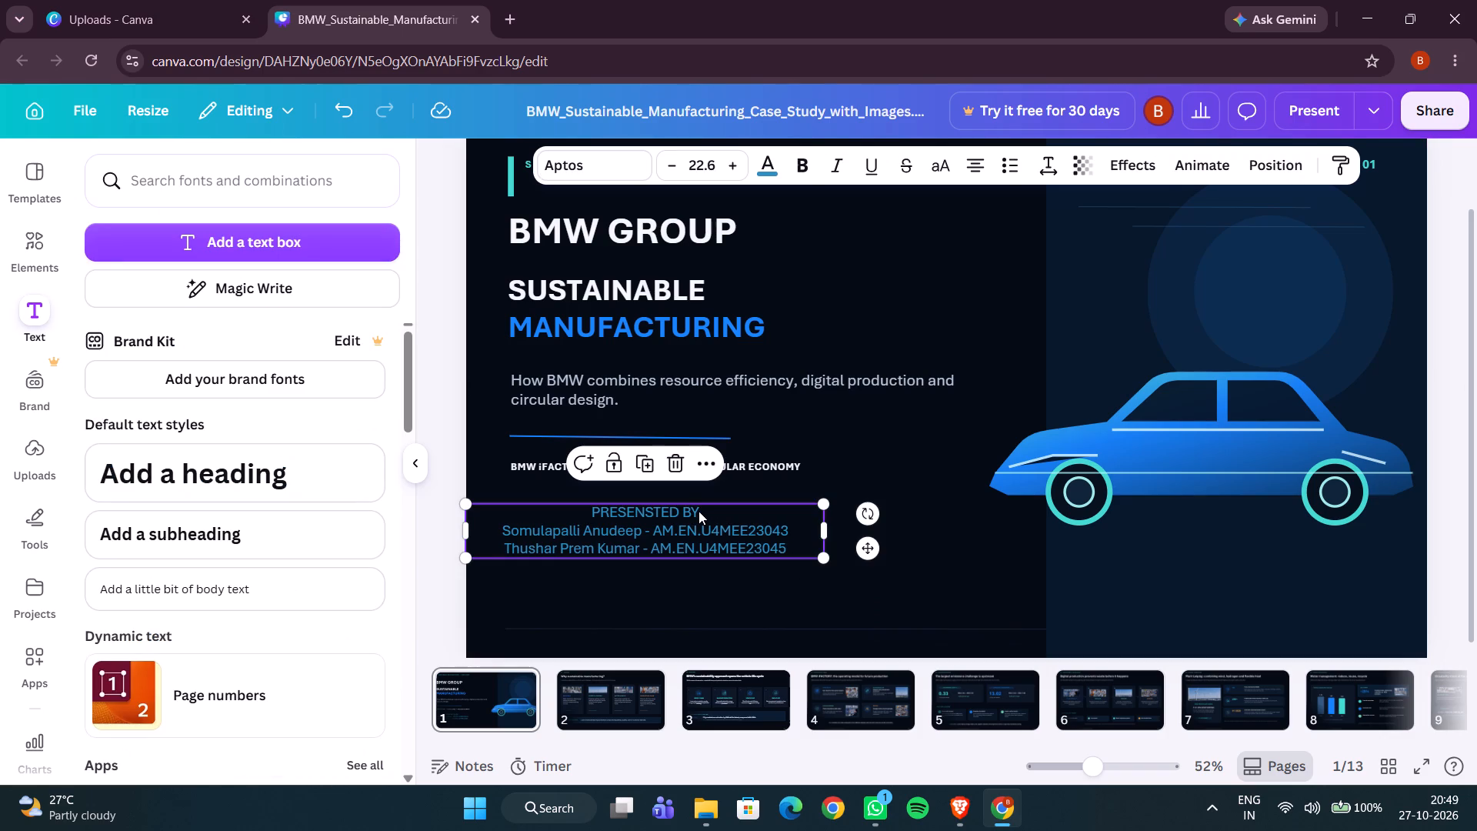
double_click(587, 508)
drag(587, 508, 702, 516)
key(ctrl+x)
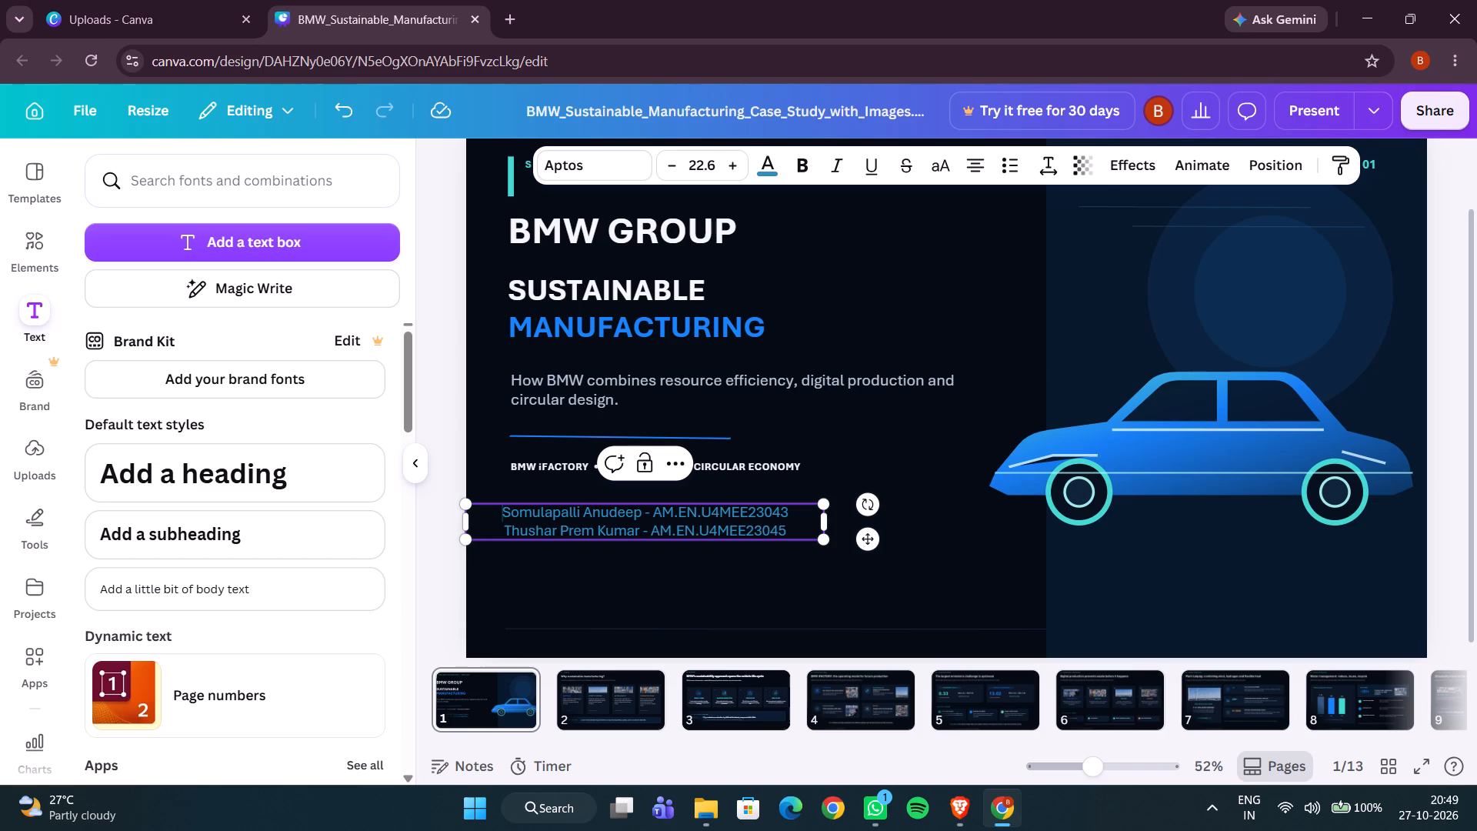
Narrow the names text box to just fit its two lines and move it slightly lower and inward on slide 1.
click(773, 576)
drag(724, 525, 720, 539)
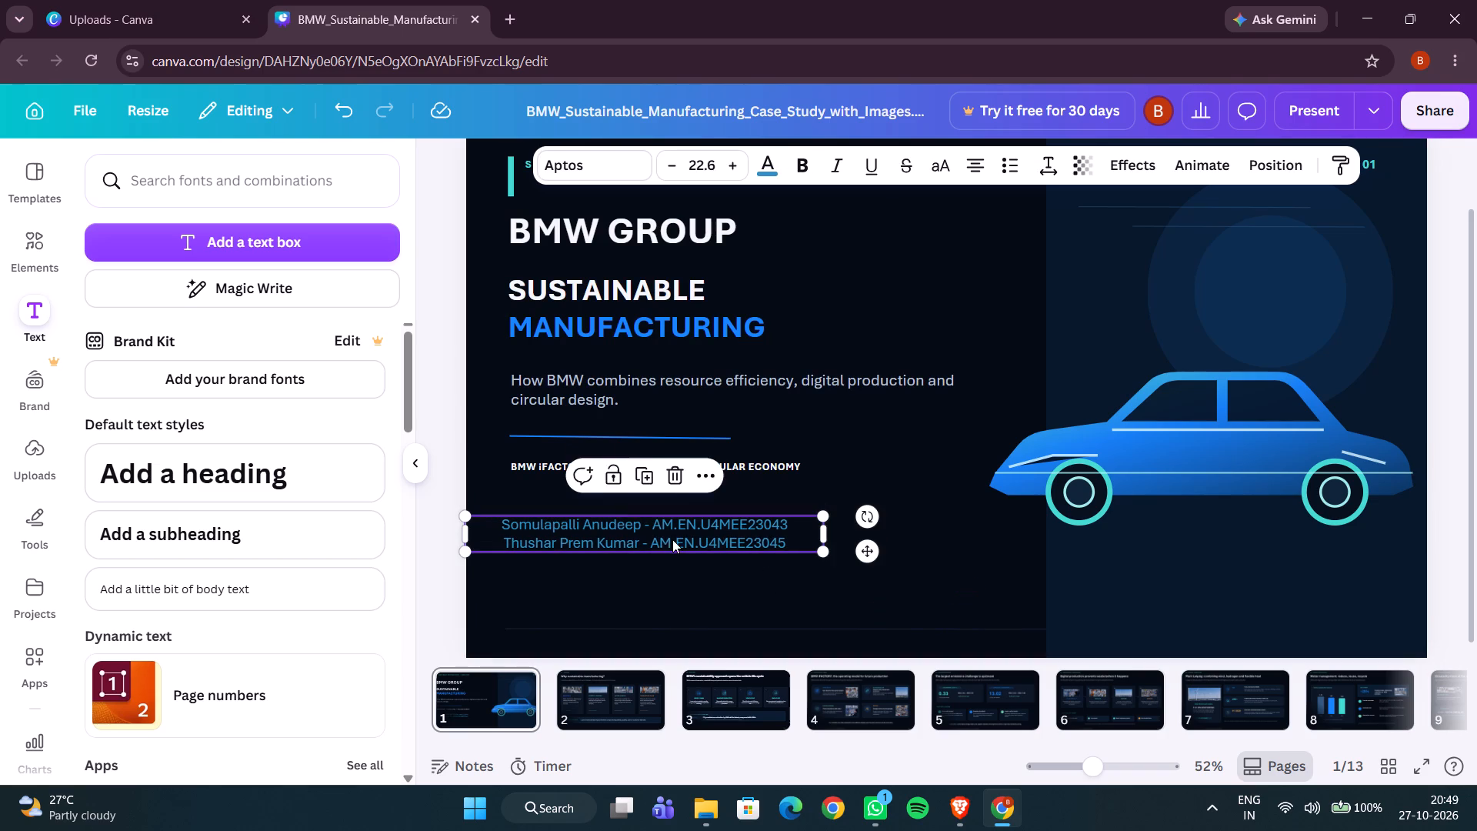
click(658, 539)
drag(467, 539, 480, 539)
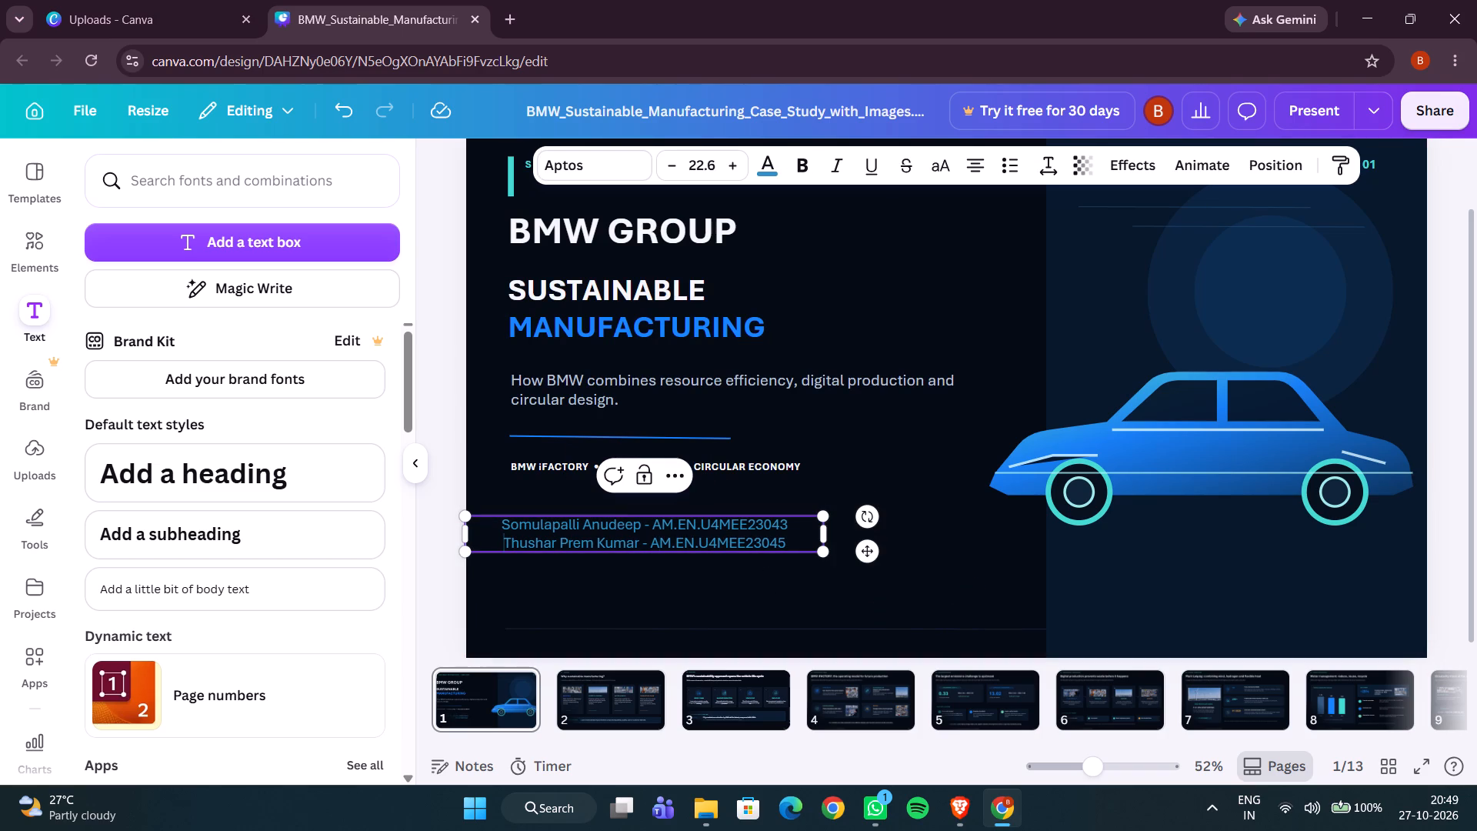
drag(480, 539, 490, 539)
drag(830, 539, 768, 546)
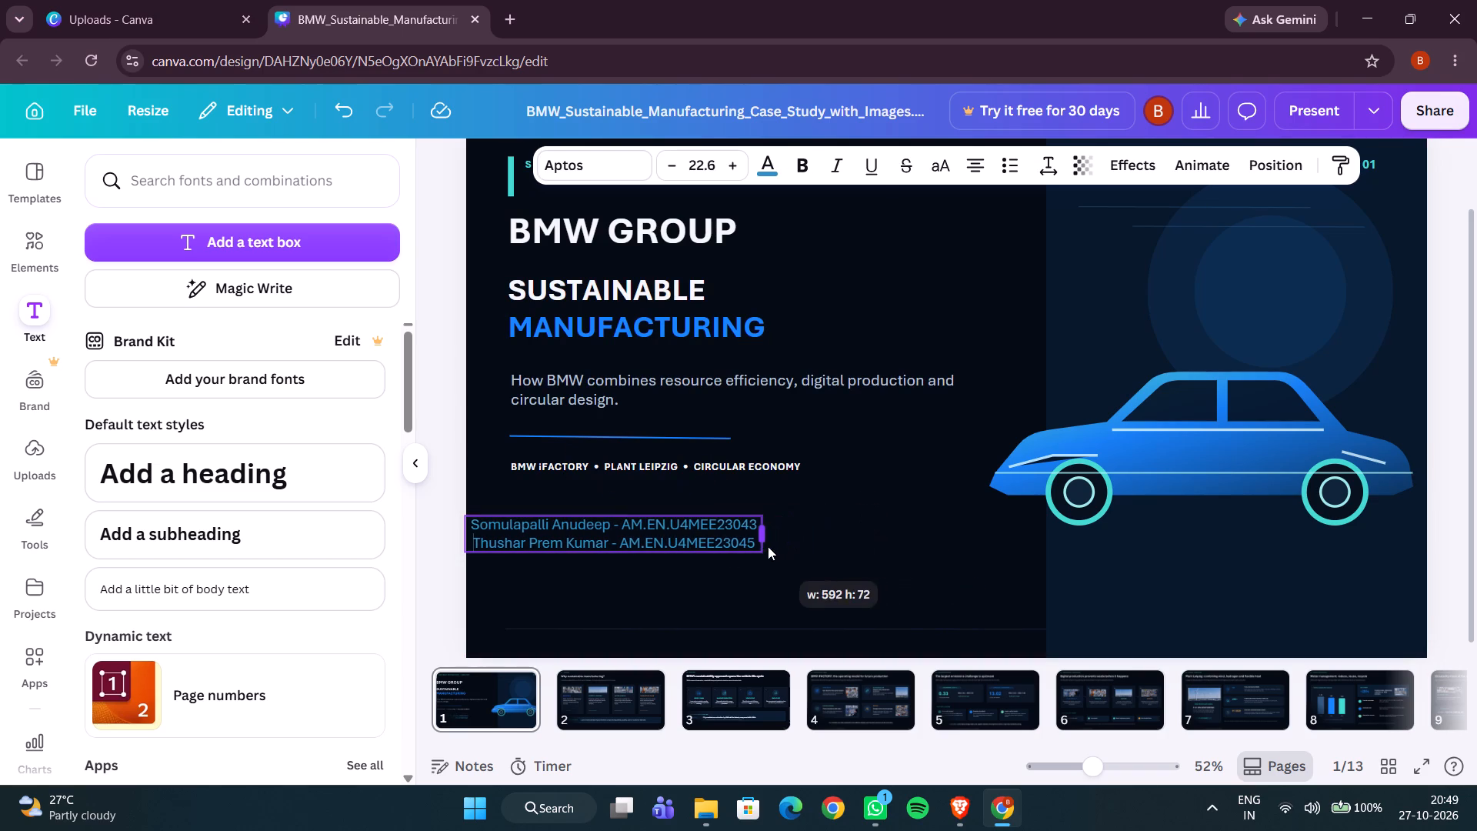
drag(768, 546, 764, 546)
click(718, 569)
drag(666, 532, 676, 535)
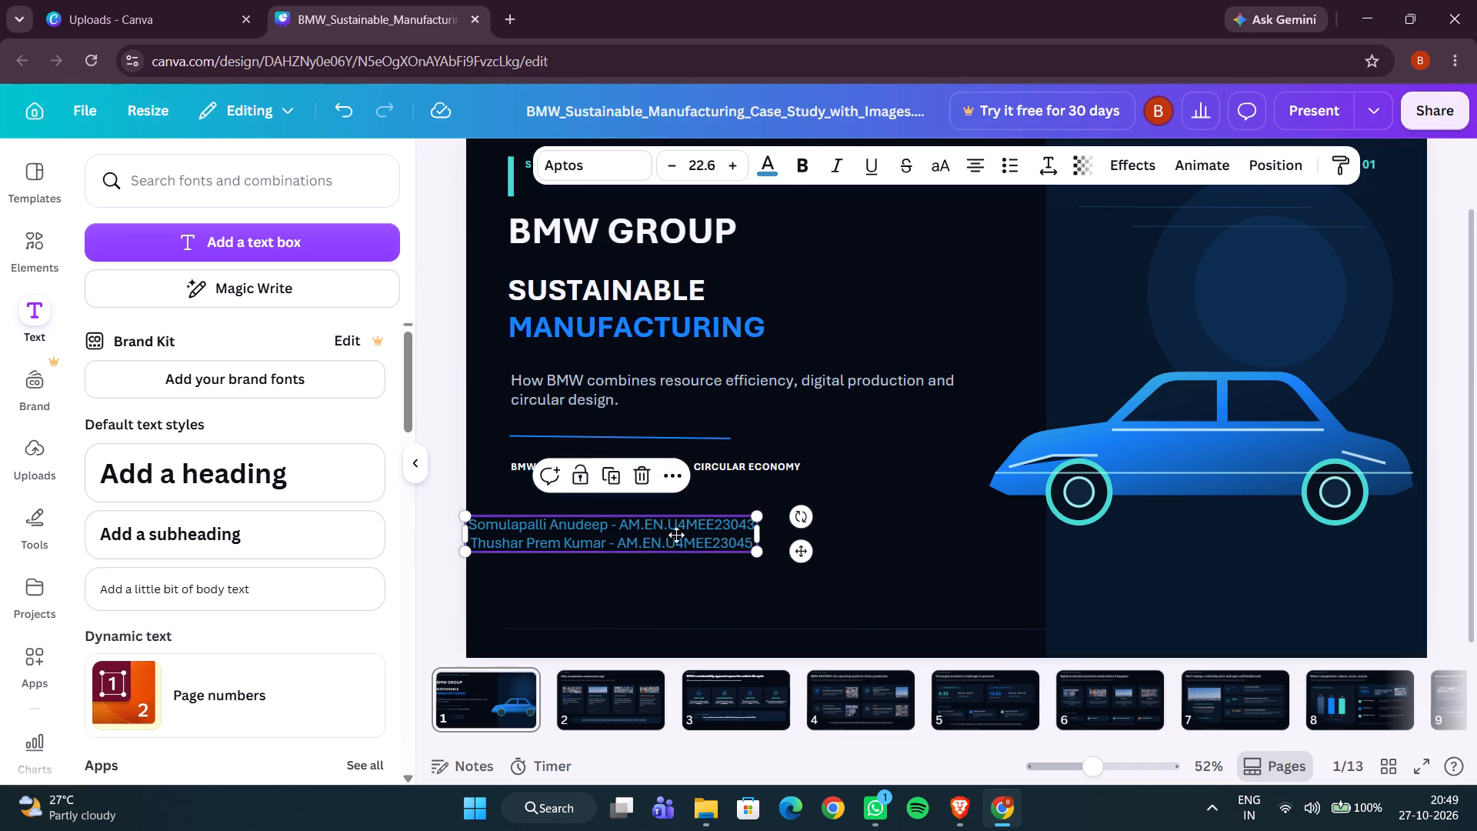
drag(676, 535, 687, 539)
Paste "PRESENSTED BY" as a separate text box and place it just above the presenter names.
click(572, 512)
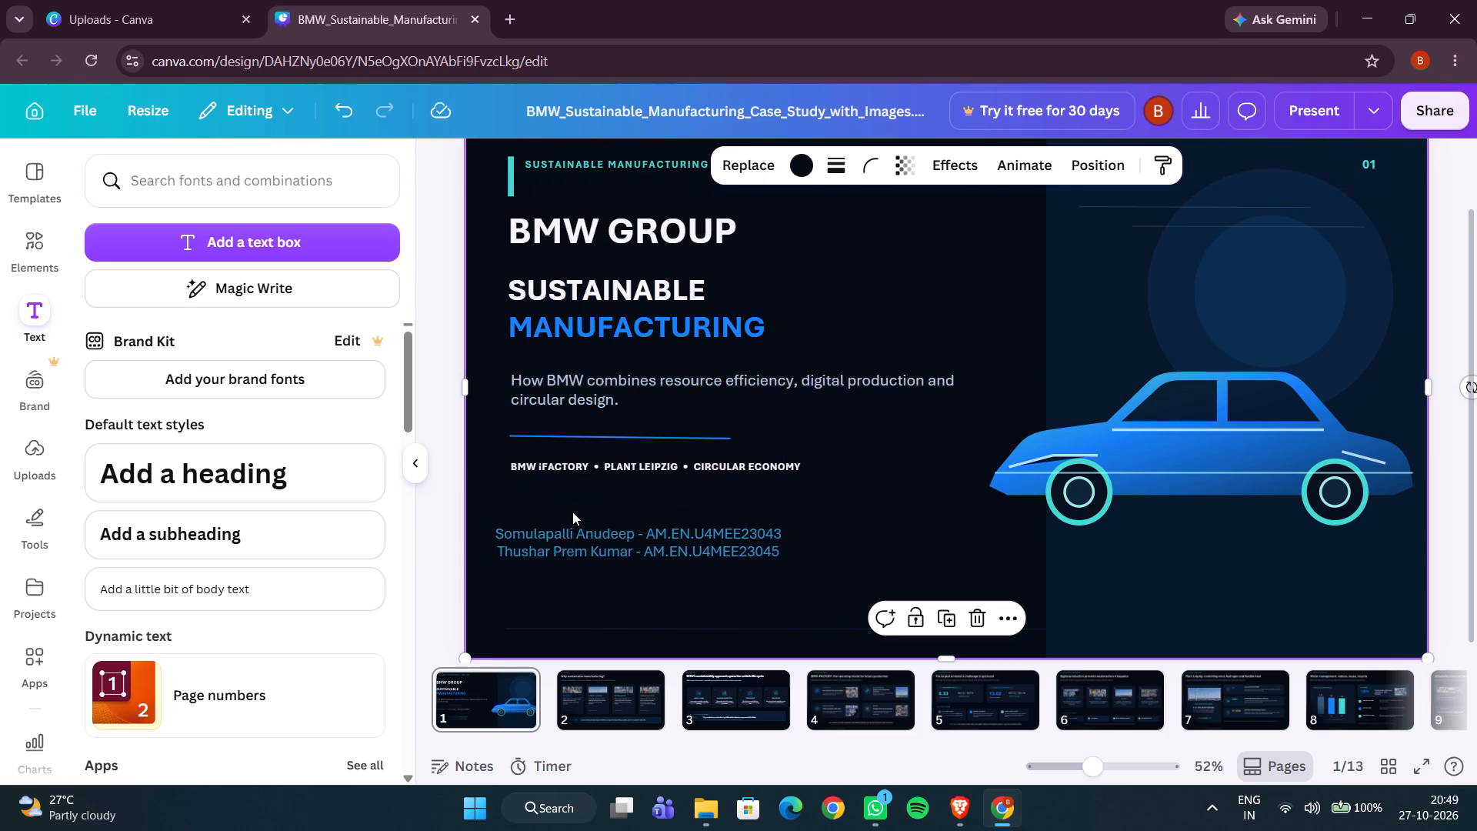
key(ctrl+v)
drag(965, 449, 569, 558)
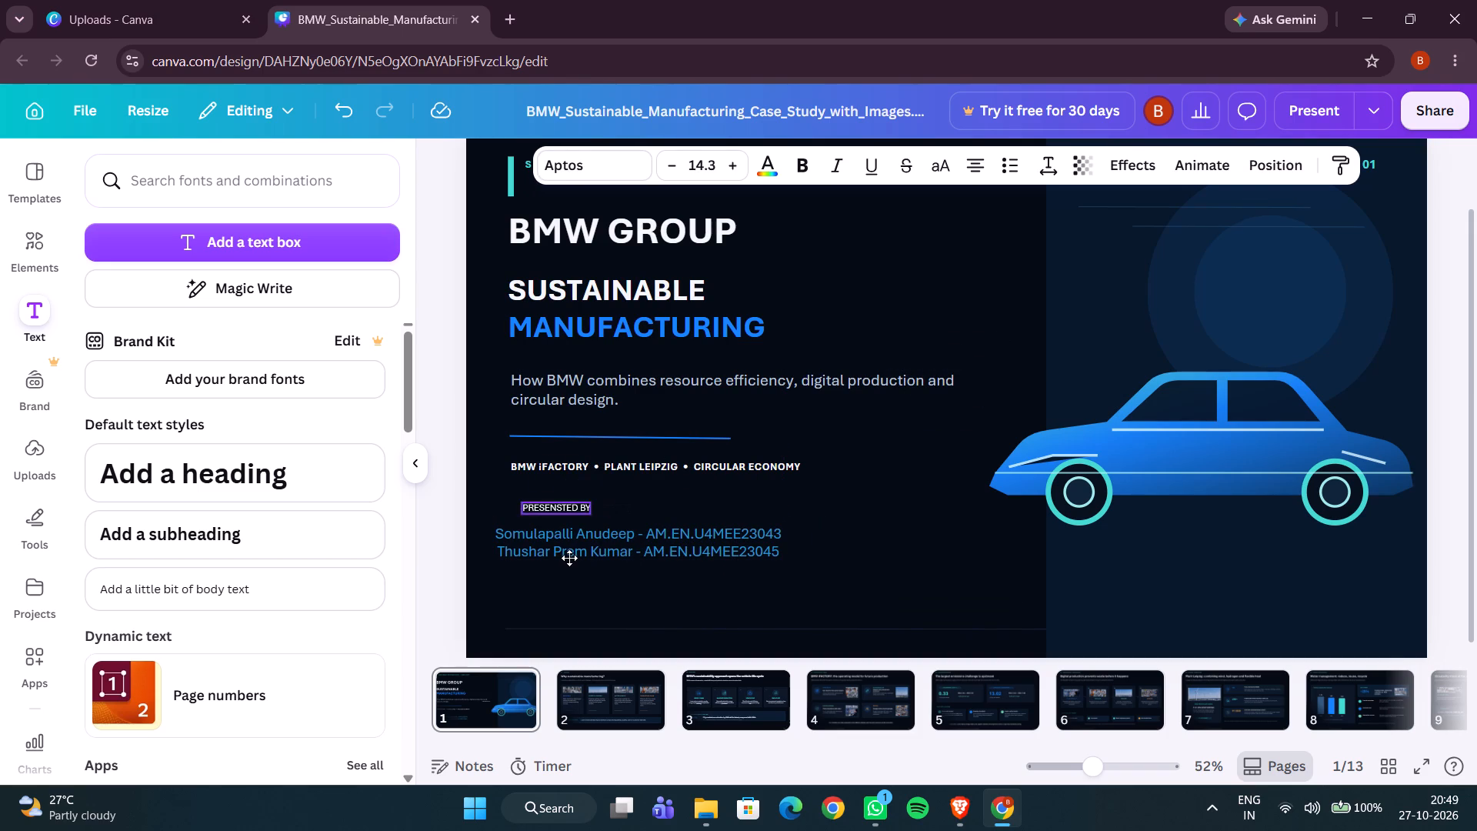
drag(569, 558, 557, 558)
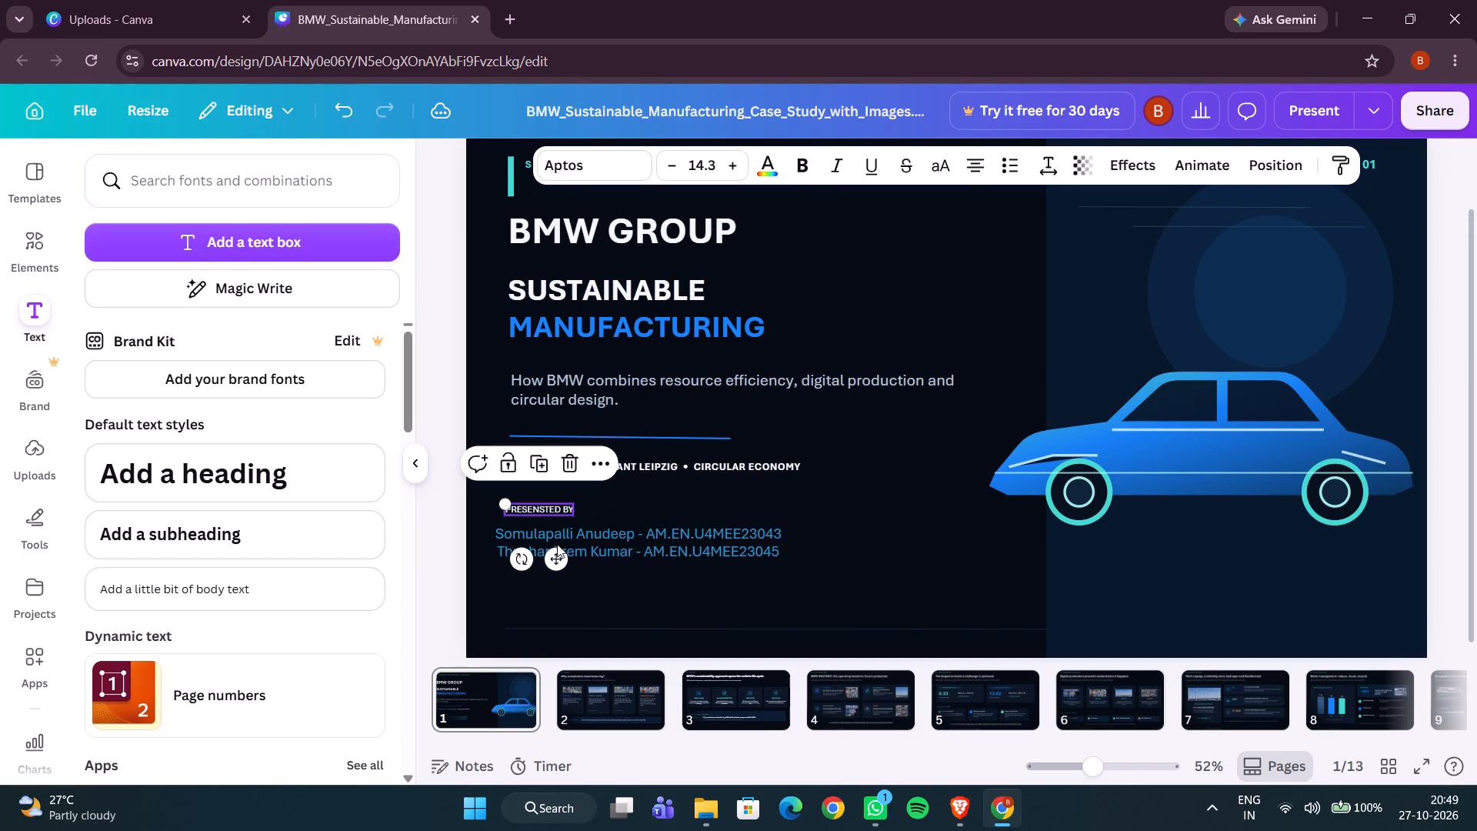
Set the "PRESENSTED BY" text size to 27.2 and align it above the start of the presenter names.
click(740, 164)
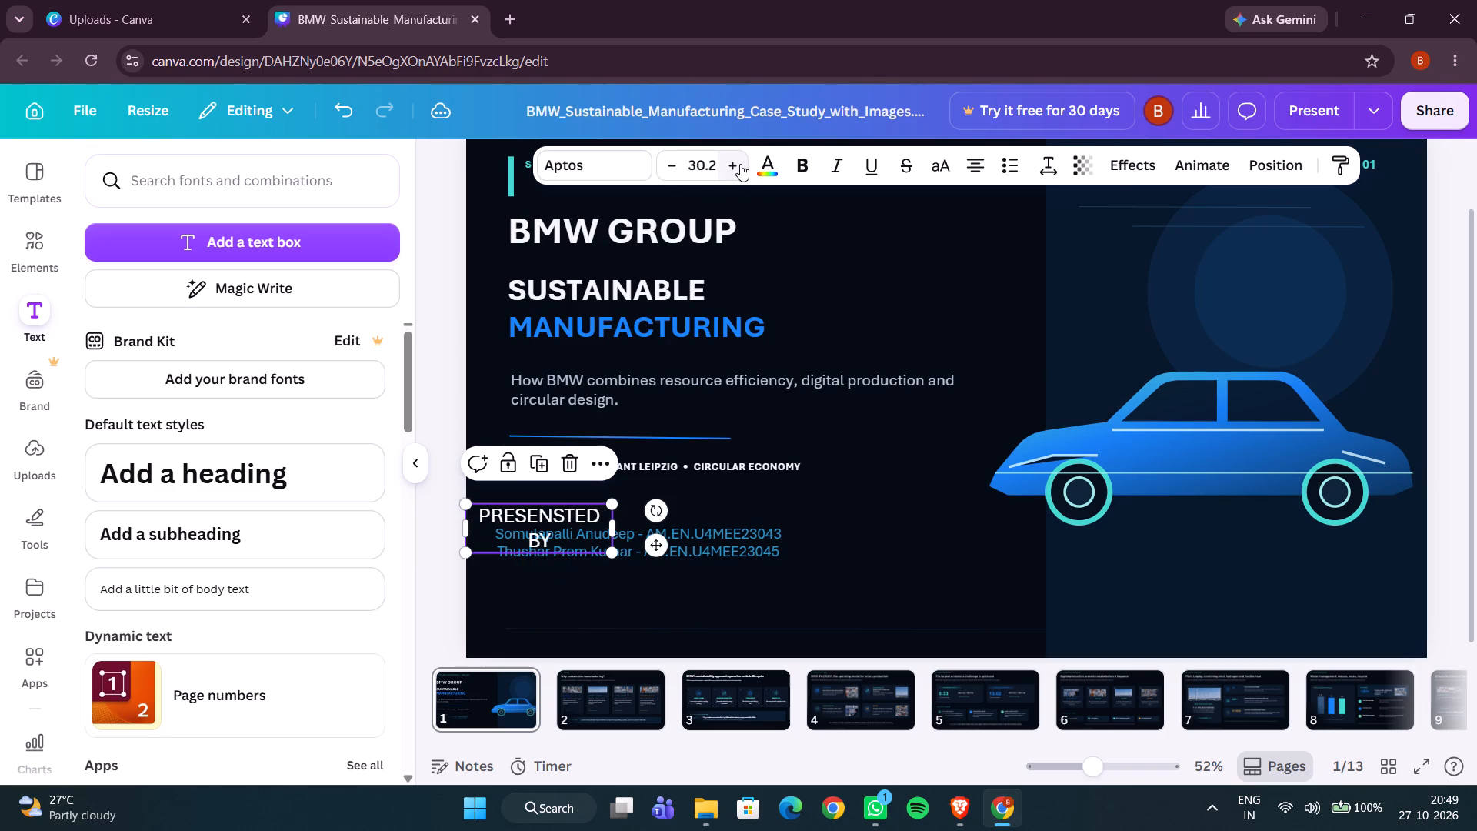
triple_click(680, 162)
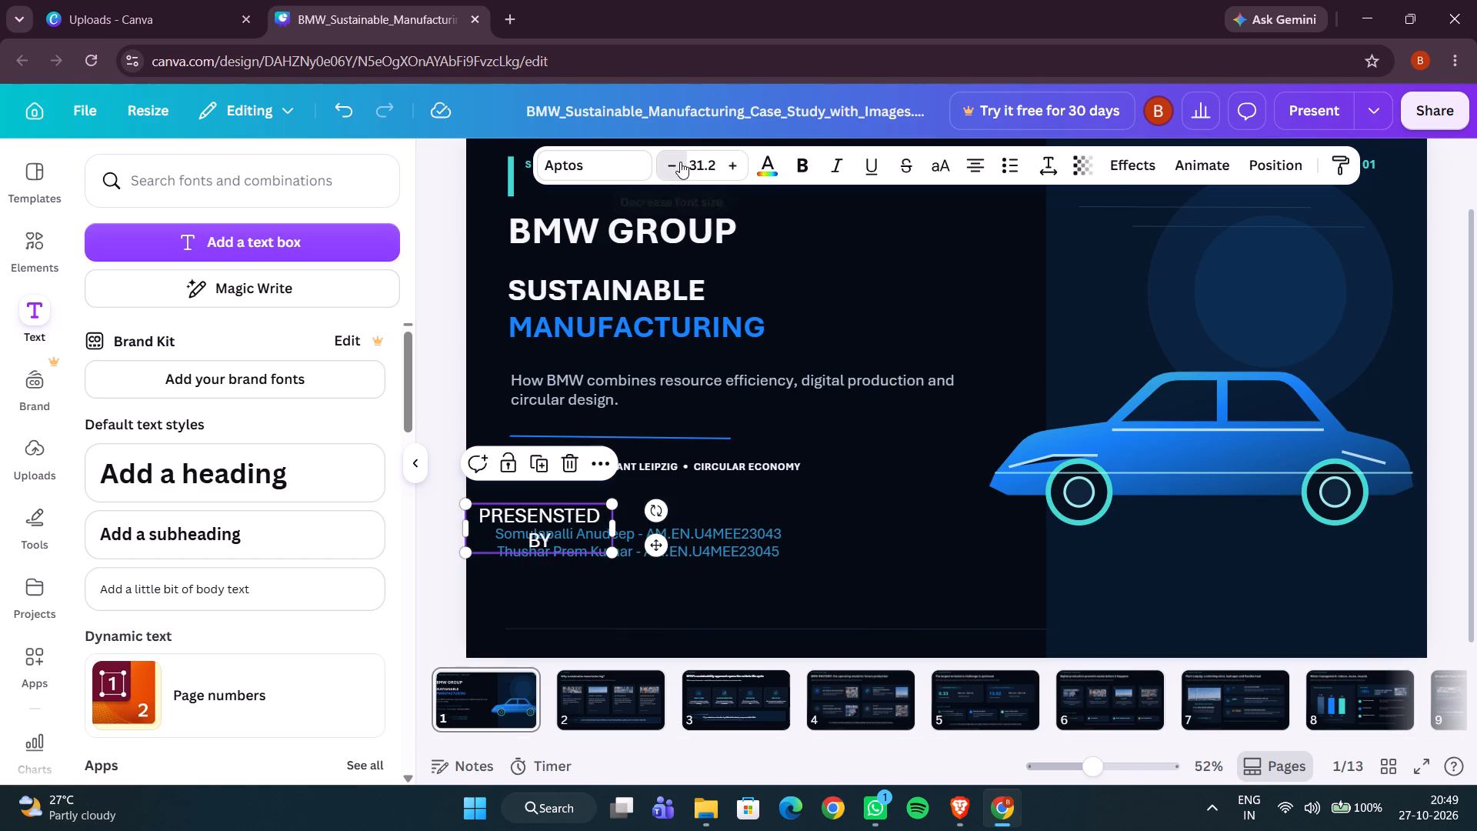
click(680, 162)
click(587, 612)
drag(569, 513, 585, 513)
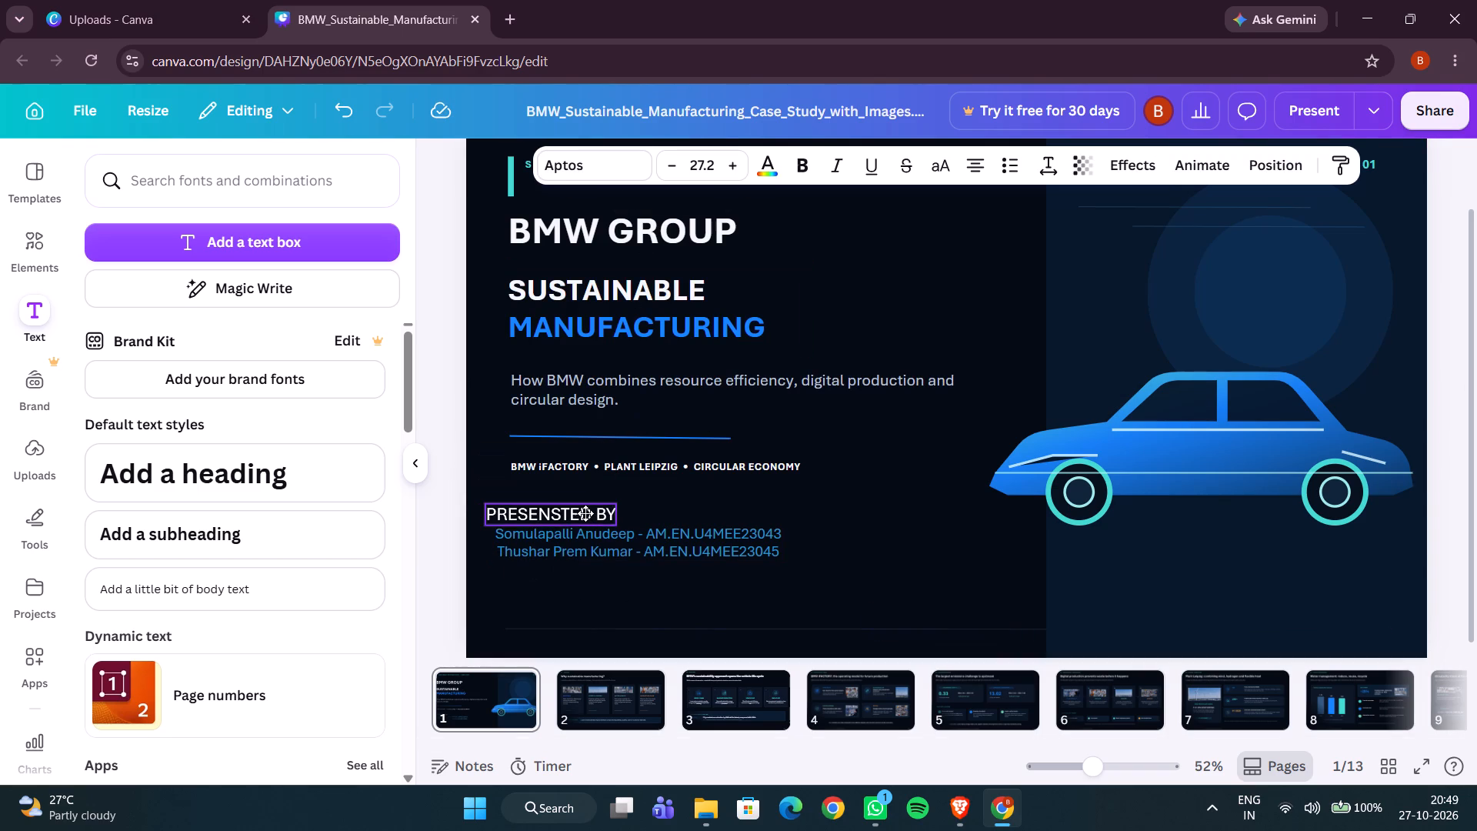
drag(585, 513, 595, 510)
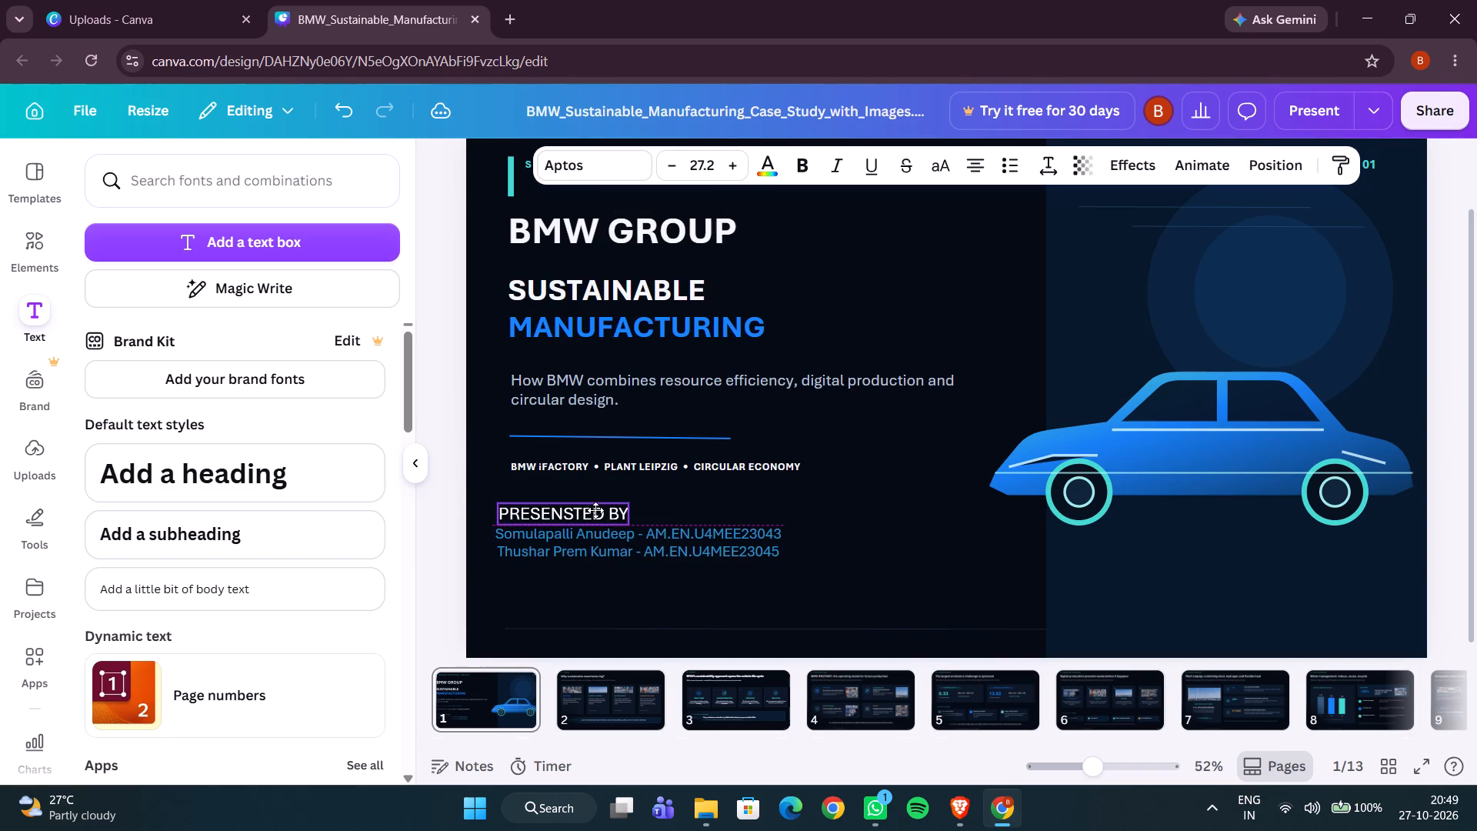
drag(595, 510, 600, 510)
Shift the presenter names box into line under the "PRESENSTED BY" heading, deselect it, and widen the workspace around the slide.
click(622, 589)
click(628, 551)
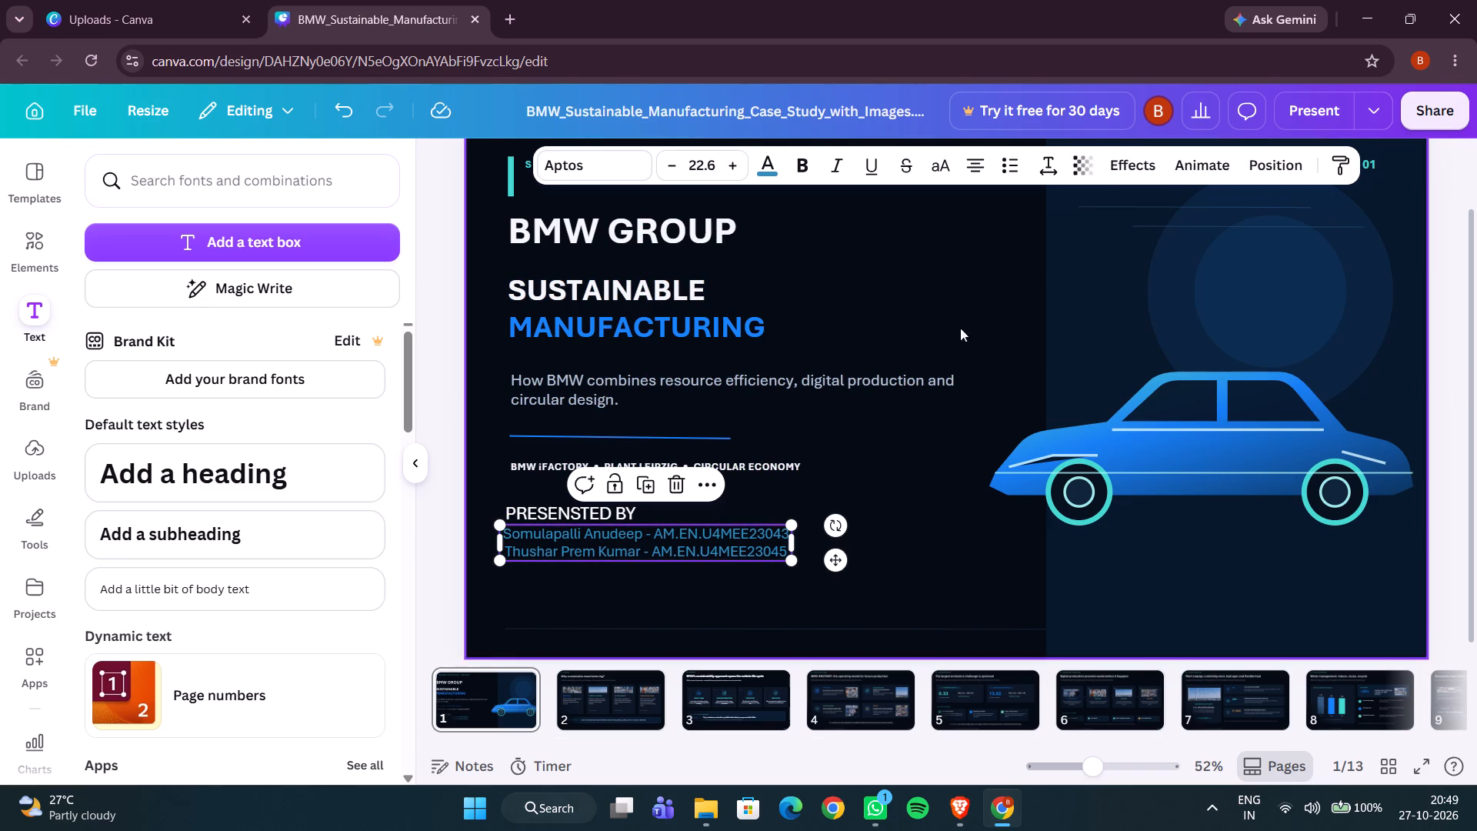
click(1442, 384)
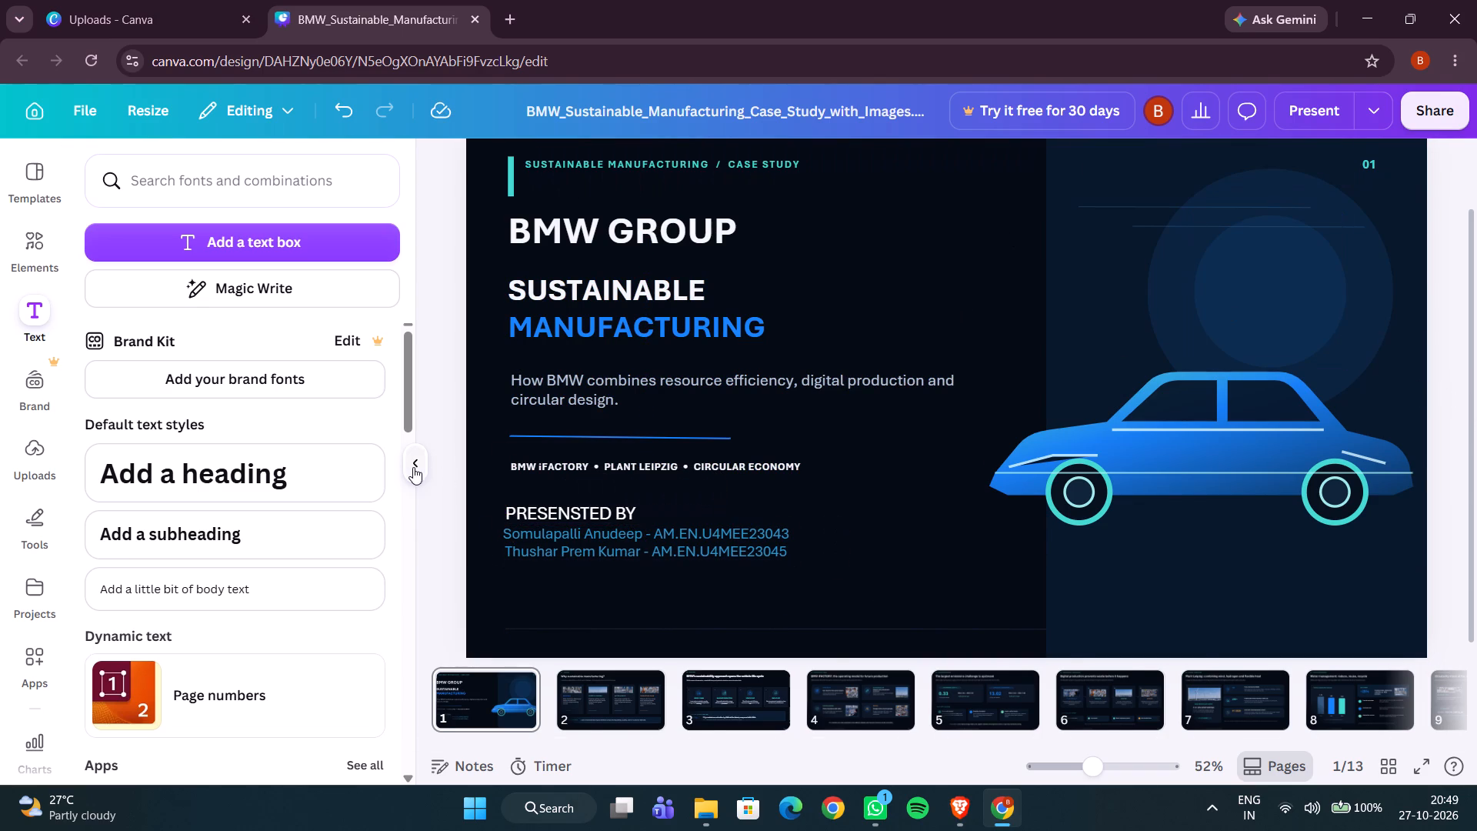
click(413, 467)
key(Right)
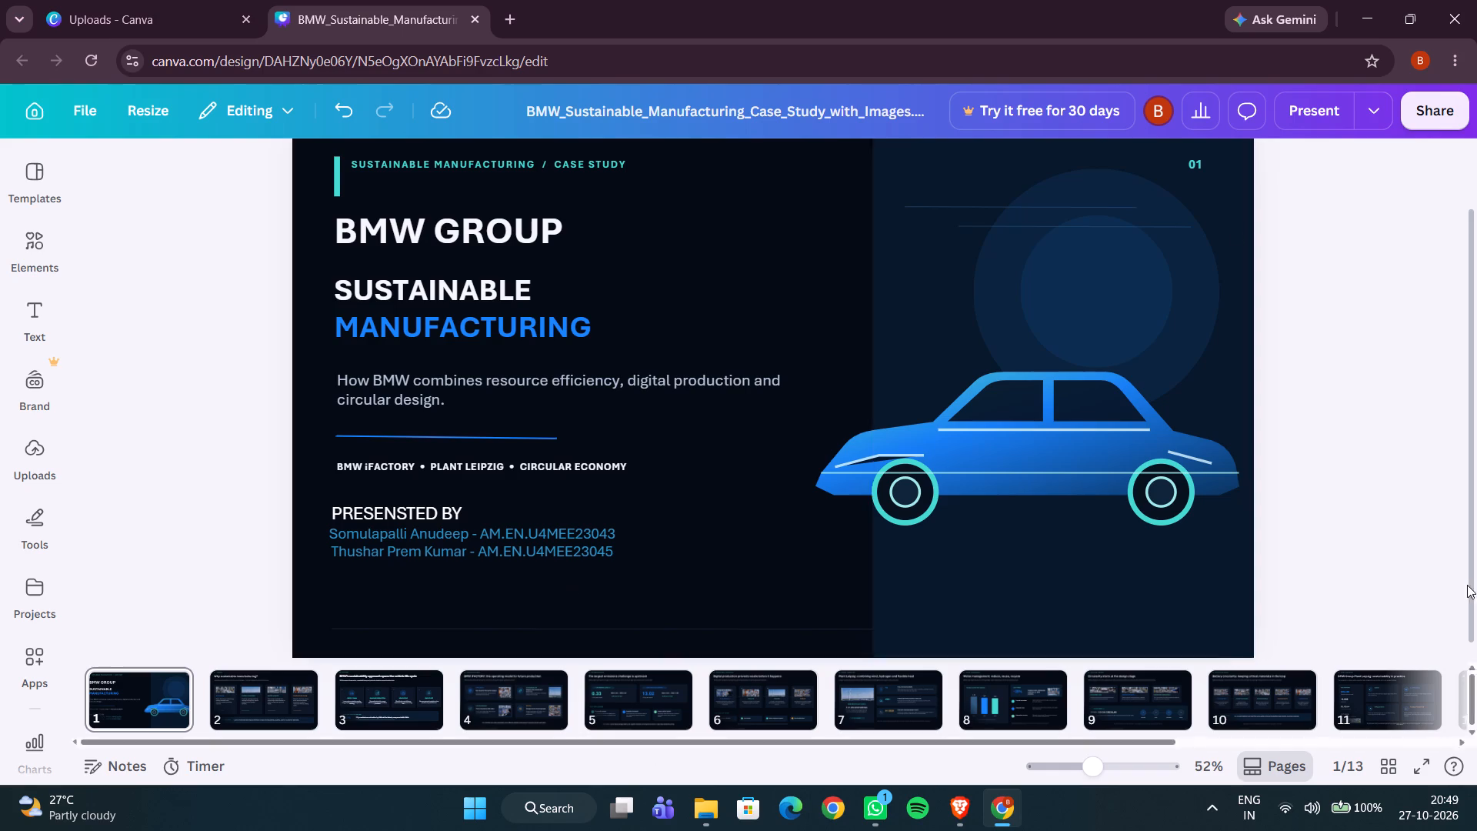
Move the presenter names and the "PRESENSTED BY" heading slightly lower on slide 1, keeping the heading just above the names.
drag(488, 534, 488, 542)
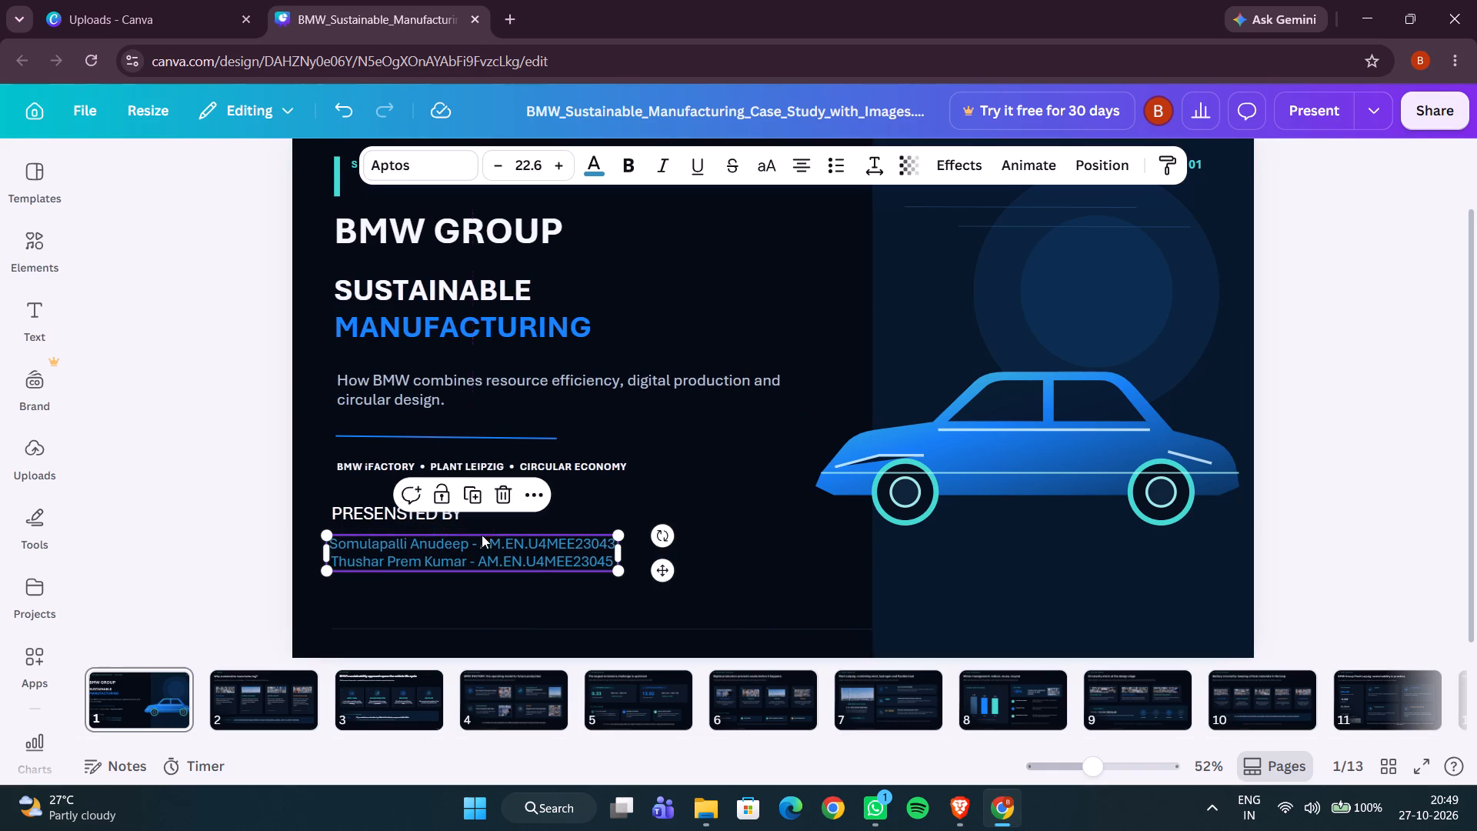
drag(435, 516, 435, 522)
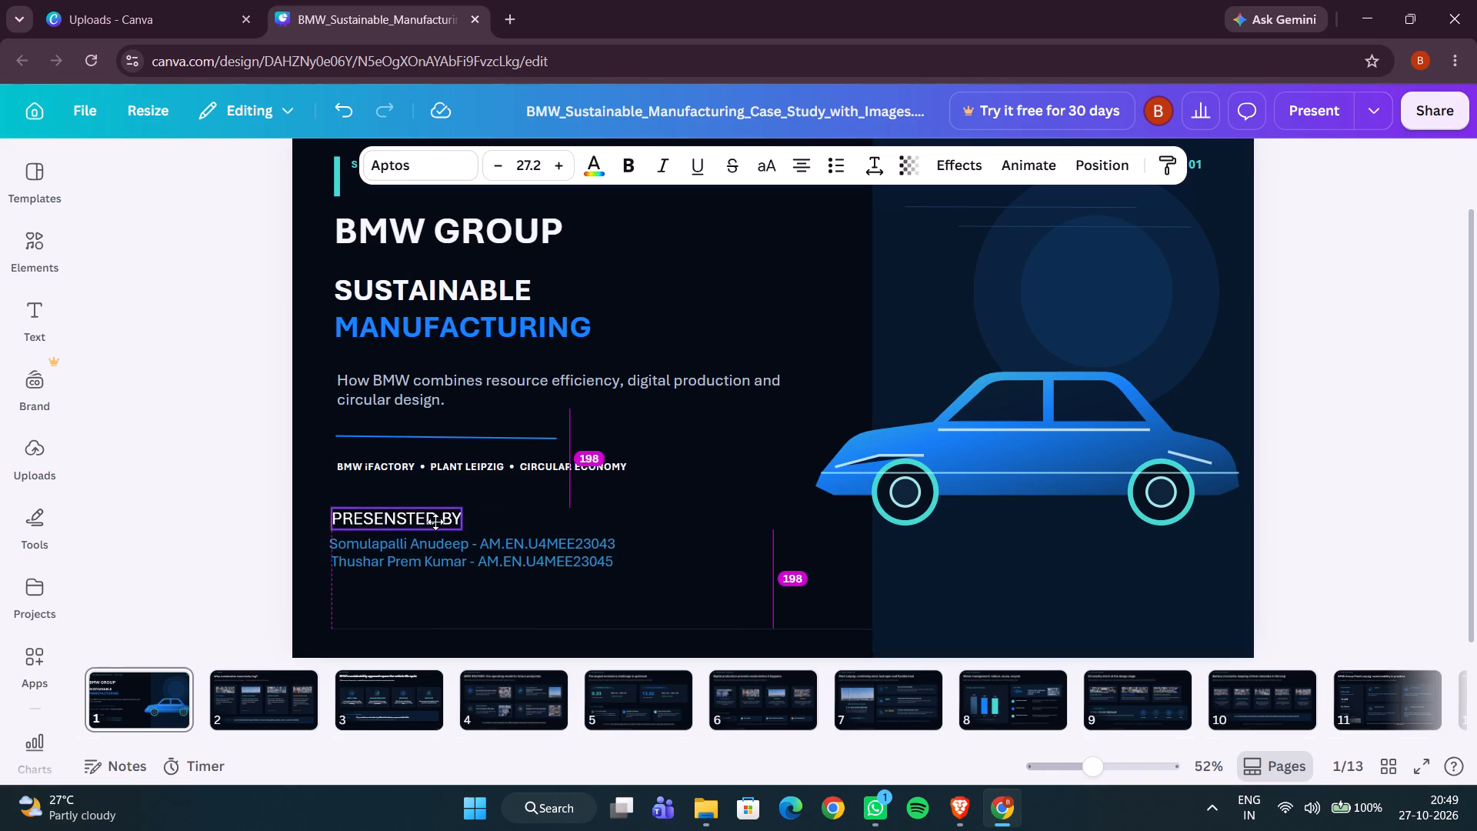
drag(435, 522, 436, 522)
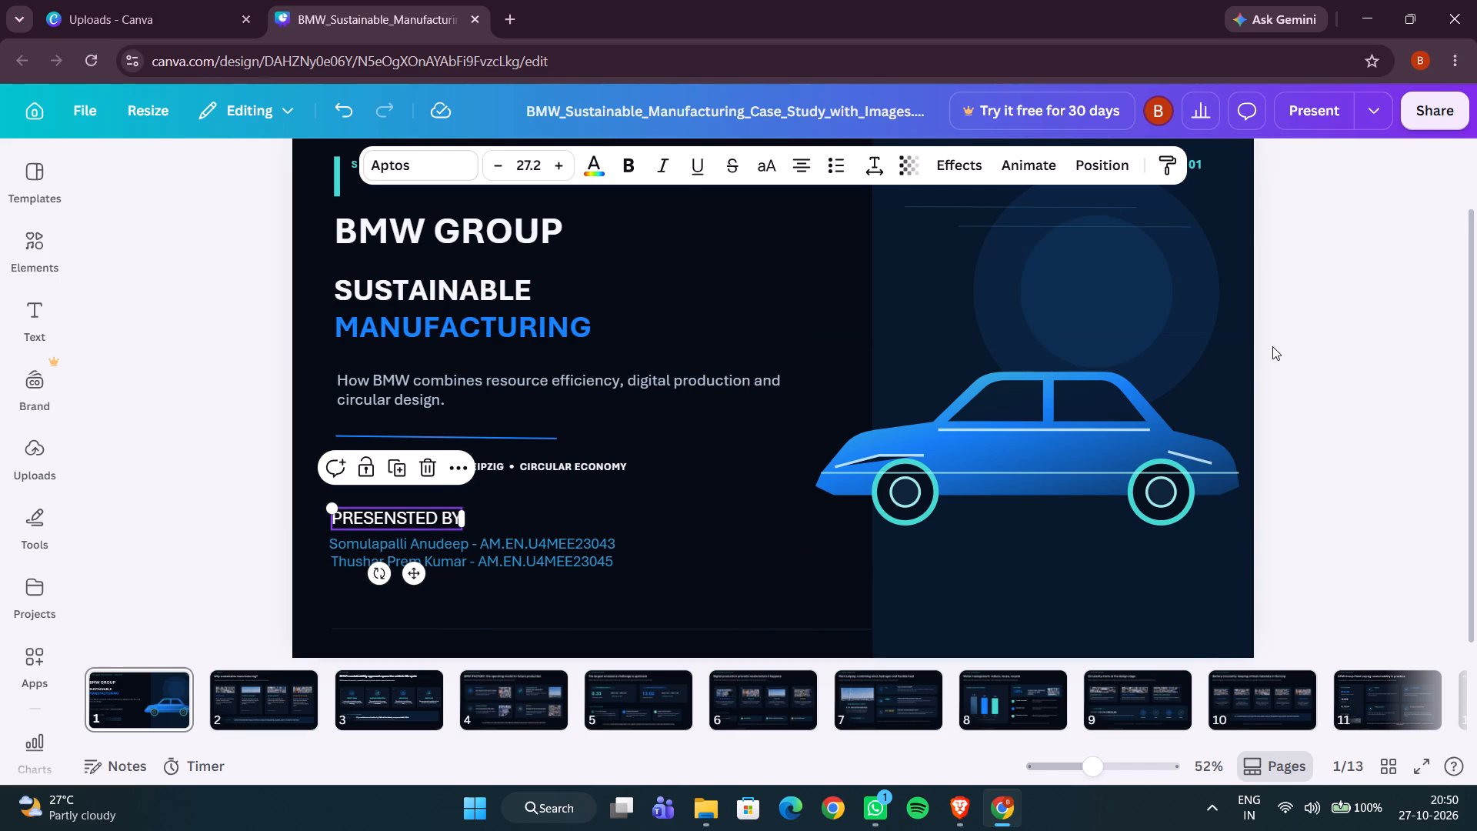
click(1272, 346)
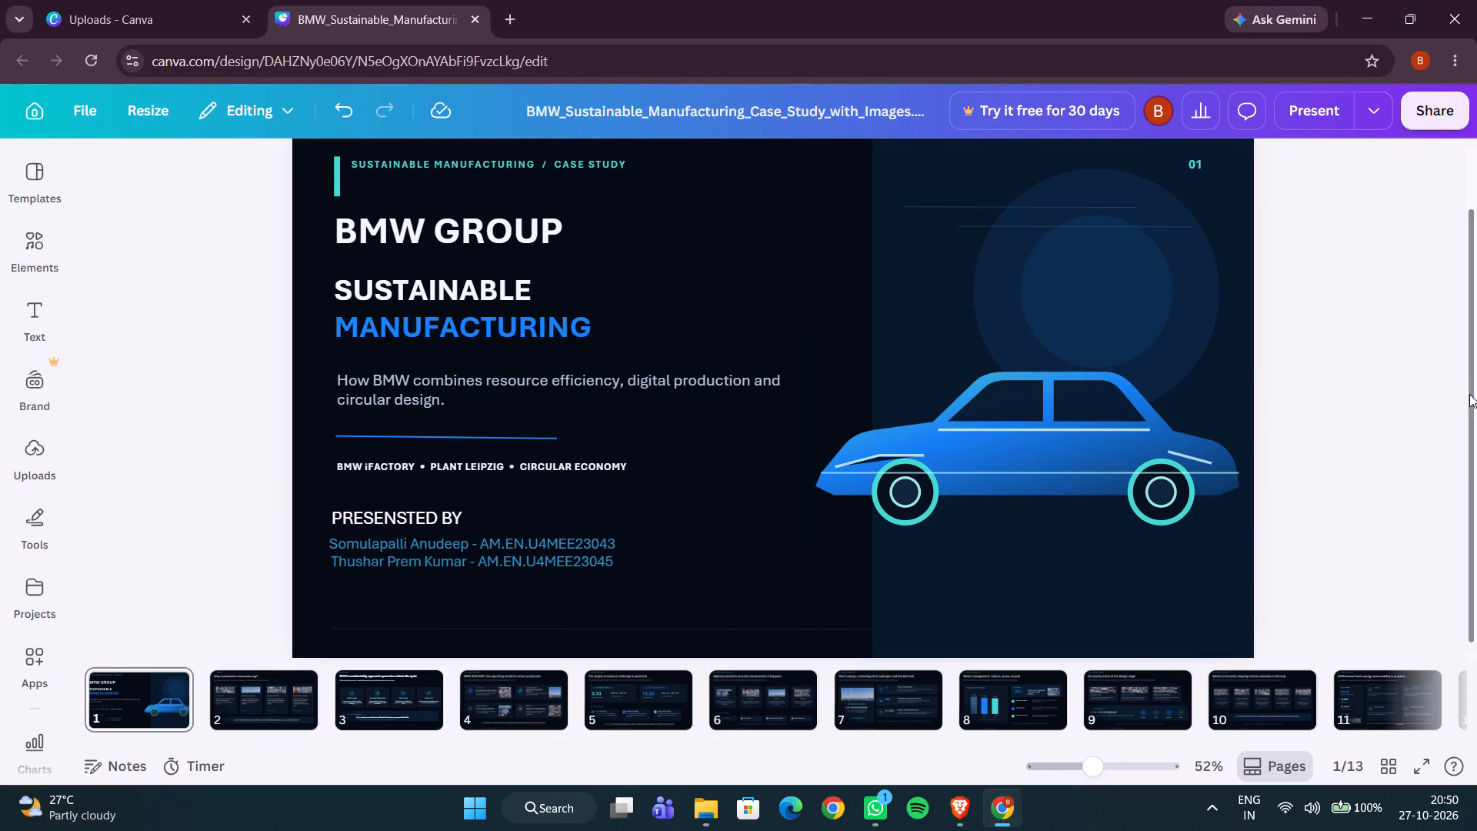
Delete the italic note about the Group-level ambition below the CO₂e emissions statement on slide 3.
key(Right)
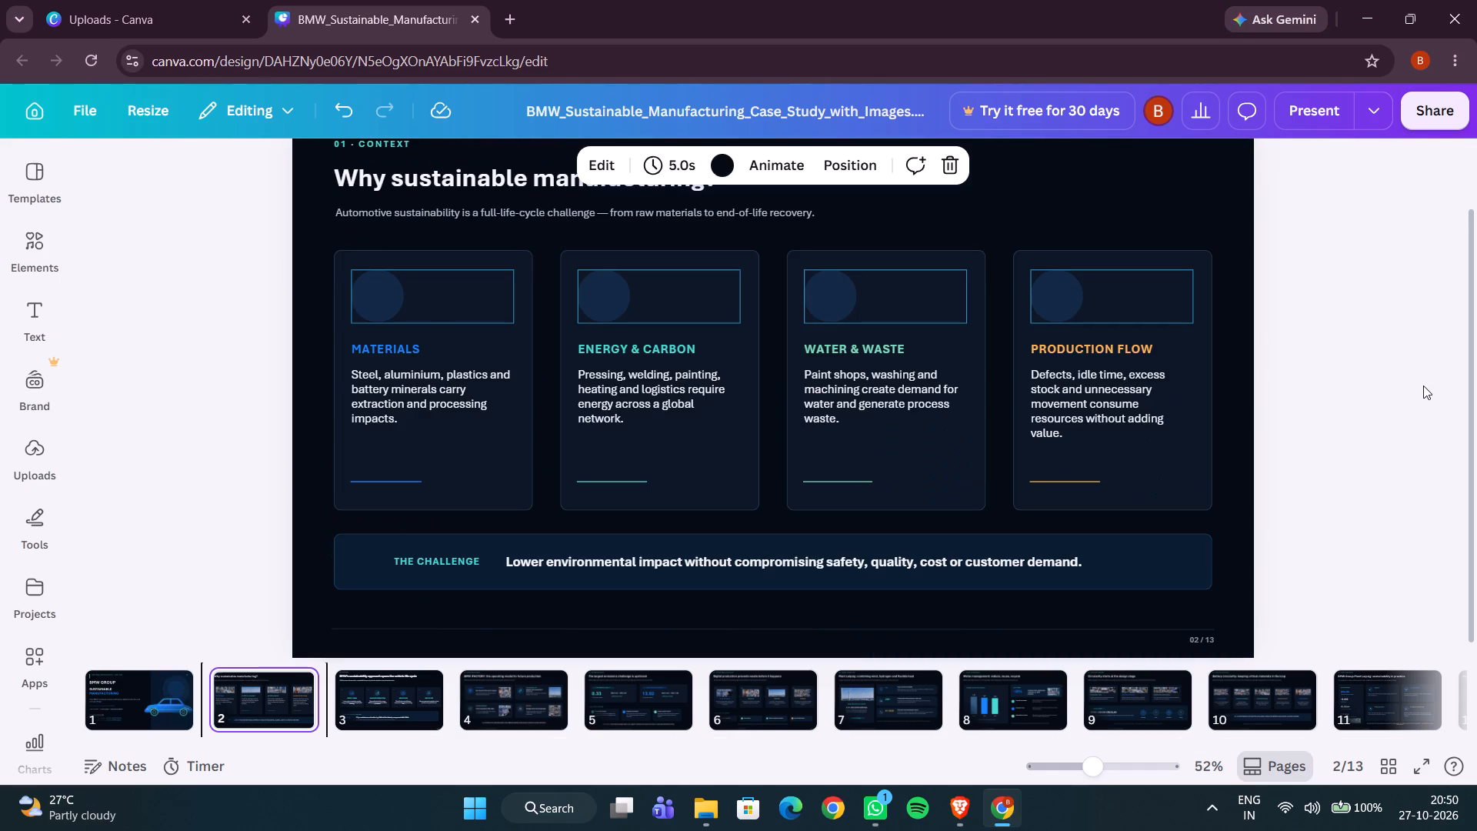
key(Right)
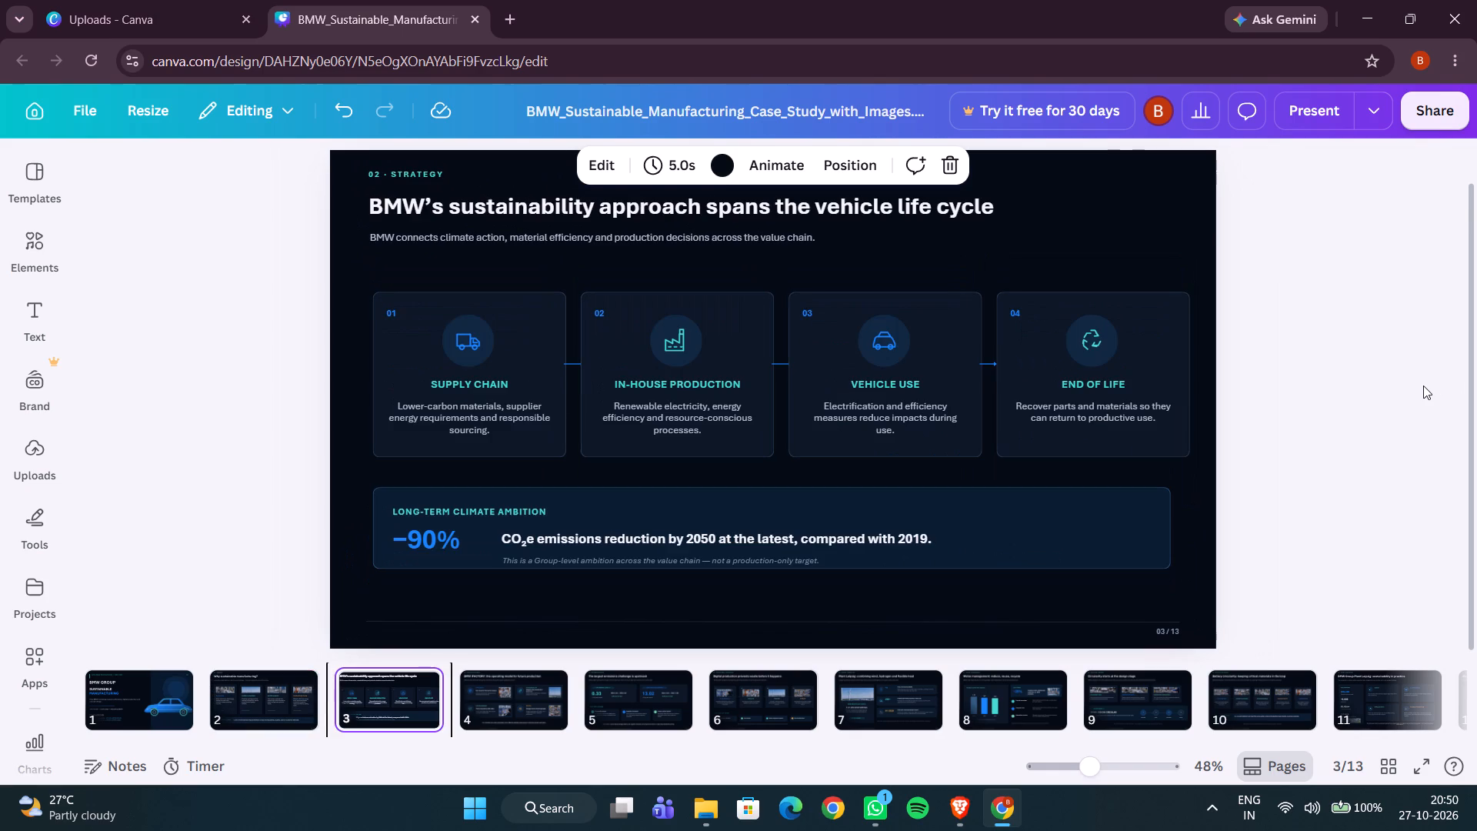
key(Right)
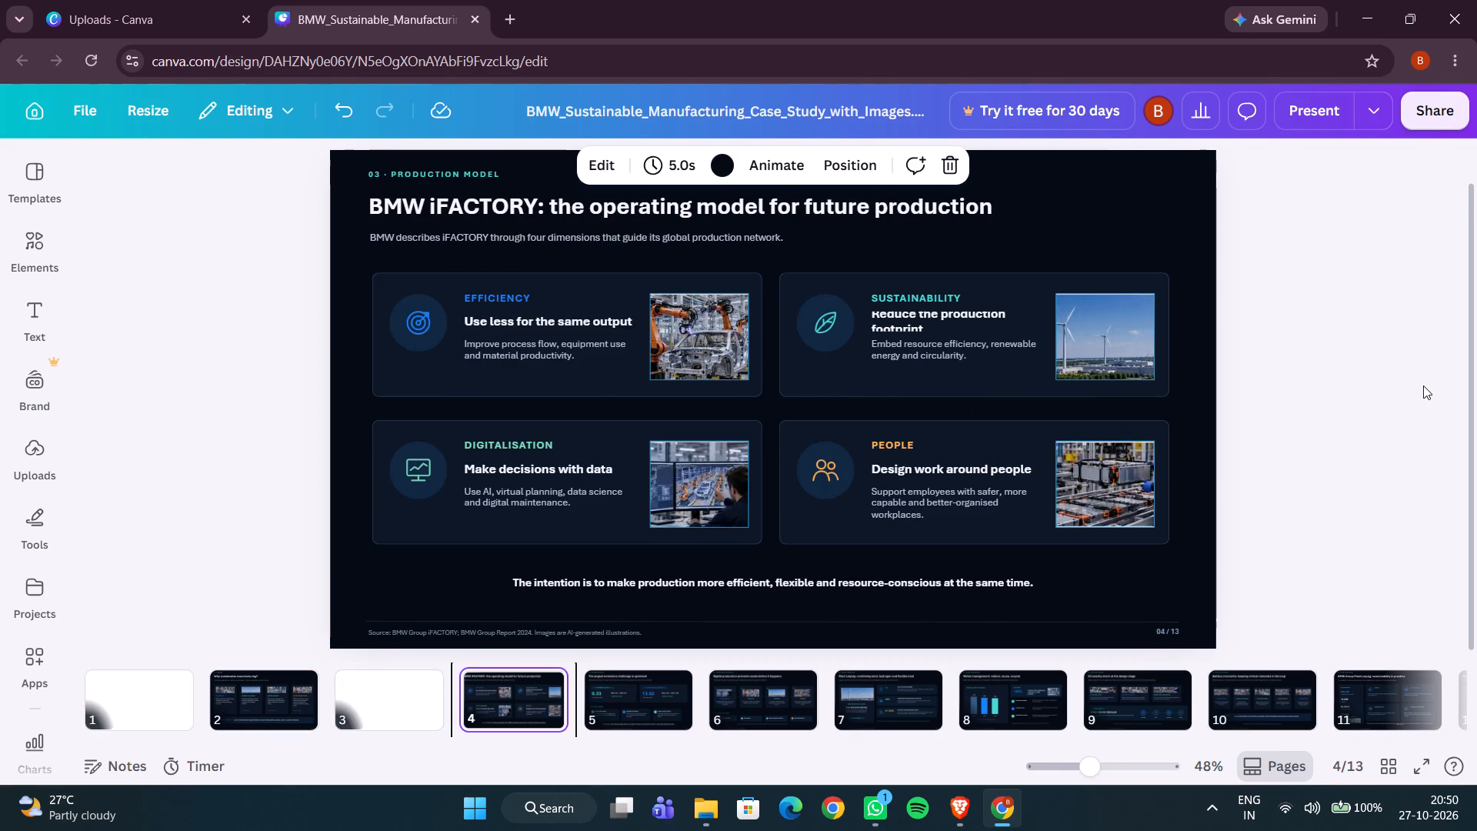
key(Left)
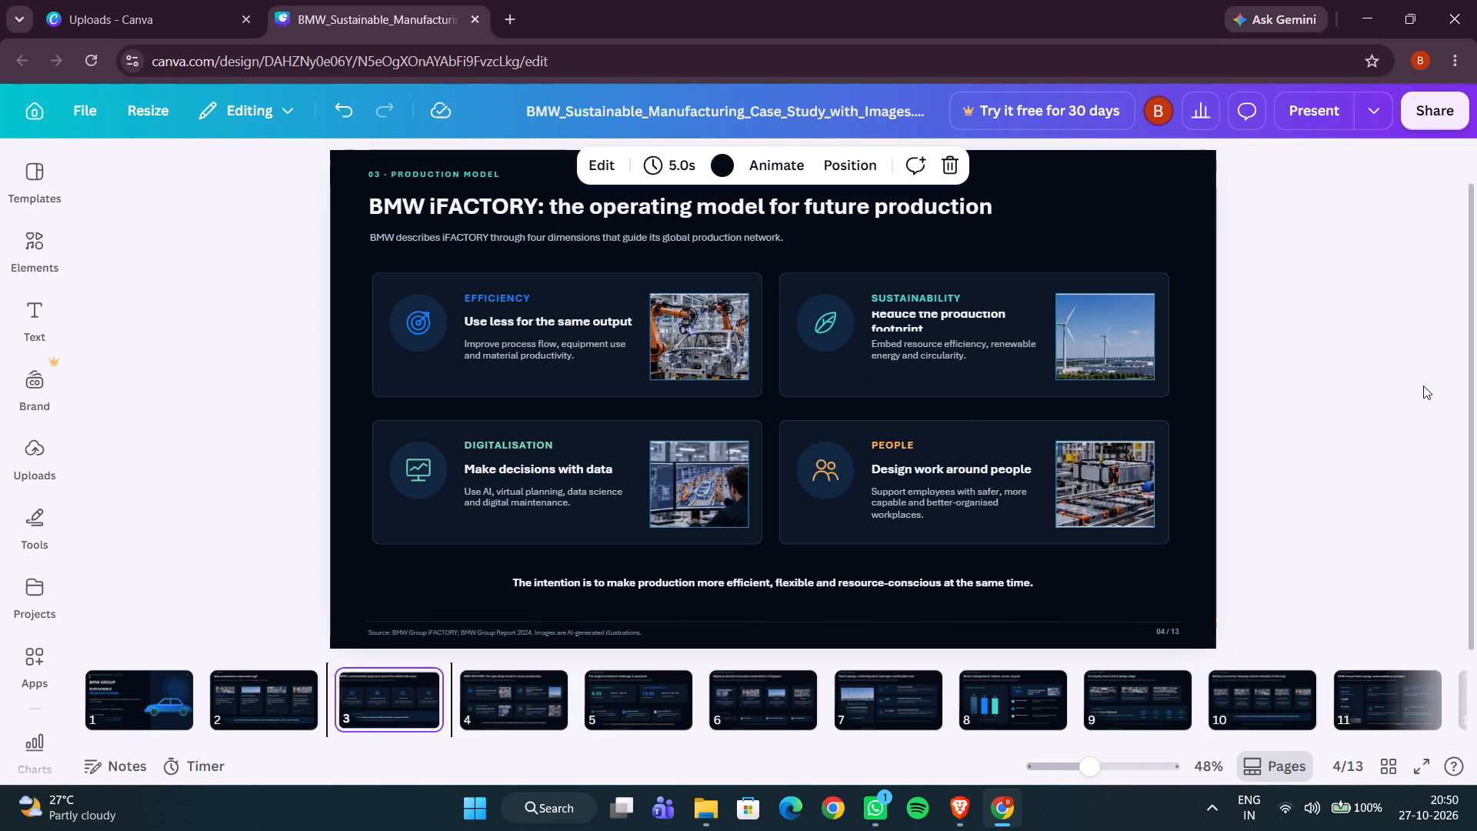
key(Right)
key(Left)
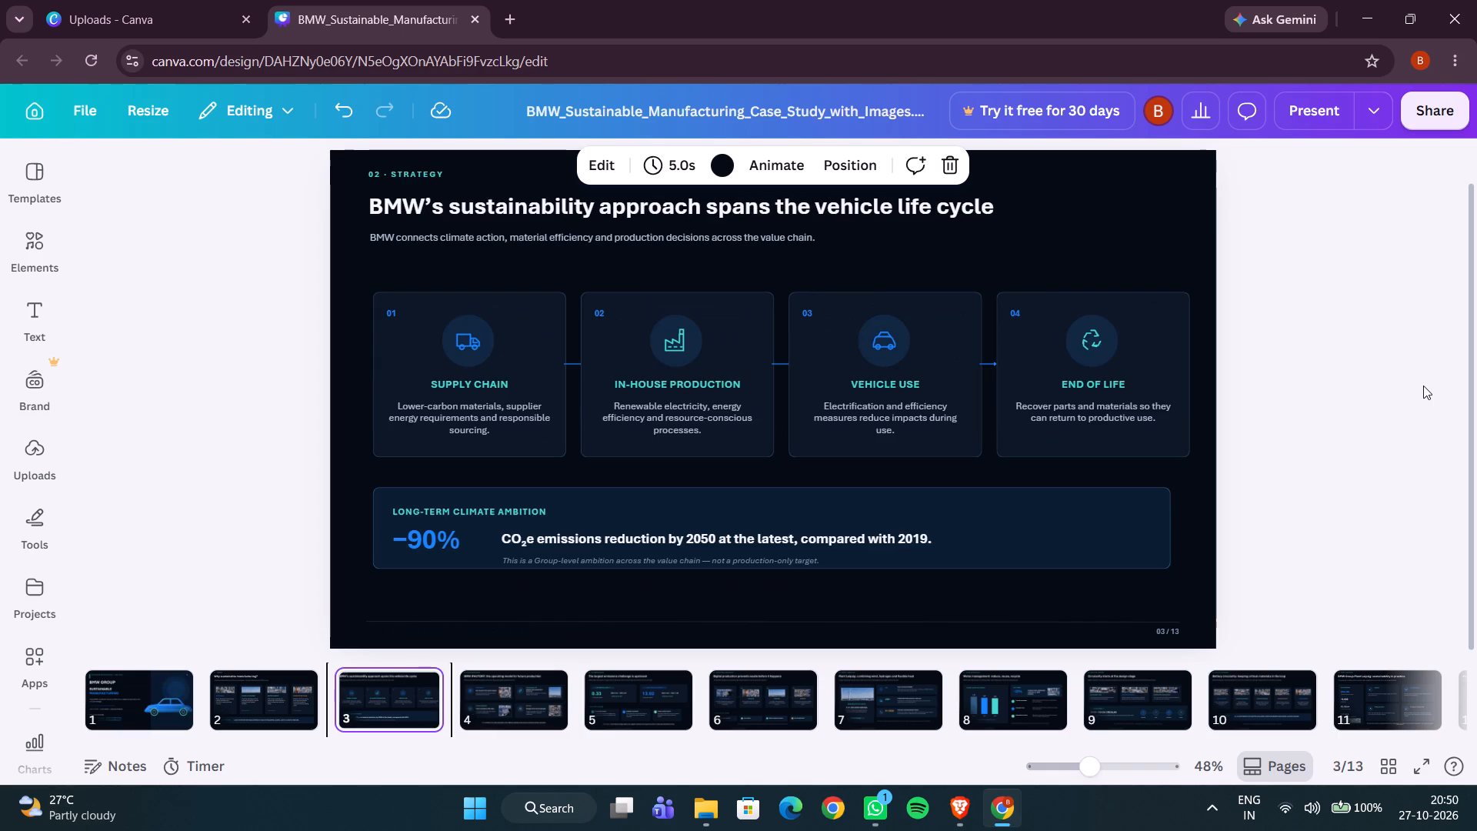
click(760, 562)
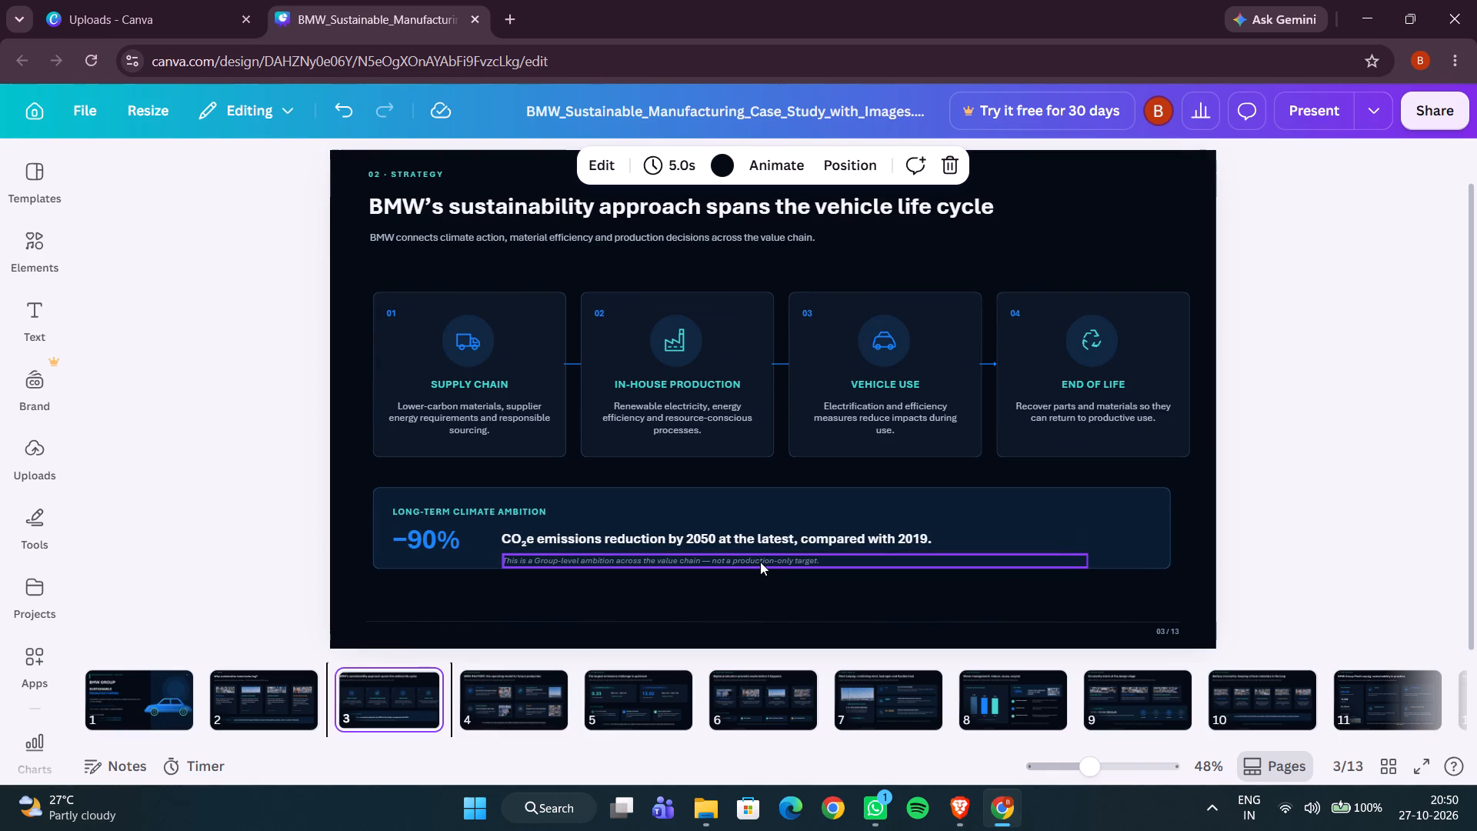
key(Delete)
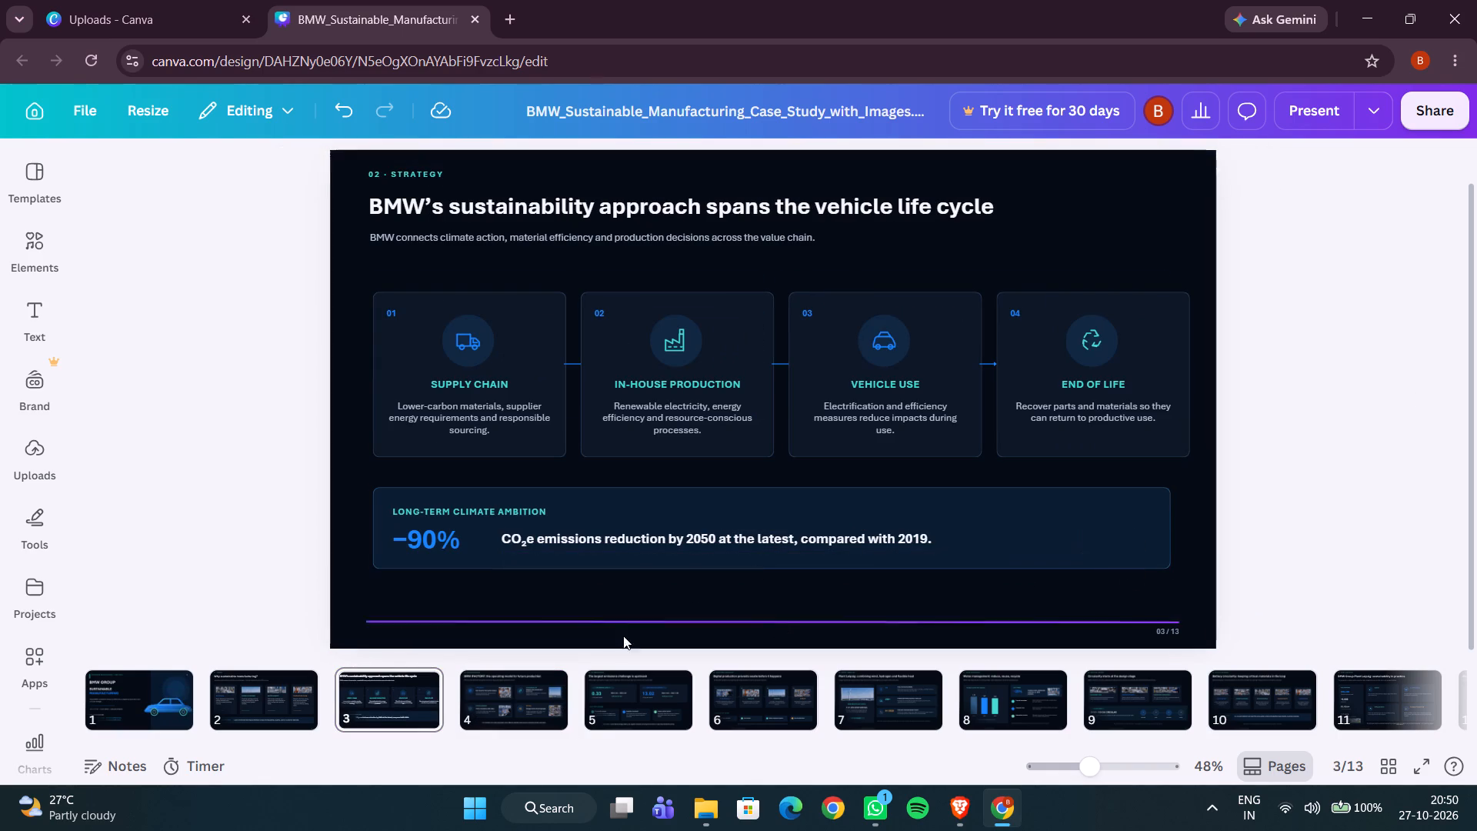
Delete the source footer notes at the bottom of slides 4, 5 and 6.
click(503, 693)
click(547, 631)
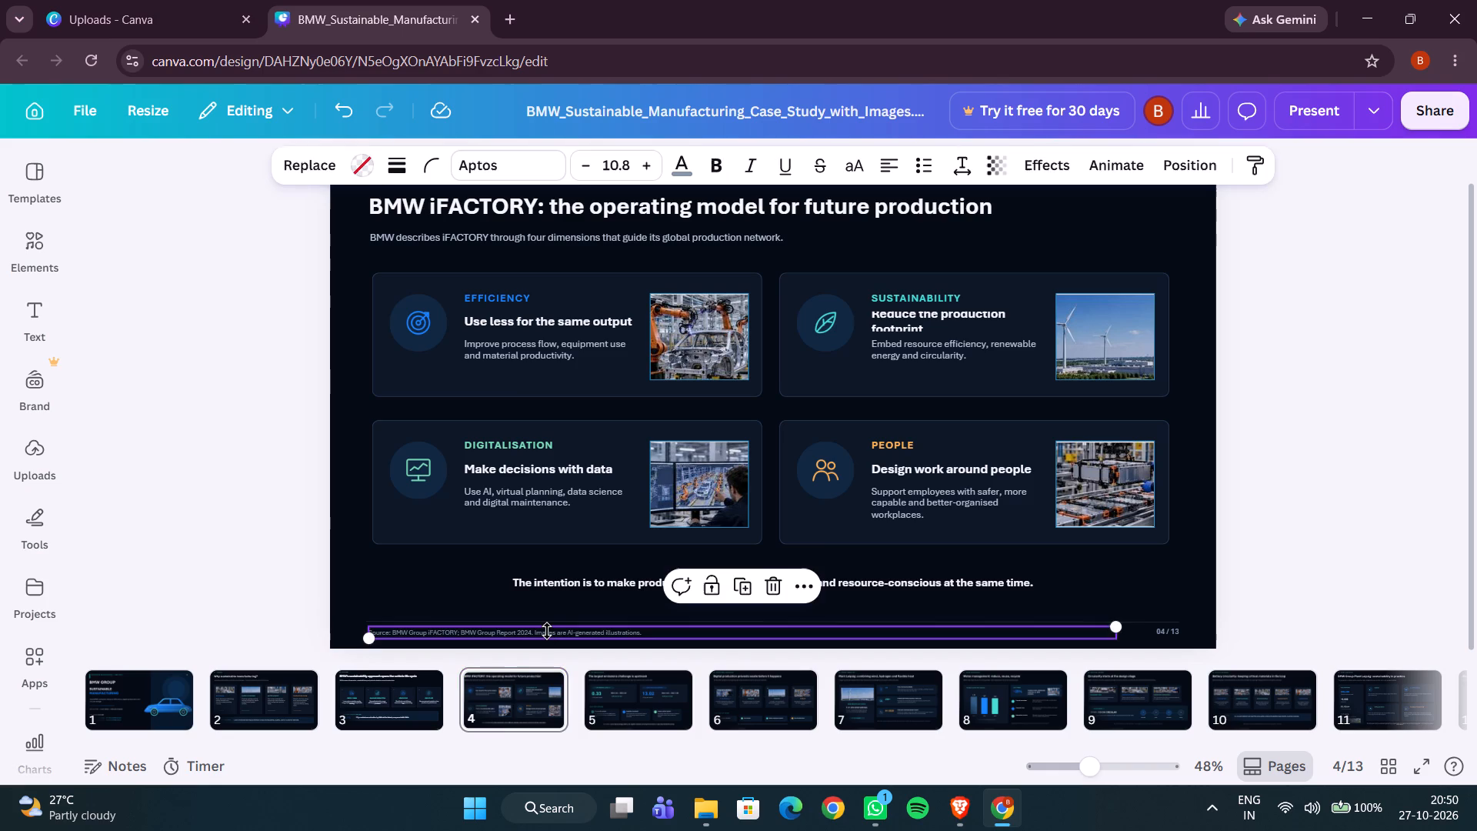
key(Delete)
click(638, 696)
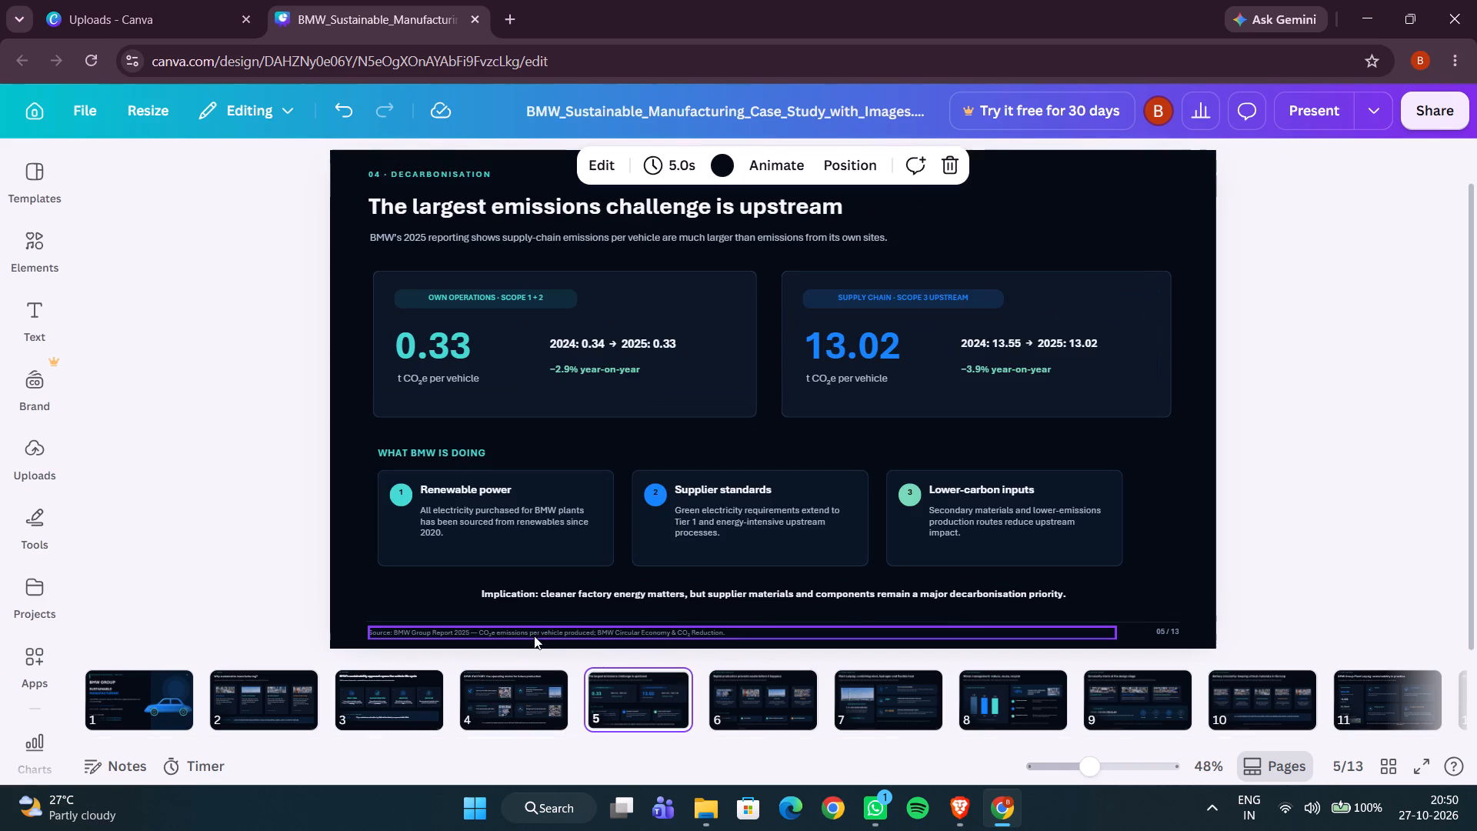
click(535, 629)
key(Delete)
click(775, 708)
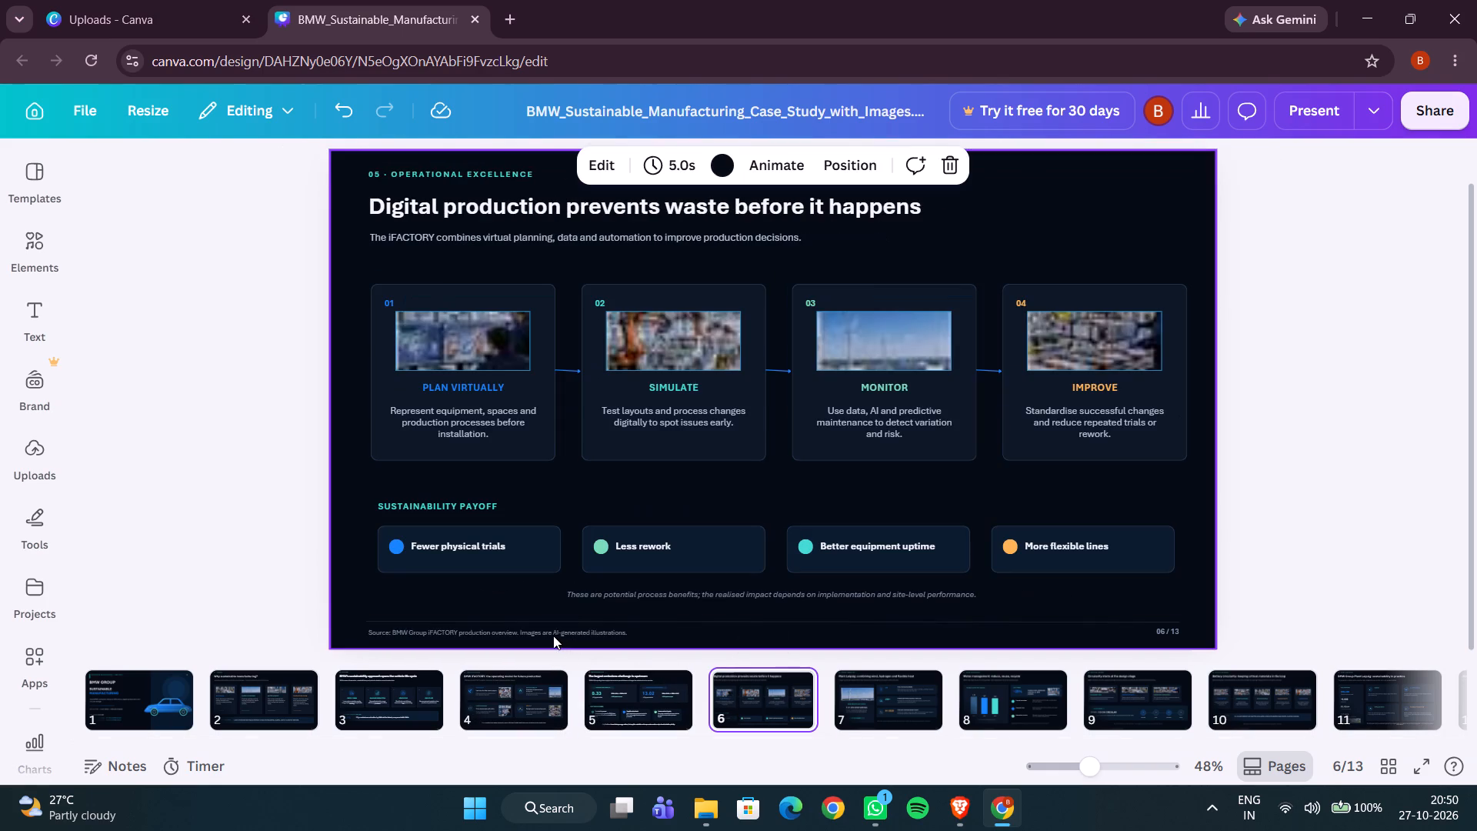
click(555, 632)
key(Delete)
Examine the italic note about potential process benefits below the Sustainability Payoff cards on slide 6.
click(646, 593)
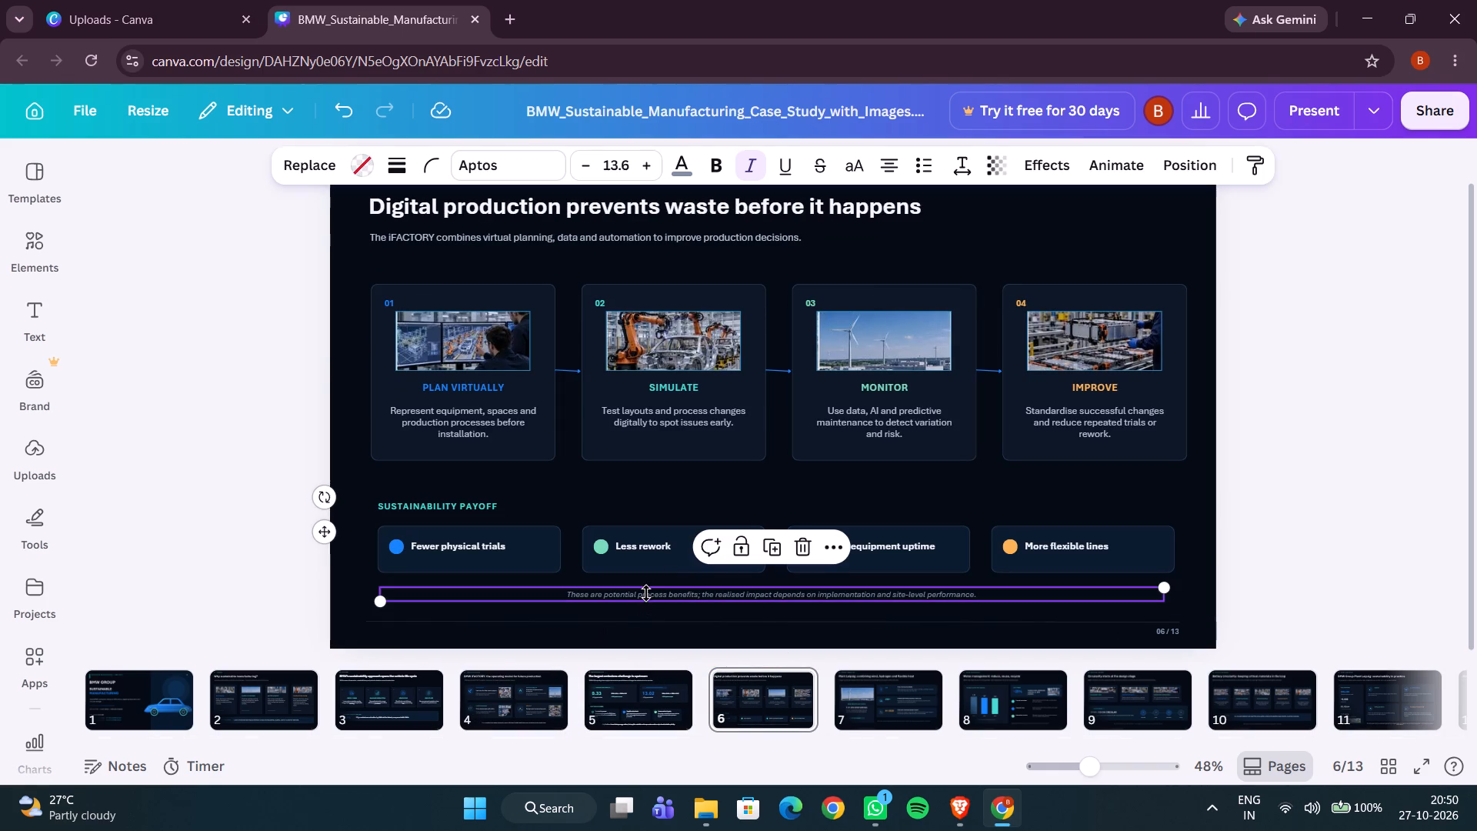
triple_click(983, 594)
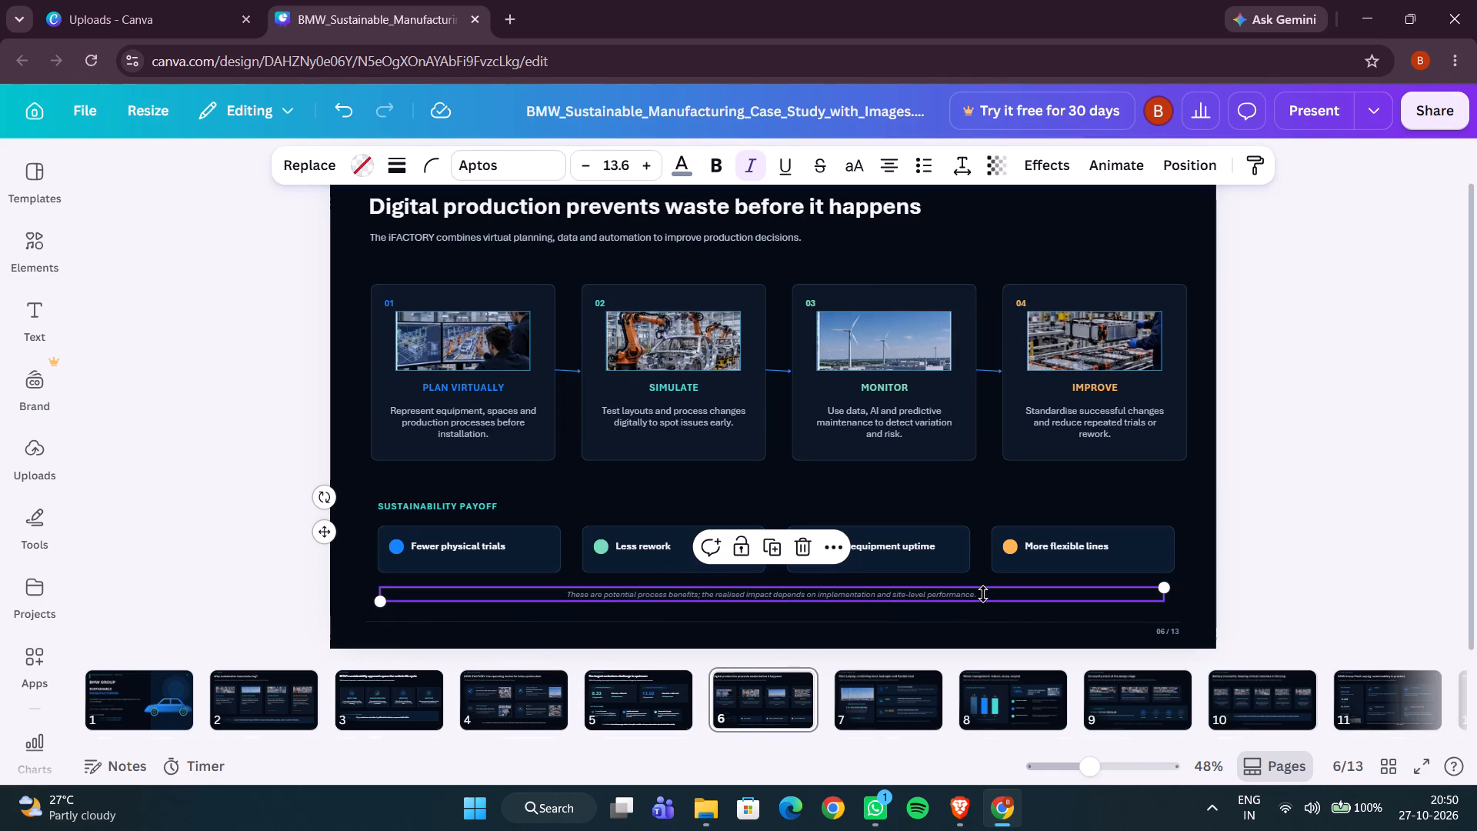
ctrl+scroll(982, 594, up, 4)
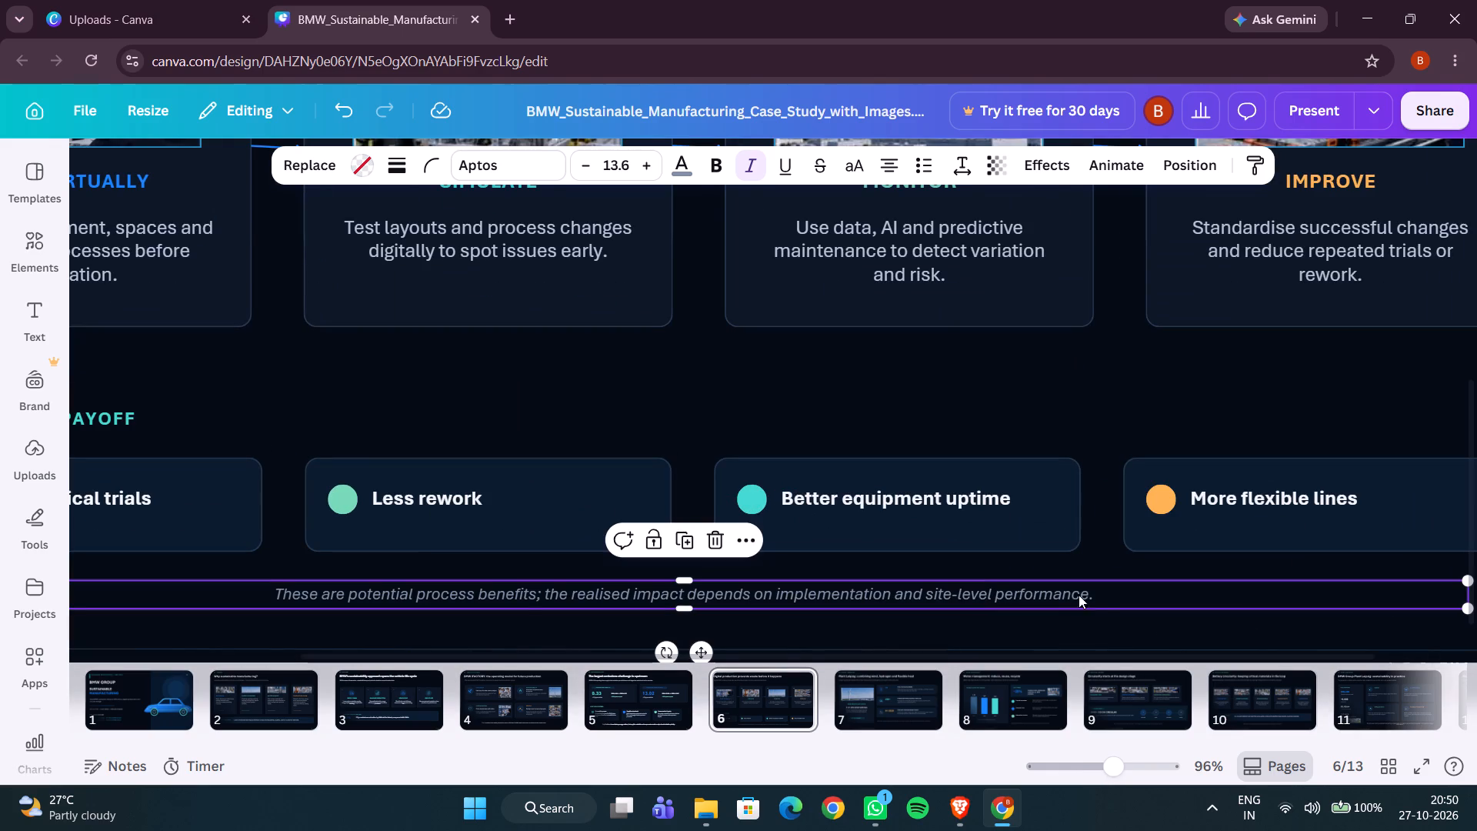
triple_click(1105, 592)
triple_click(1105, 592)
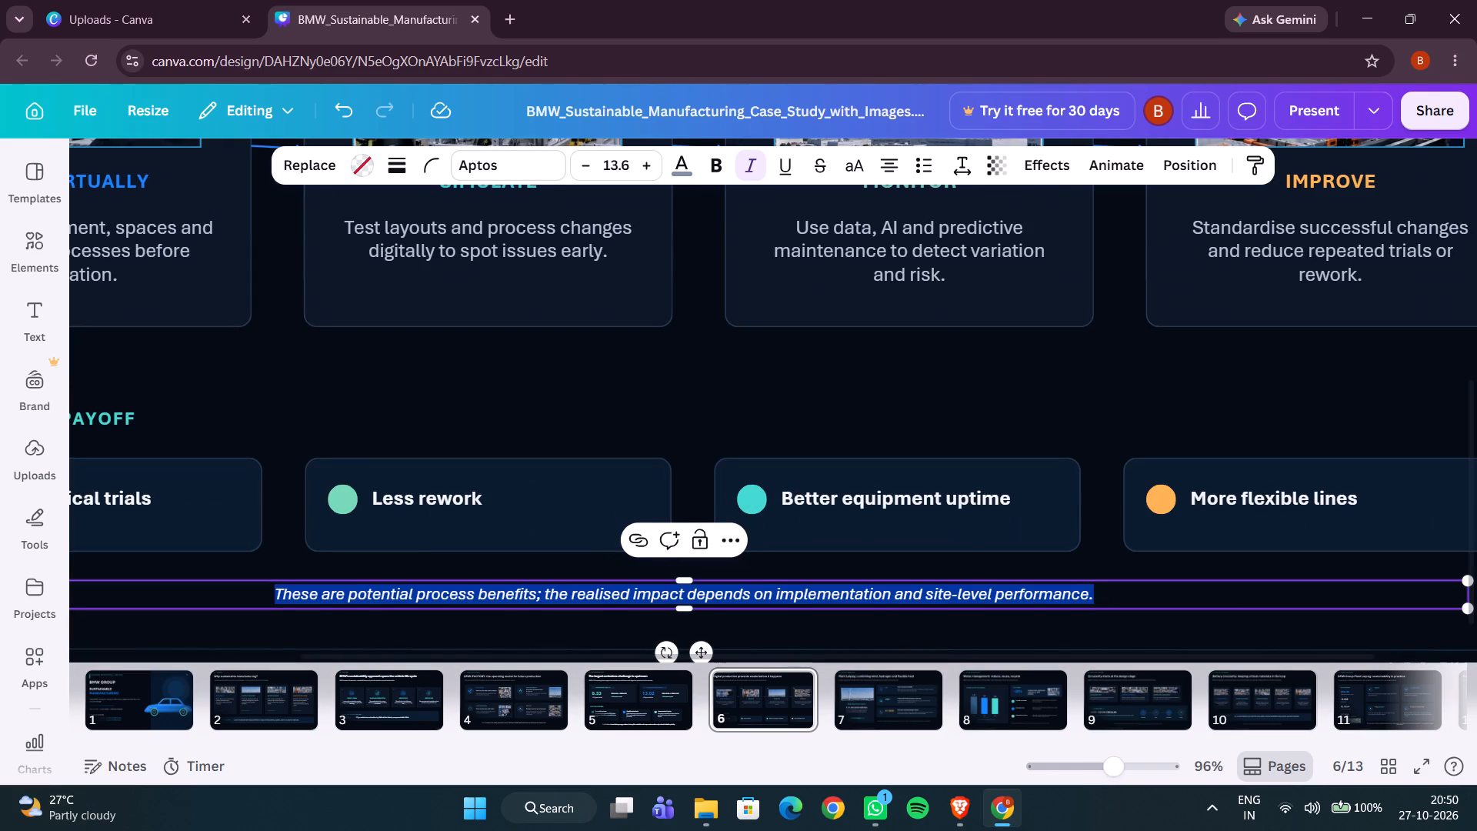
key(Escape)
ctrl+scroll(1104, 592, down, 4)
click(1316, 539)
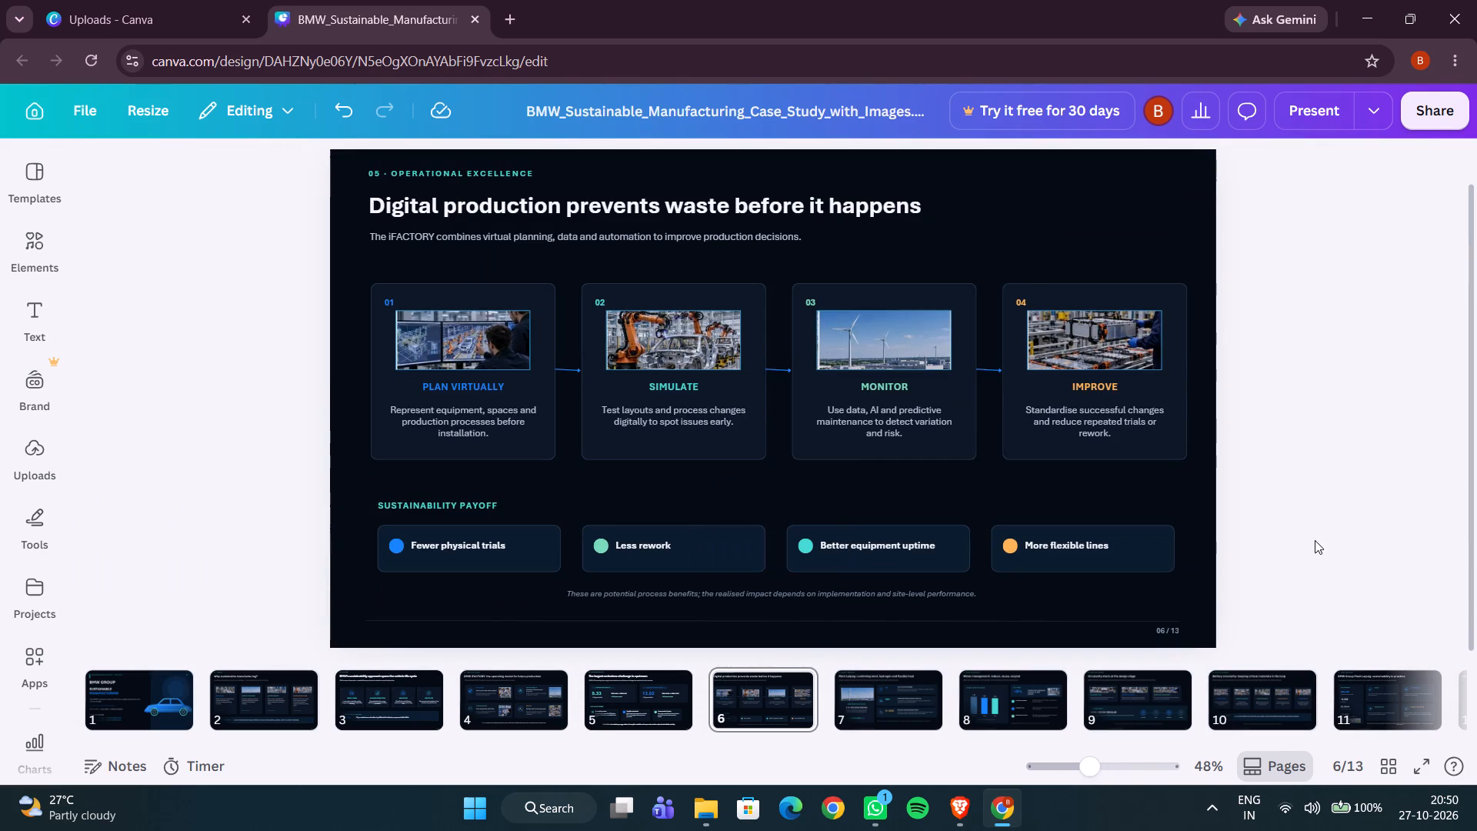
Review slides 3 to 6 for remaining notes and layout problems.
key(Left)
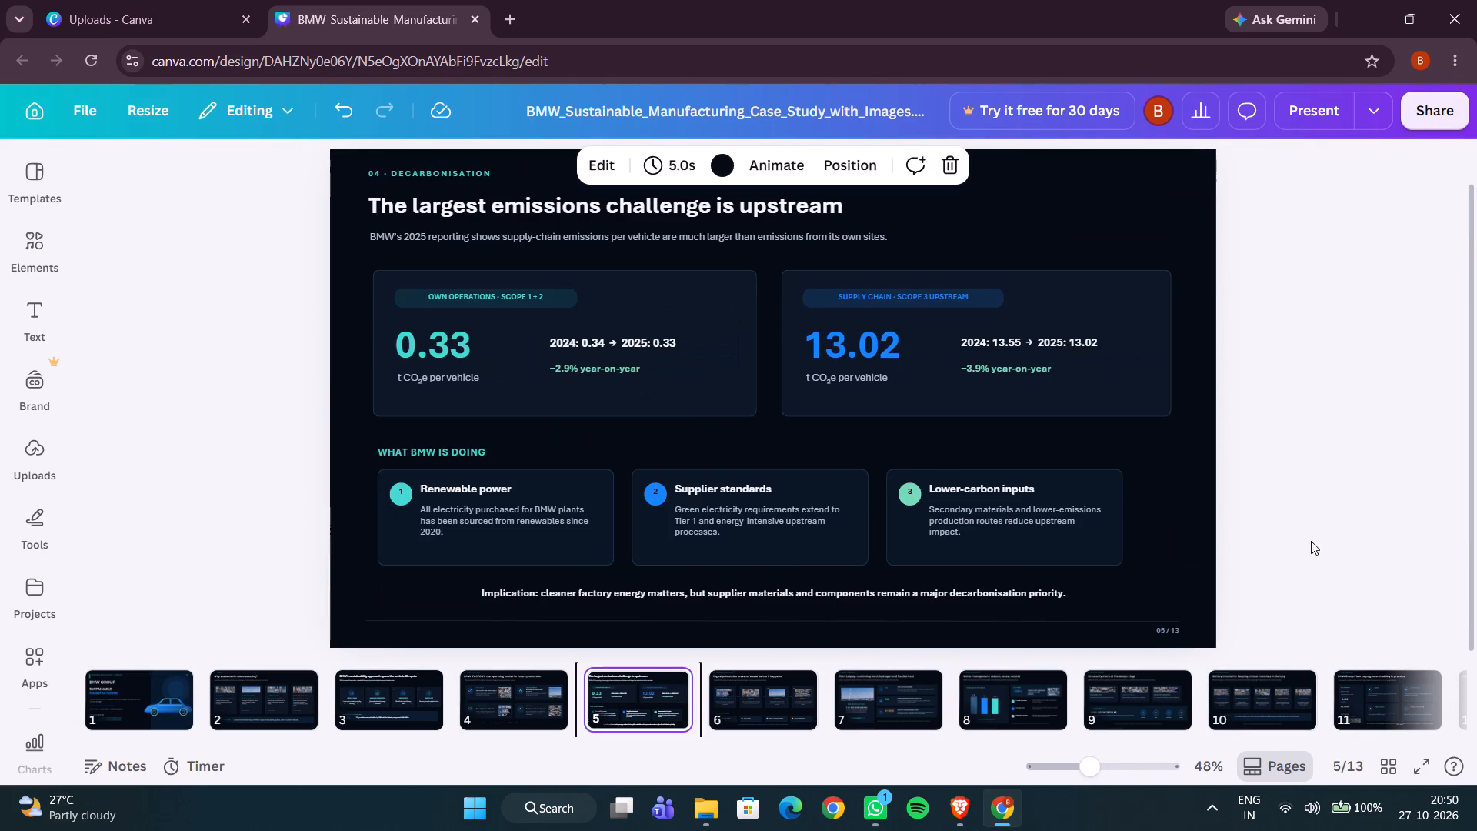
key(Left)
key(Left)
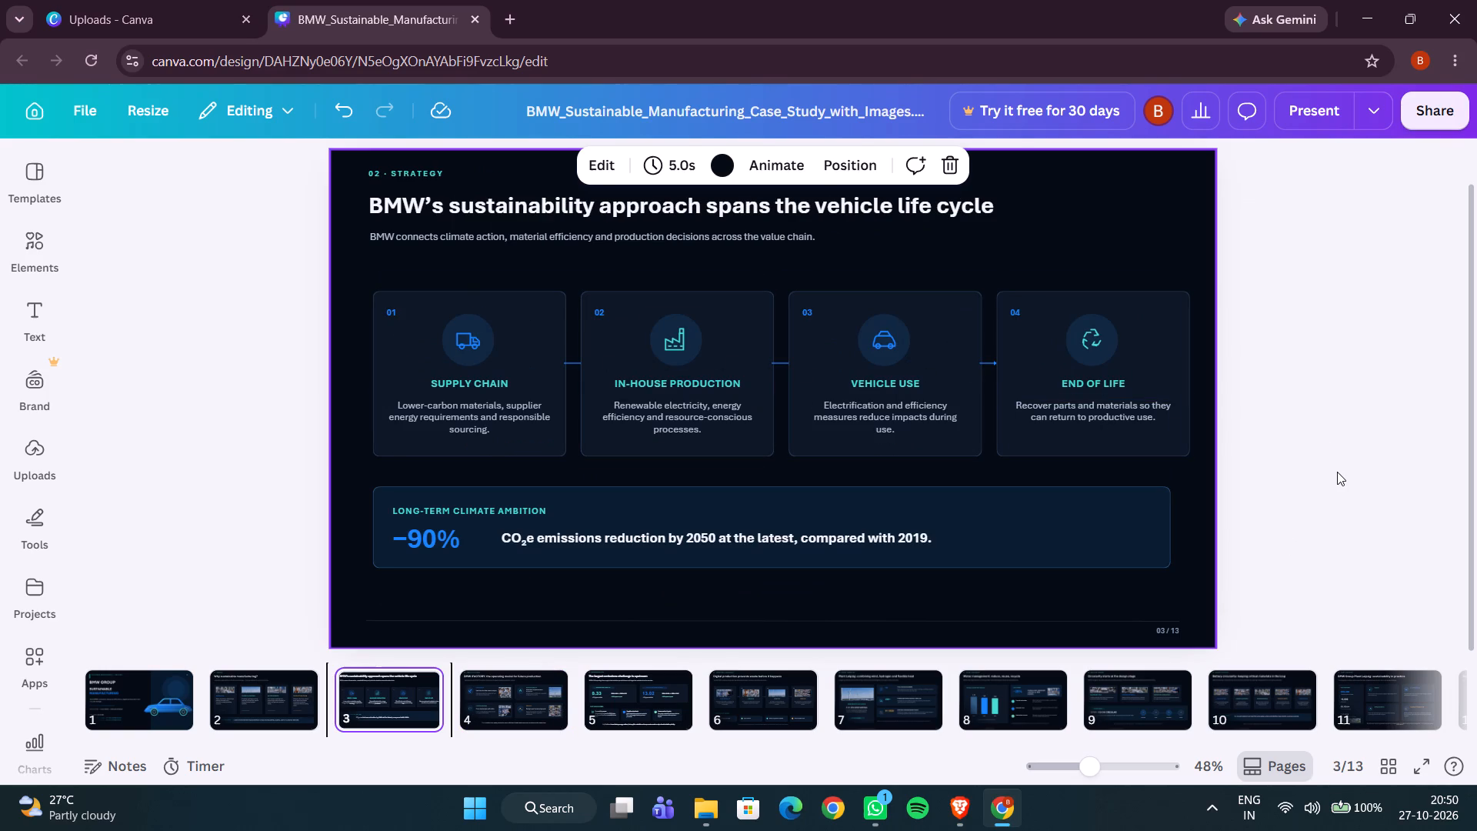
key(Right)
scroll(1335, 472, up, 1)
scroll(1335, 472, down, 1)
key(Right)
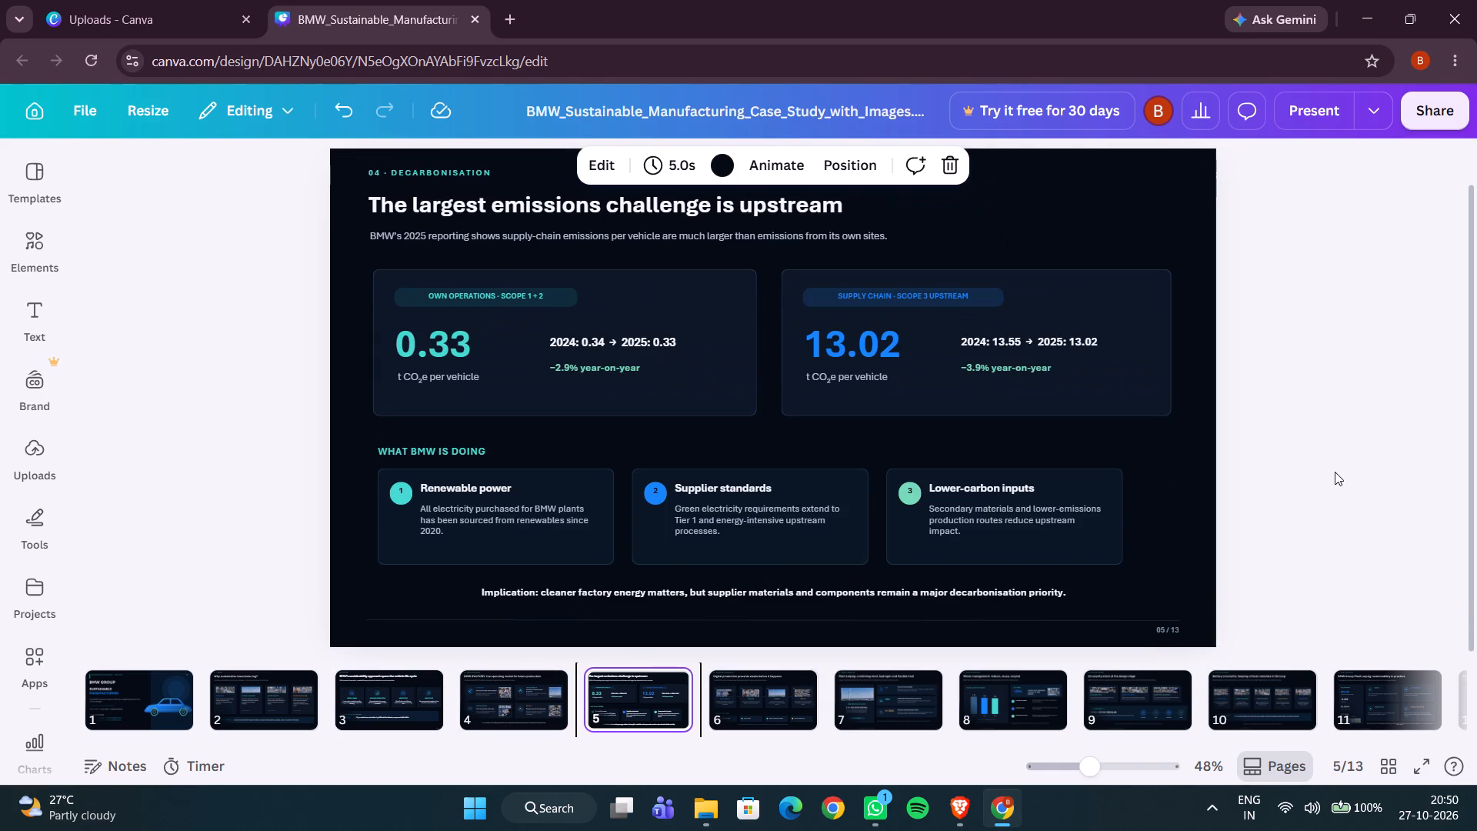
key(Right)
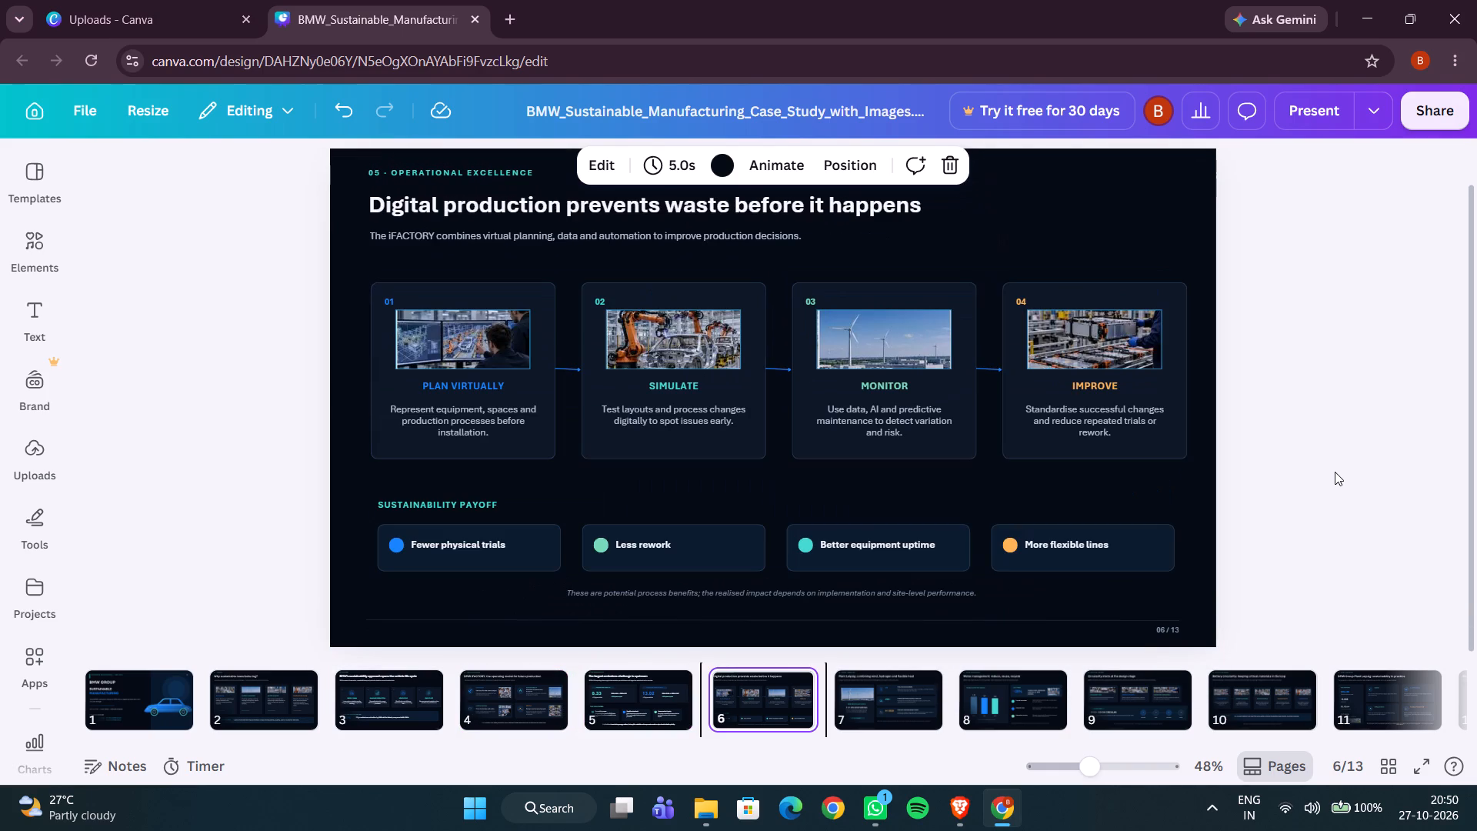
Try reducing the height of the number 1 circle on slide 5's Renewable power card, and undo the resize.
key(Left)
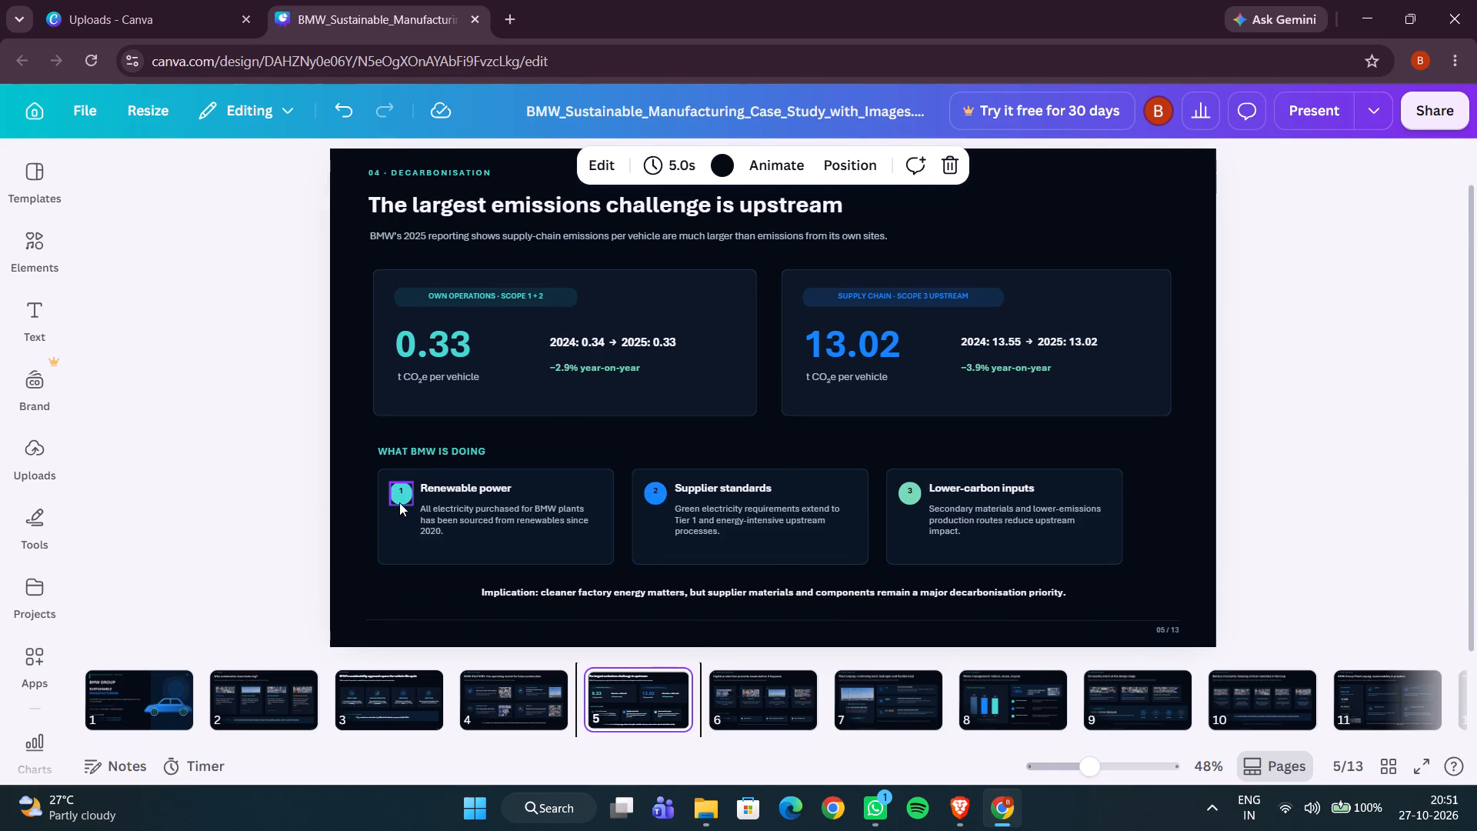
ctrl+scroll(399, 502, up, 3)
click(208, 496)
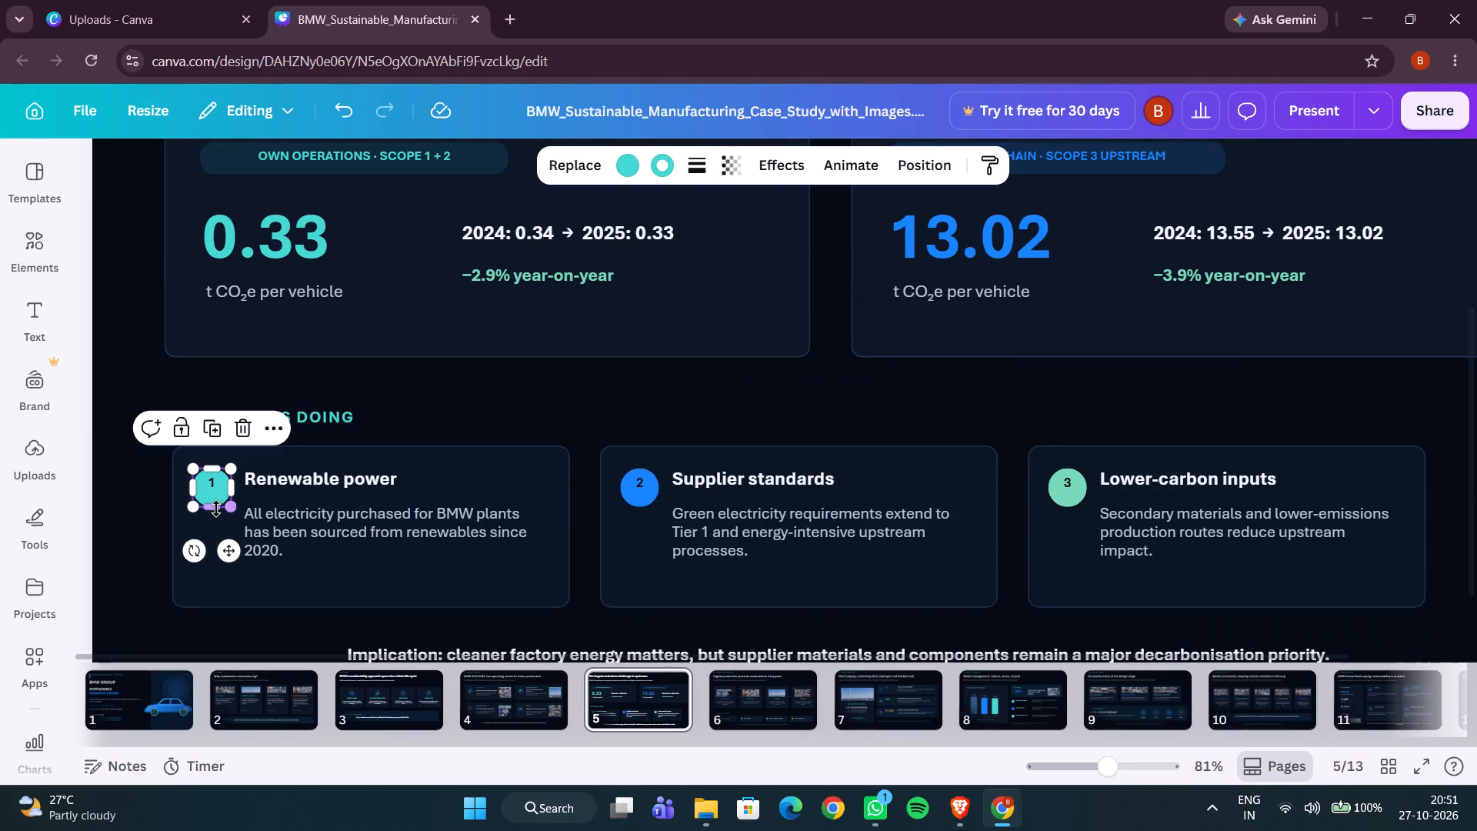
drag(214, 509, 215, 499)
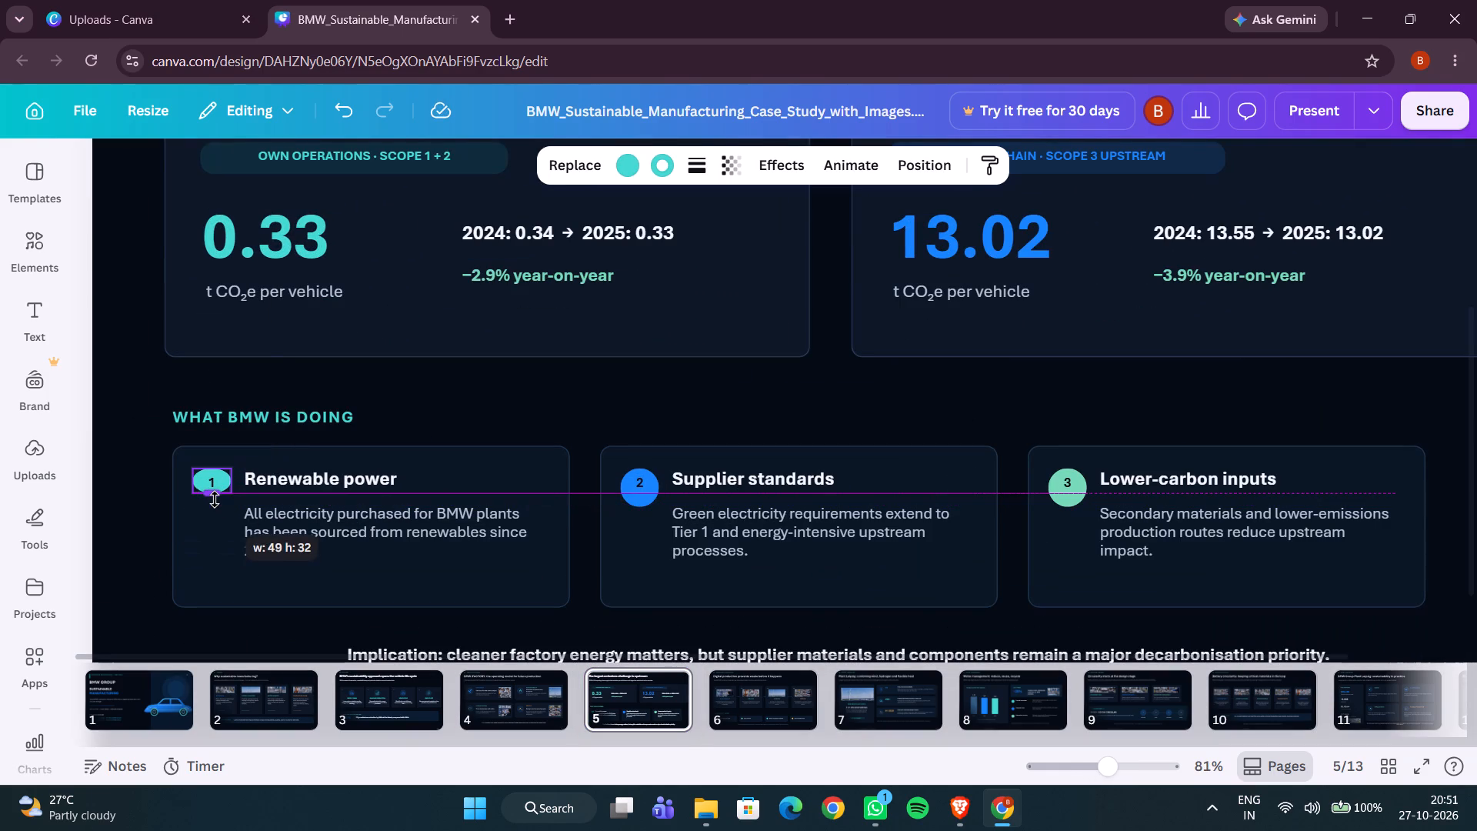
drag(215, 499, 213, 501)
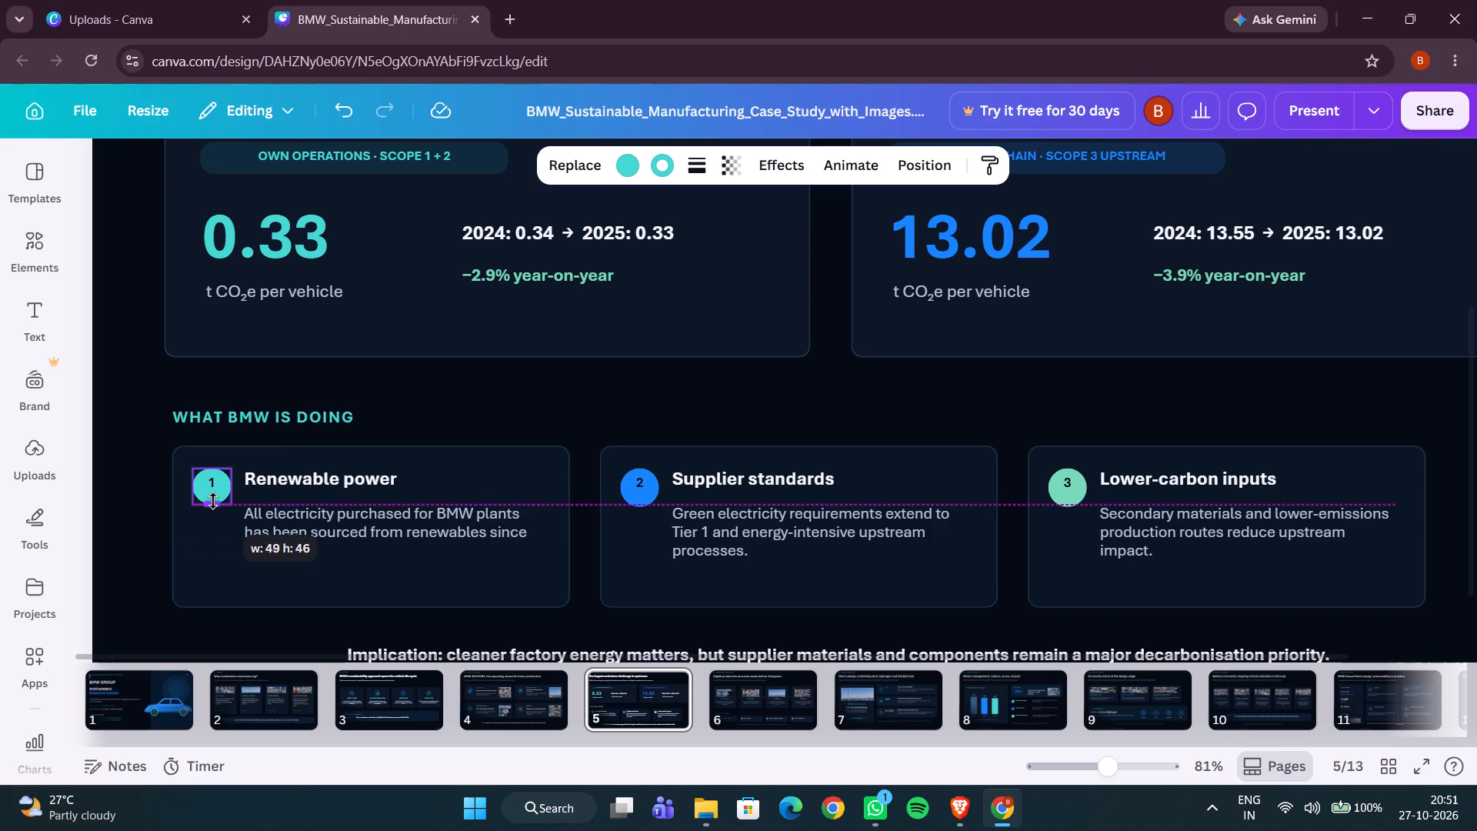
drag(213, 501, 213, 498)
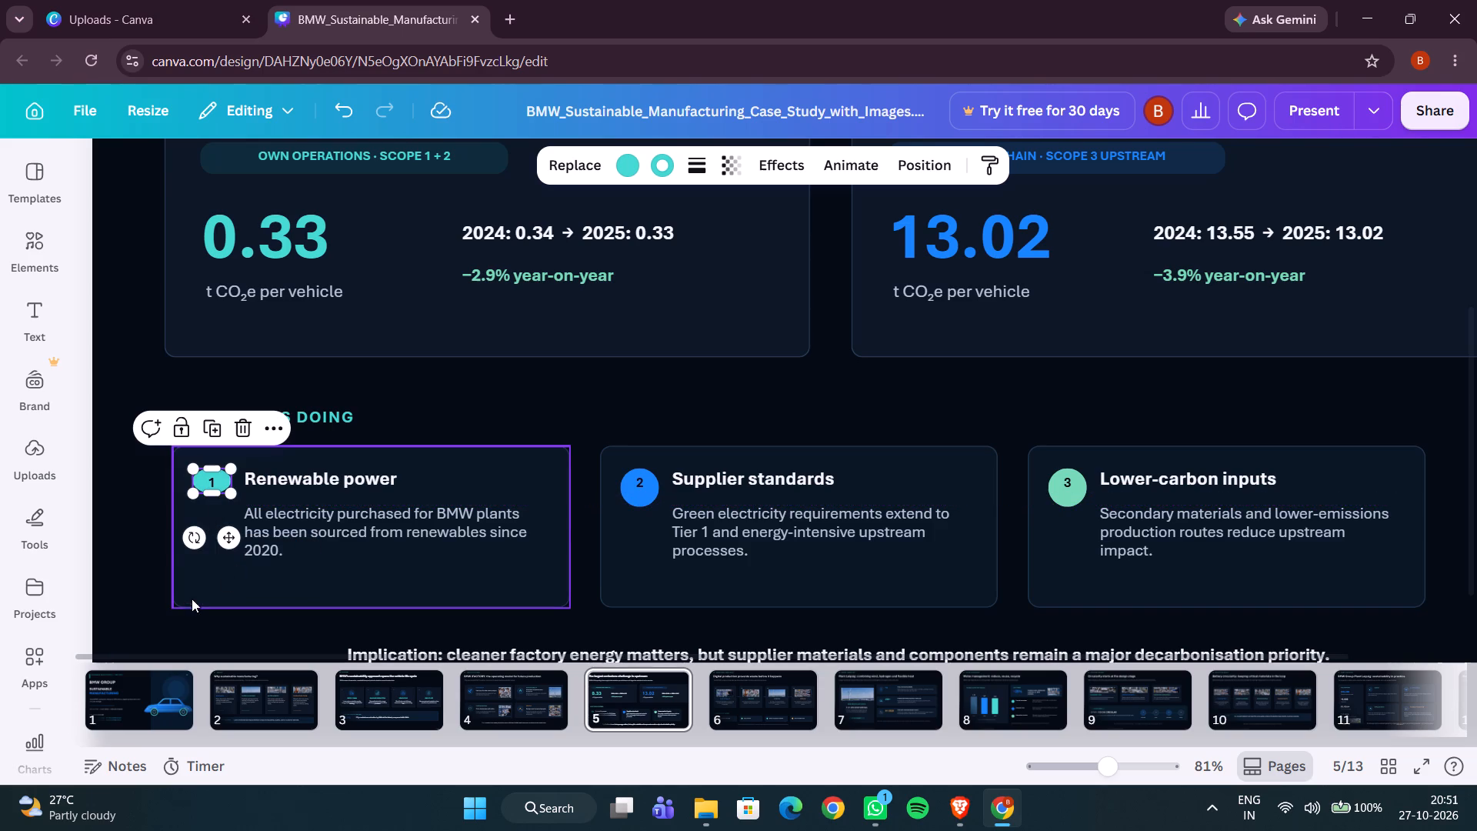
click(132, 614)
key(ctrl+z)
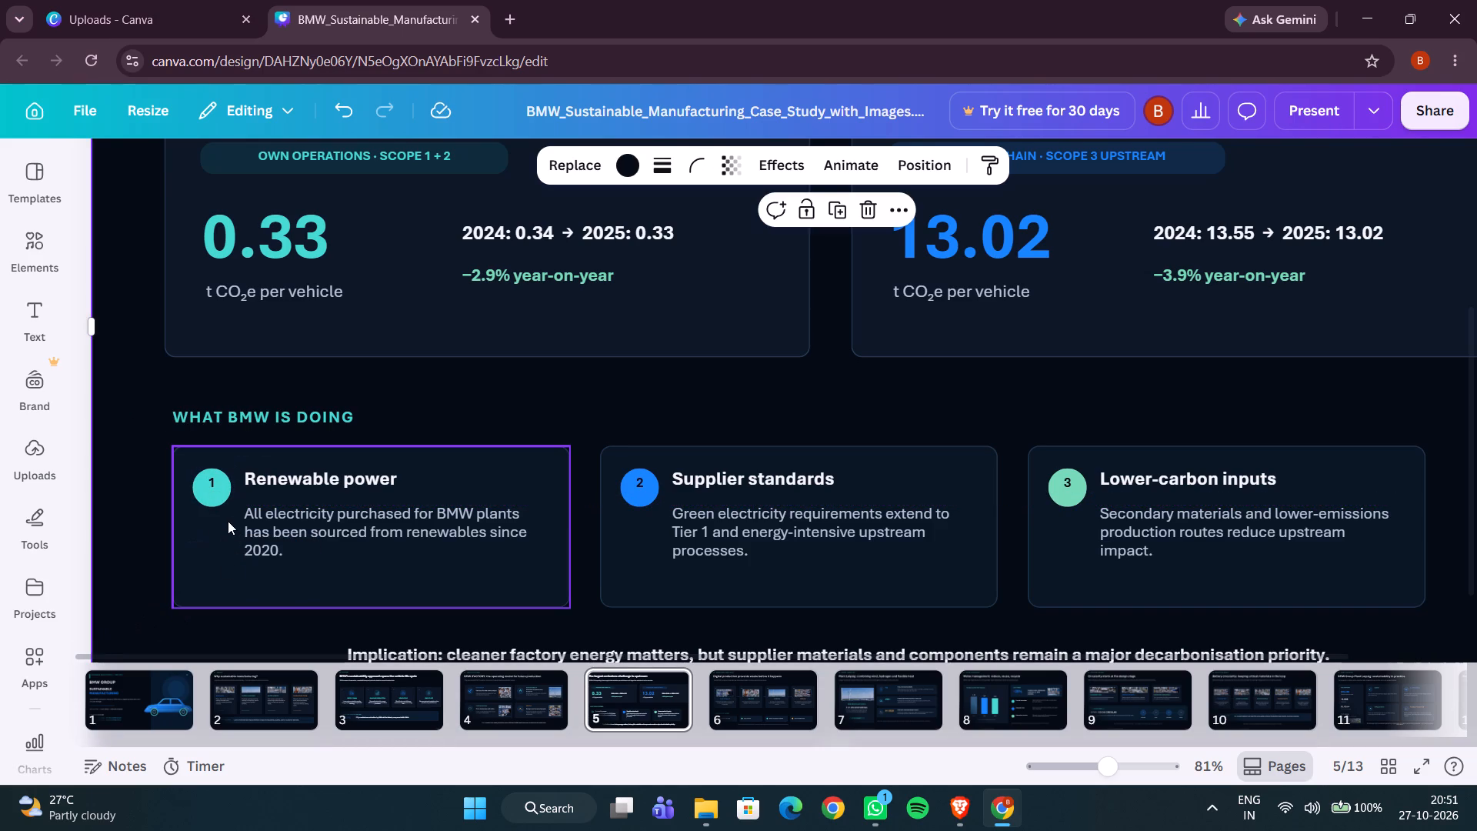
Centre the numbers 1, 2 and 3 vertically inside their circles on slide 5's "What BMW is doing" cards.
ctrl+scroll(1175, 530, down, 1)
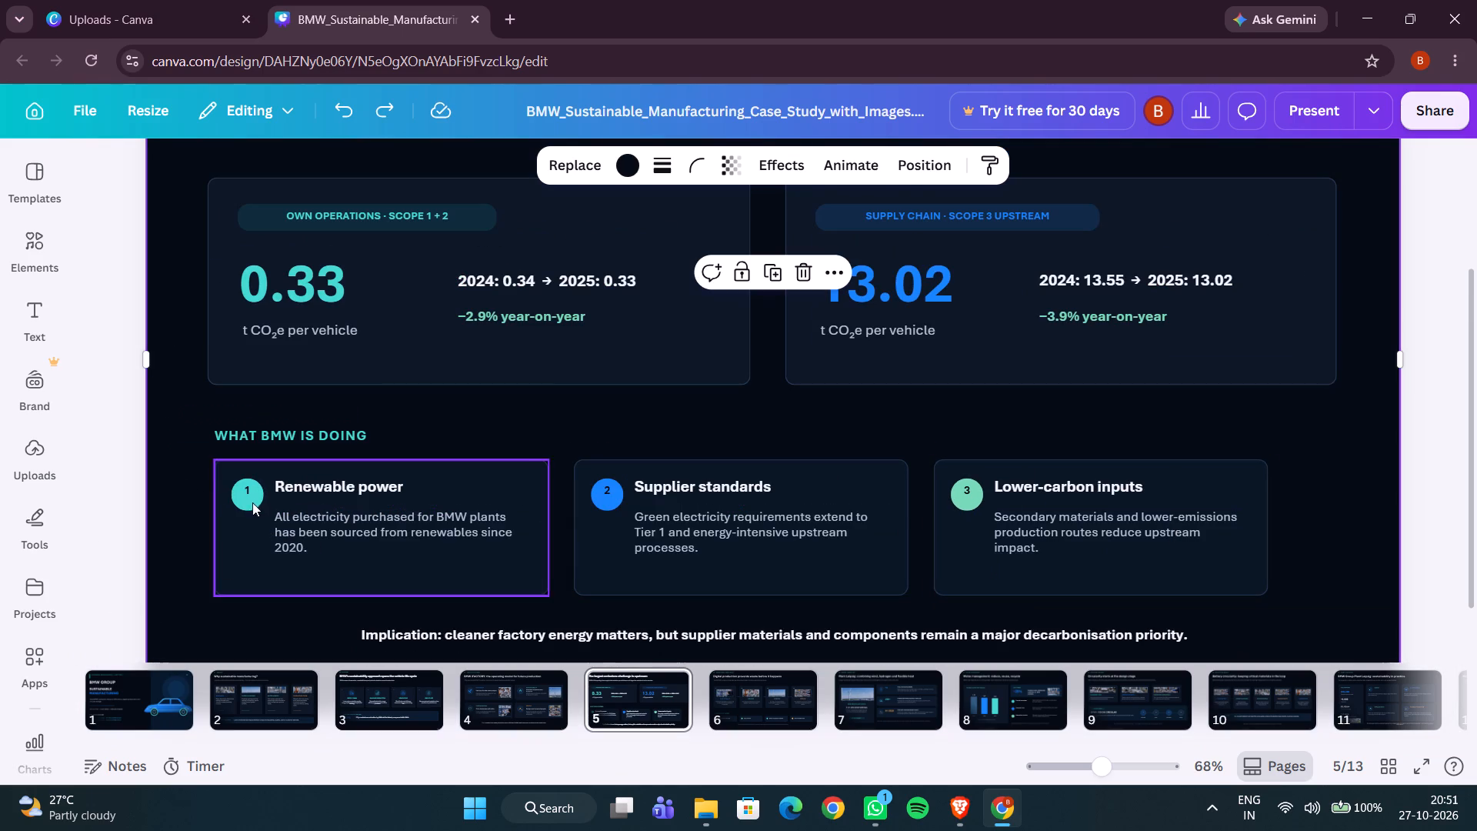
click(248, 491)
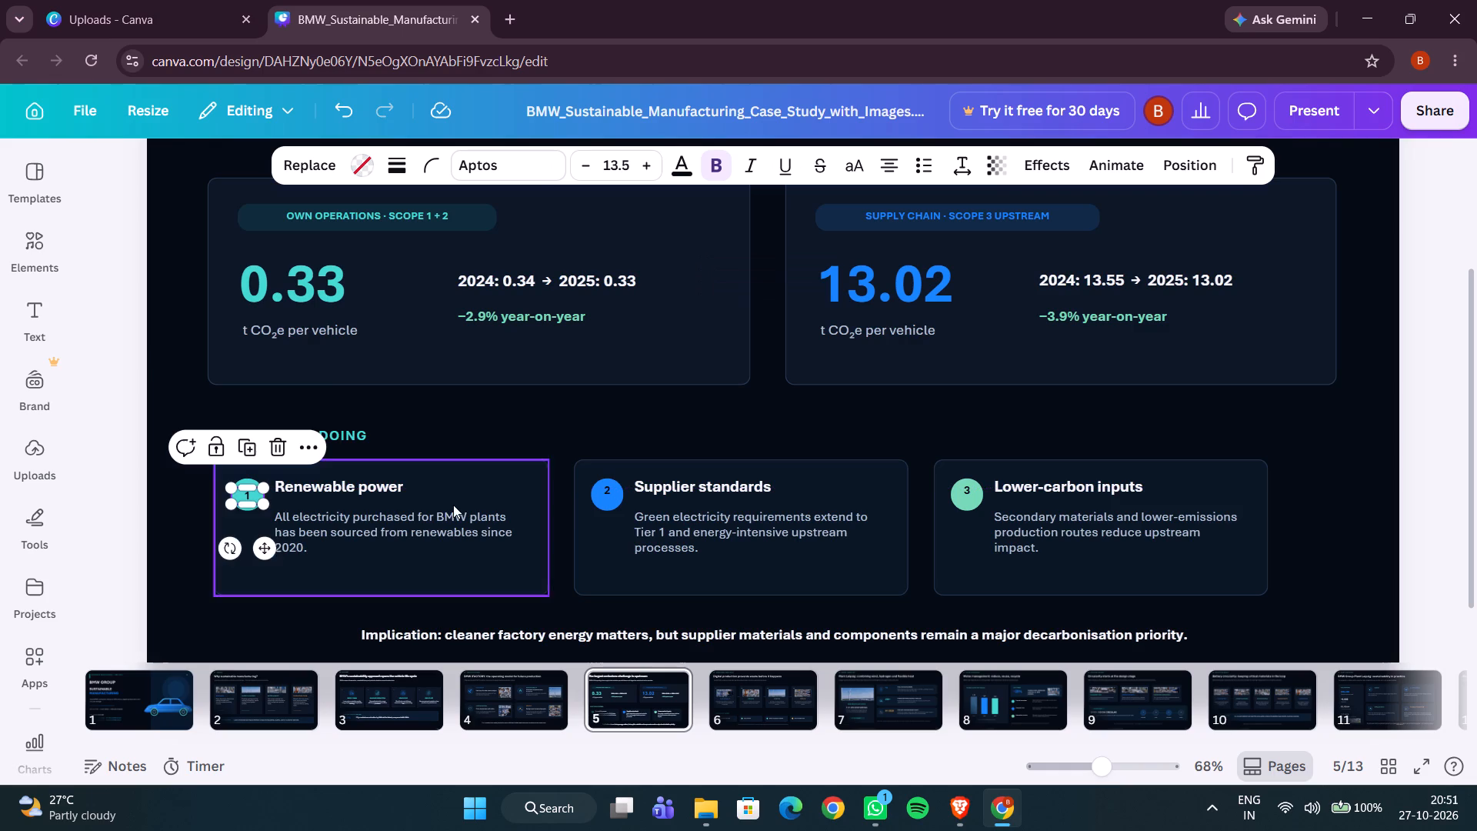
click(566, 423)
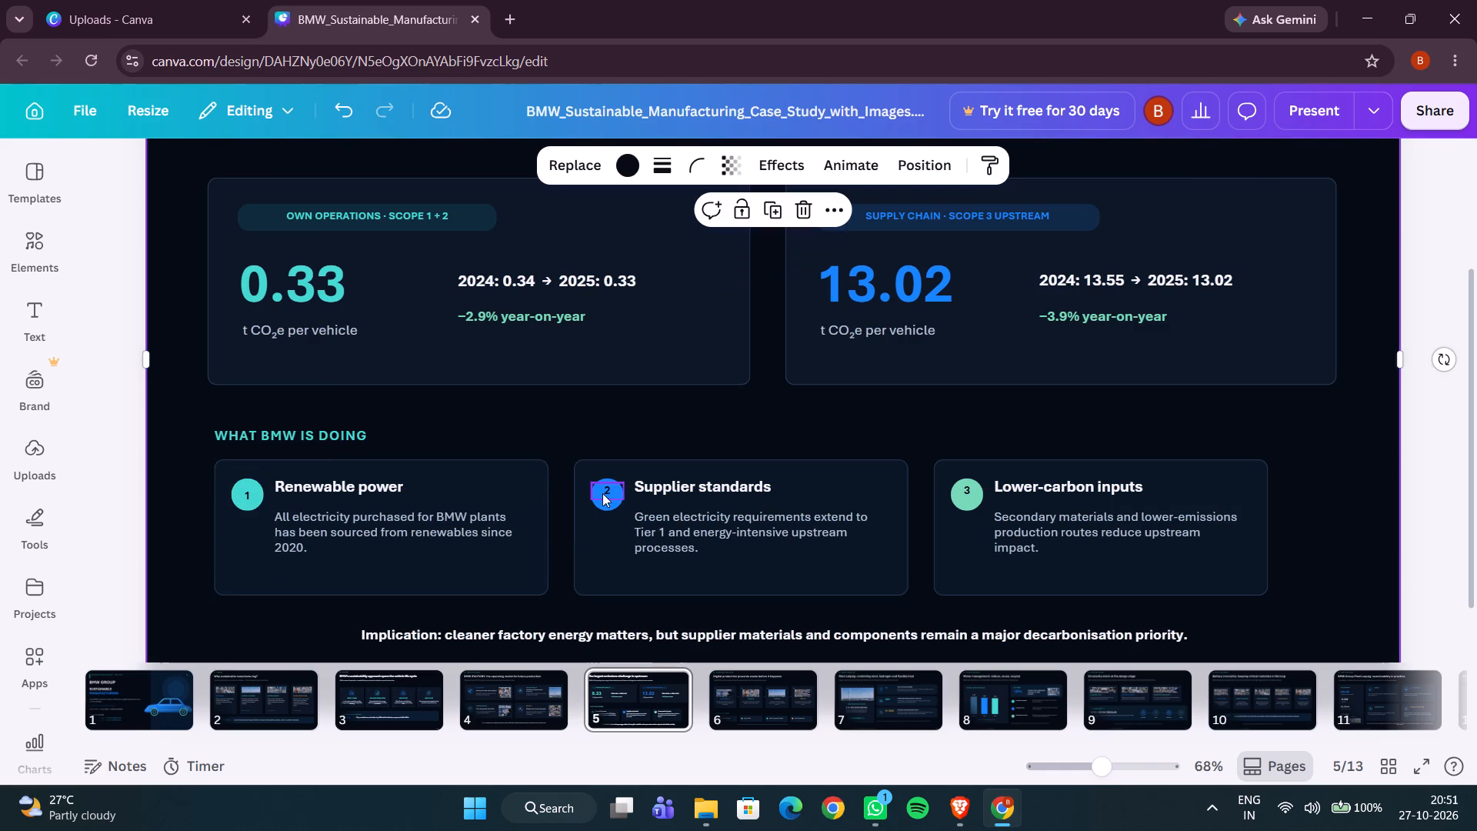
click(605, 489)
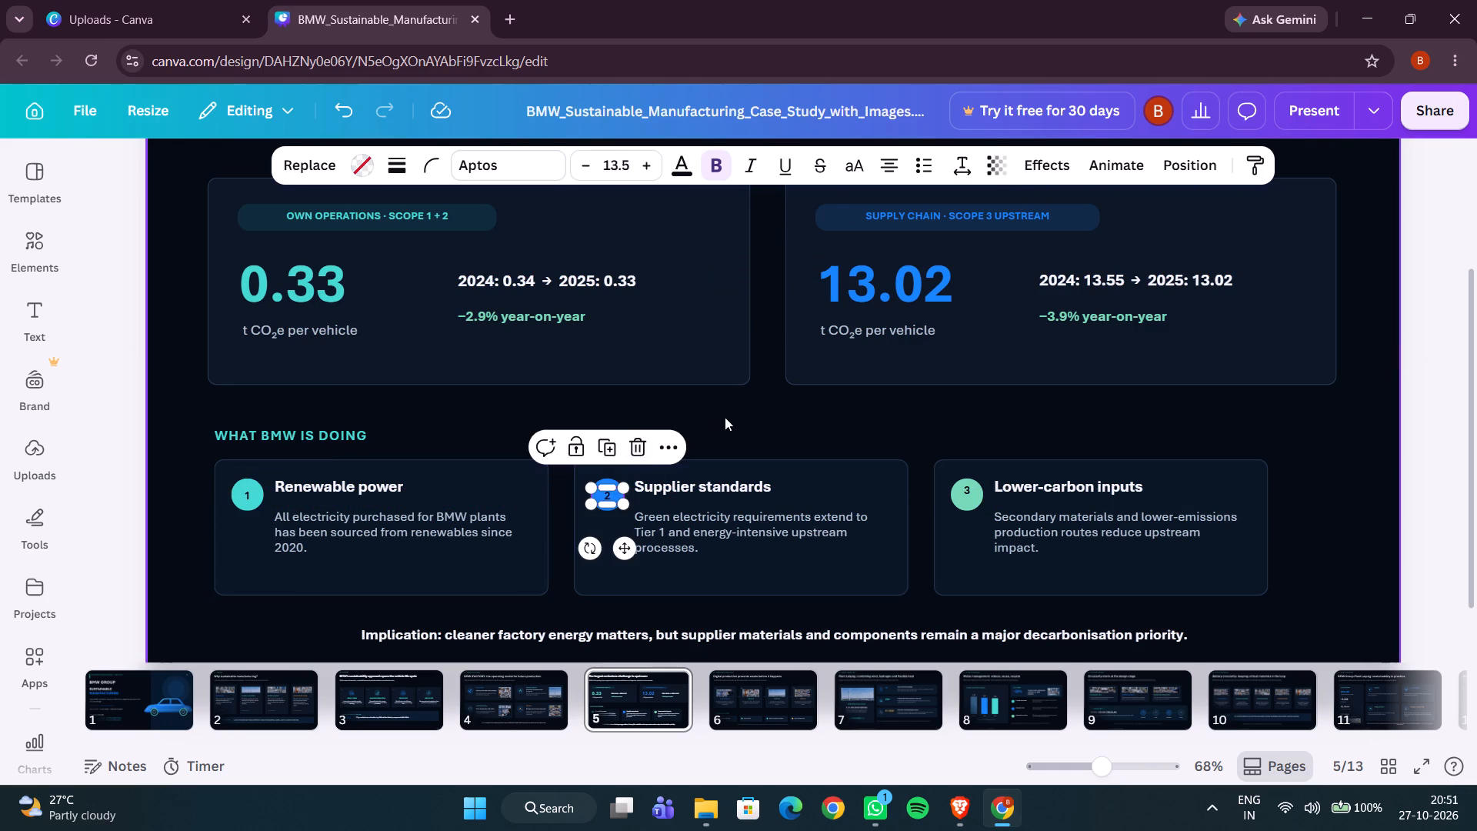
click(742, 415)
click(966, 489)
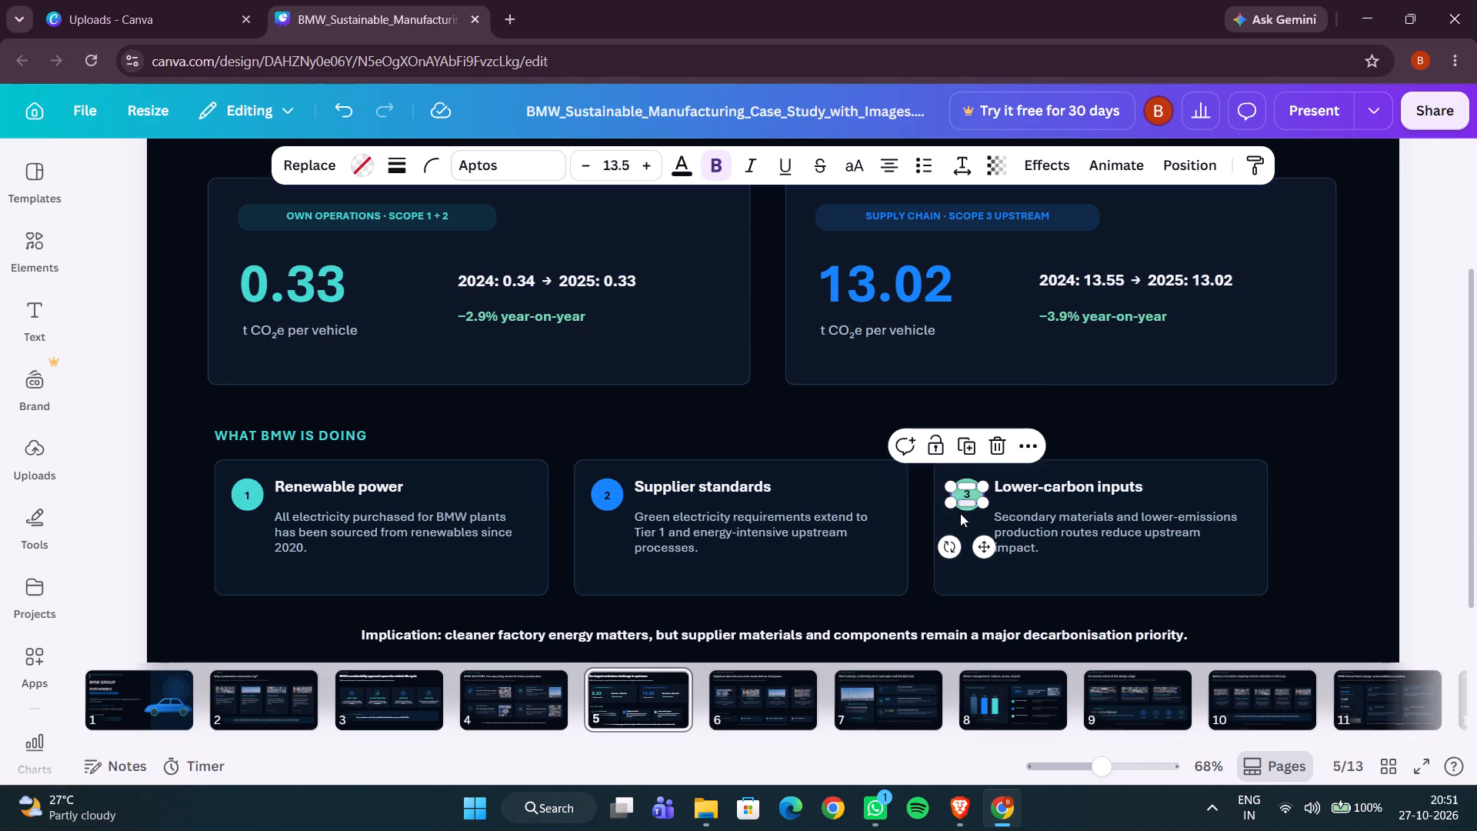
click(1171, 408)
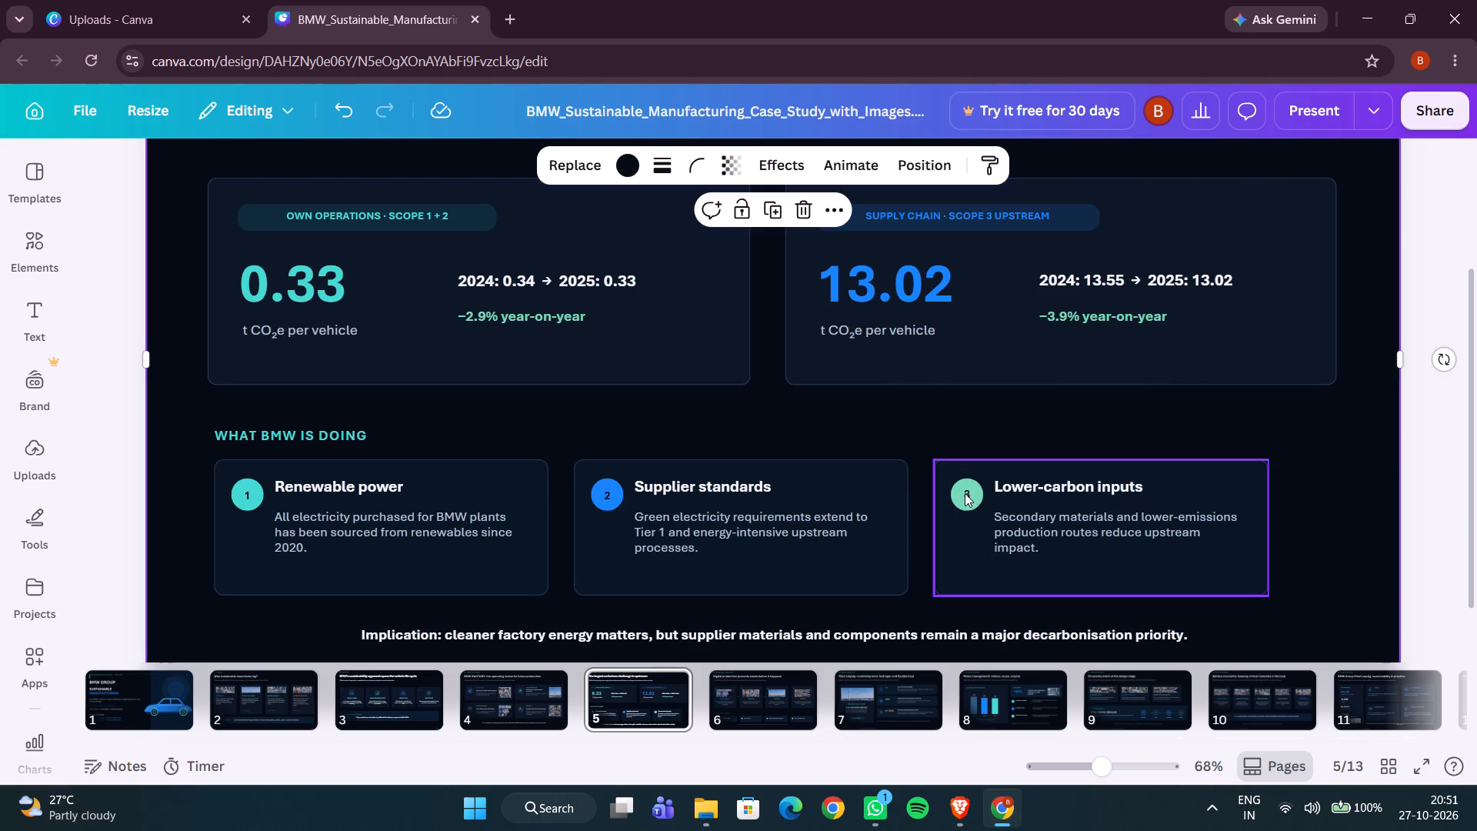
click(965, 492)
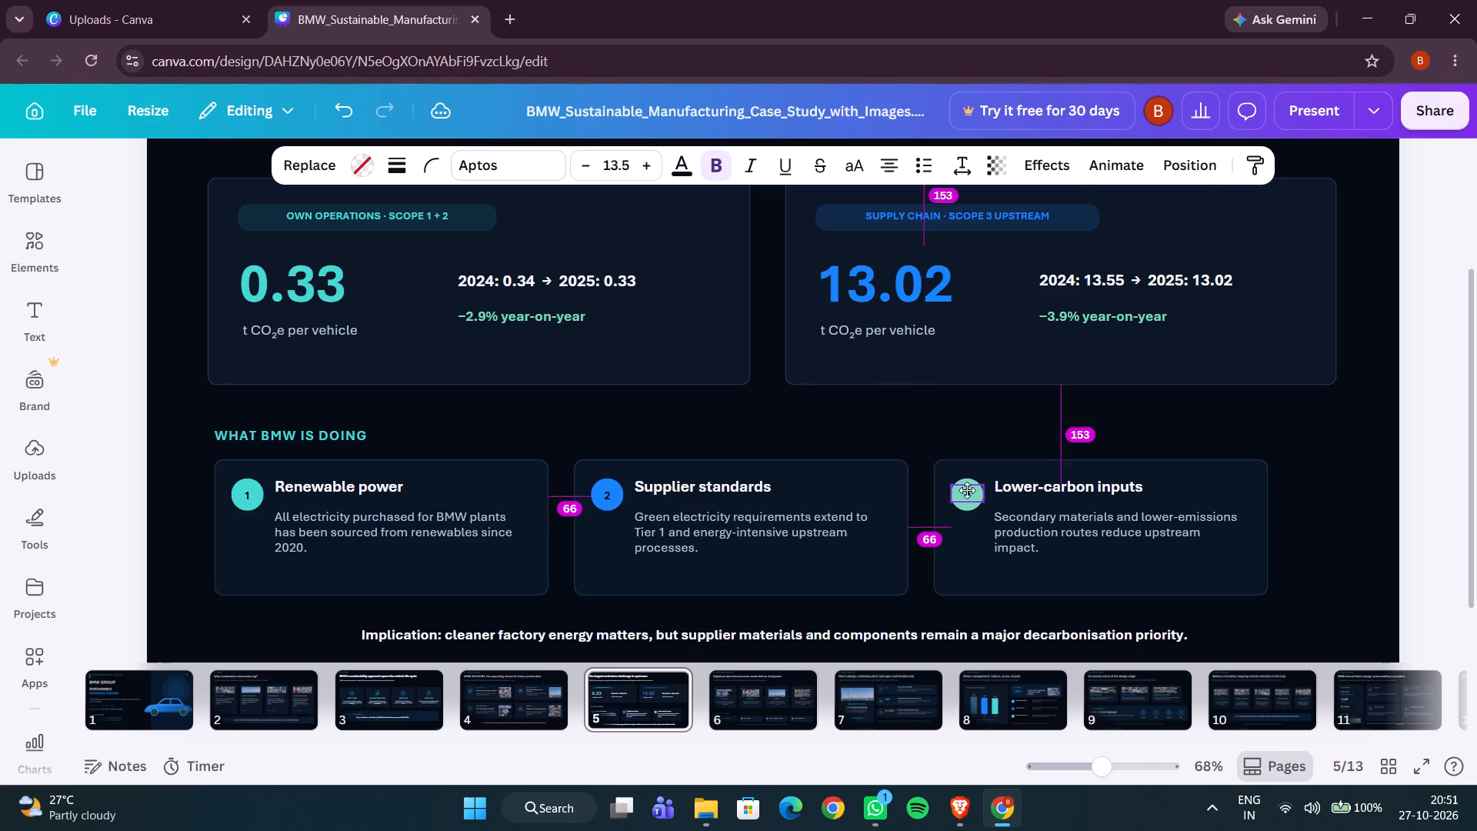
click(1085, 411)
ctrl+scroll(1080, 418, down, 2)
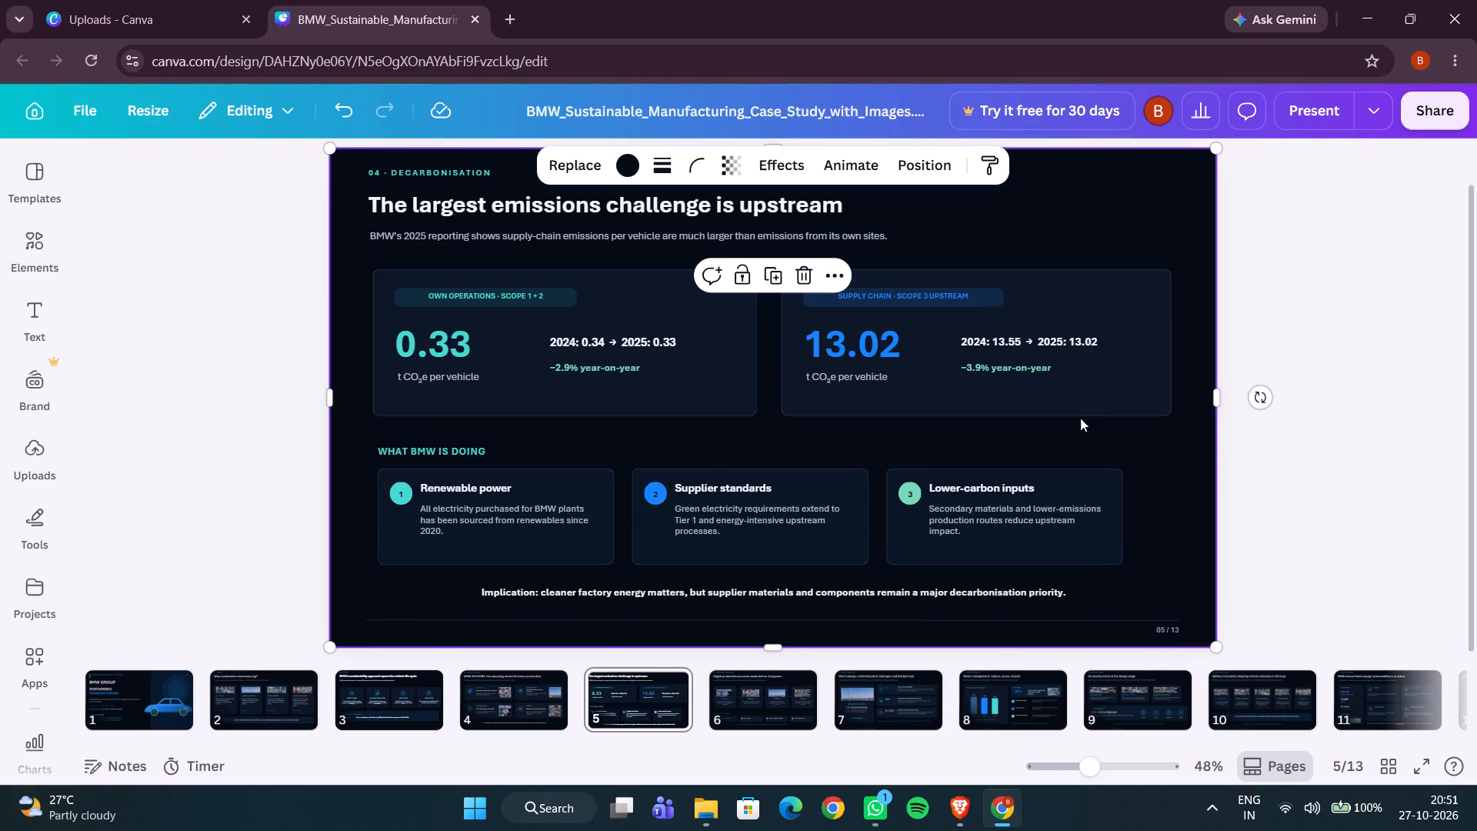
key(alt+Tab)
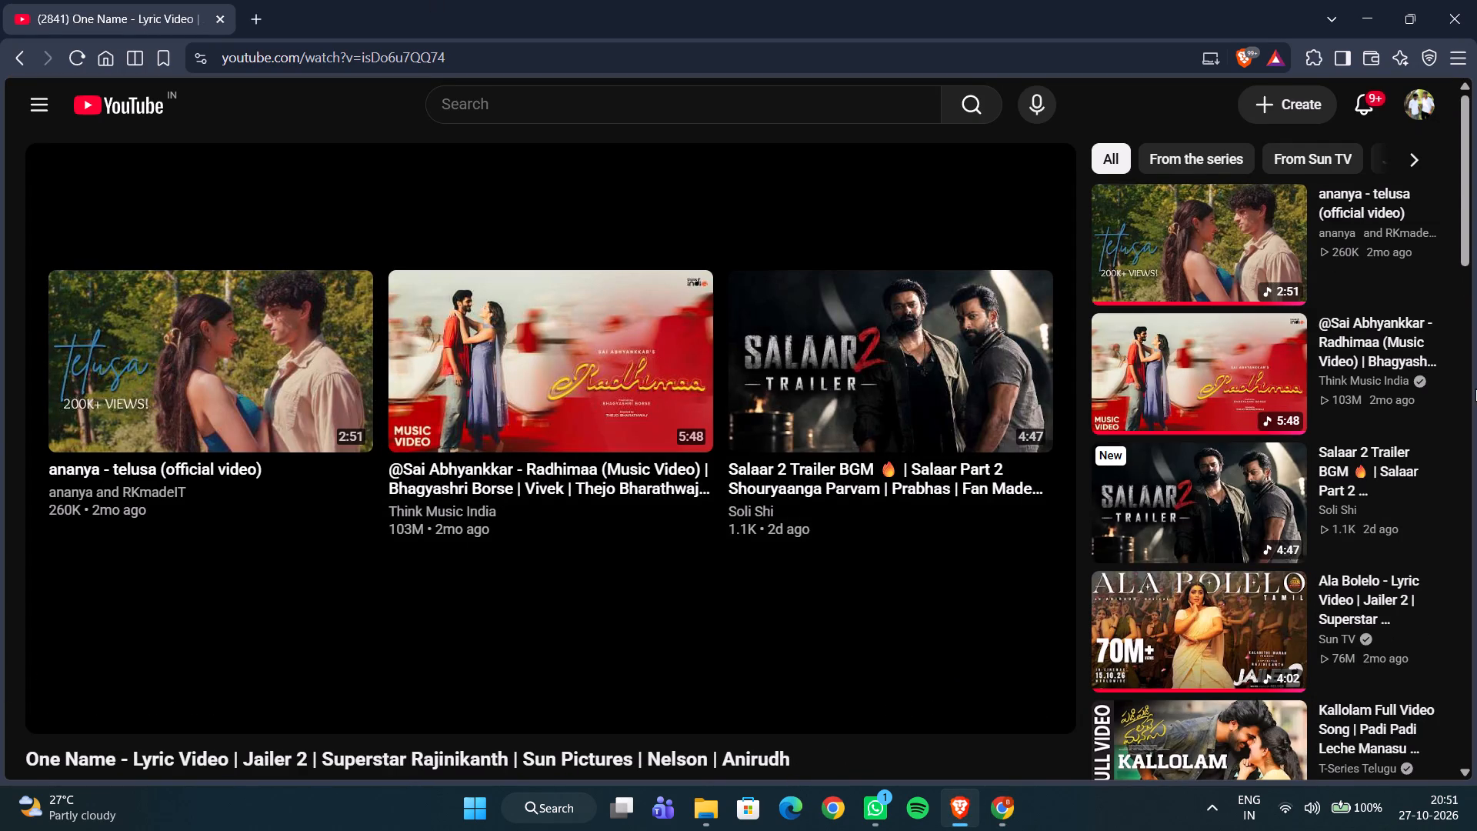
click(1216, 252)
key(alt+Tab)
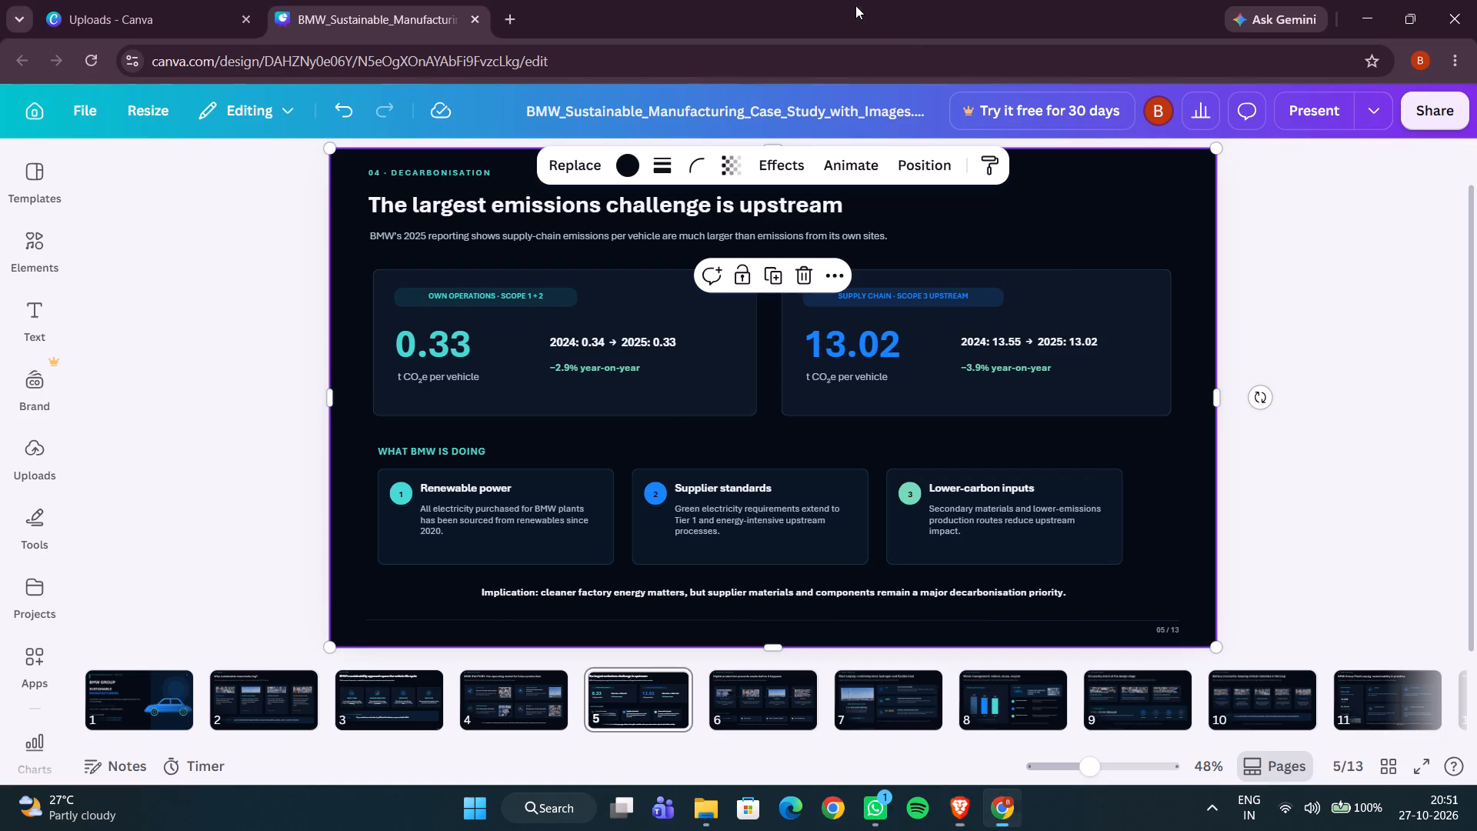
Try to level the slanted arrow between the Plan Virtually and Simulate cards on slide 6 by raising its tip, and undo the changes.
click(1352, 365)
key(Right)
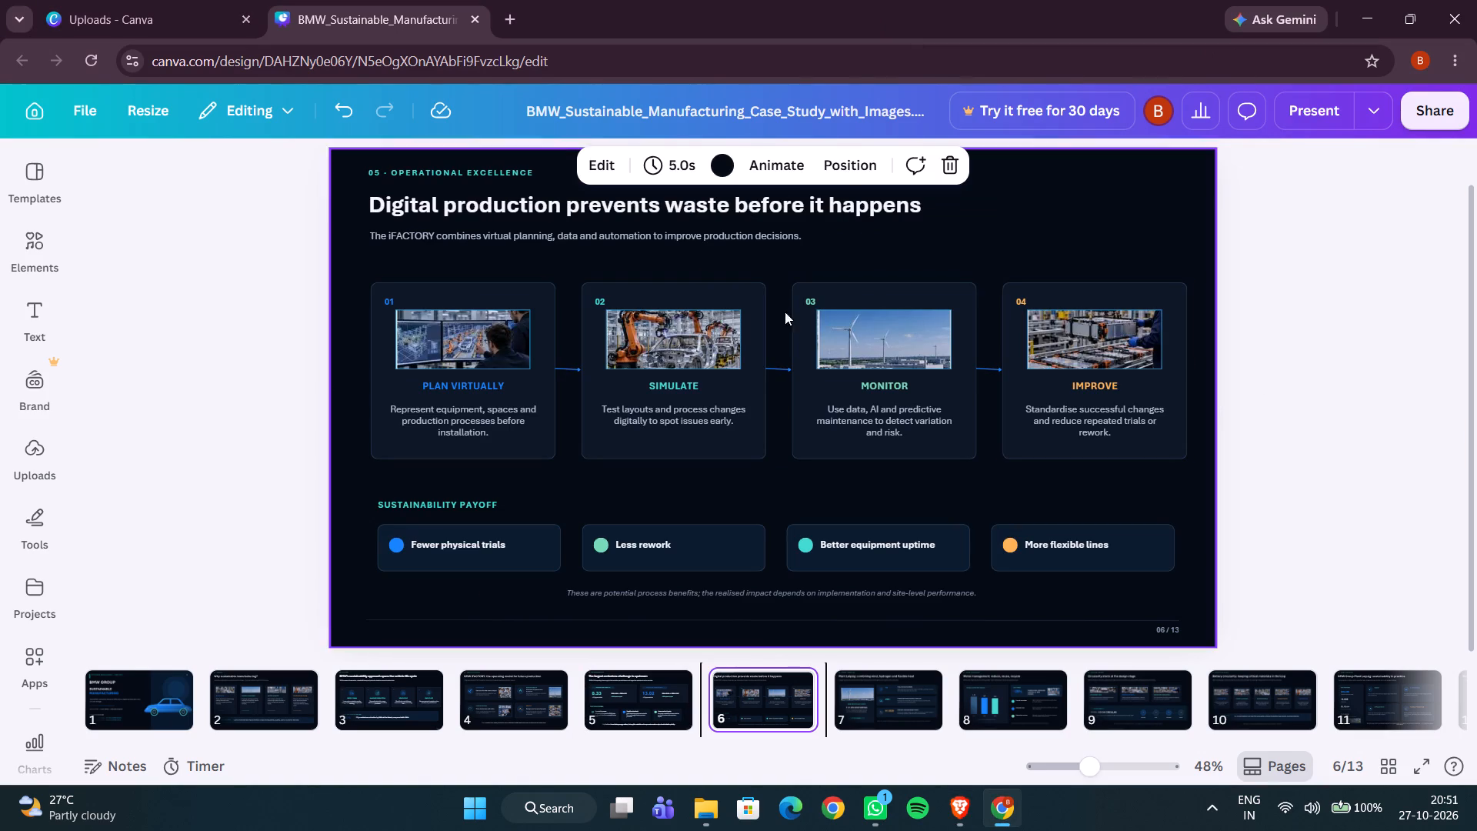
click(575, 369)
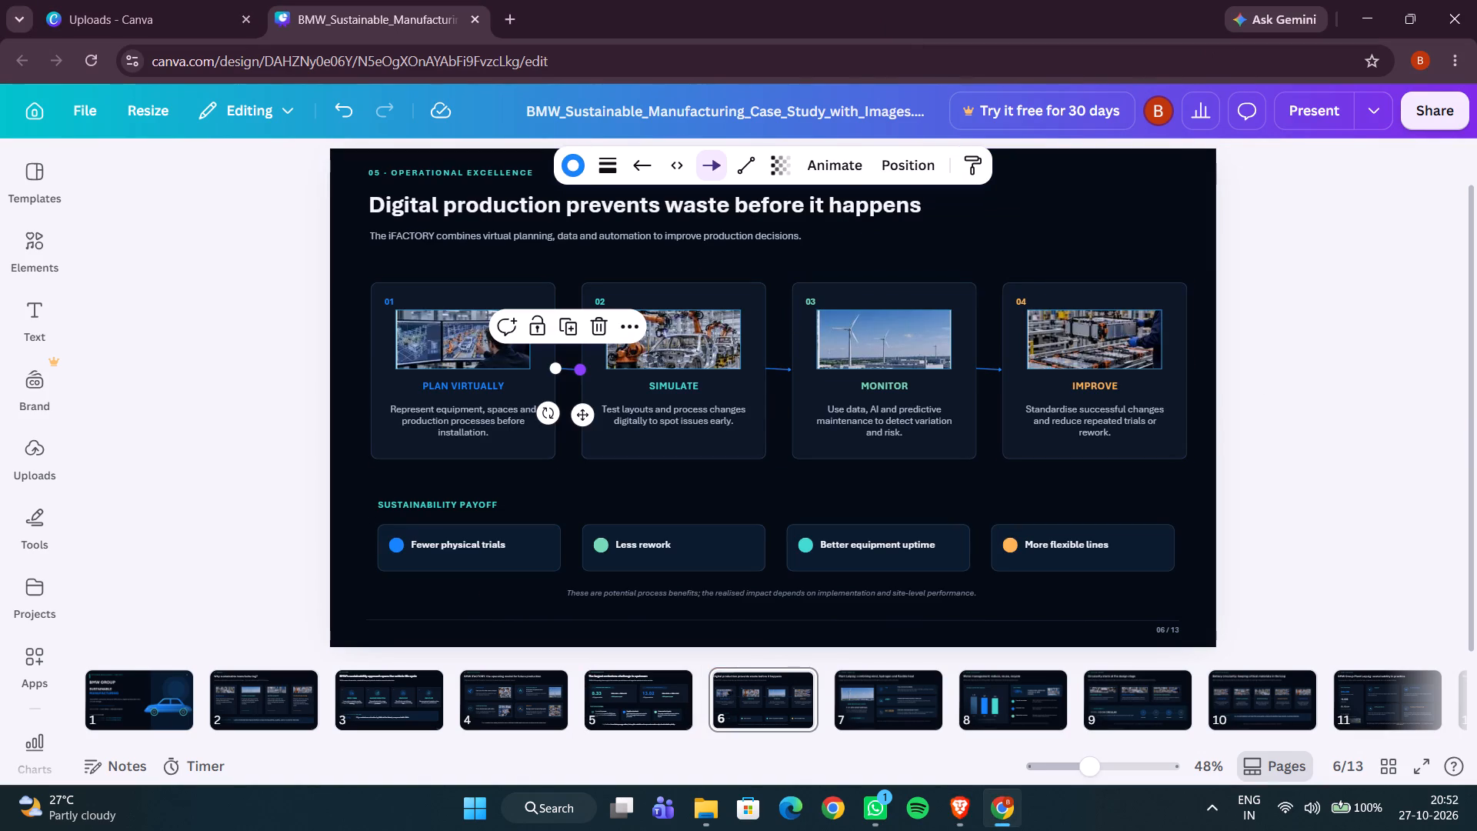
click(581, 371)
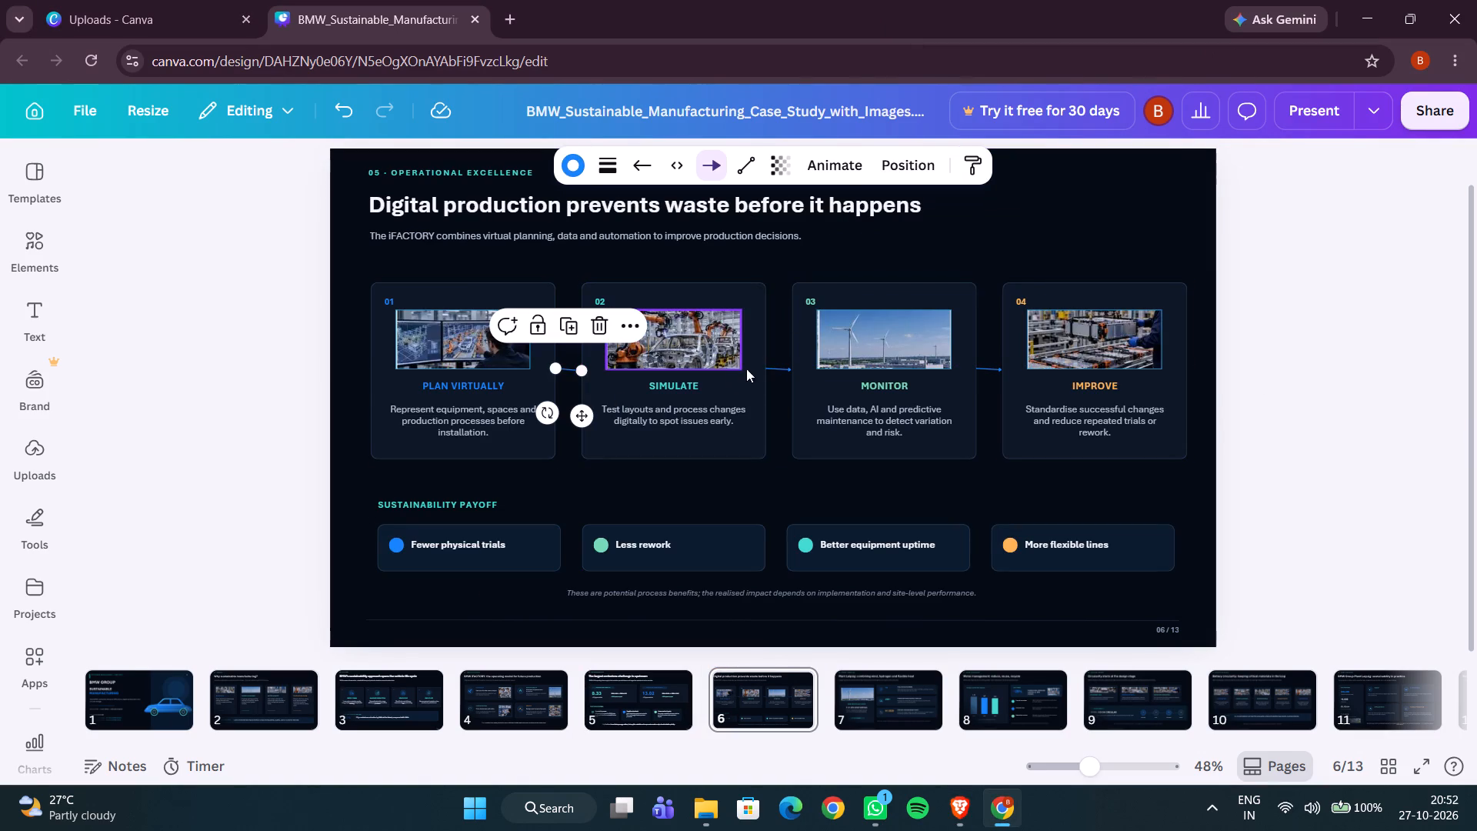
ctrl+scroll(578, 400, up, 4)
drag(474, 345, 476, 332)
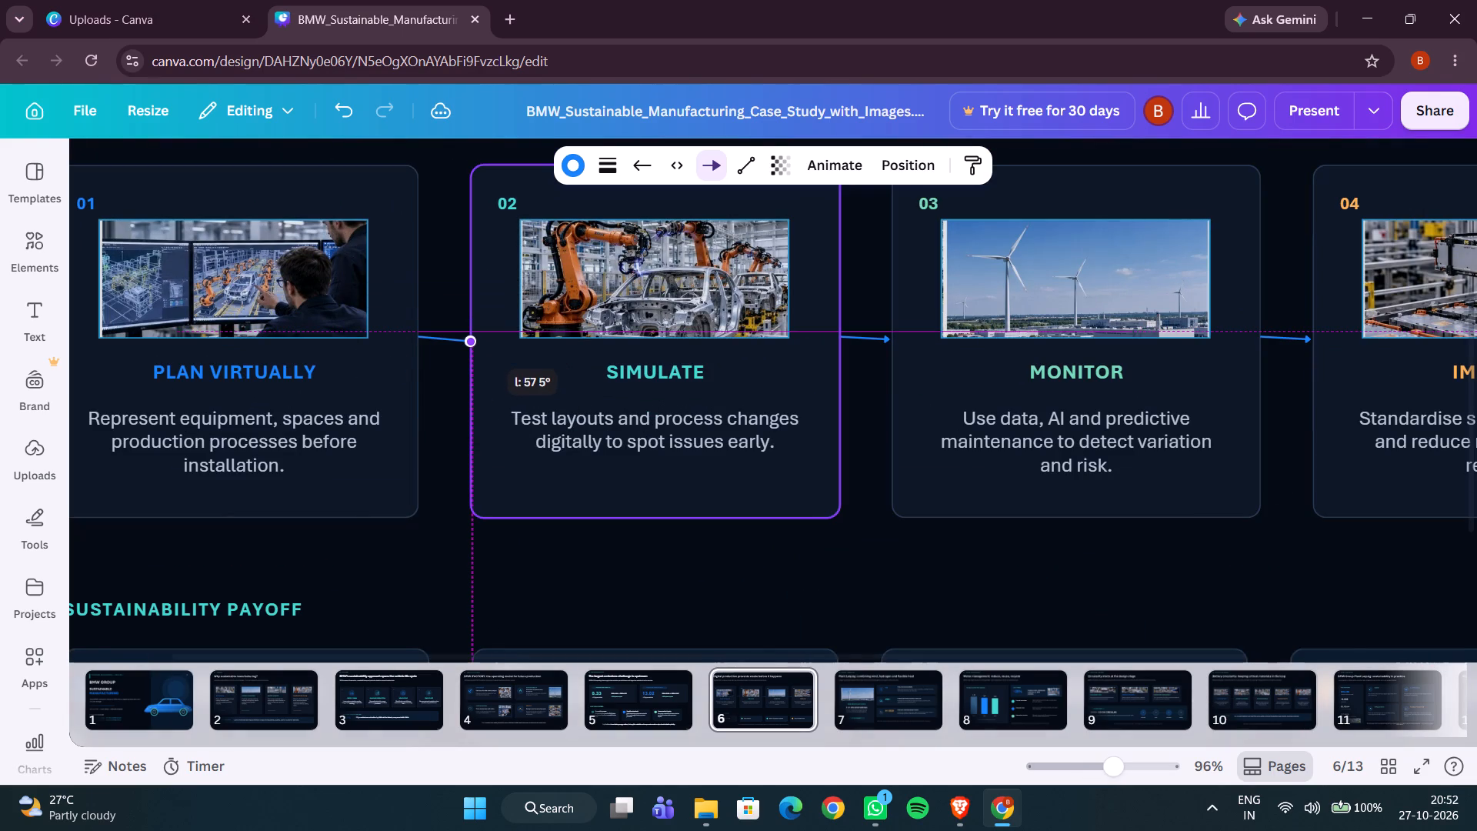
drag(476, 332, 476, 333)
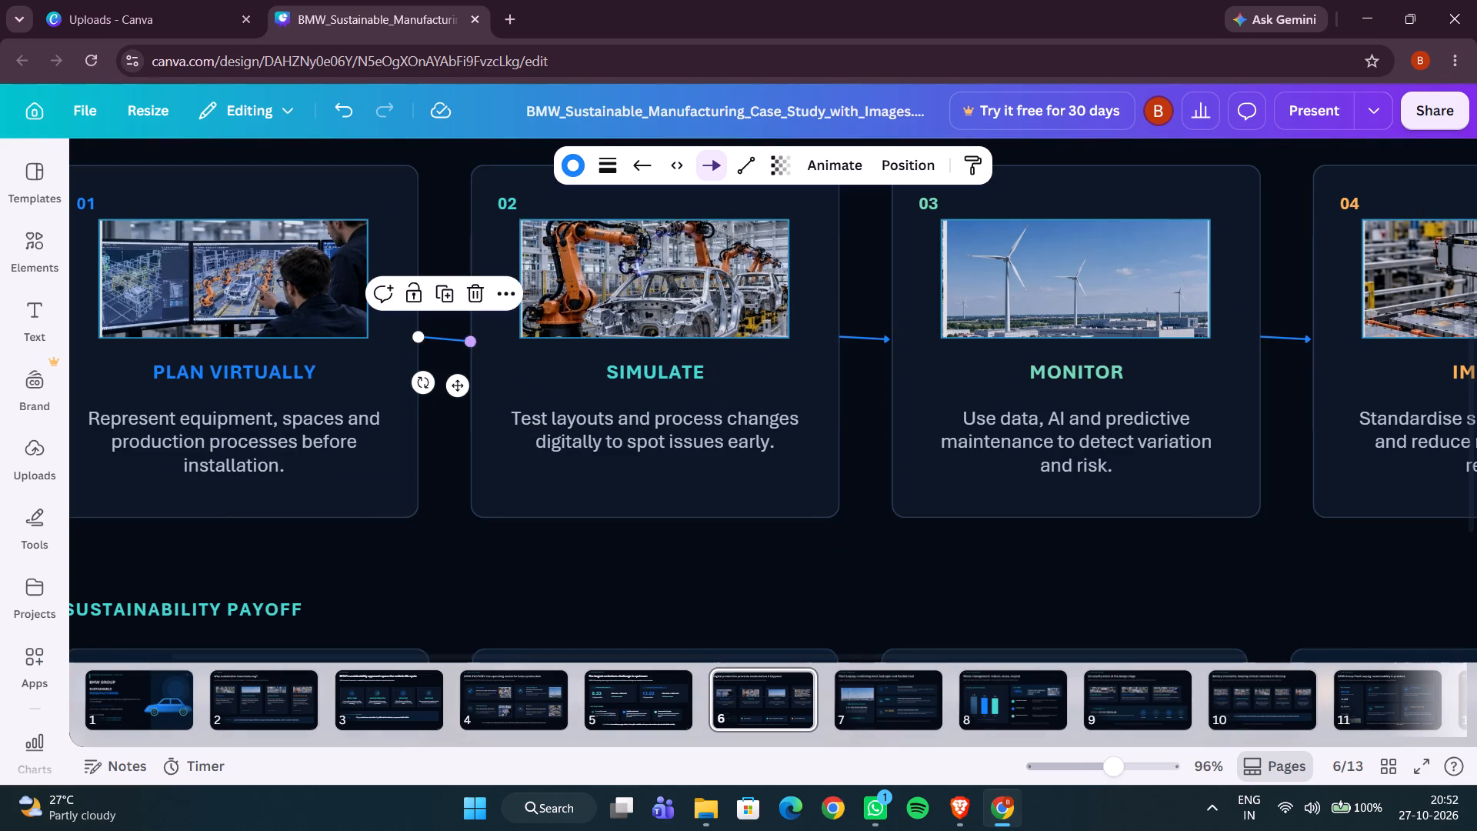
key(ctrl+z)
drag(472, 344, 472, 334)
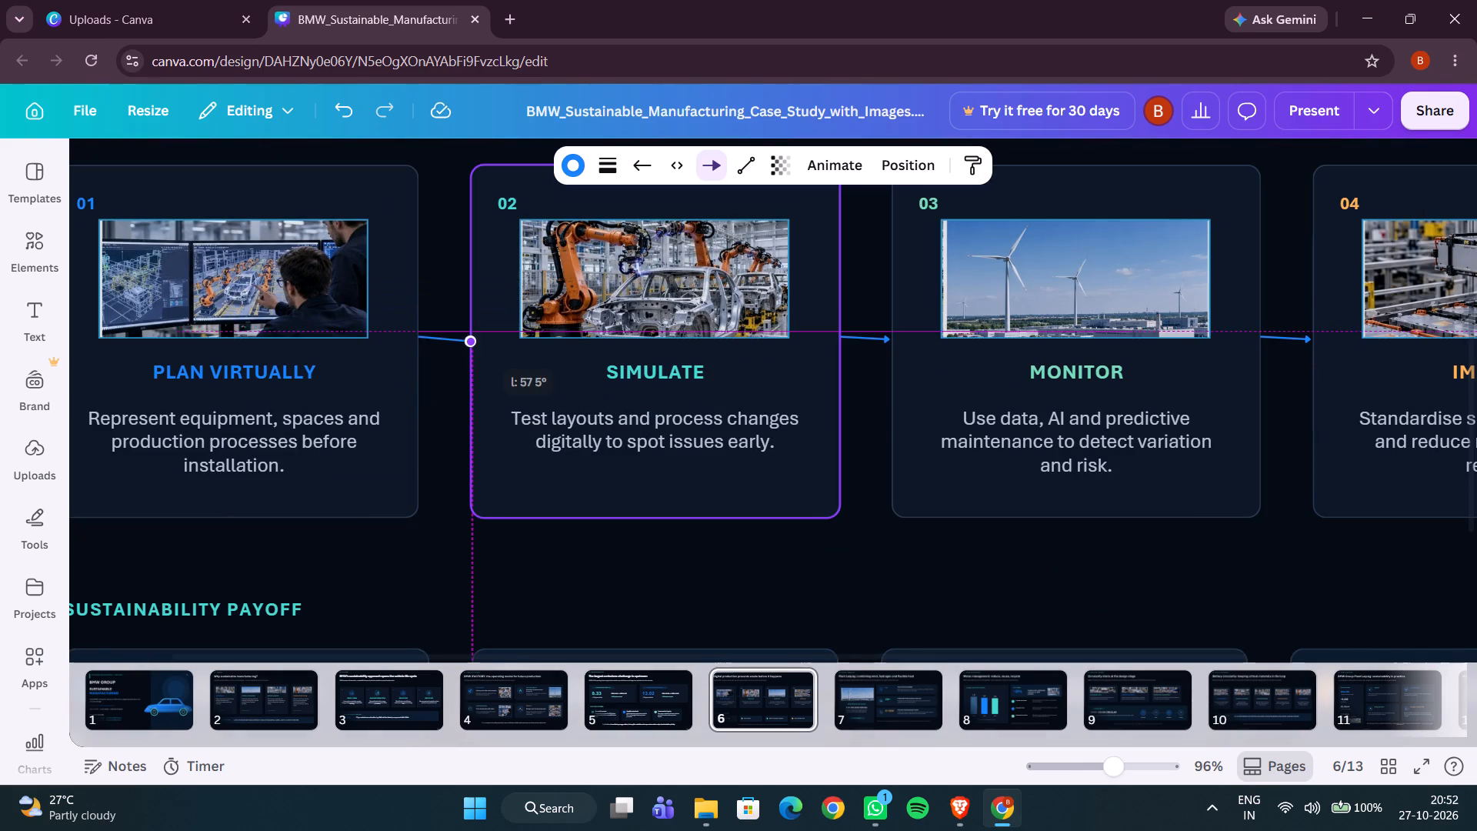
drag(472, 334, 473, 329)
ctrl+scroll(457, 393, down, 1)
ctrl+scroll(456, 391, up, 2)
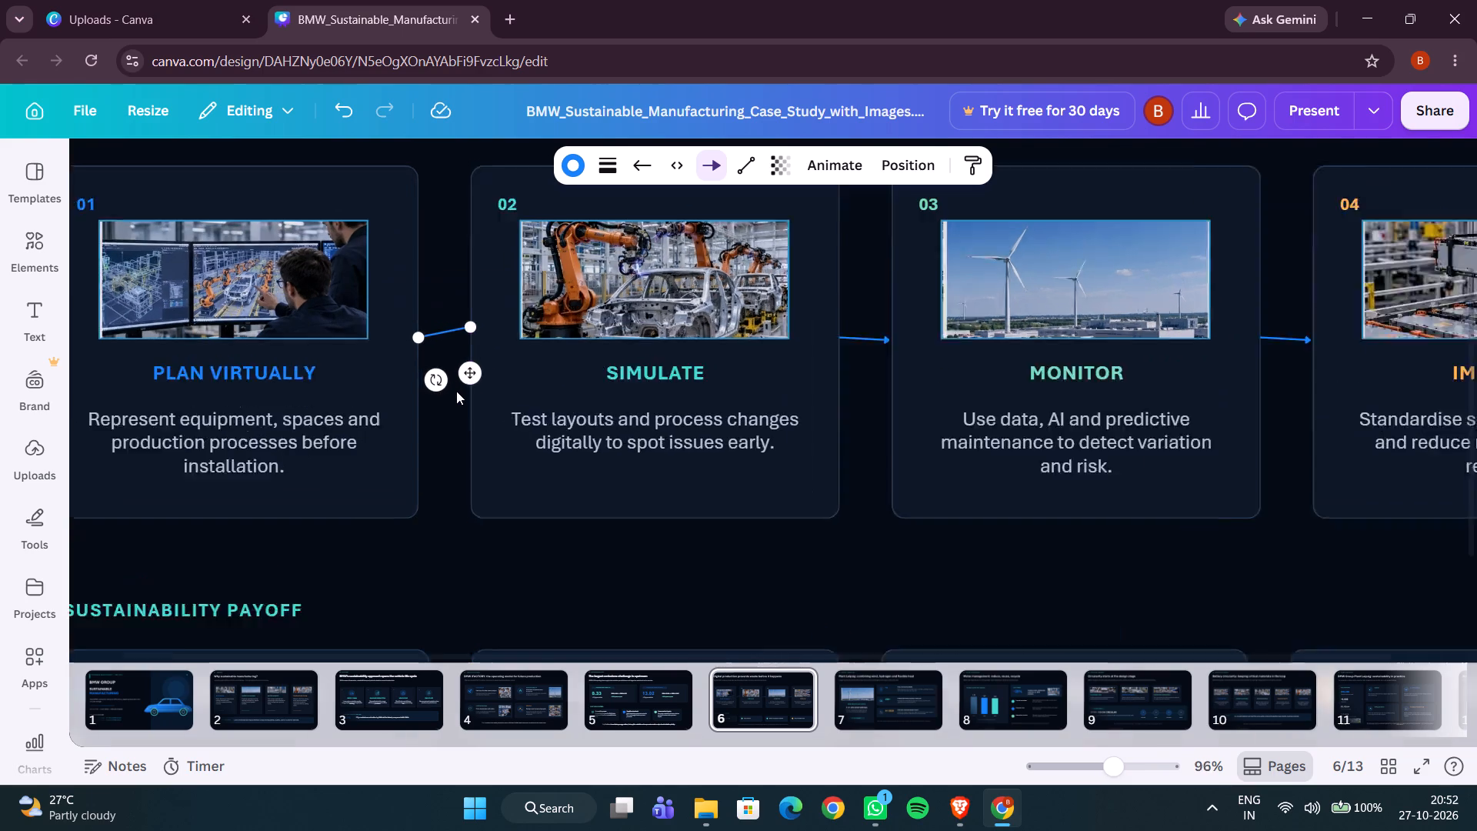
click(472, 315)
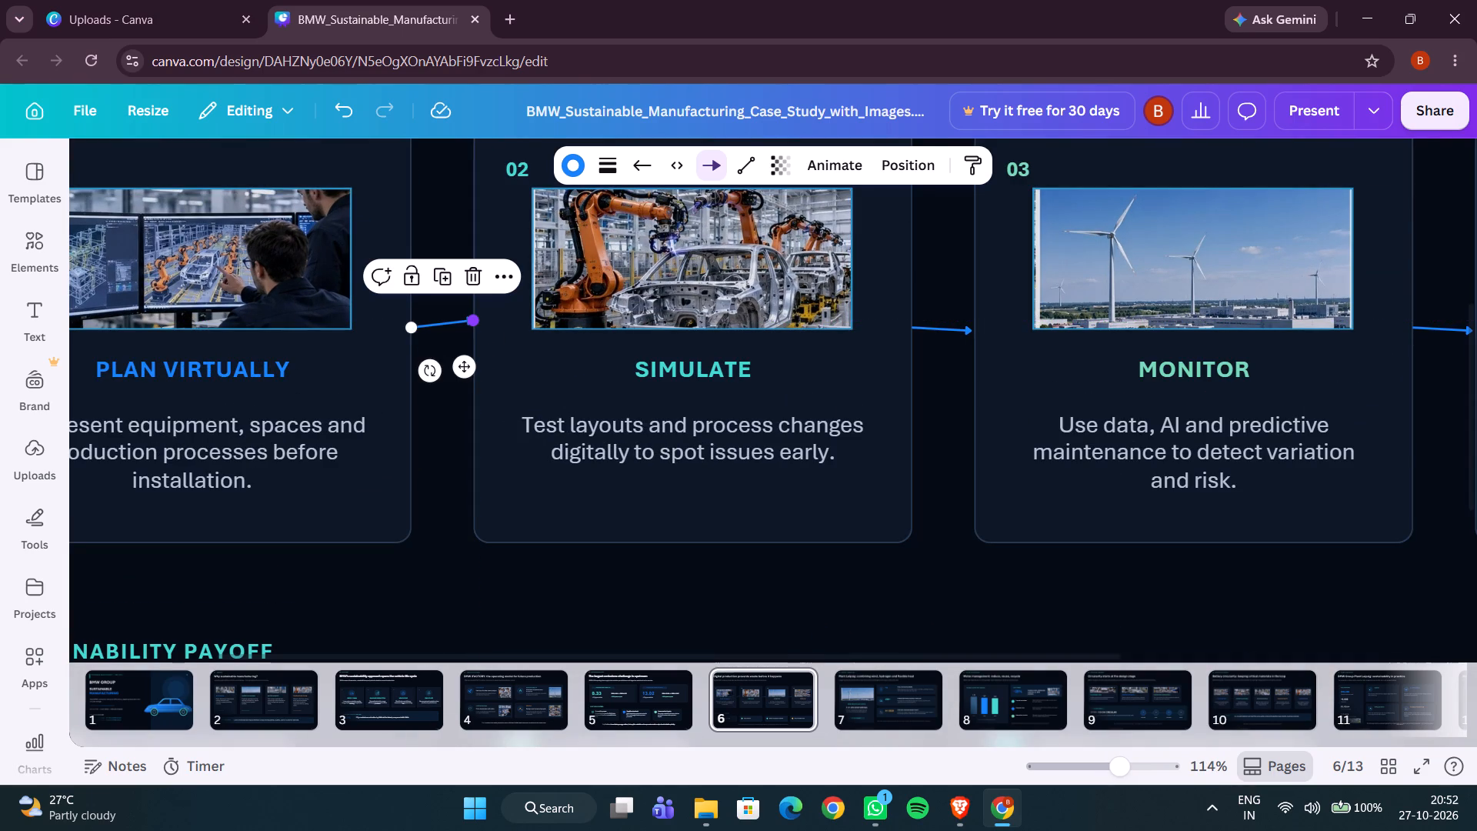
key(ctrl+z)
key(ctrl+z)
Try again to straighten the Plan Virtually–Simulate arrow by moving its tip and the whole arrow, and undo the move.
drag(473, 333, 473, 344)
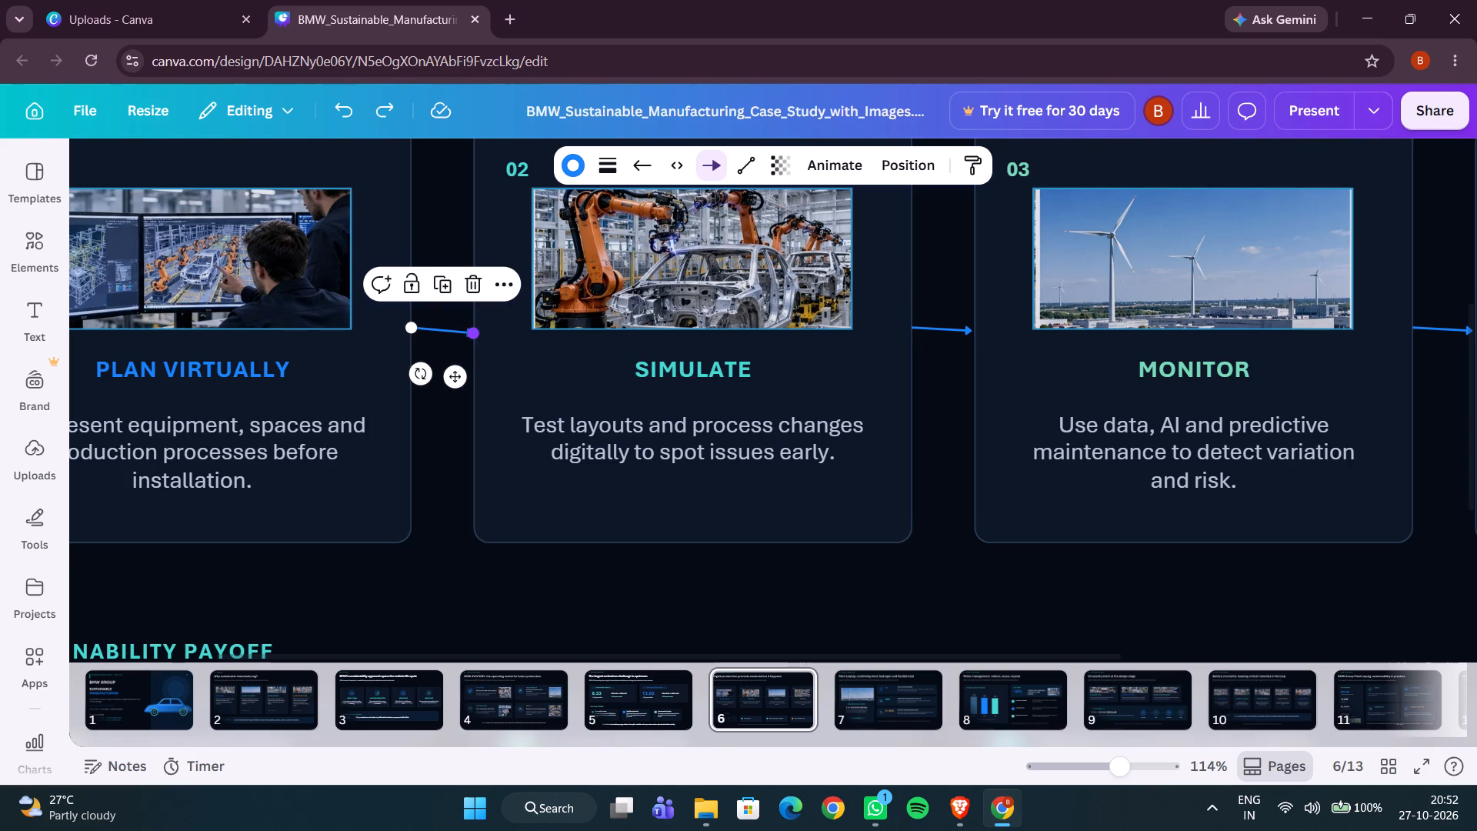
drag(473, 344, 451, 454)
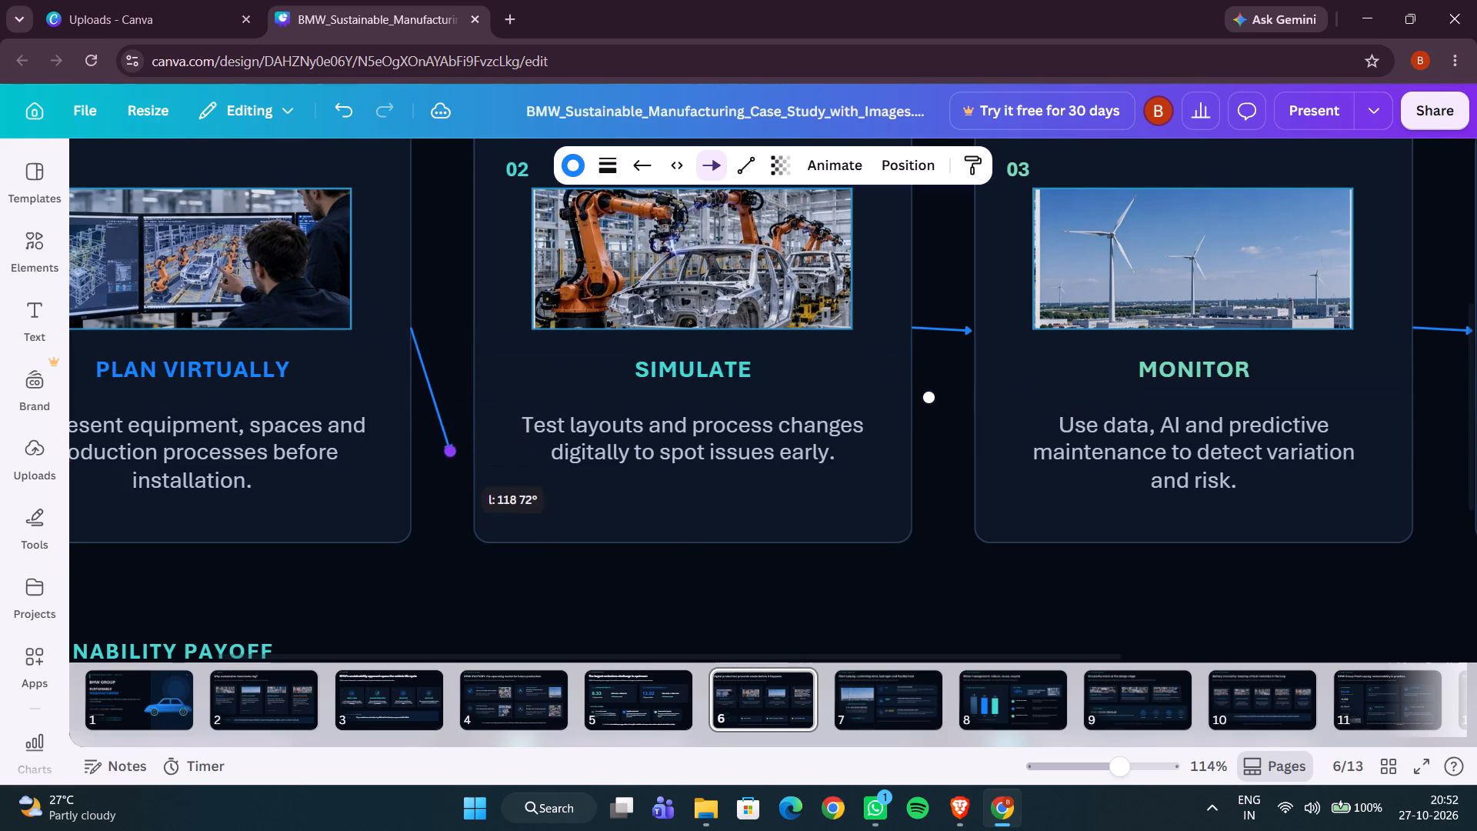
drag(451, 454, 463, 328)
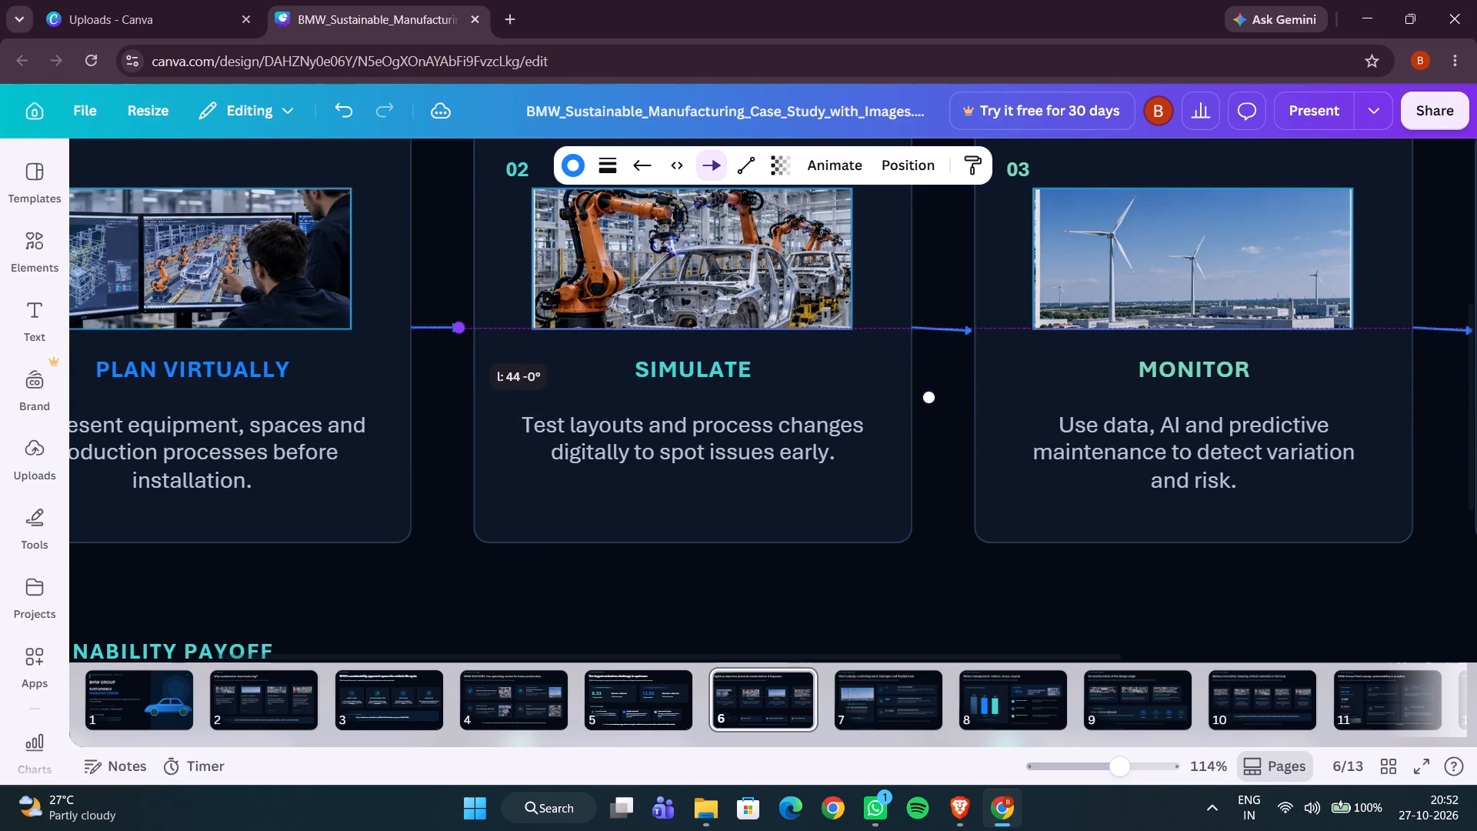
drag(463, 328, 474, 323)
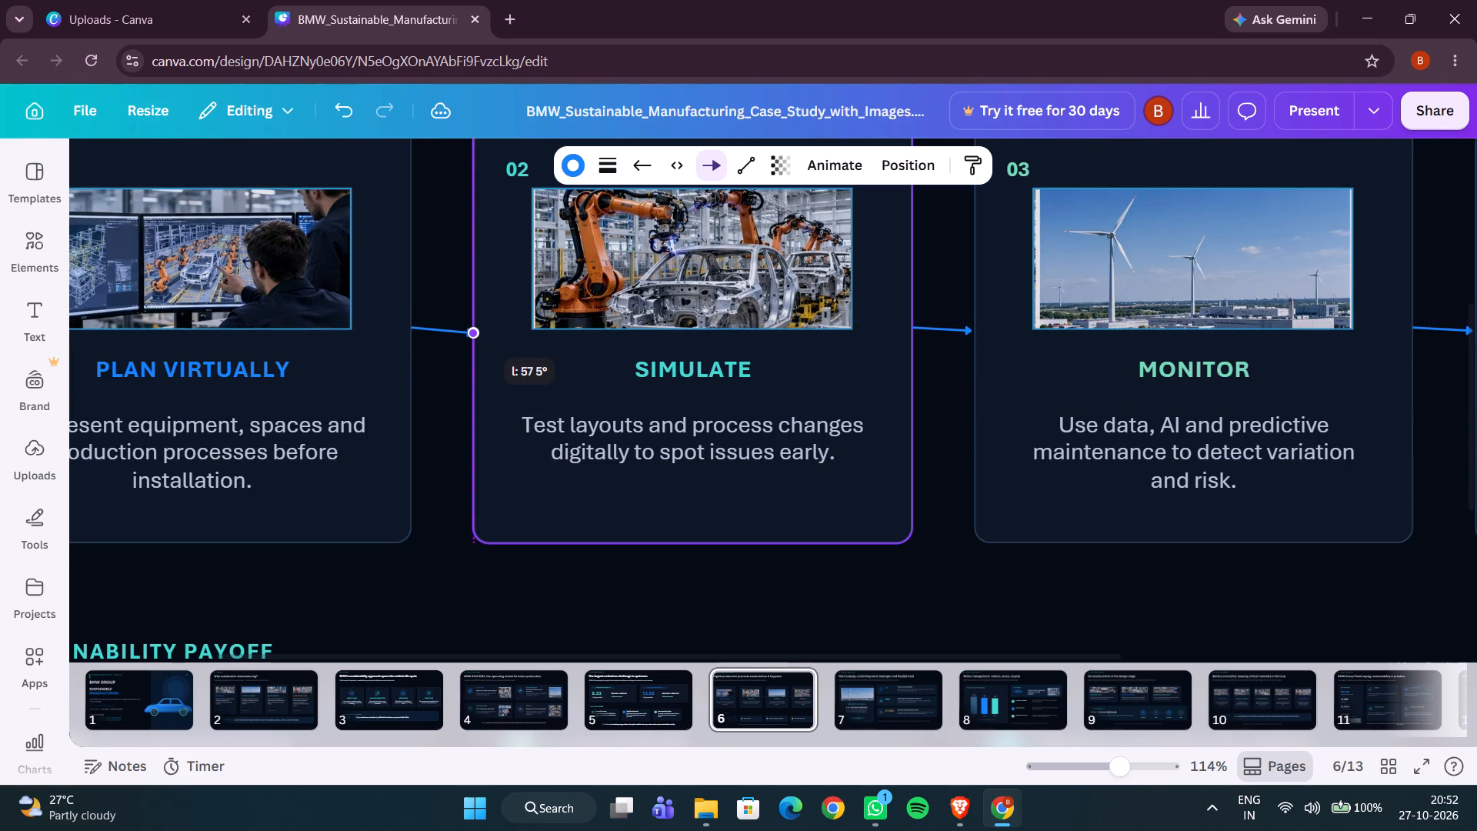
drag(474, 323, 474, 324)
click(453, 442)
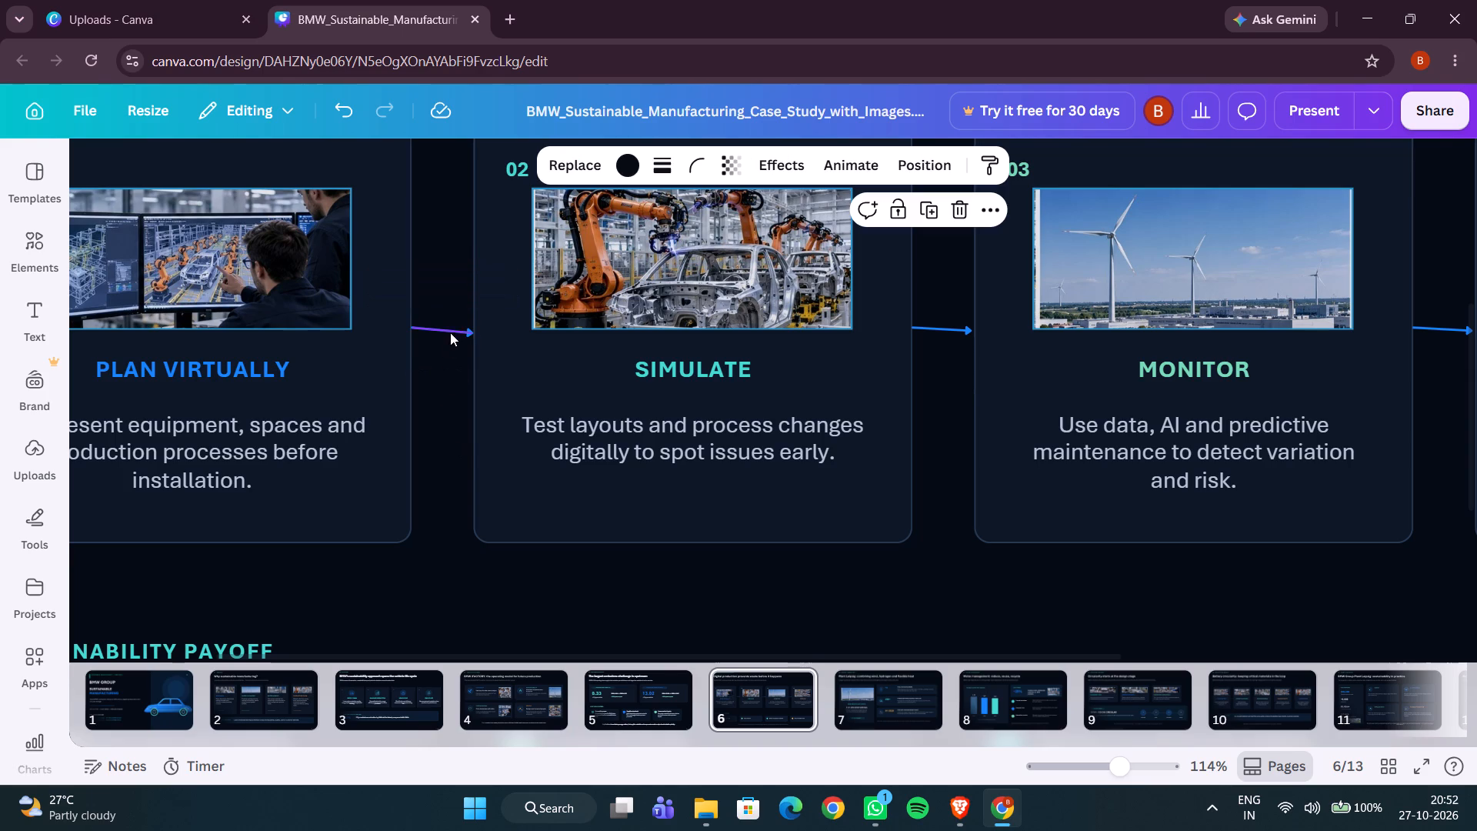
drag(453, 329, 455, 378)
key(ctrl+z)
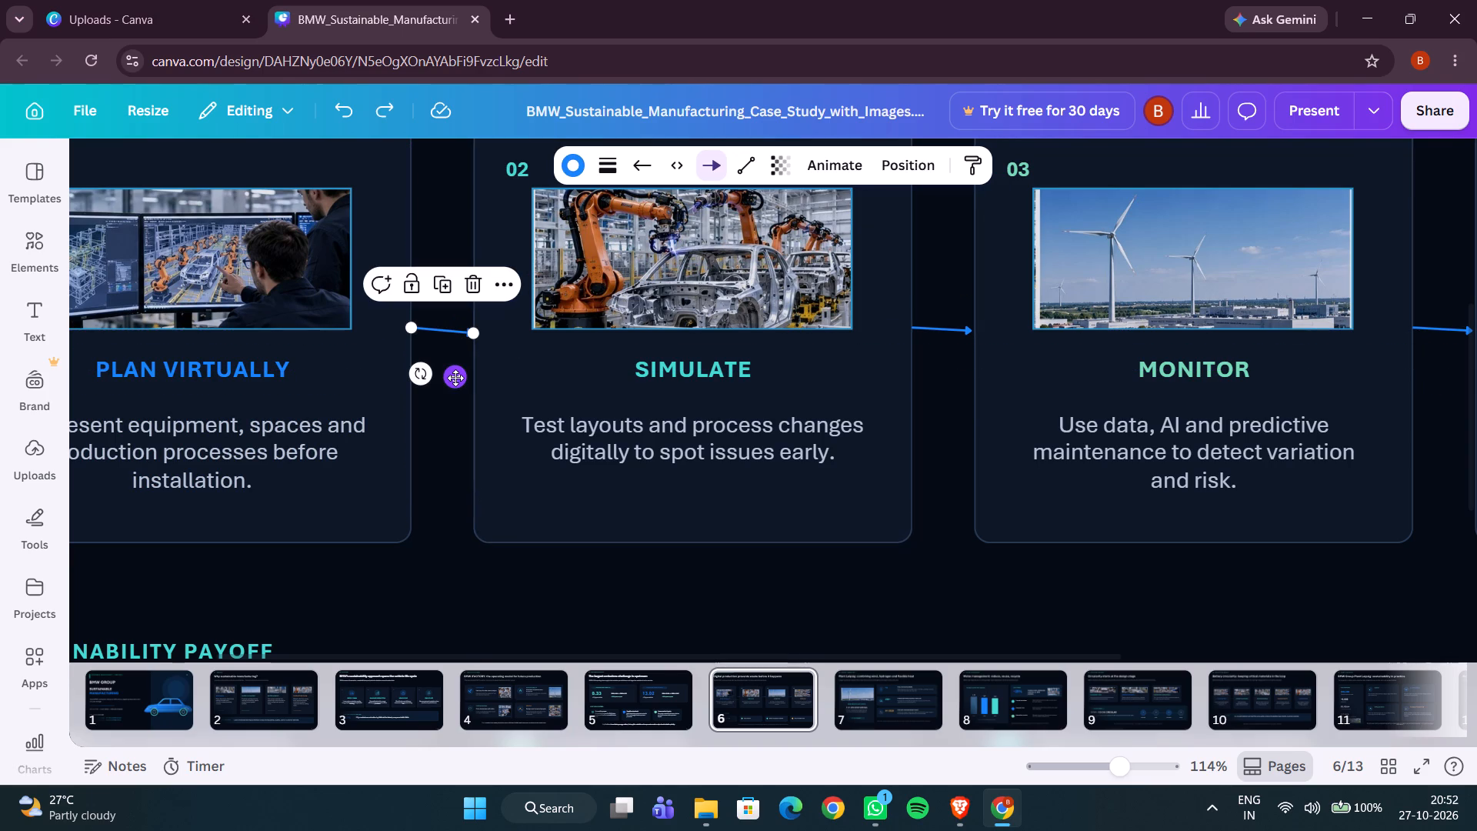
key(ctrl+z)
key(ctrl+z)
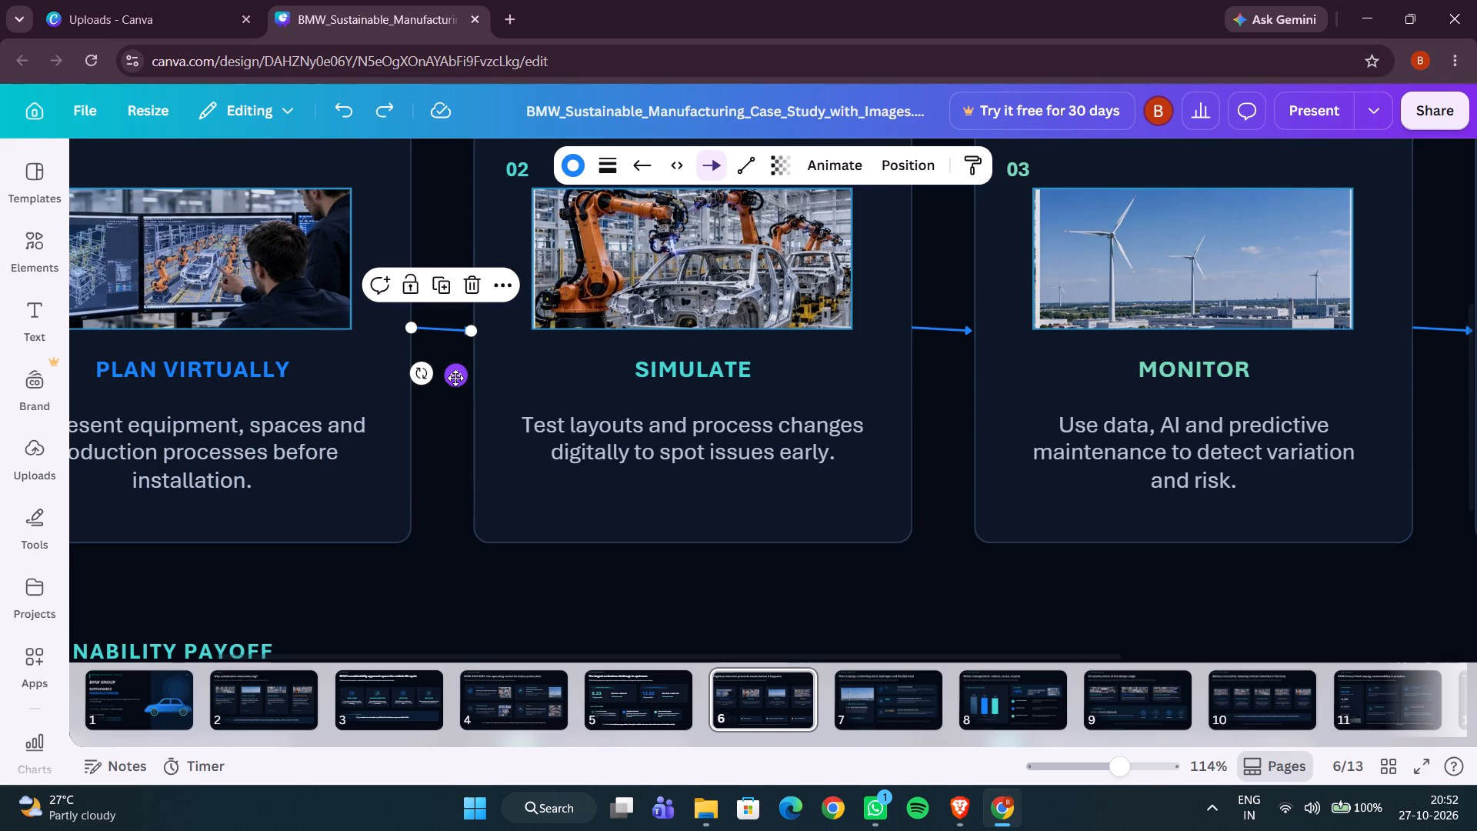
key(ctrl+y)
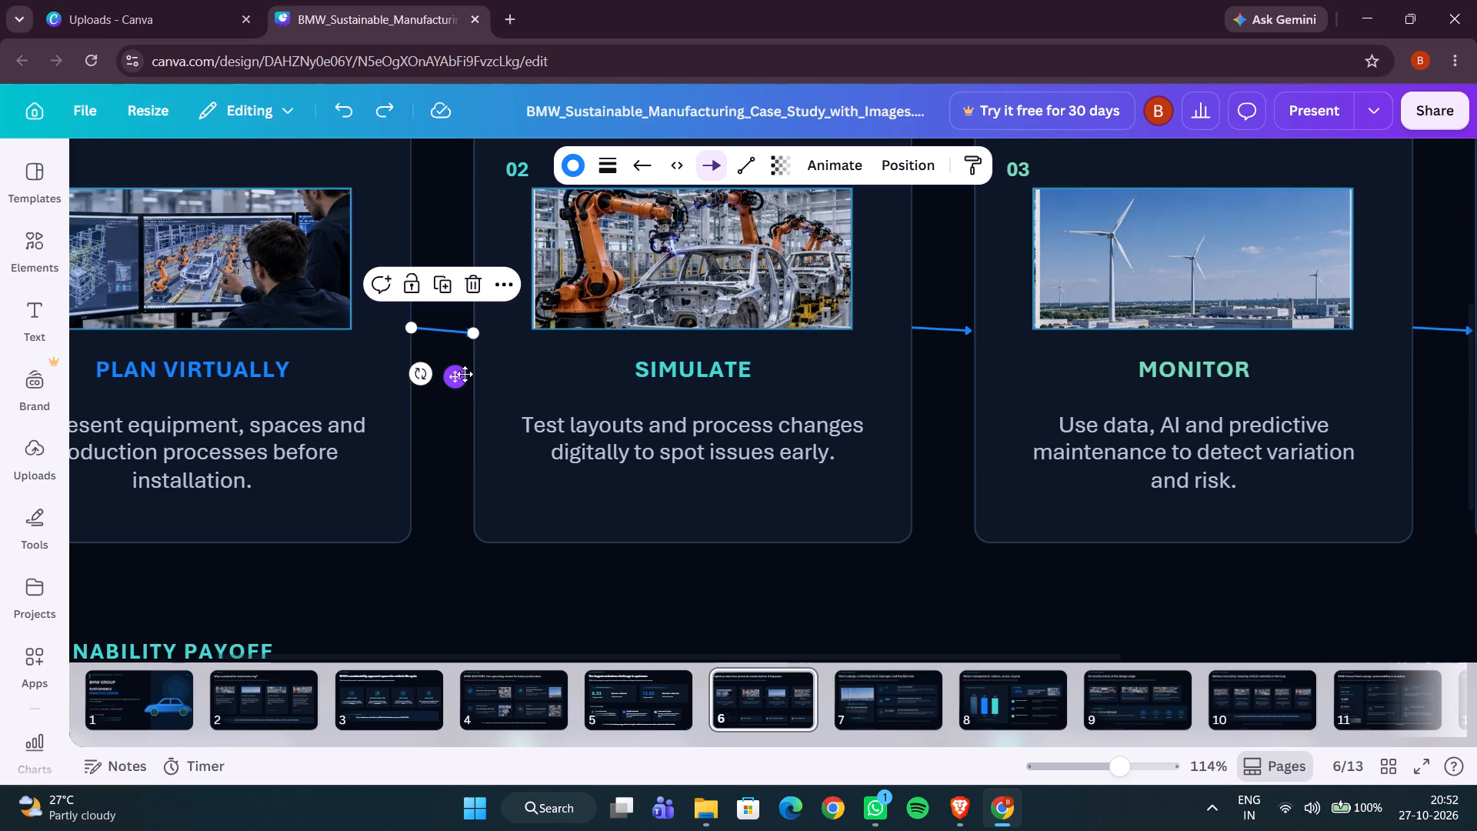
Browse the recently used and recommended elements and the element categories for a replacement arrow.
click(31, 255)
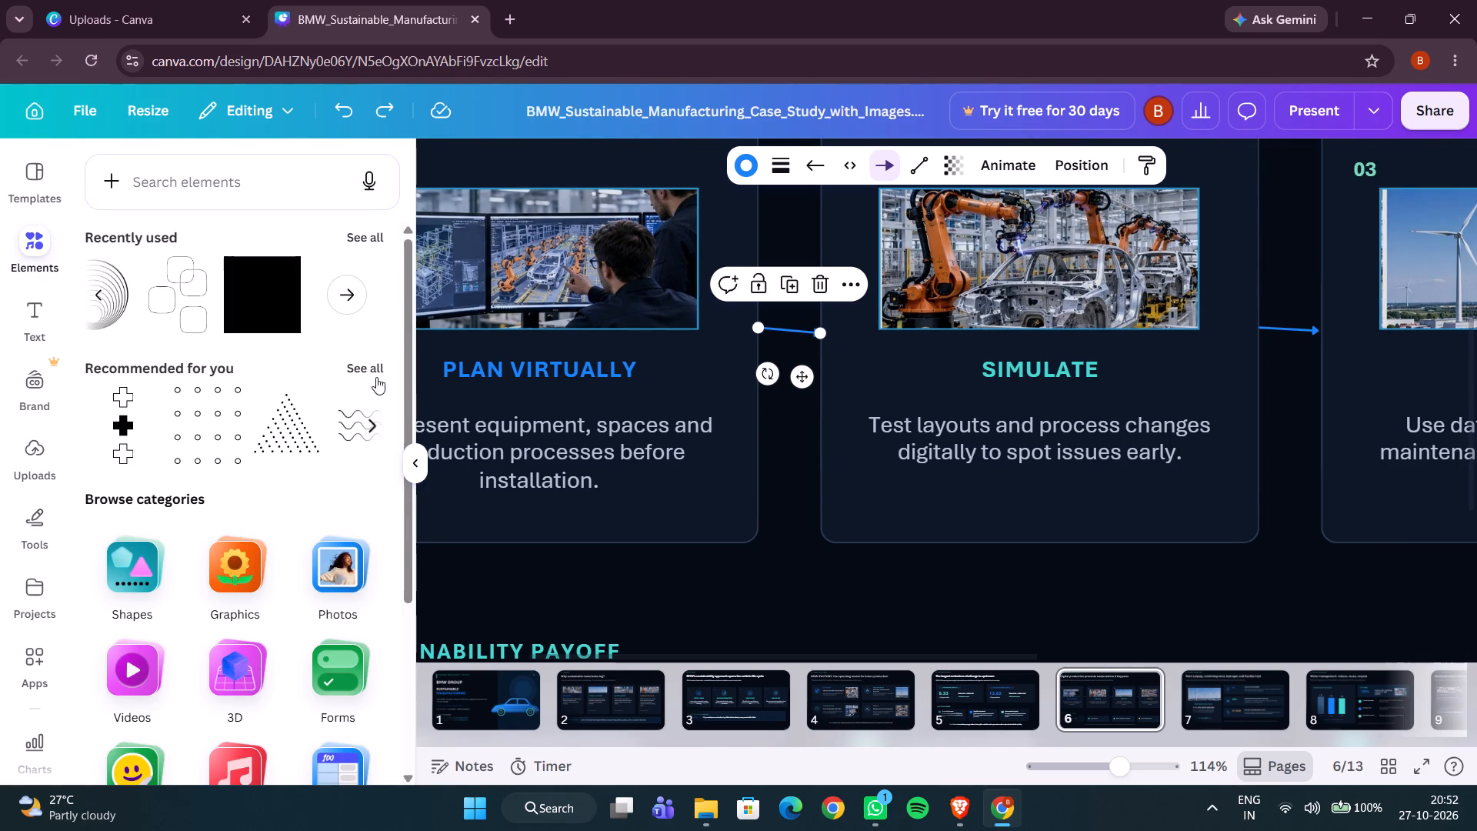
click(365, 232)
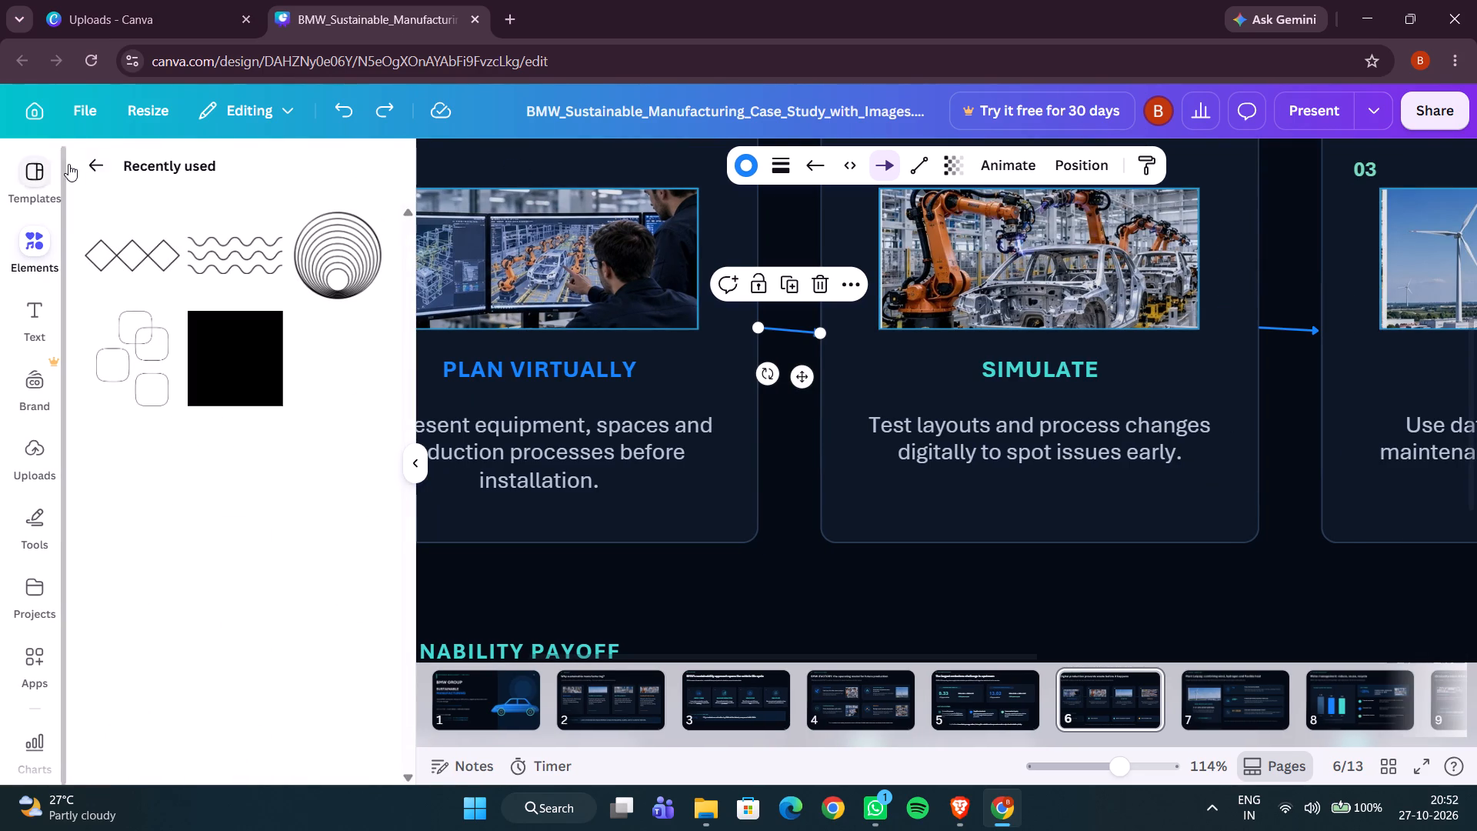
click(89, 164)
click(380, 362)
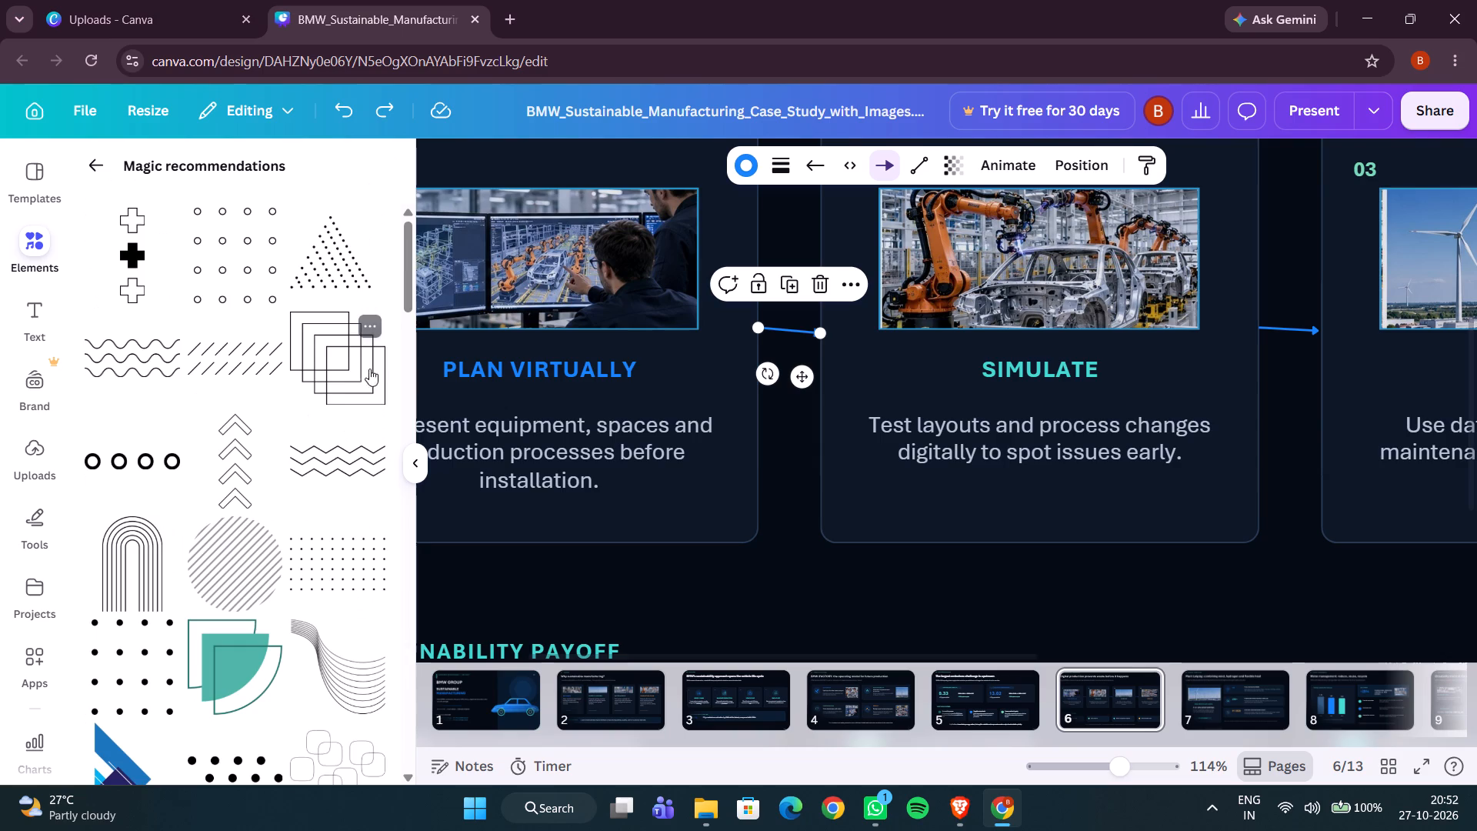
scroll(315, 419, down, 8)
scroll(315, 419, up, 7)
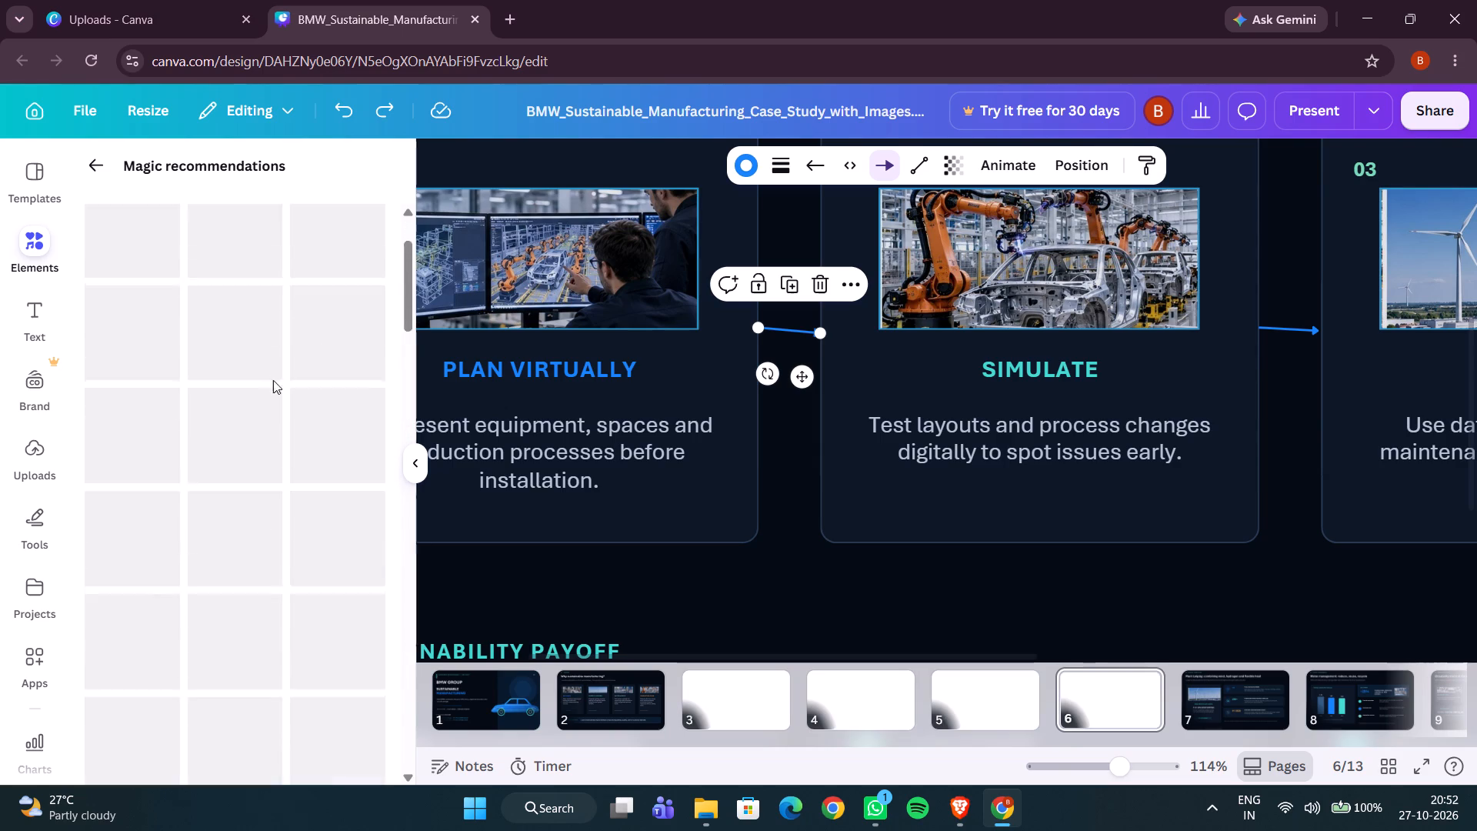
scroll(273, 380, up, 5)
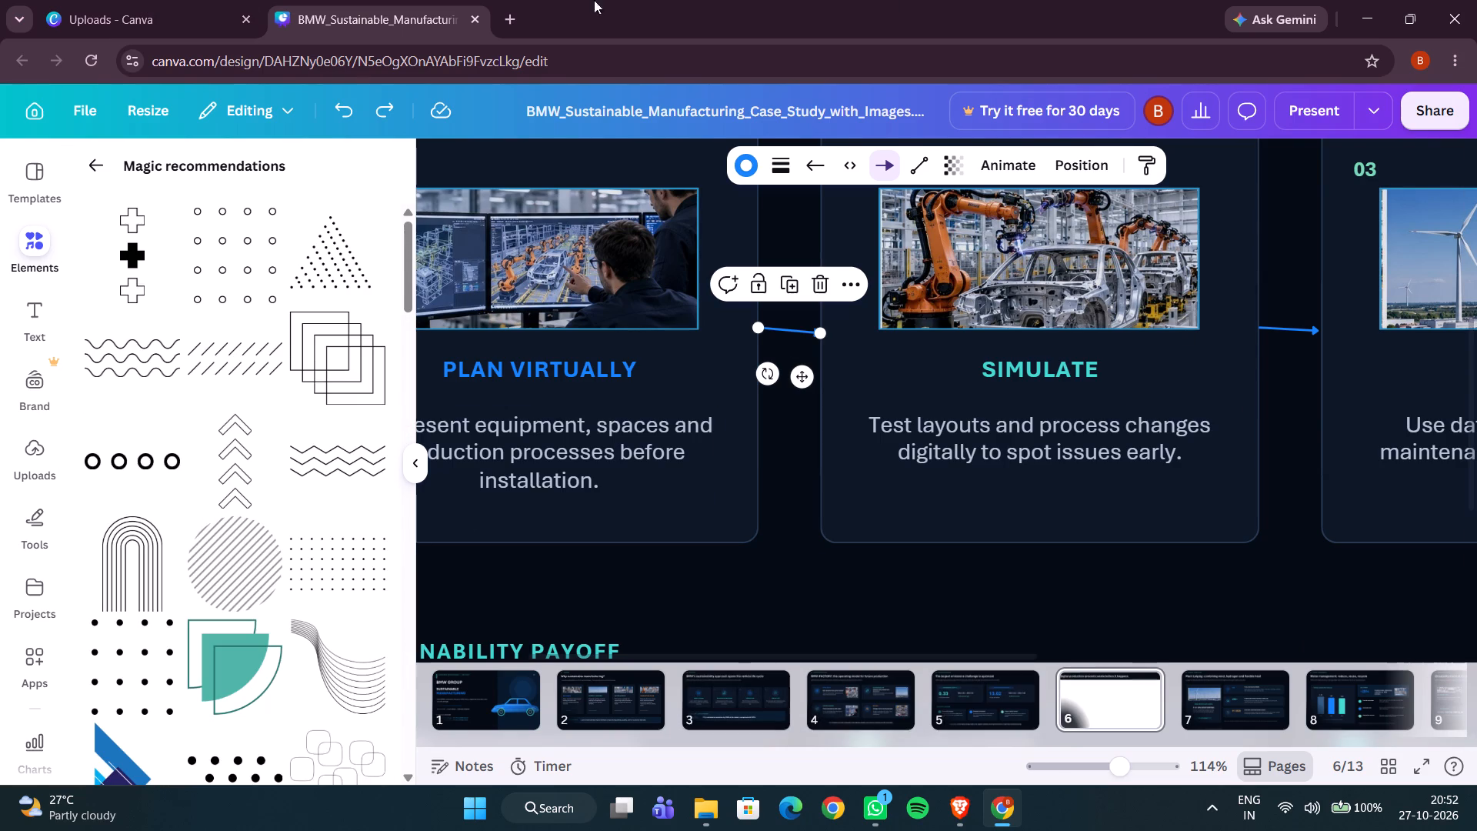
scroll(335, 379, down, 5)
scroll(282, 401, up, 4)
scroll(282, 401, down, 4)
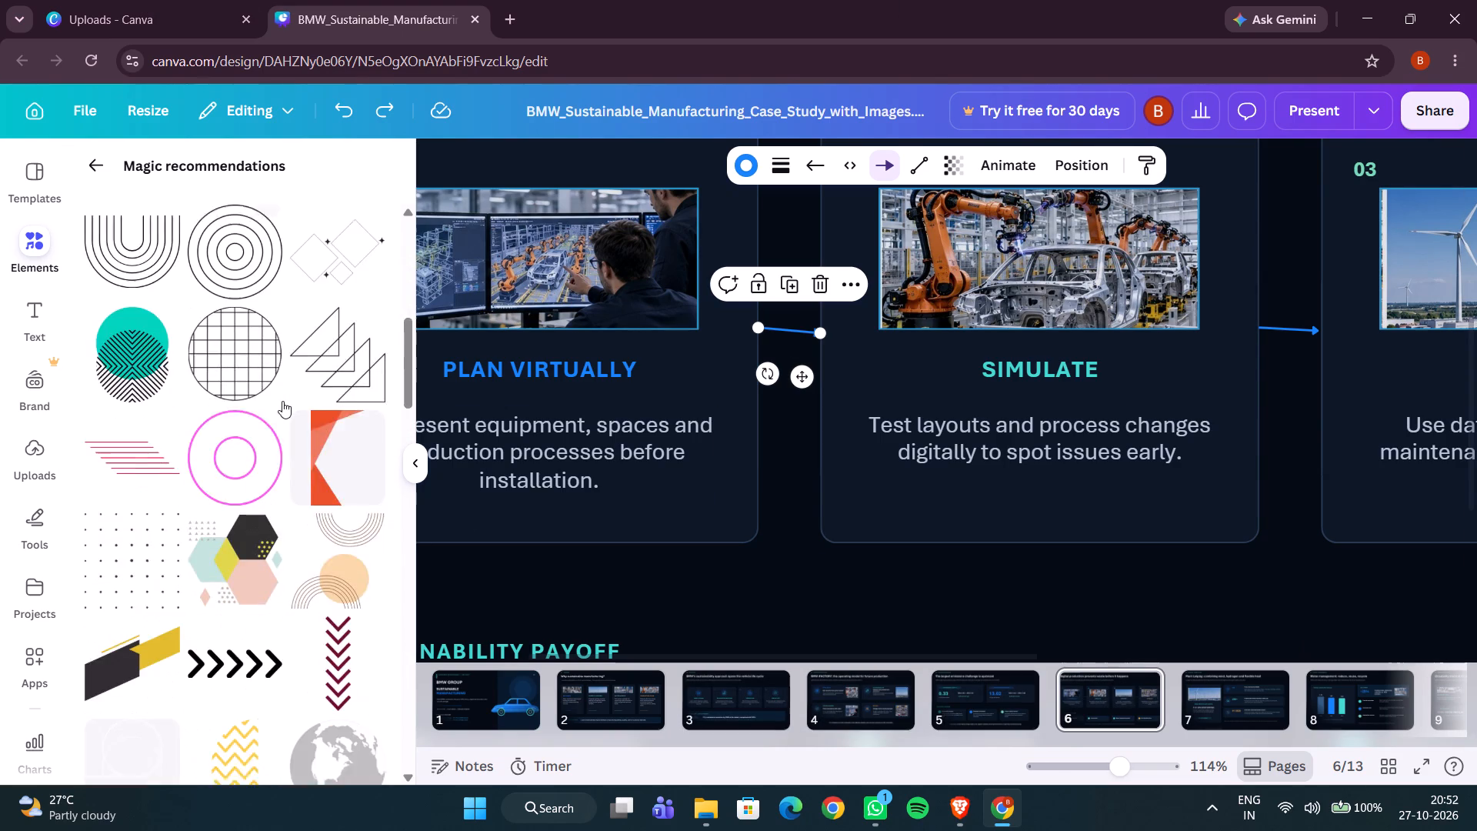
scroll(282, 401, down, 5)
scroll(272, 393, up, 4)
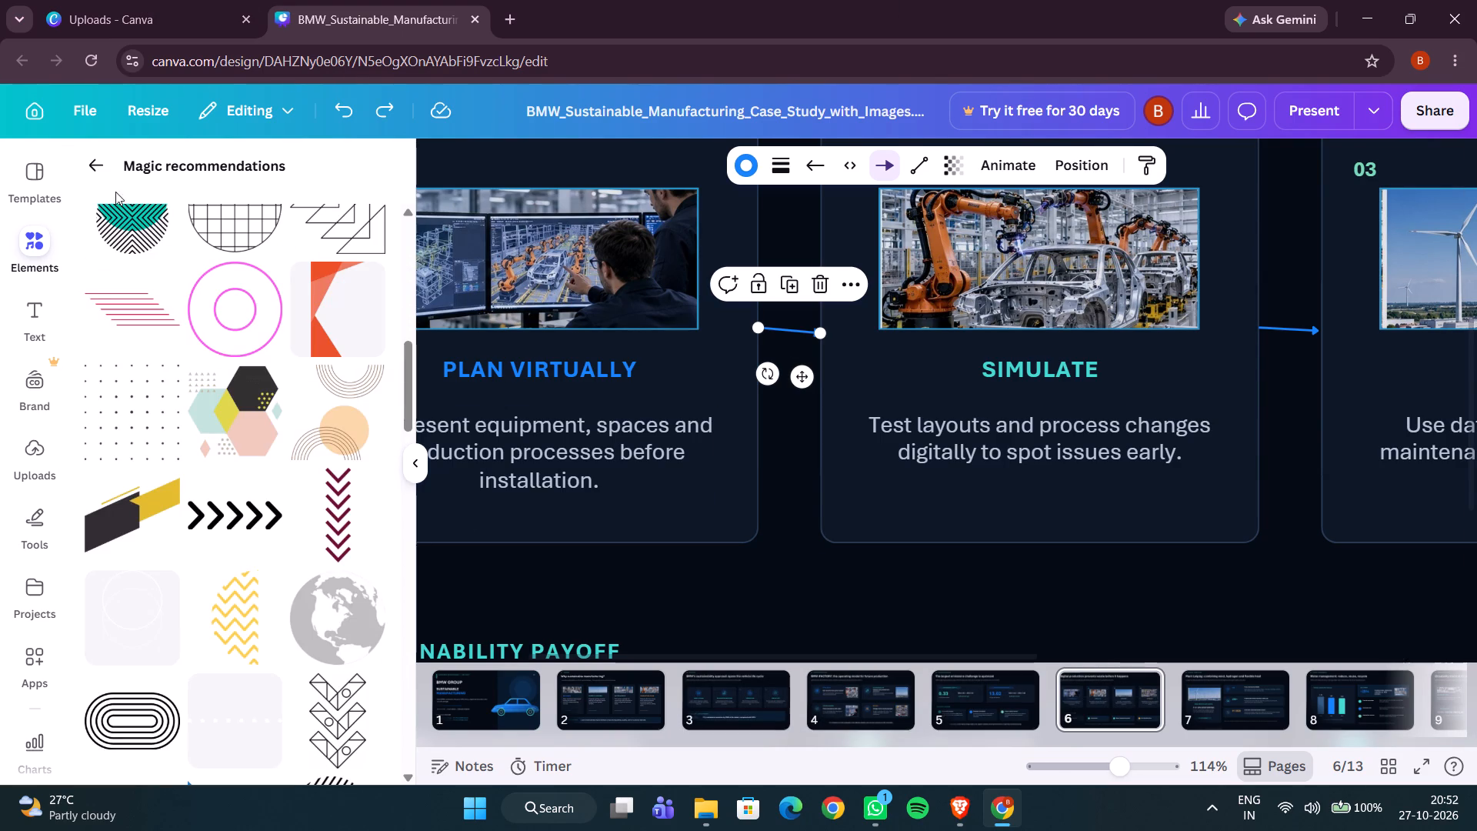
click(102, 174)
scroll(227, 406, down, 2)
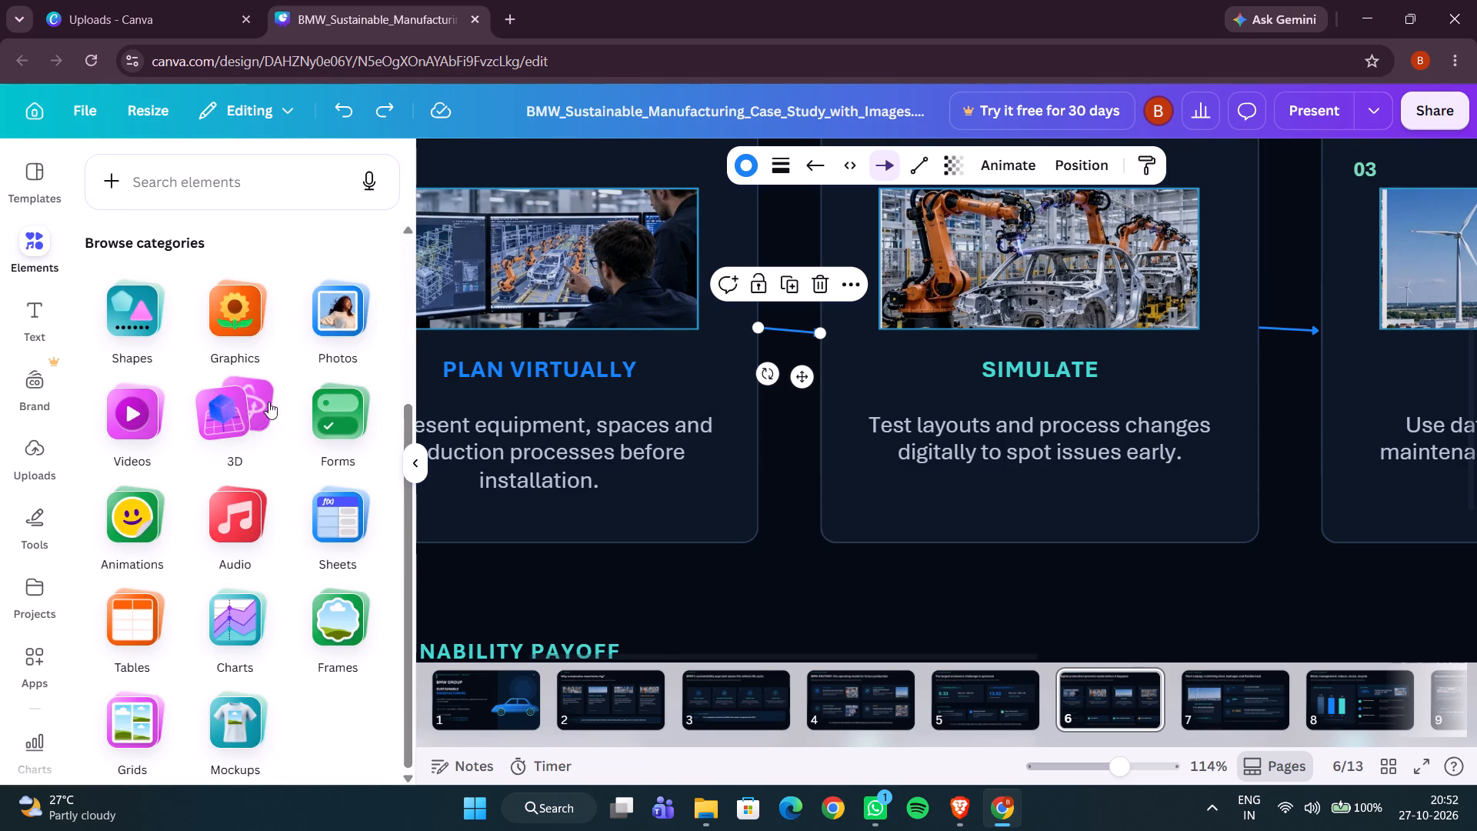
scroll(221, 416, down, 4)
scroll(205, 409, up, 1)
Add a solid single-headed arrow from the line shapes to slide 6 and shorten it to a short connector beside the Simulate card.
click(140, 425)
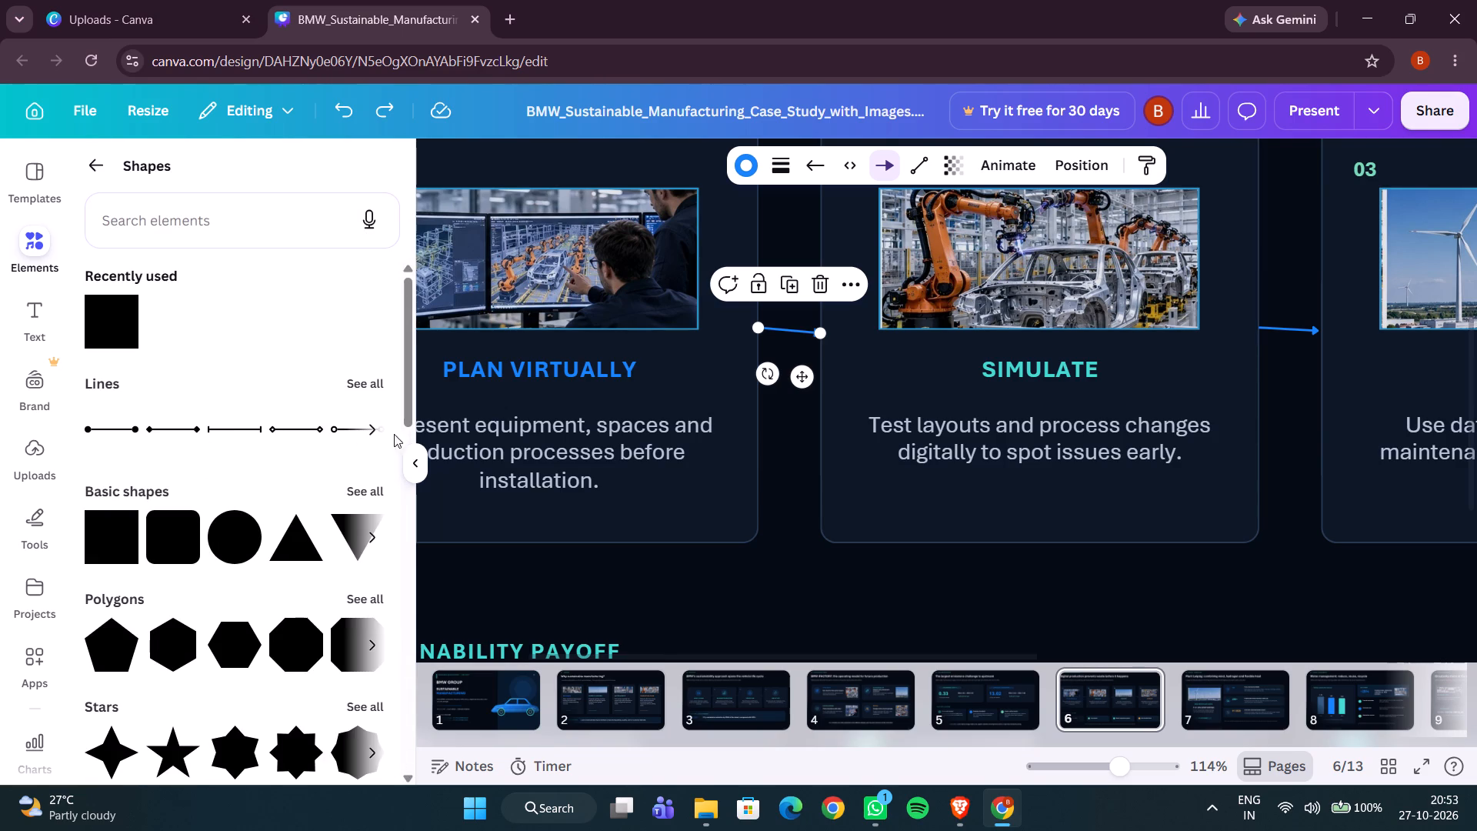
click(362, 388)
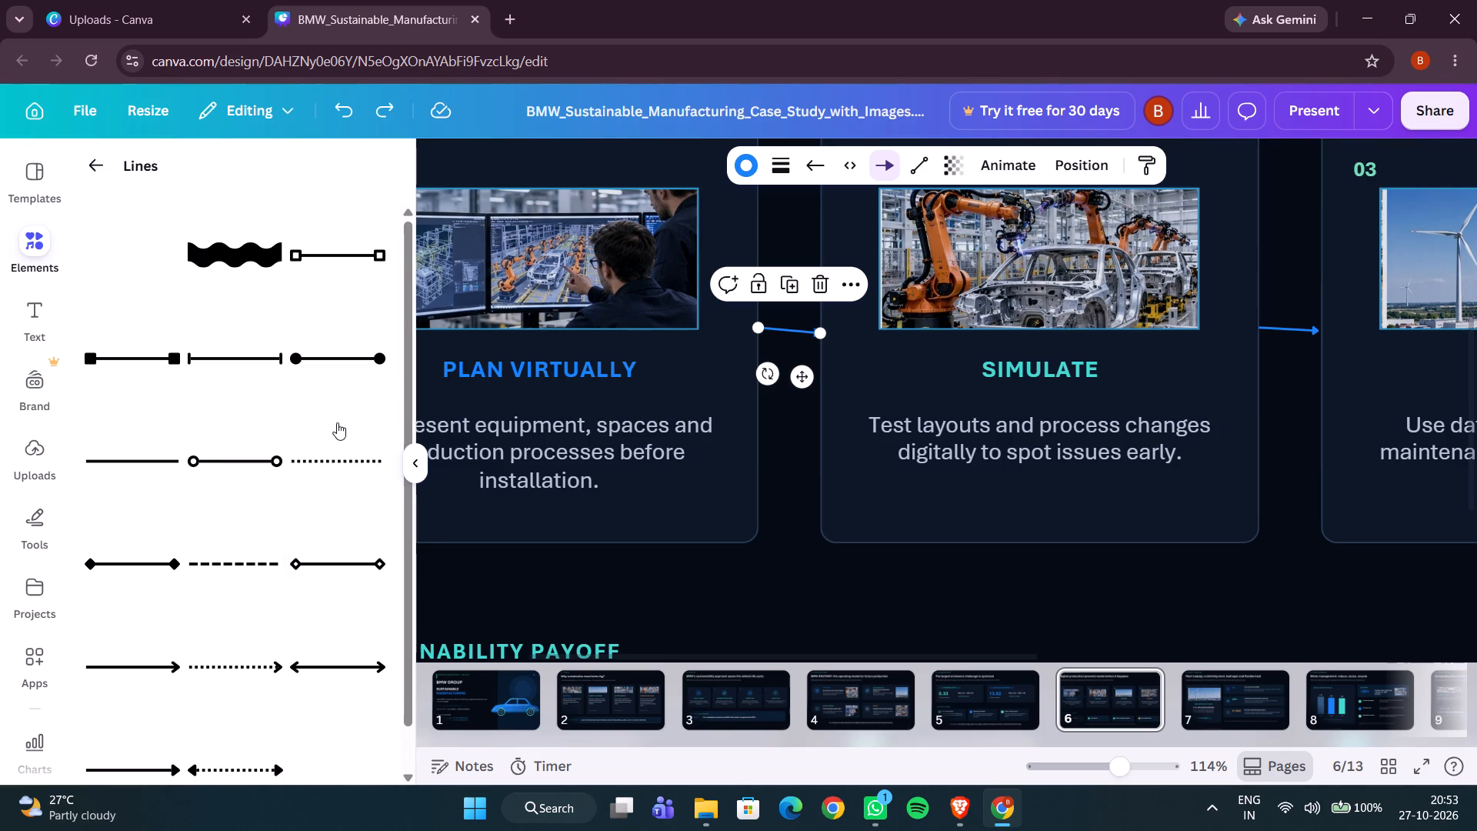
scroll(331, 424, down, 2)
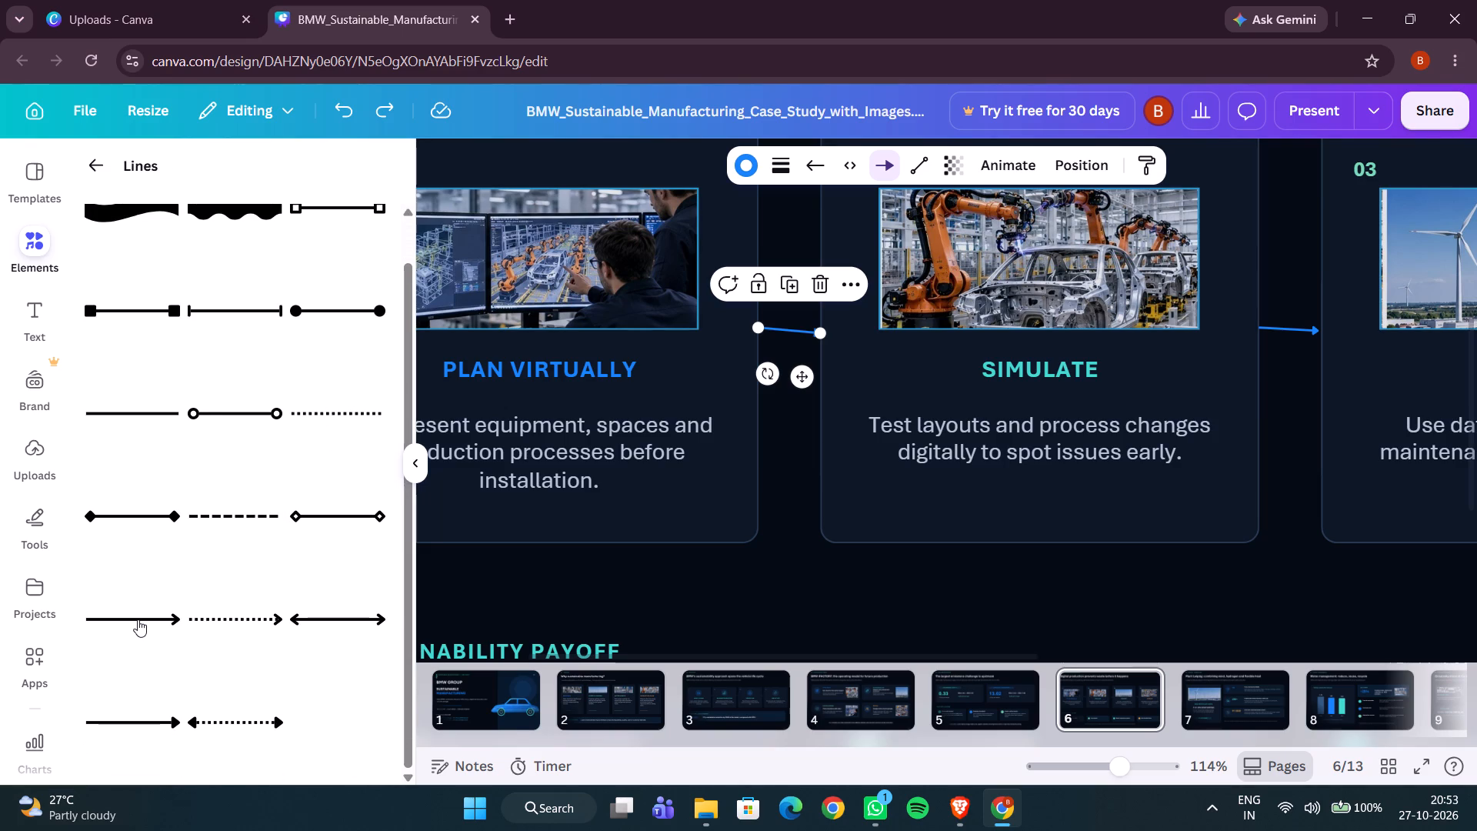
click(138, 619)
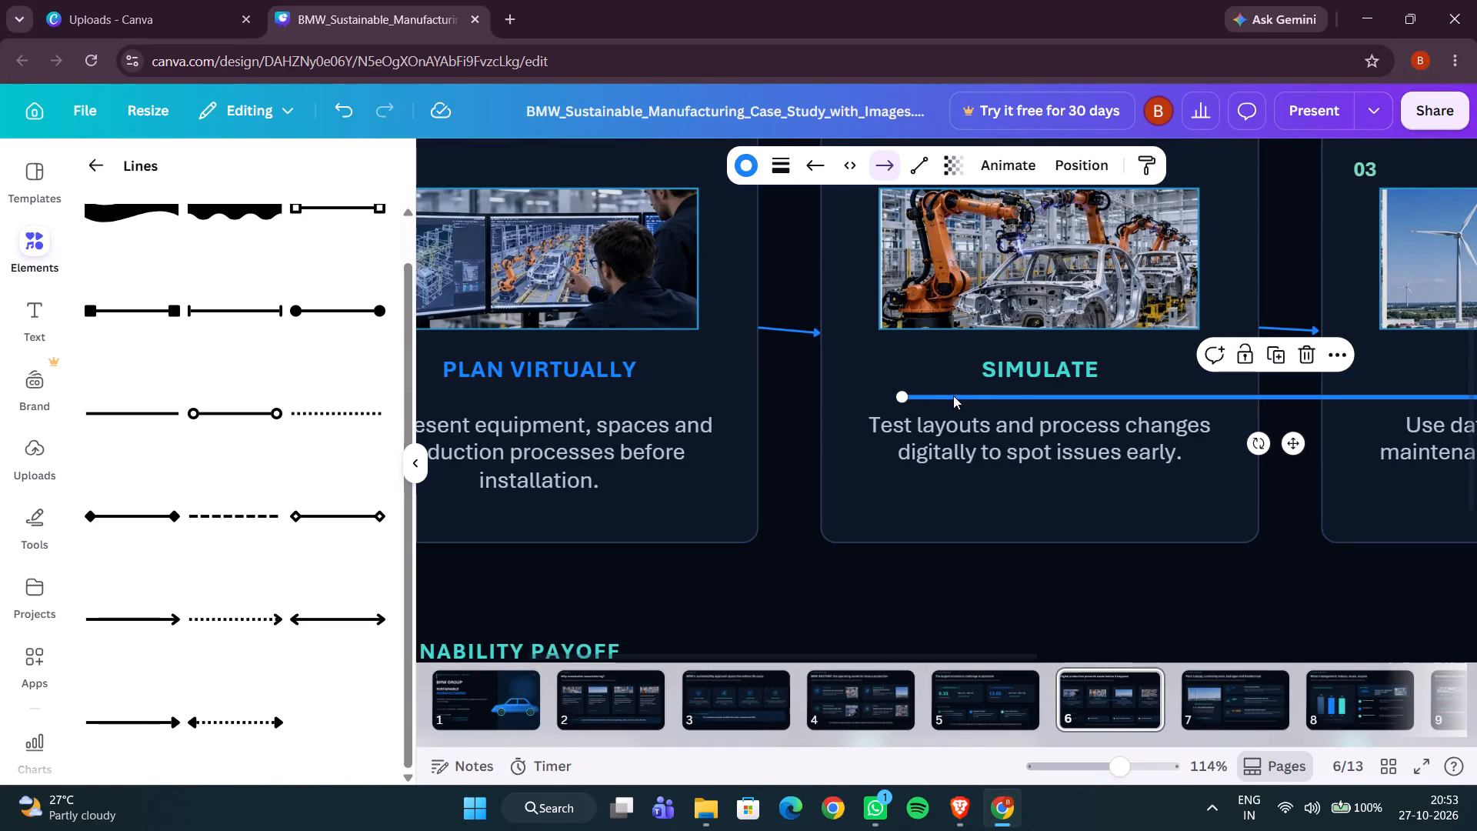
drag(1292, 446, 1040, 464)
drag(651, 419, 909, 420)
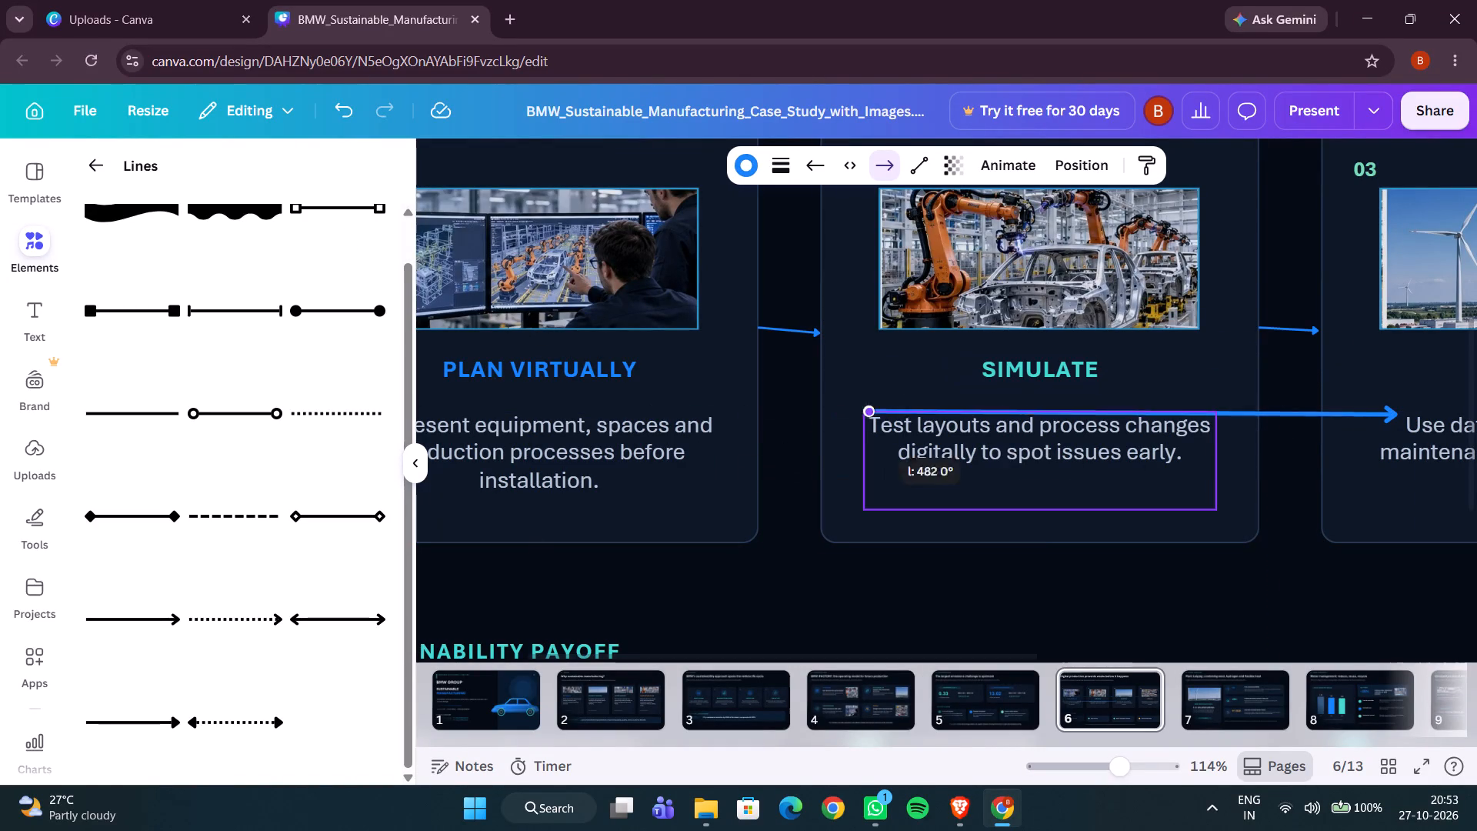
drag(909, 420, 1282, 419)
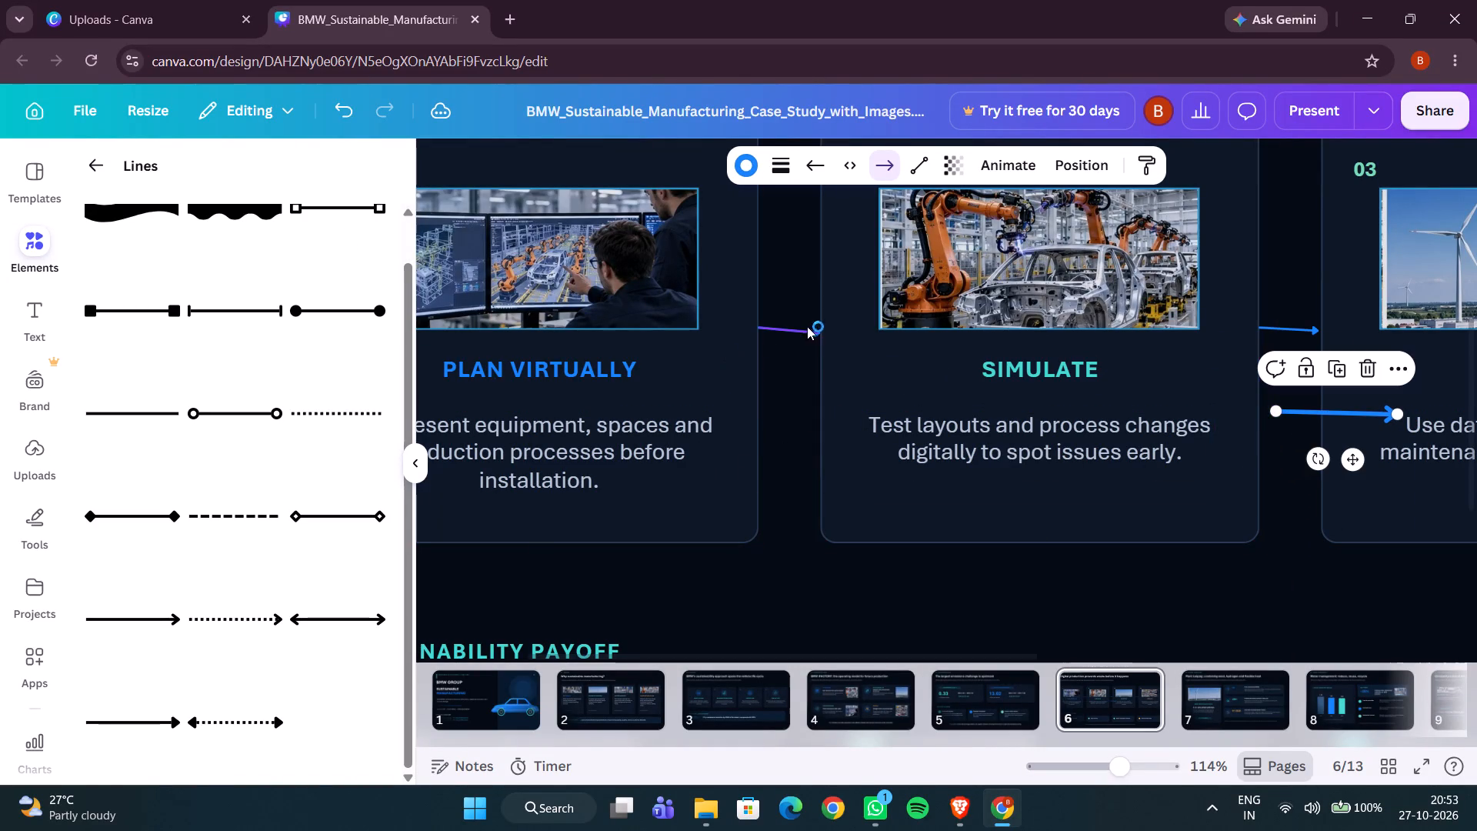
Delete the original slanted arrow between the Plan Virtually and Simulate cards.
click(795, 329)
key(Delete)
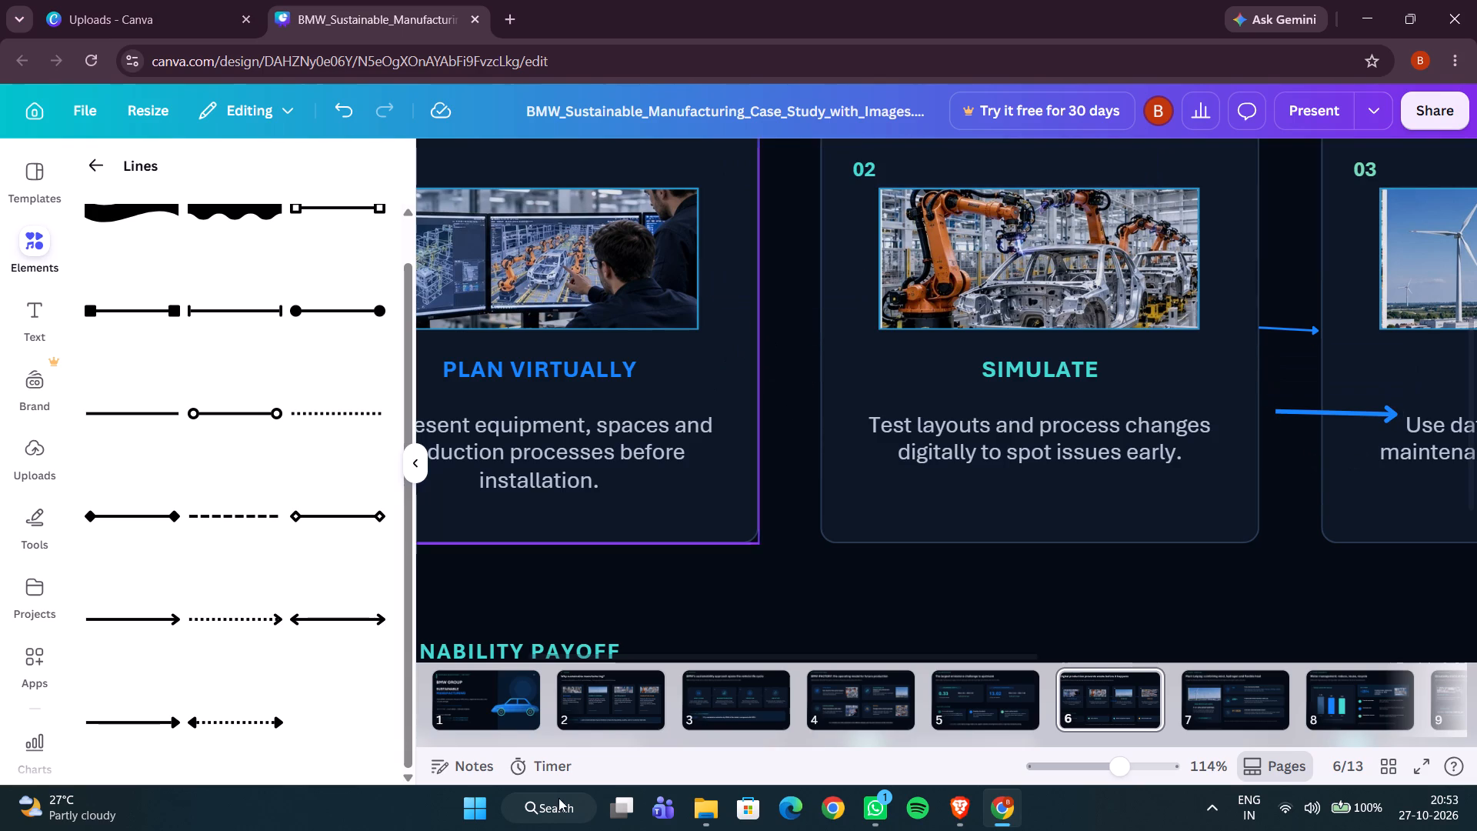
Shorten the new arrow on slide 6 to about 56 long and move it into the gap between the Plan Virtually and Simulate cards.
click(1325, 414)
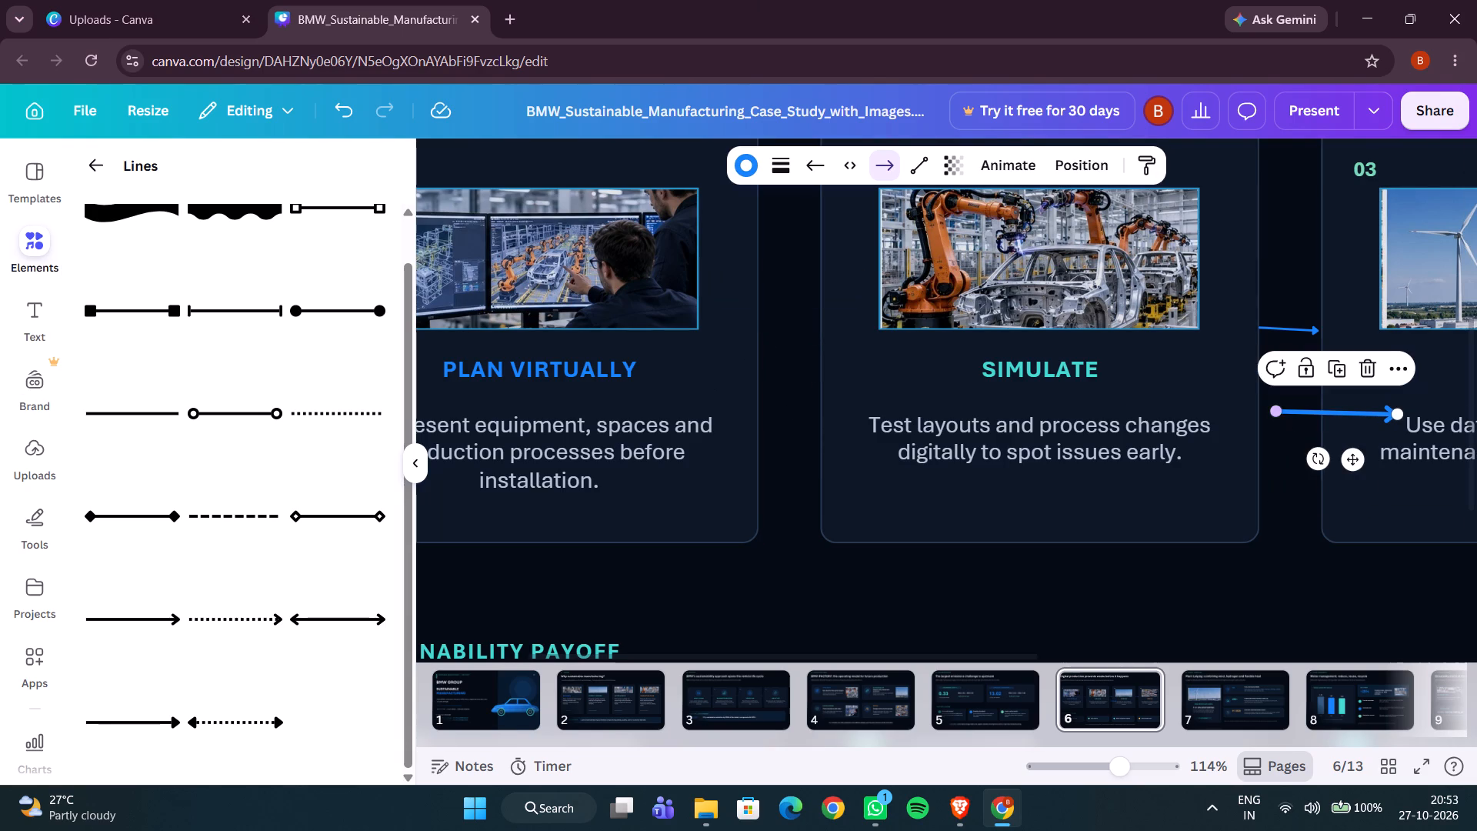
drag(1279, 412, 1342, 419)
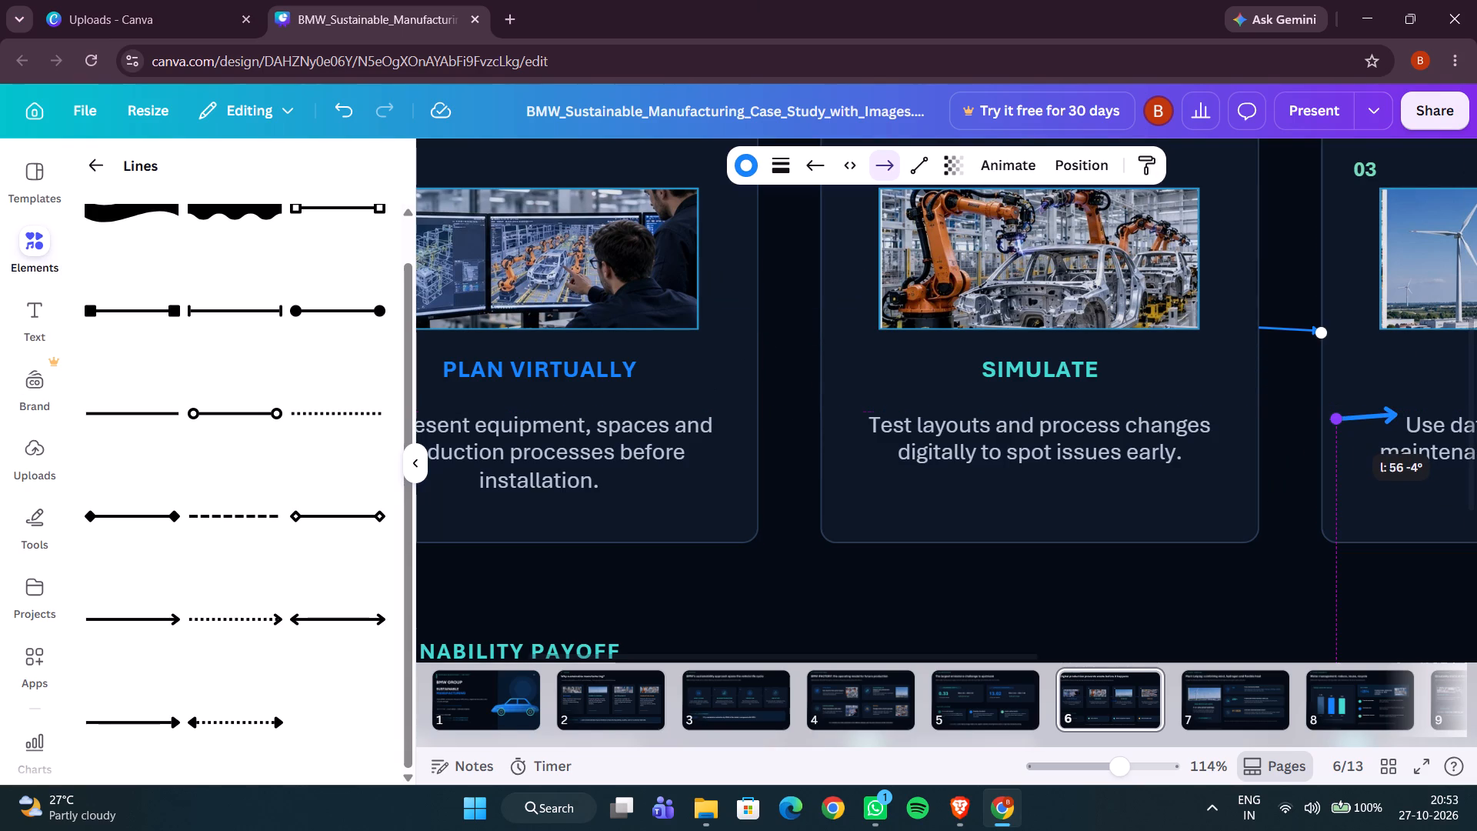
drag(1342, 419, 1342, 417)
drag(1375, 410, 1073, 377)
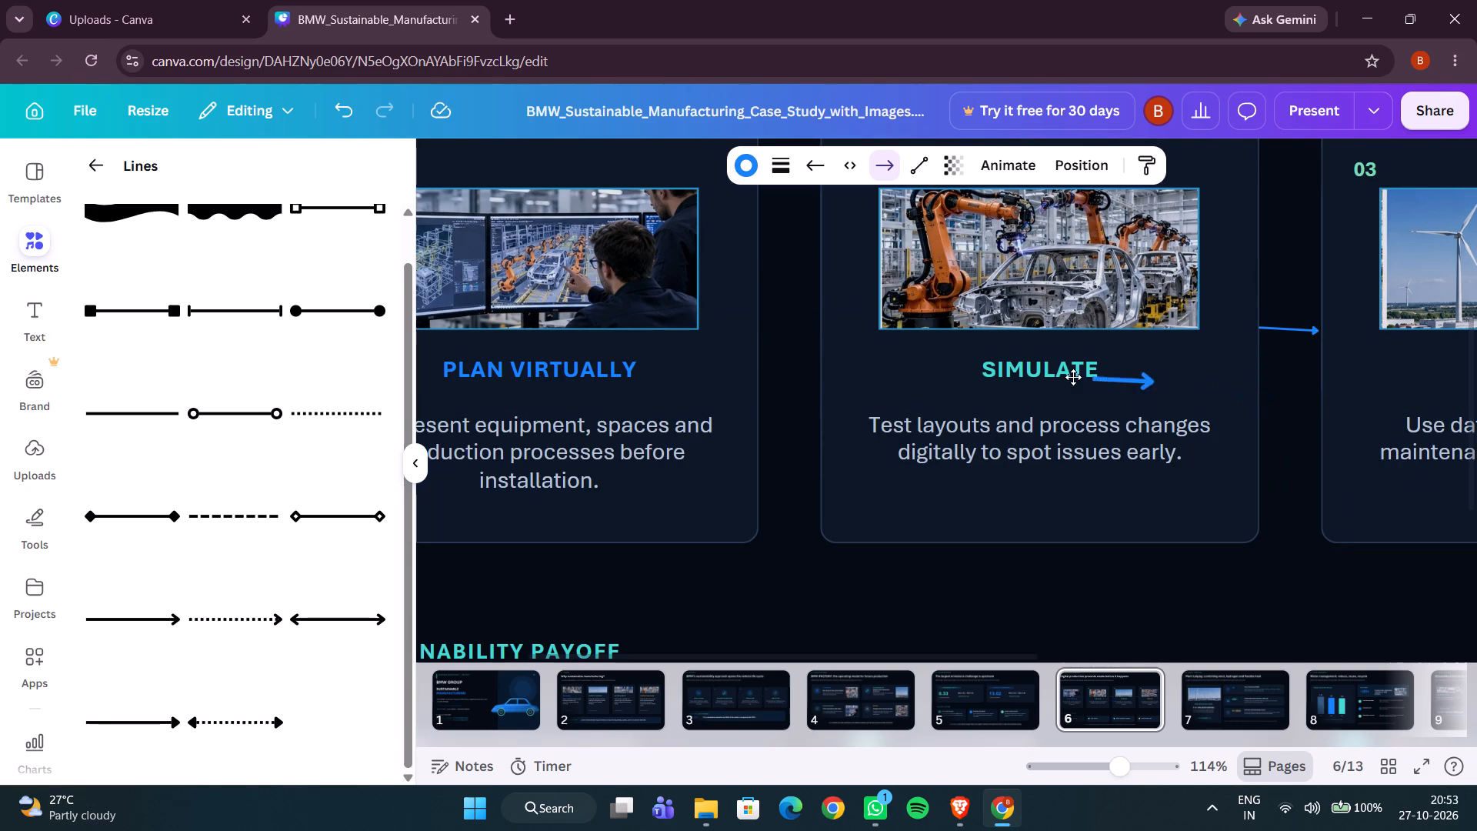
drag(1073, 377, 799, 323)
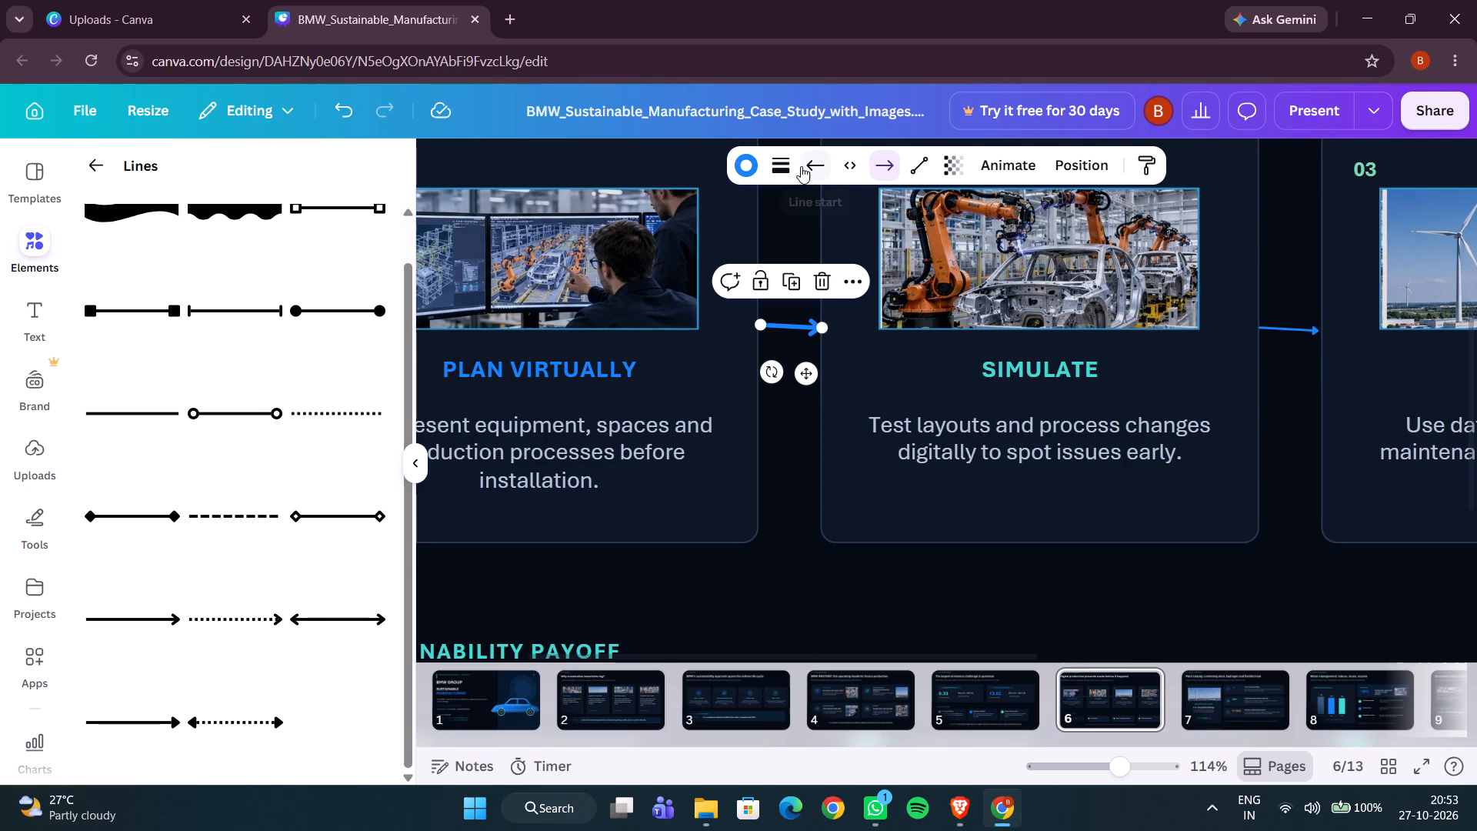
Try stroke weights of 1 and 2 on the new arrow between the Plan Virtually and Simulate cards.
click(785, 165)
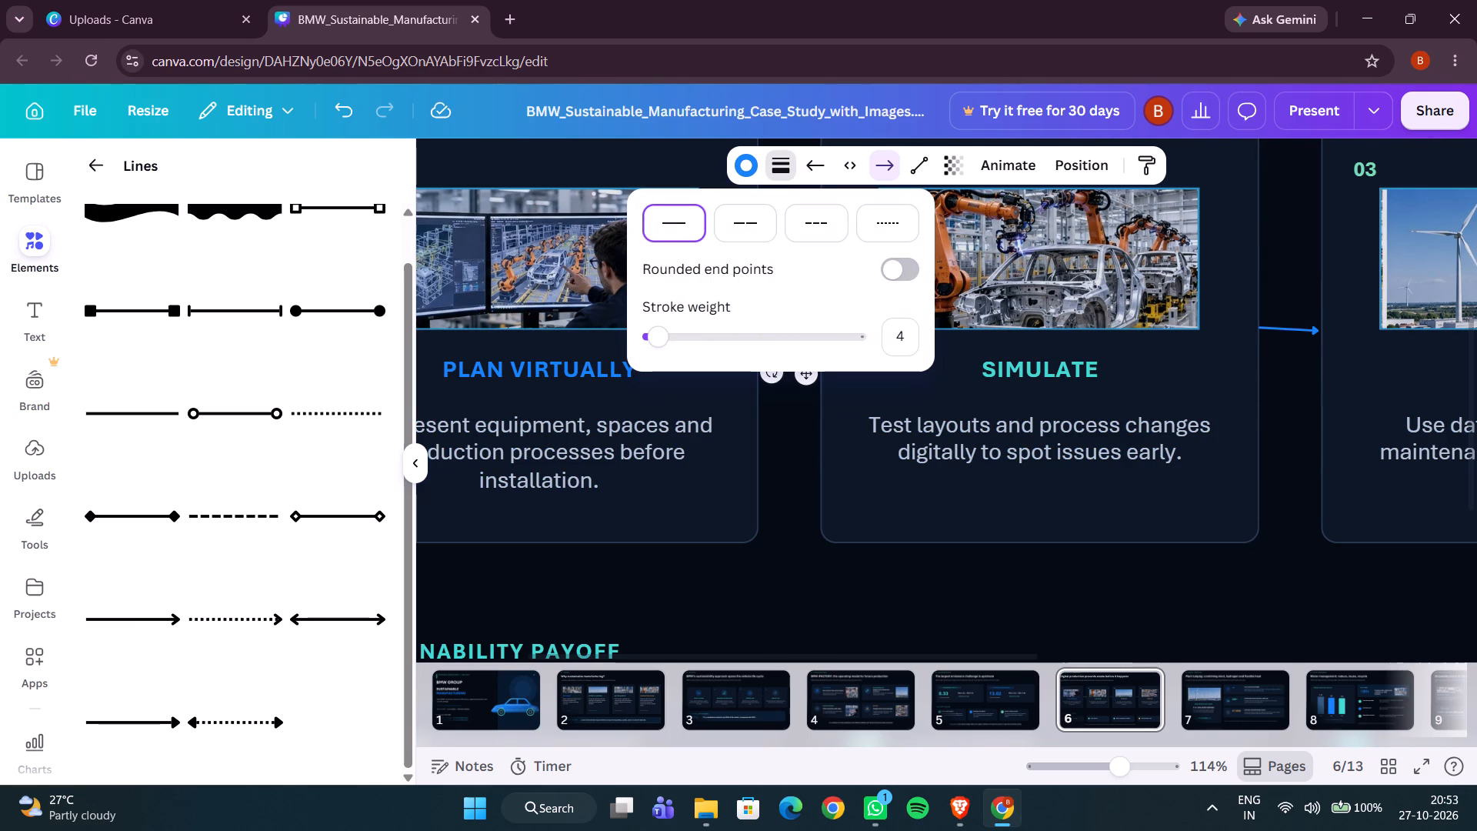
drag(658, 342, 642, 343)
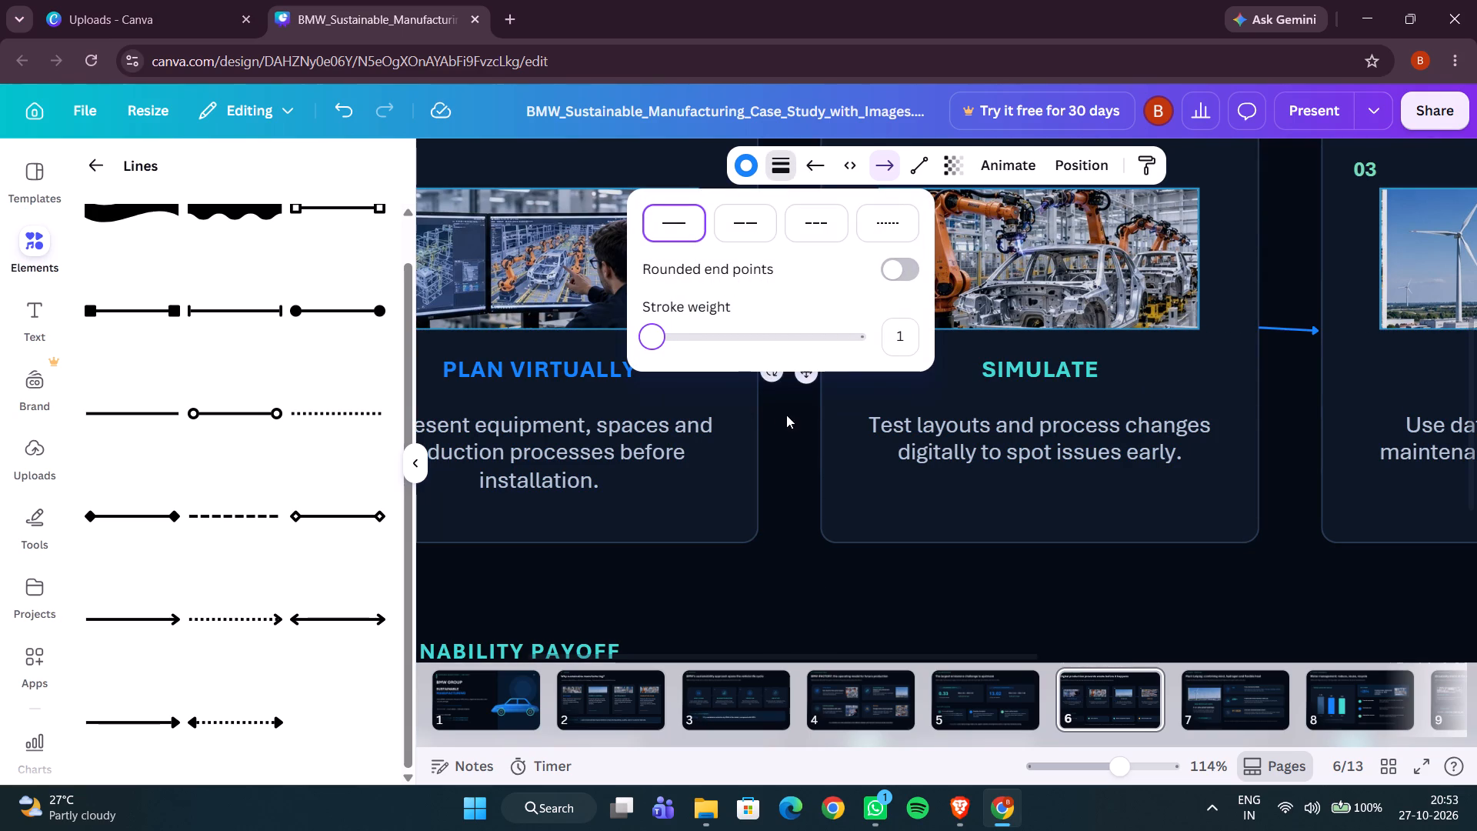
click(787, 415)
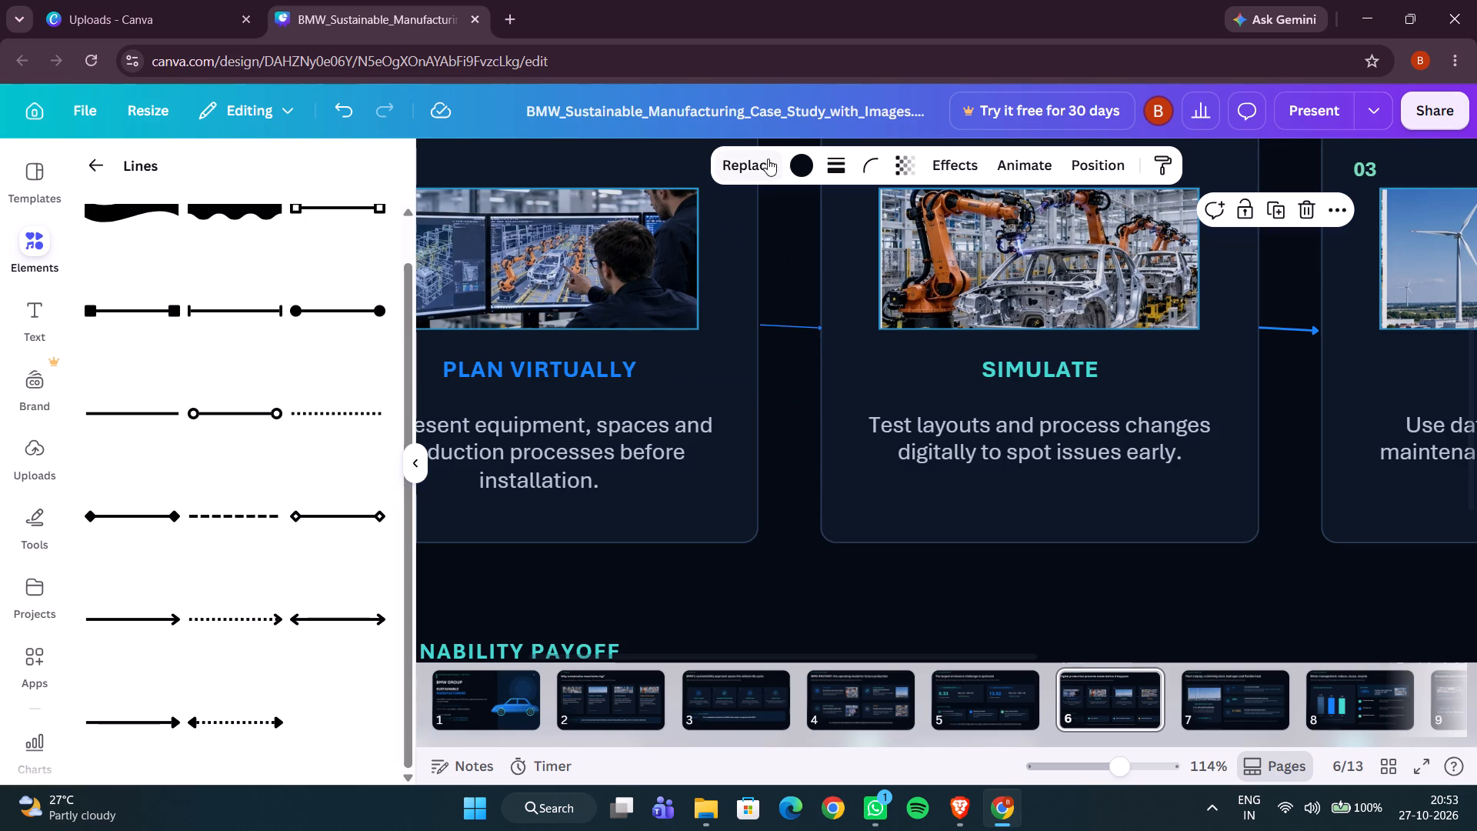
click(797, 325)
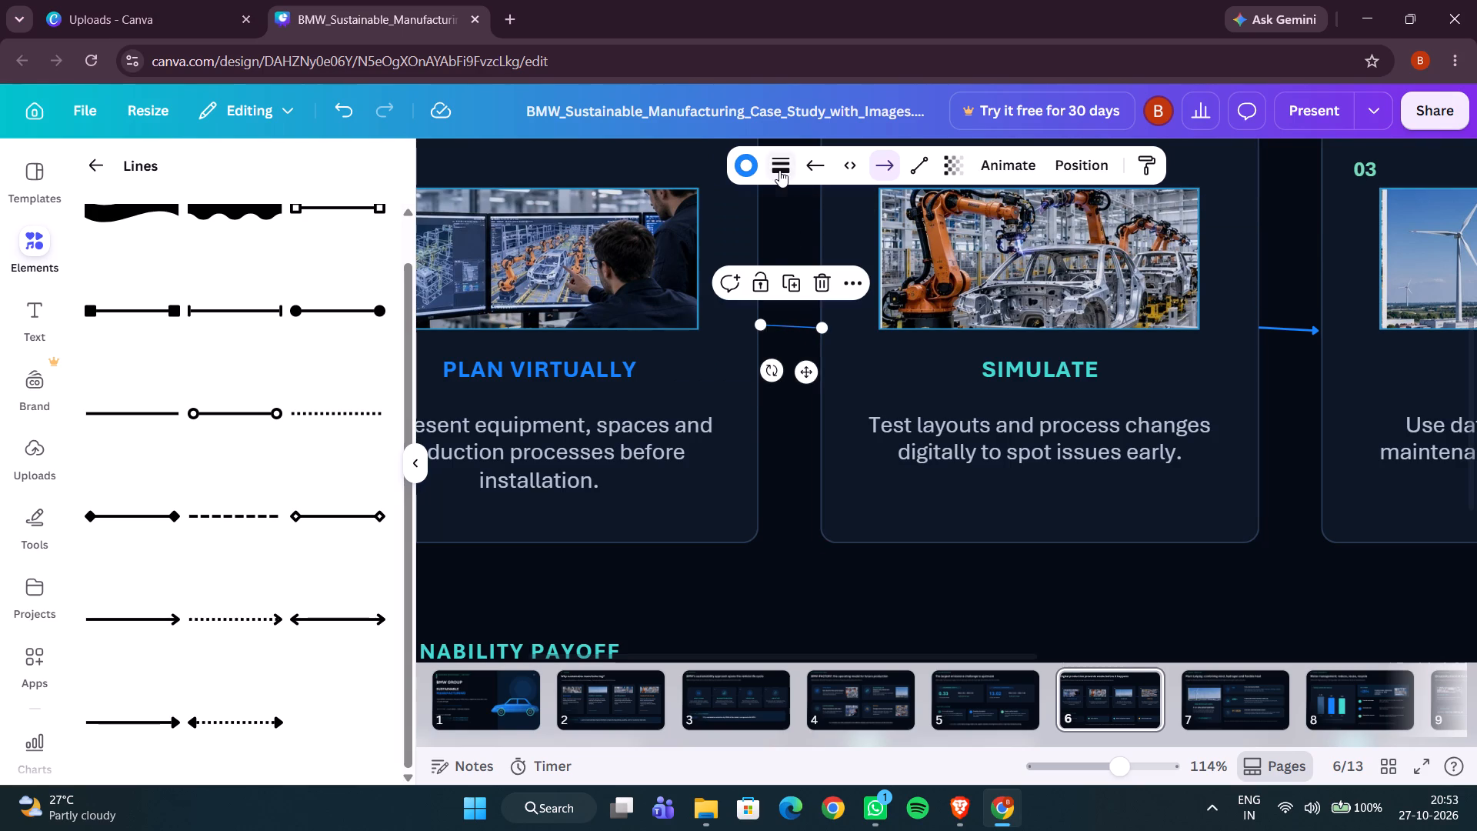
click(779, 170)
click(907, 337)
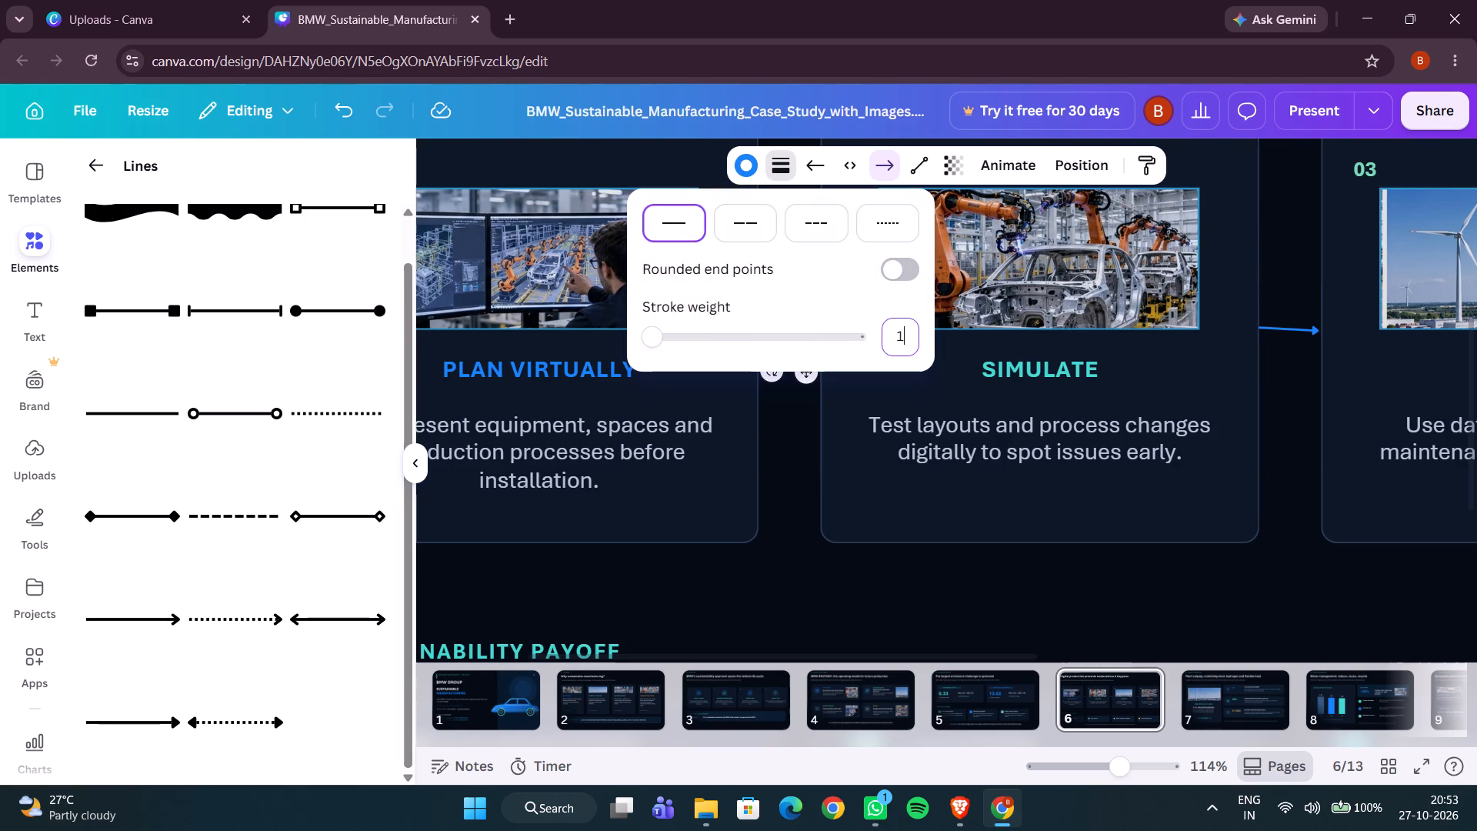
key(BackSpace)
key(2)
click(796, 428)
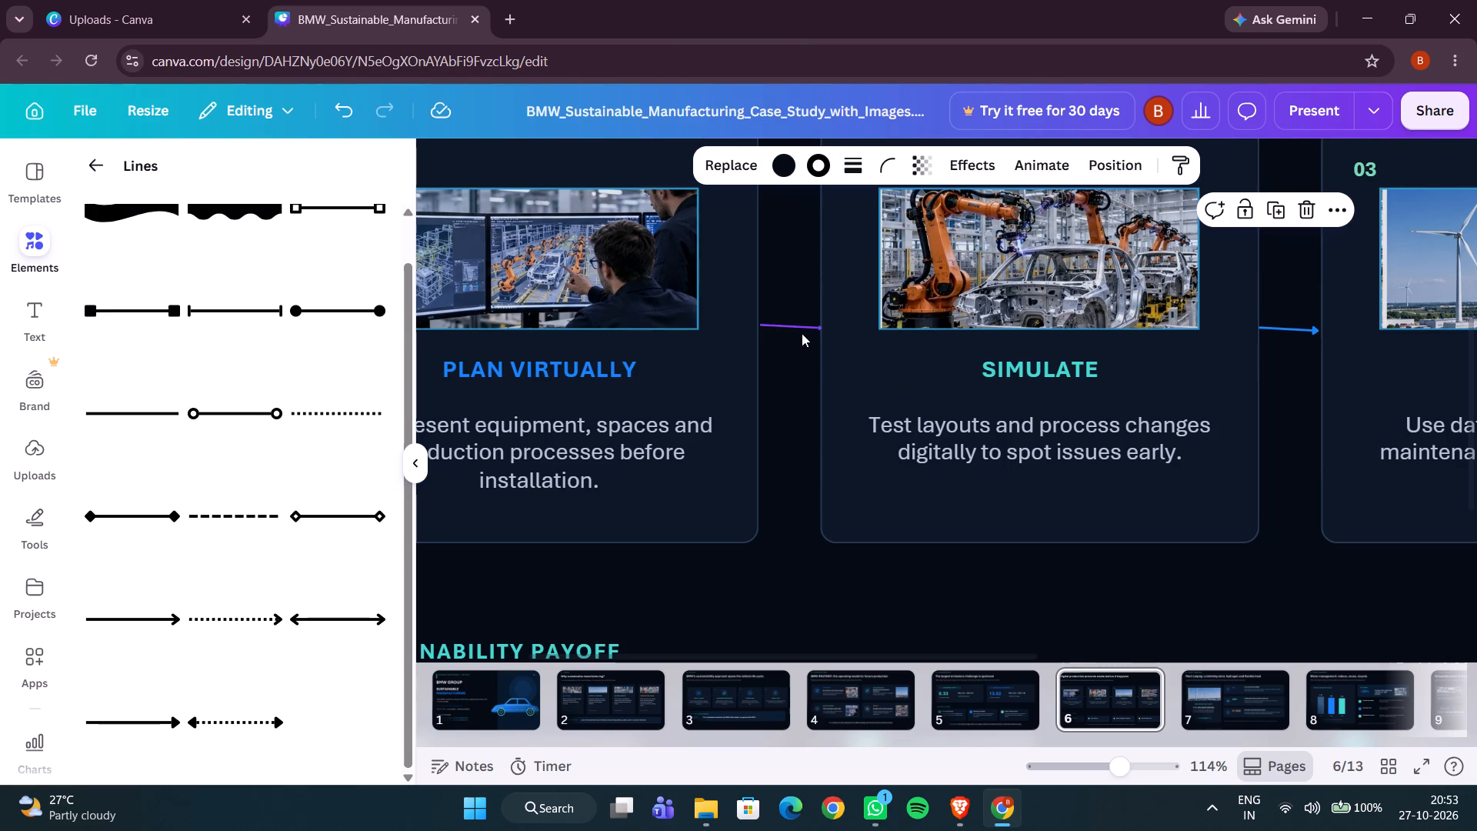
Set the stroke weight of the Plan Virtually–Simulate arrow to 3.
click(798, 324)
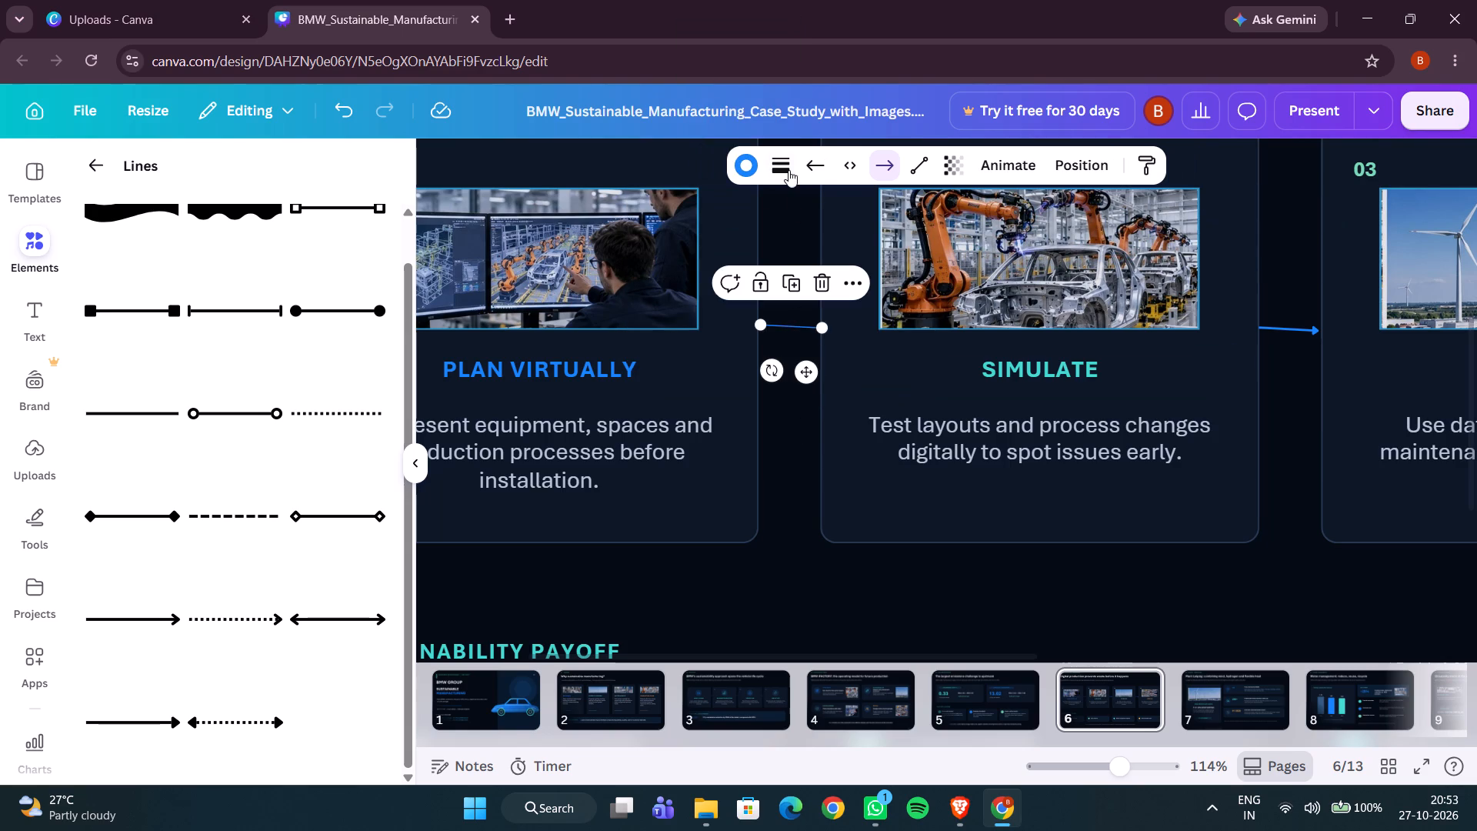
click(789, 169)
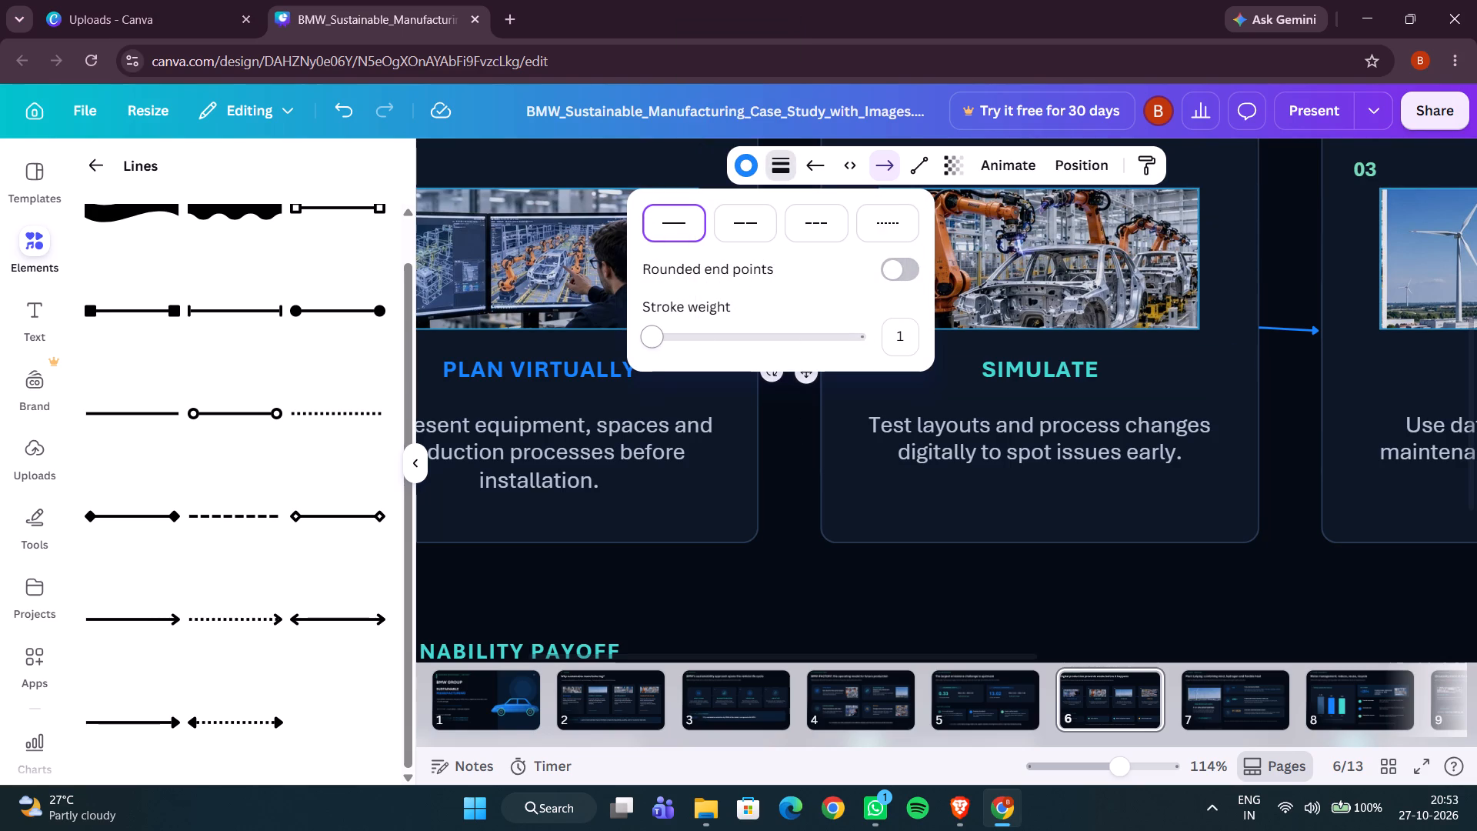
click(654, 342)
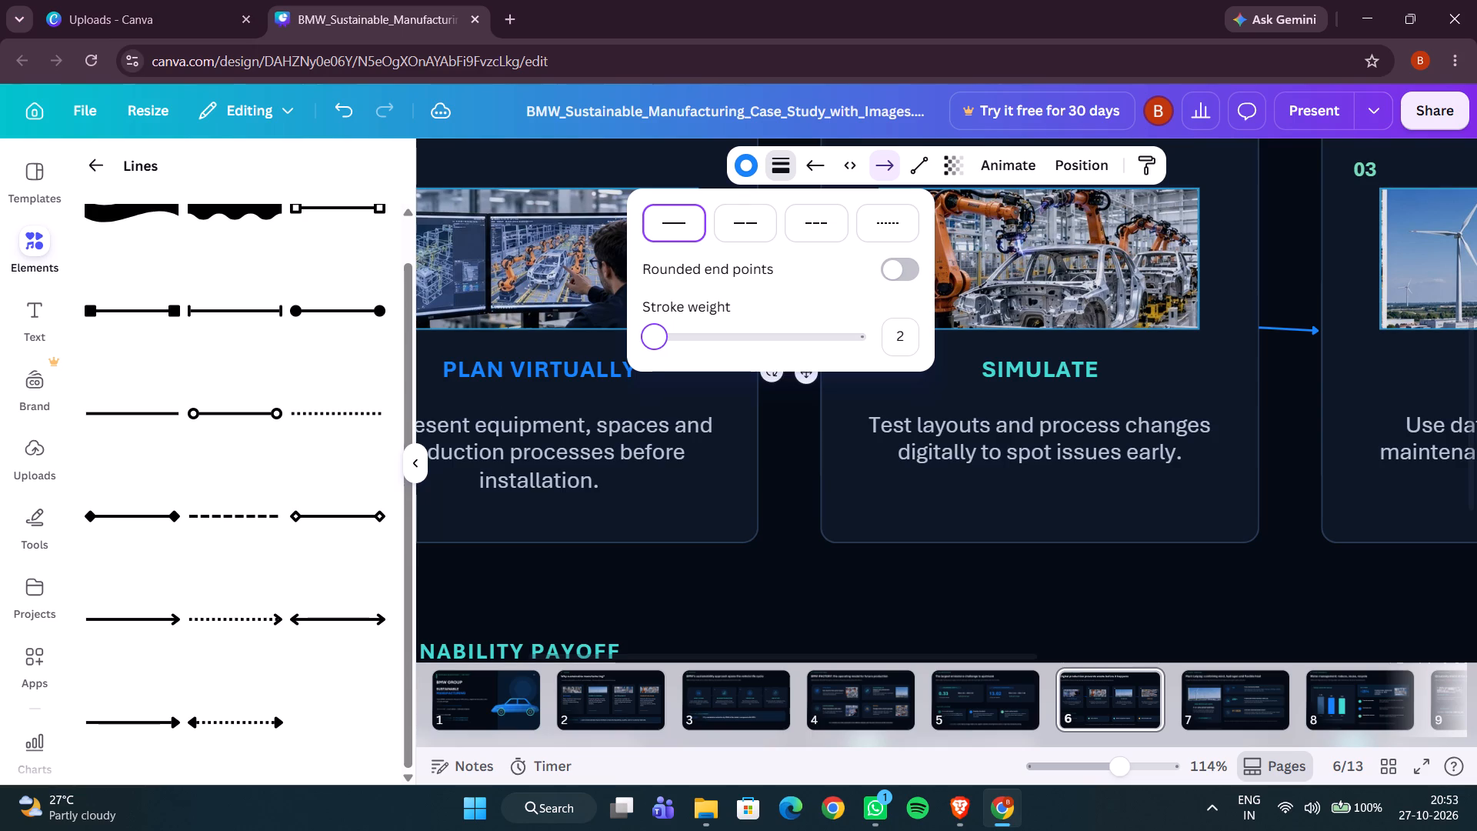
click(653, 343)
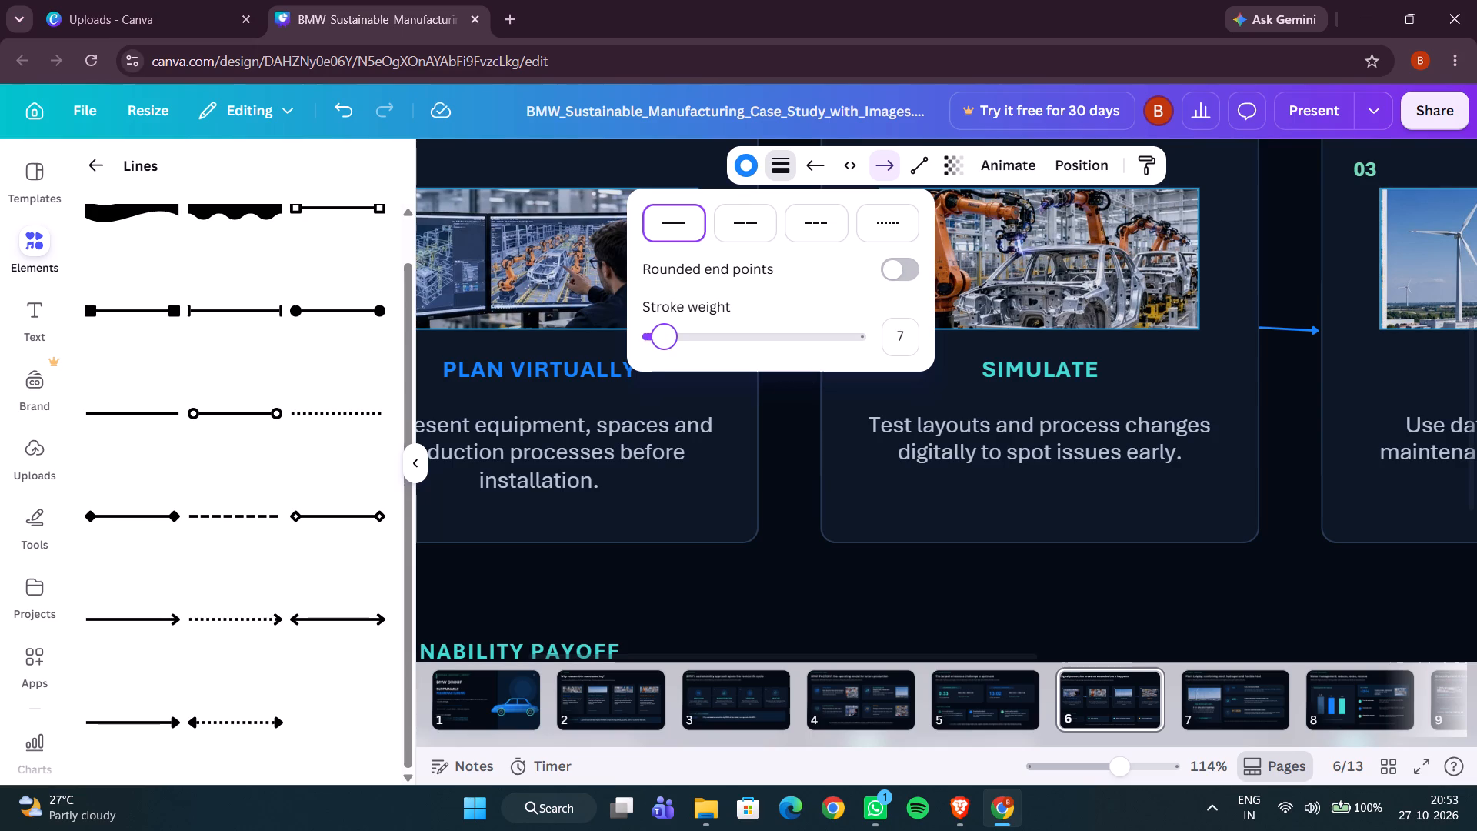
click(797, 420)
Align both ends of the Plan Virtually–Simulate arrow with the card edges so it lies horizontal at 0°, about 56 long.
click(805, 327)
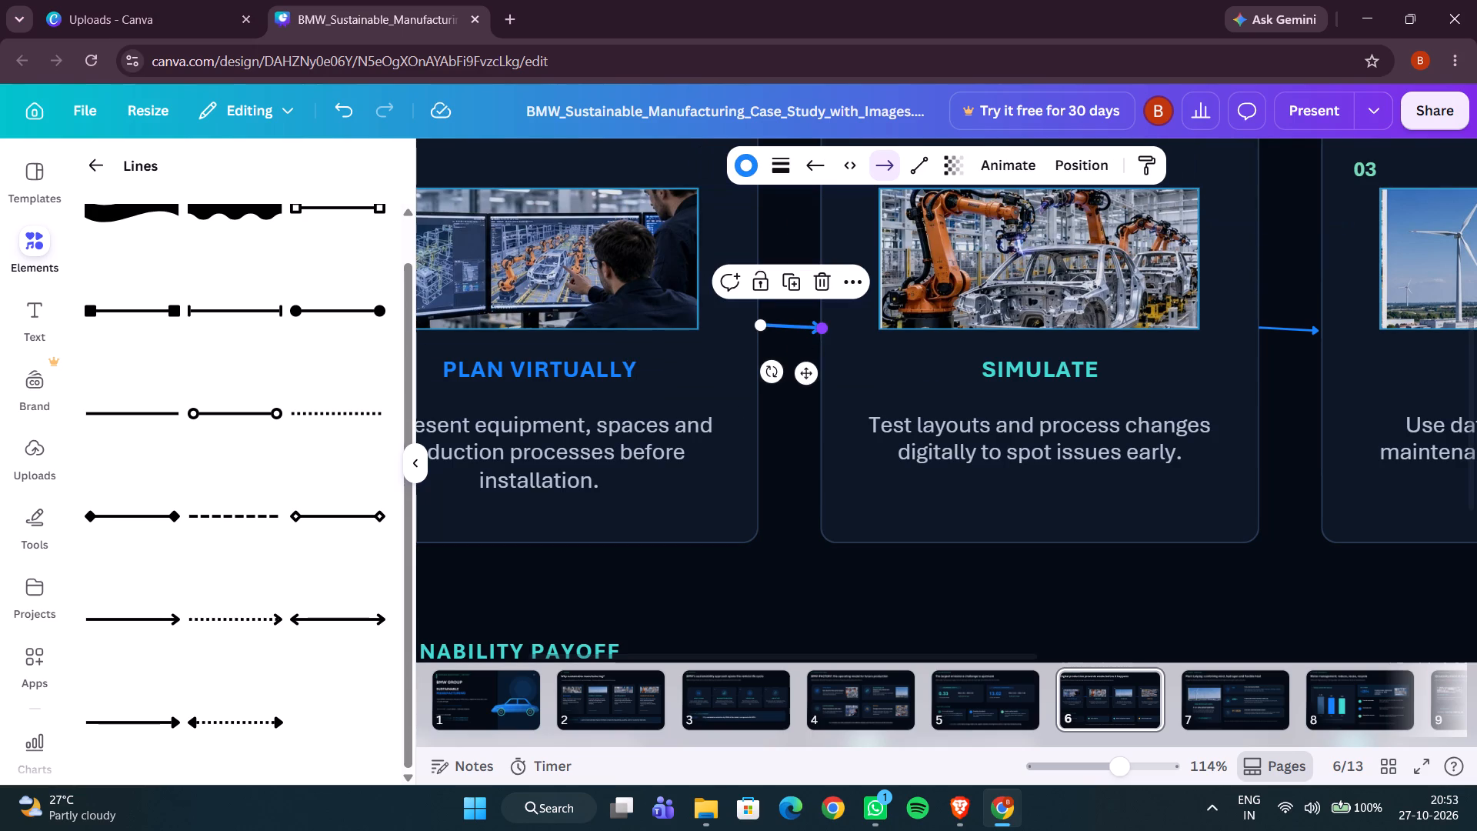
click(822, 329)
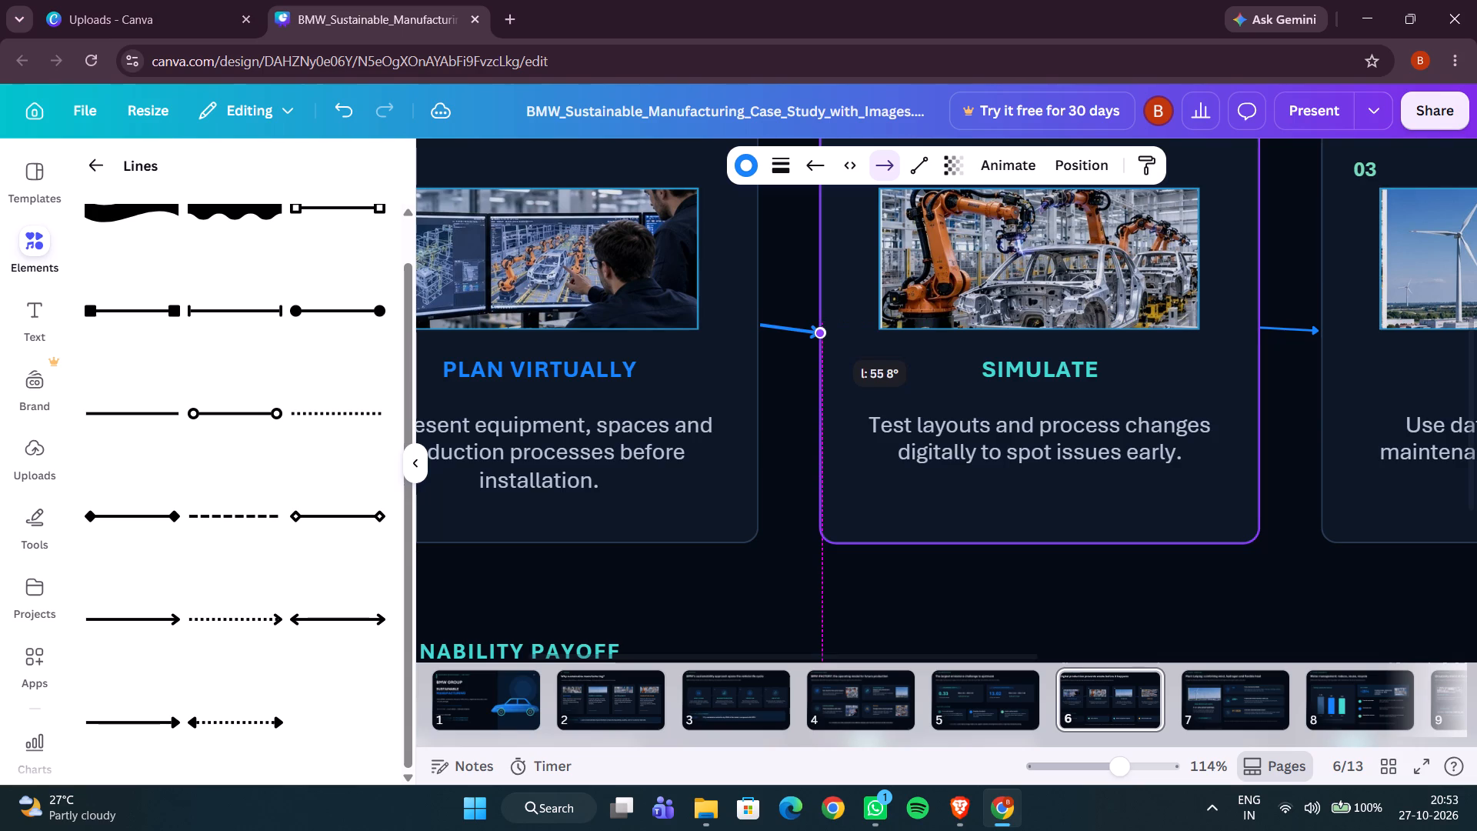
click(762, 325)
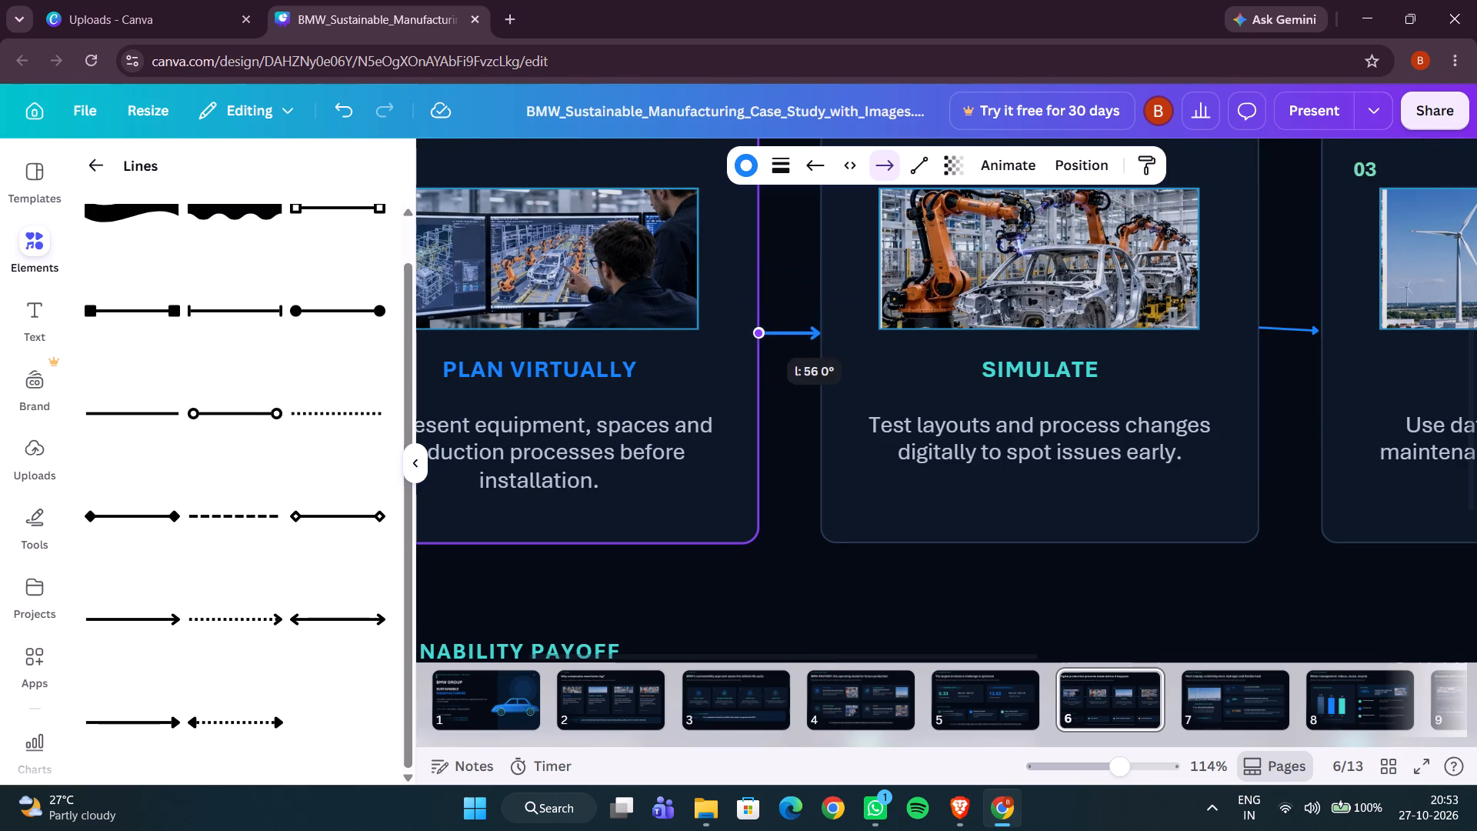
click(782, 458)
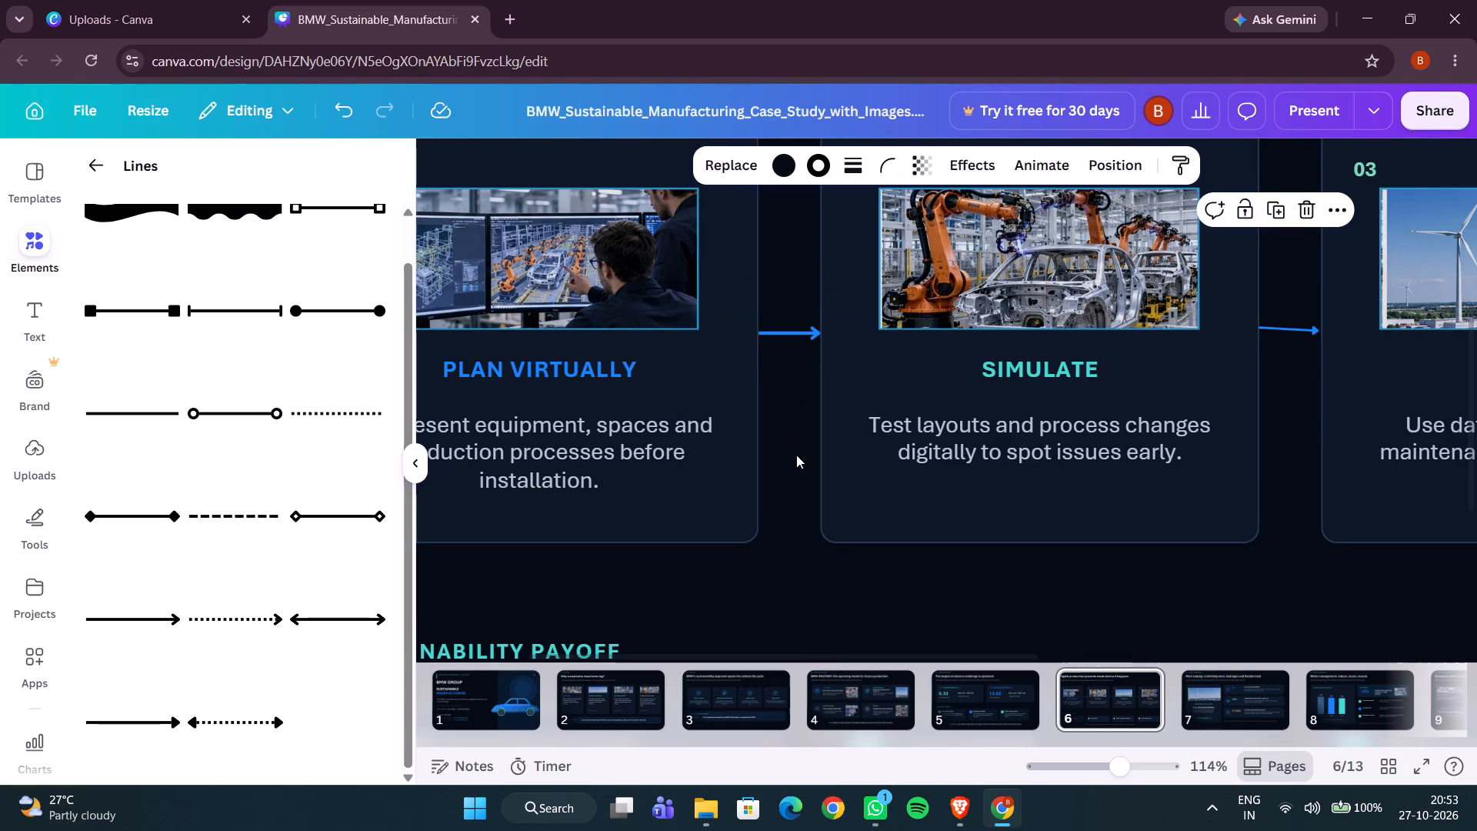
Straighten the arrow between the Simulate and Monitor cards by adjusting both of its ends to the same height.
scroll(796, 455, up, 2)
scroll(796, 455, down, 1)
scroll(1268, 549, down, 1)
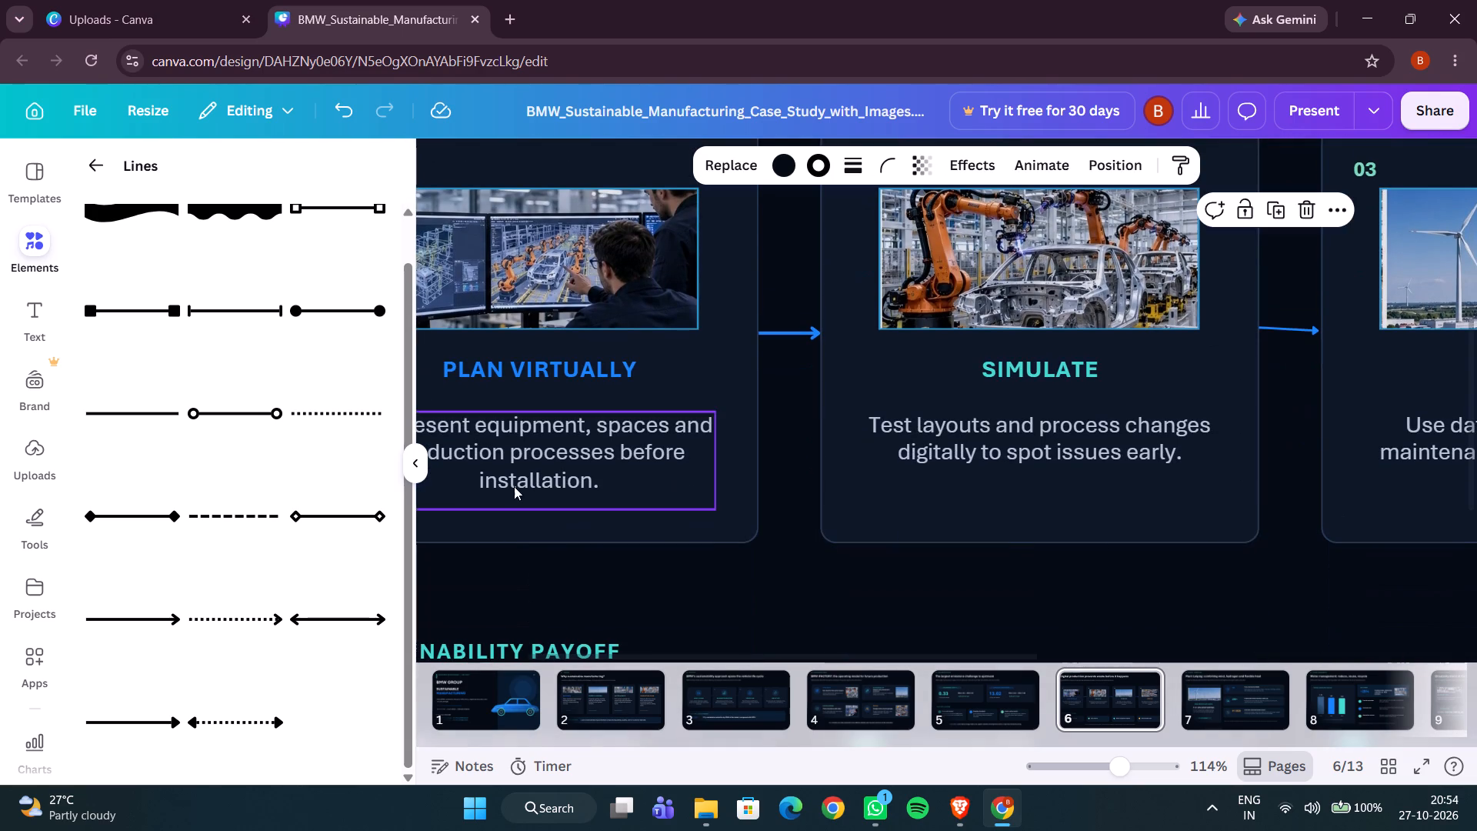
click(425, 461)
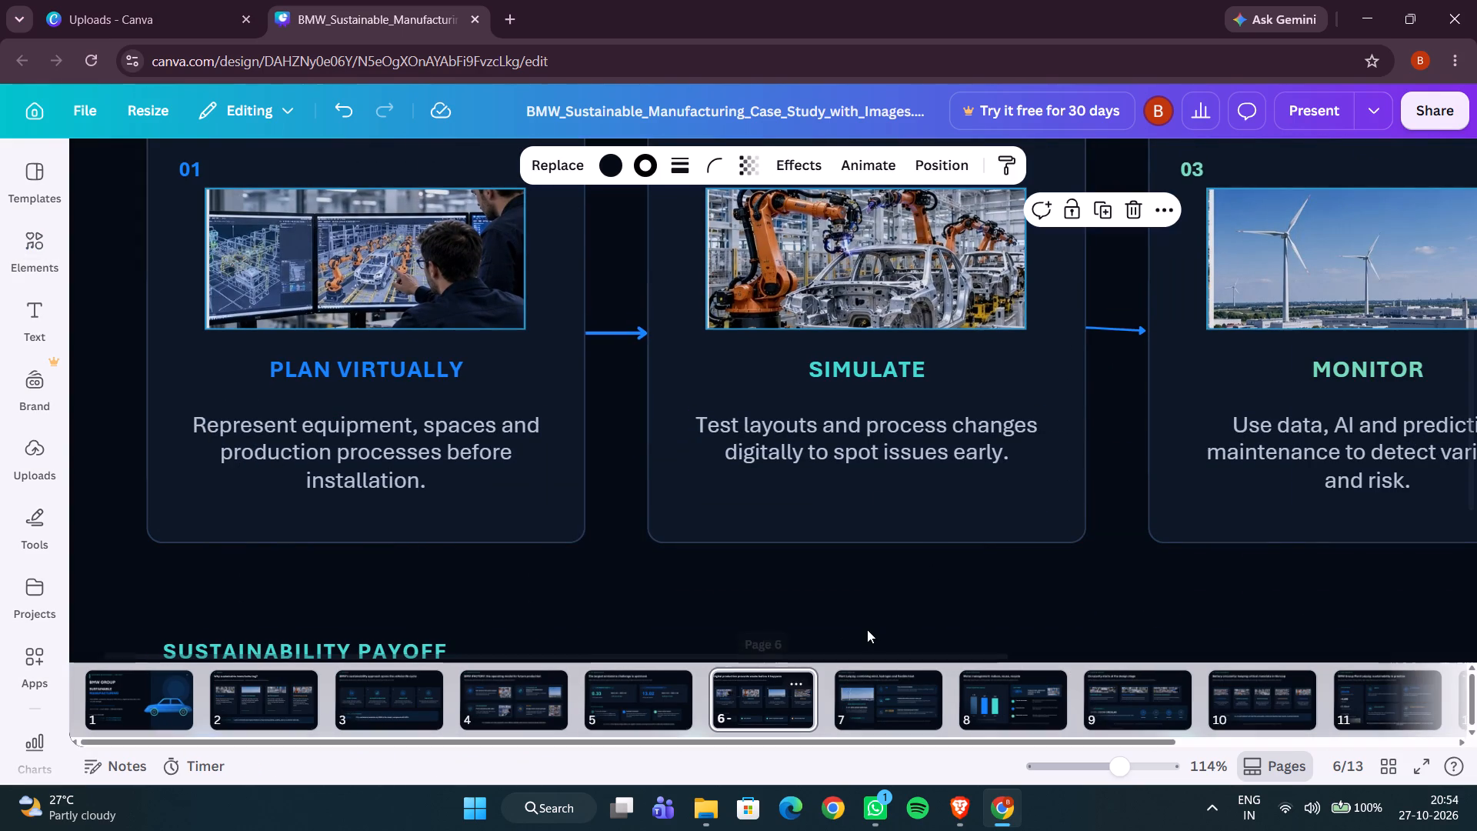
click(1097, 327)
drag(1086, 329, 1086, 324)
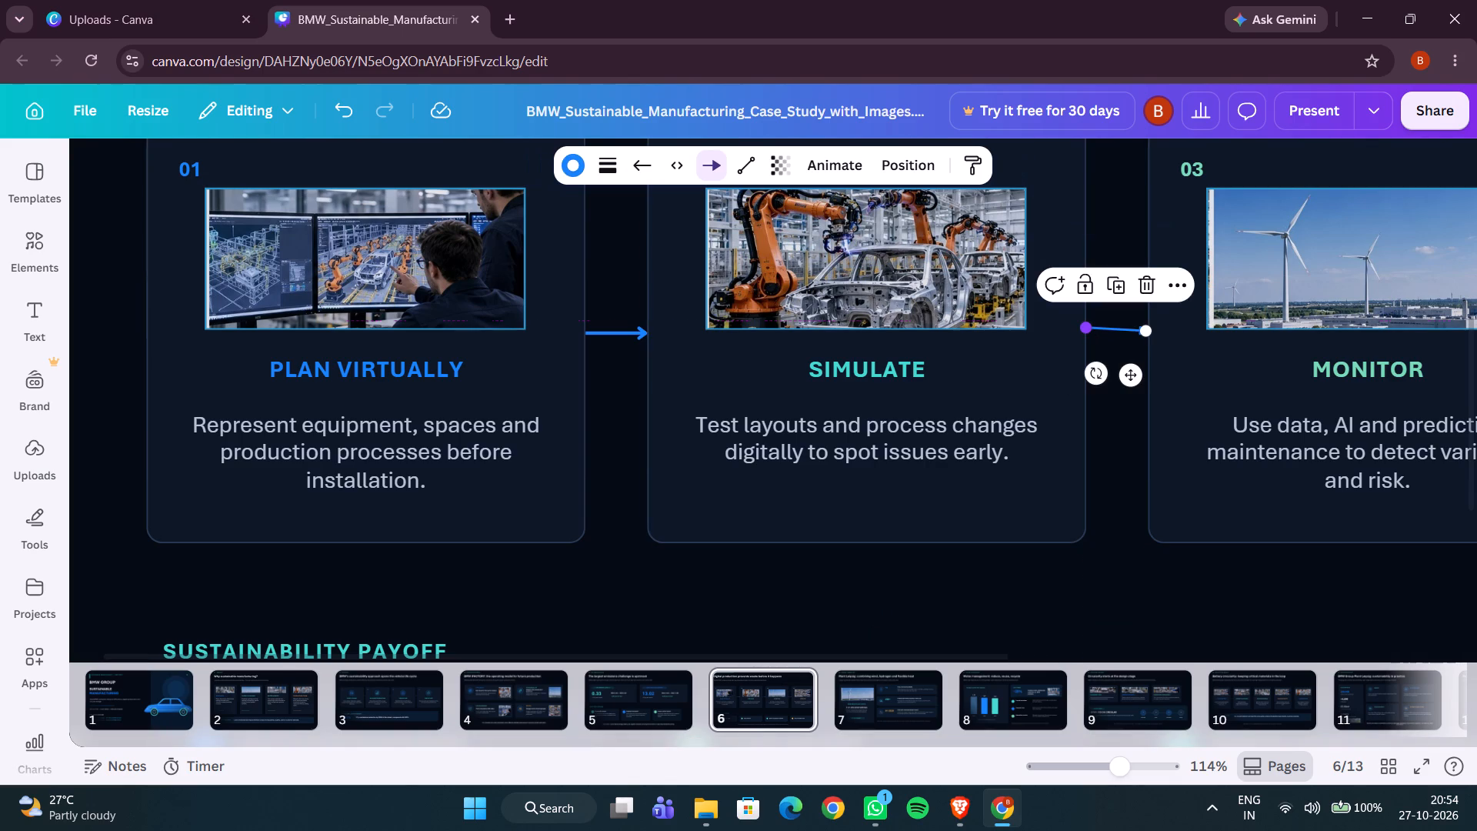
drag(1086, 324, 1086, 322)
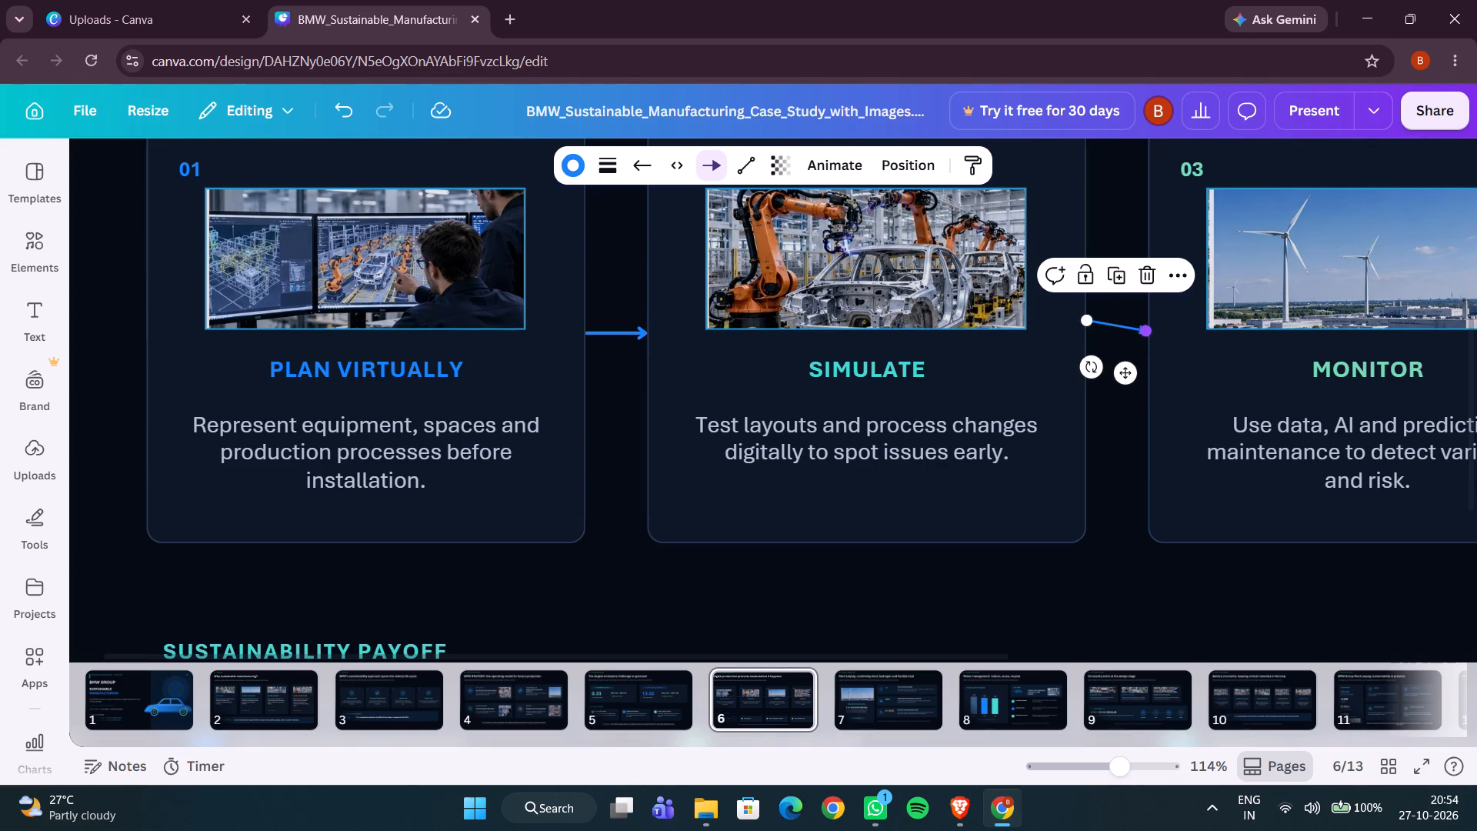
drag(1147, 330, 1149, 320)
scroll(1128, 422, down, 1)
click(1125, 447)
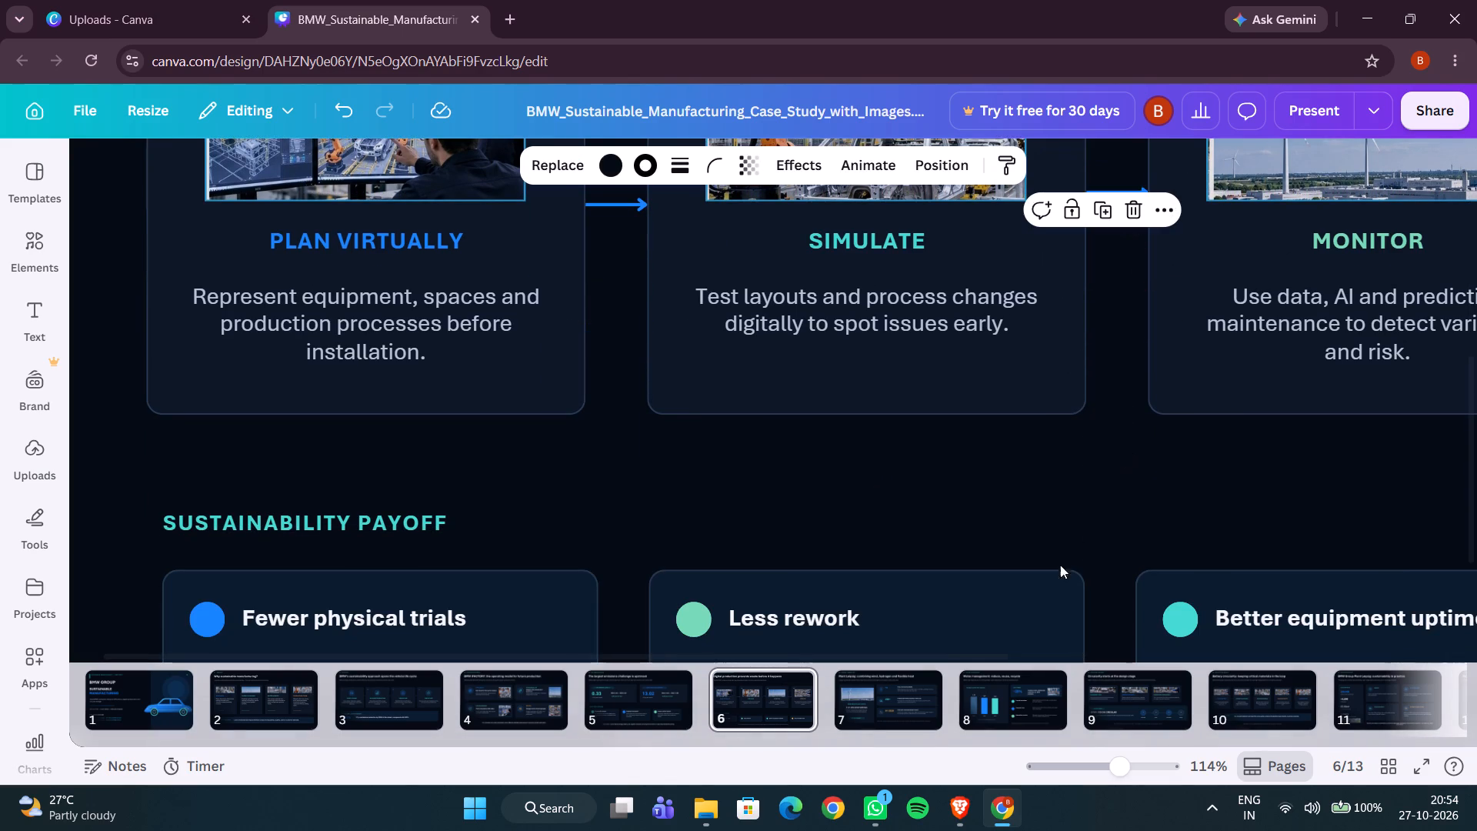
Straighten the arrow between the Monitor and Improve cards by levelling its two ends.
ctrl+scroll(1019, 493, down, 3)
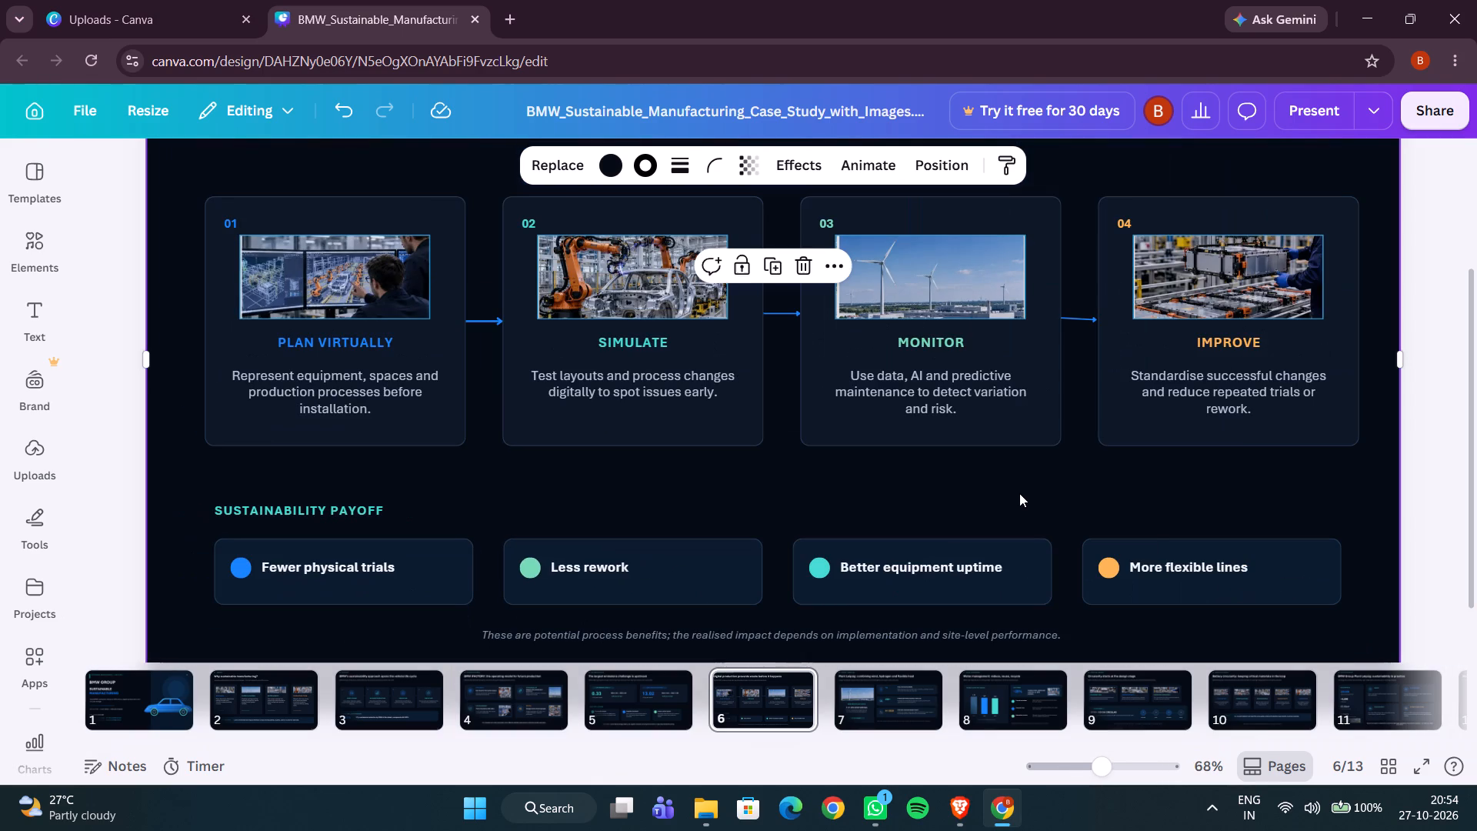
click(1082, 315)
click(1062, 317)
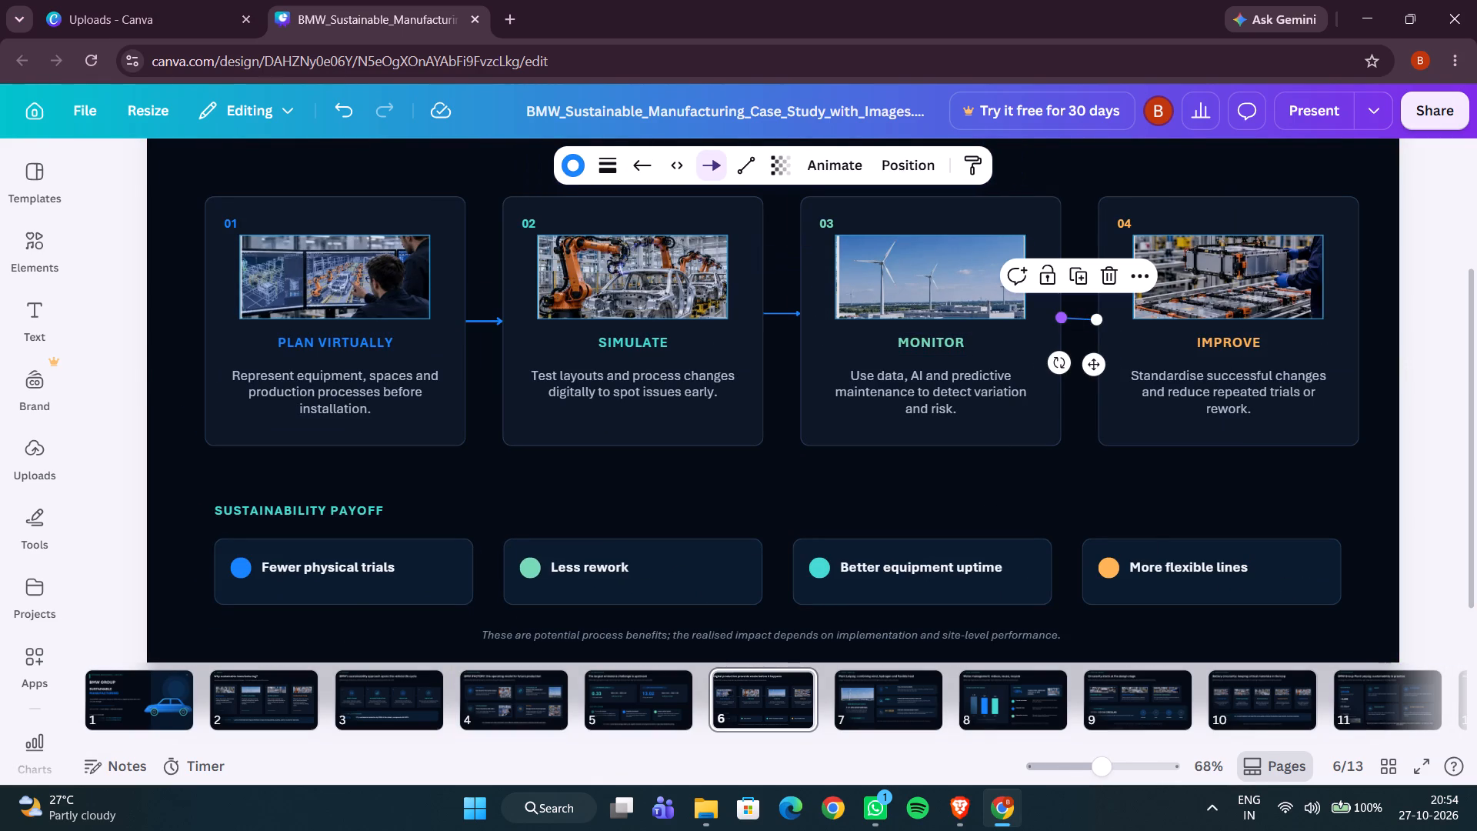
click(1099, 319)
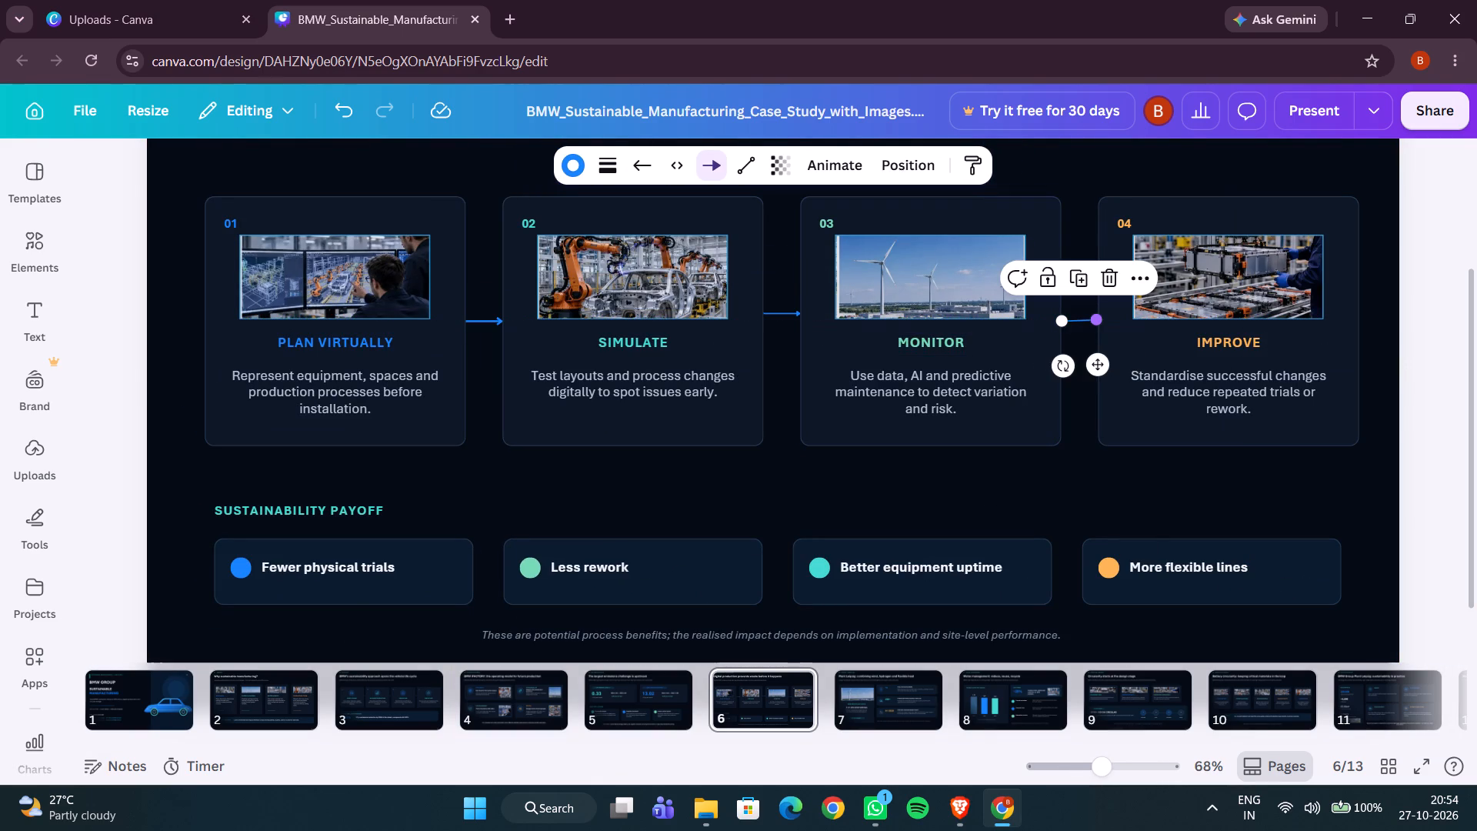
click(1080, 457)
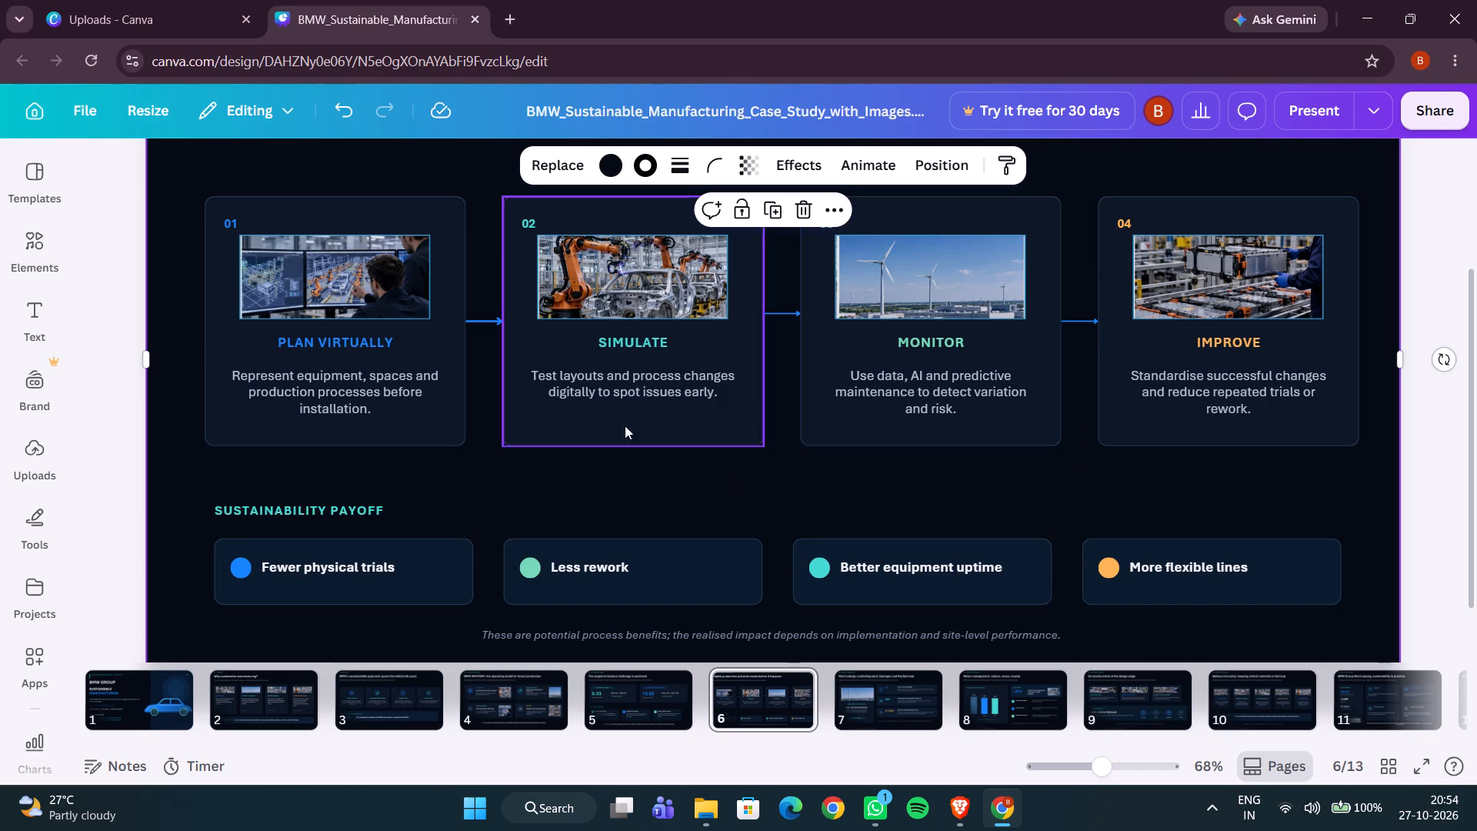
Delete the italic note about potential process benefits below the Sustainability Payoff cards on slide 6.
scroll(665, 473, down, 1)
scroll(665, 473, up, 1)
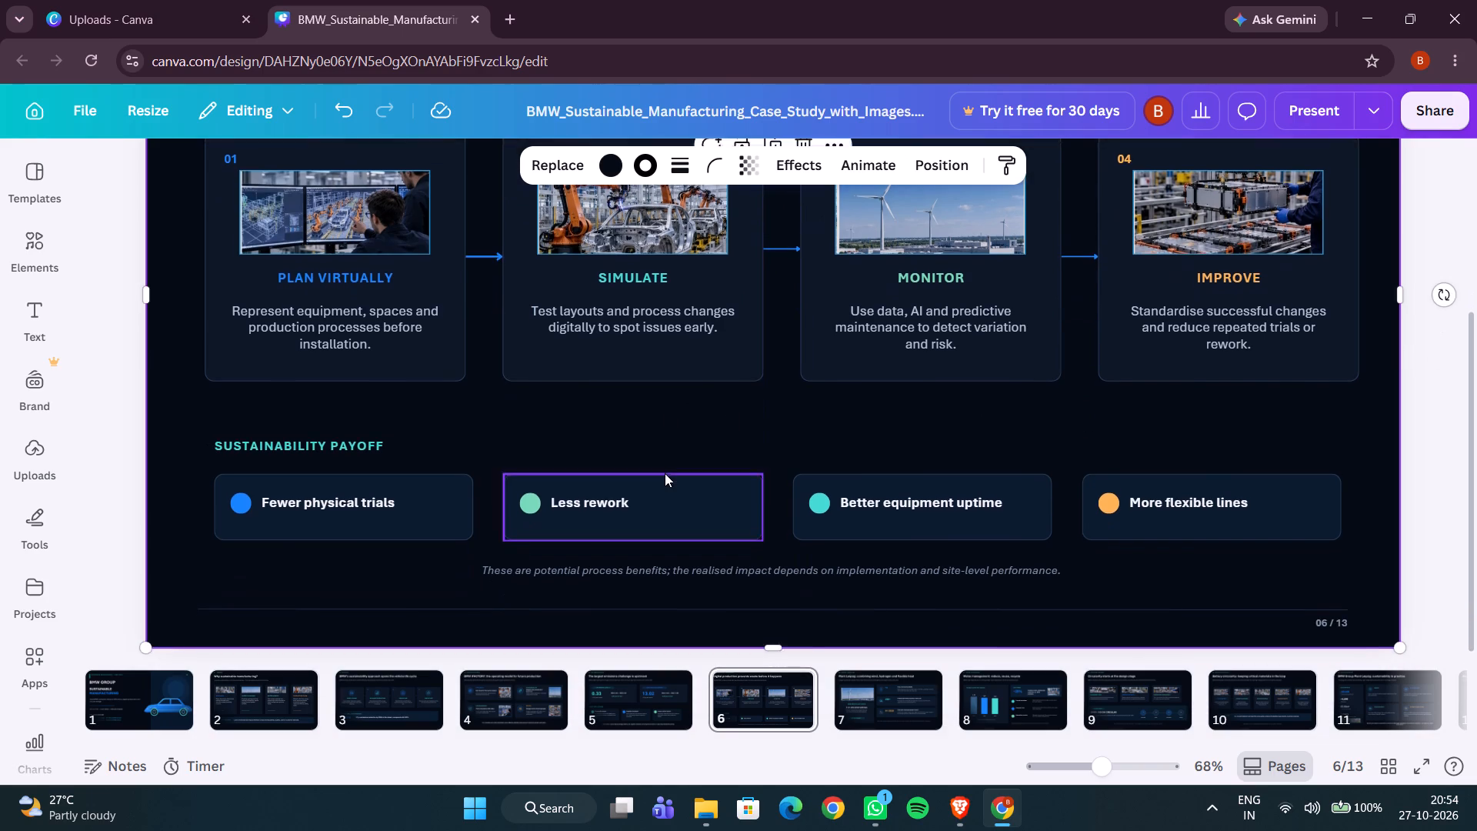
scroll(665, 473, up, 1)
scroll(958, 544, down, 2)
scroll(951, 522, up, 1)
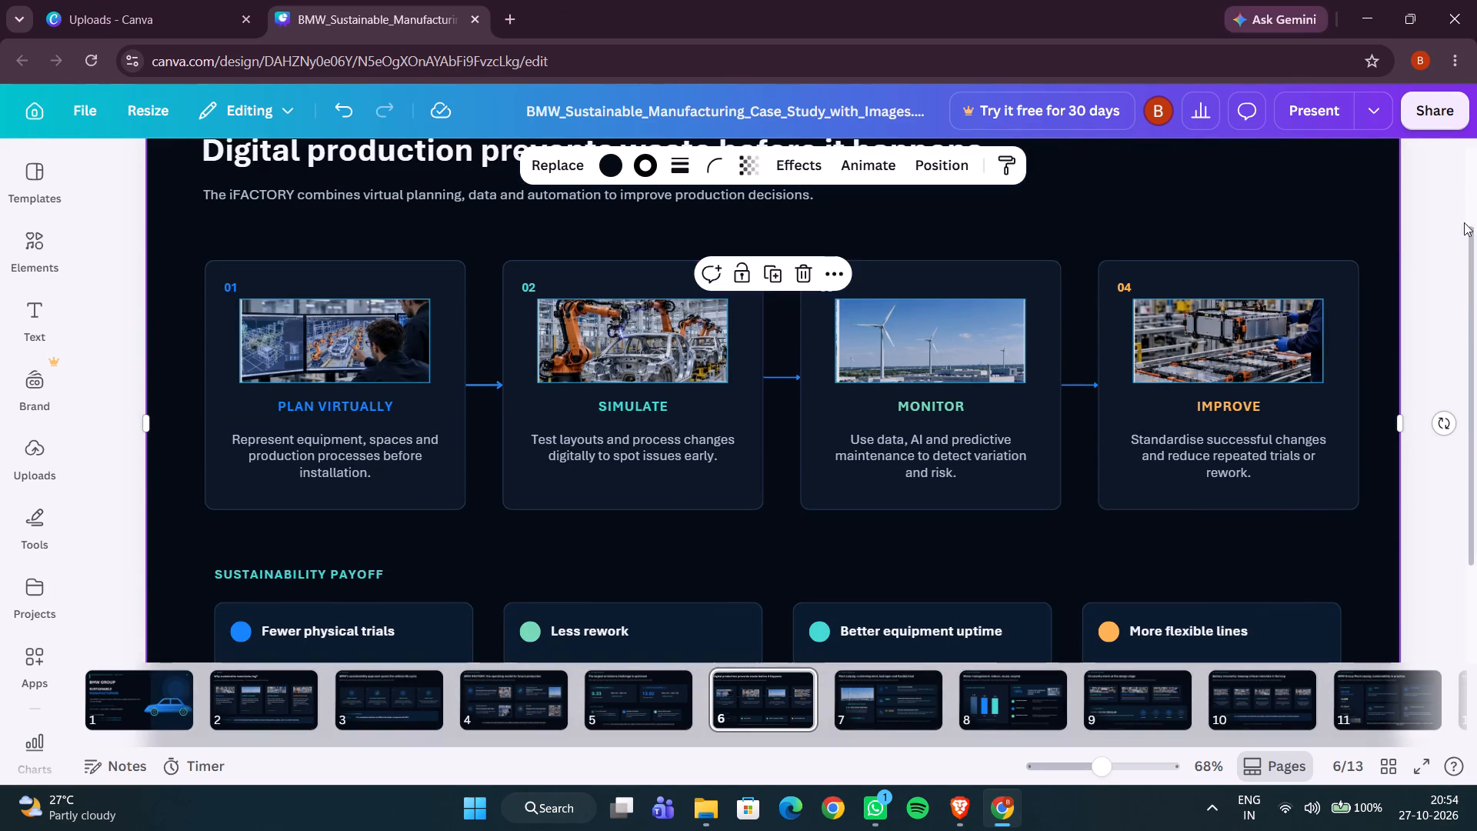
scroll(1395, 375, down, 2)
ctrl+scroll(1365, 387, down, 2)
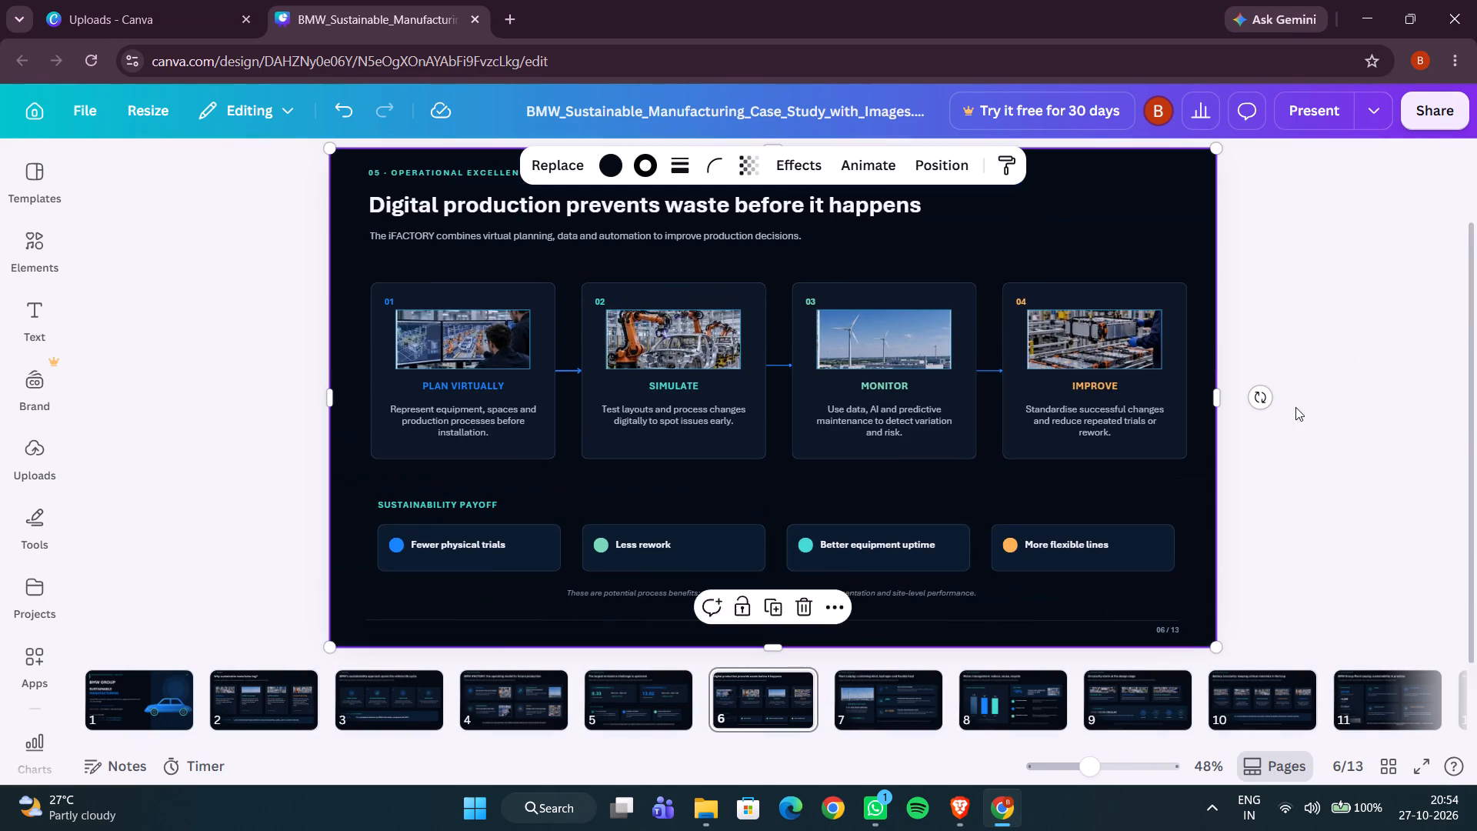
click(882, 588)
key(Delete)
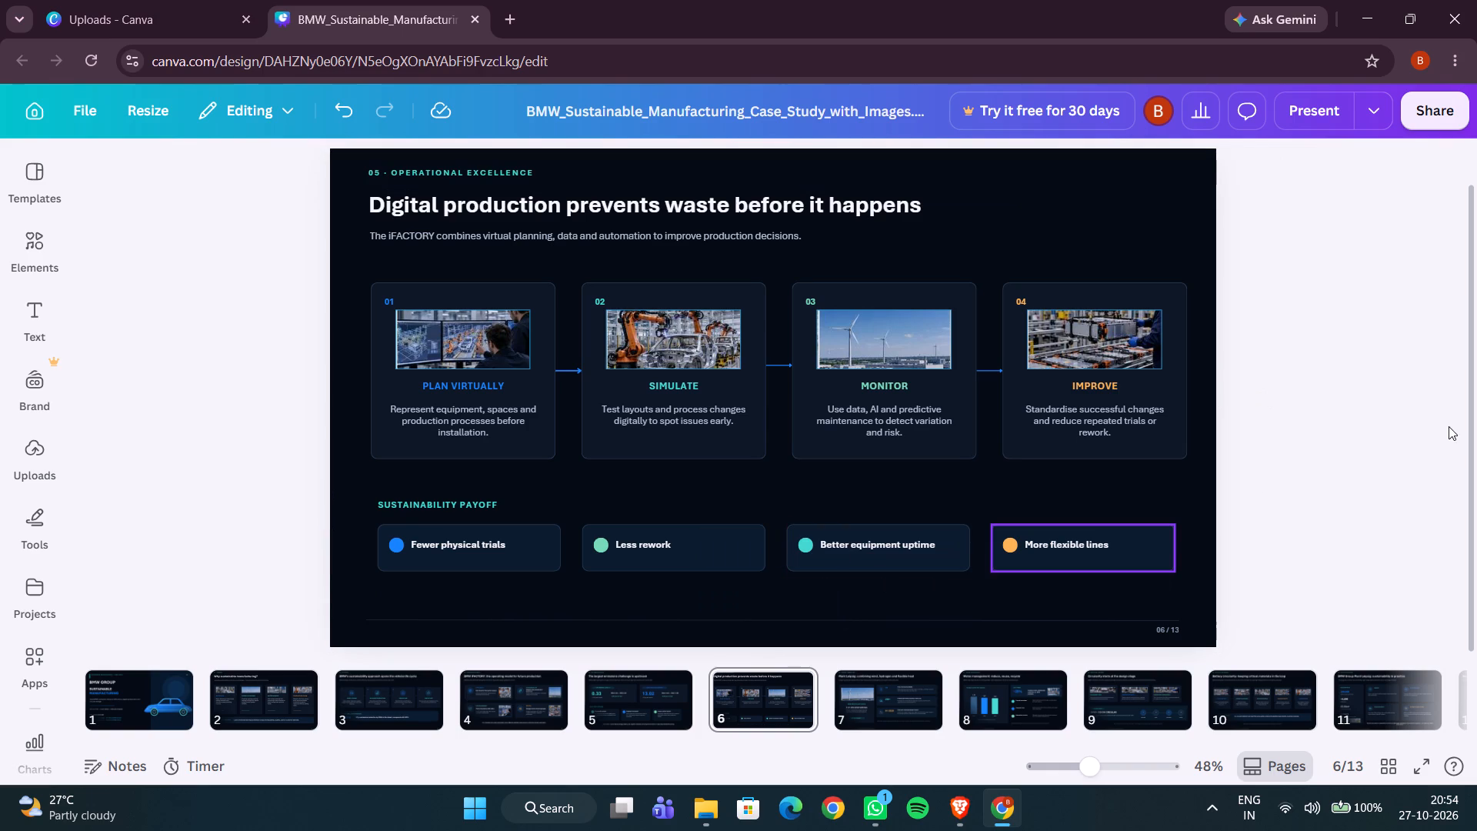
Delete the italic wind power and hydrogen note and the source line at the bottom of slide 7.
key(Right)
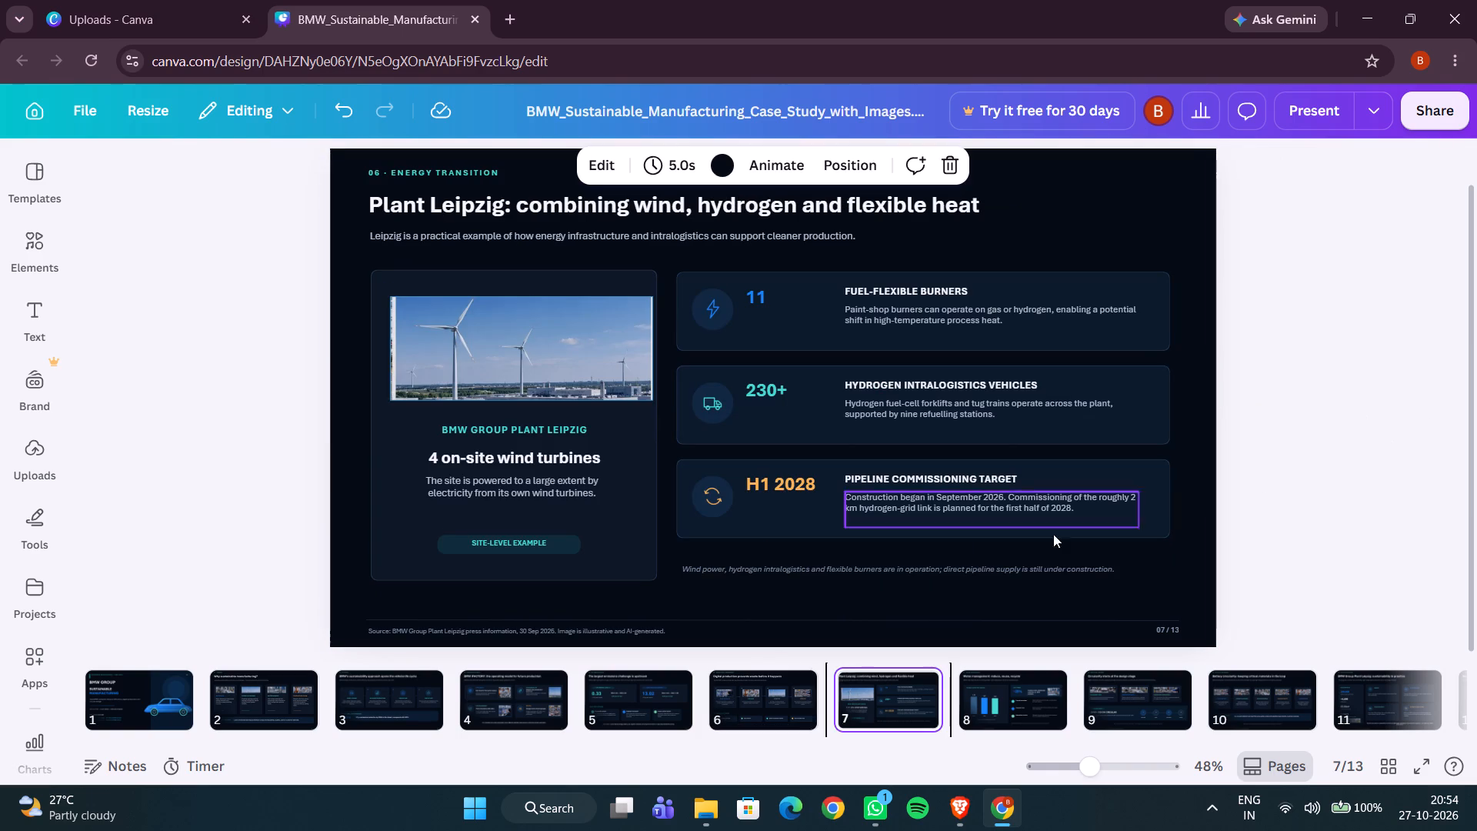
click(1015, 566)
key(Delete)
click(560, 631)
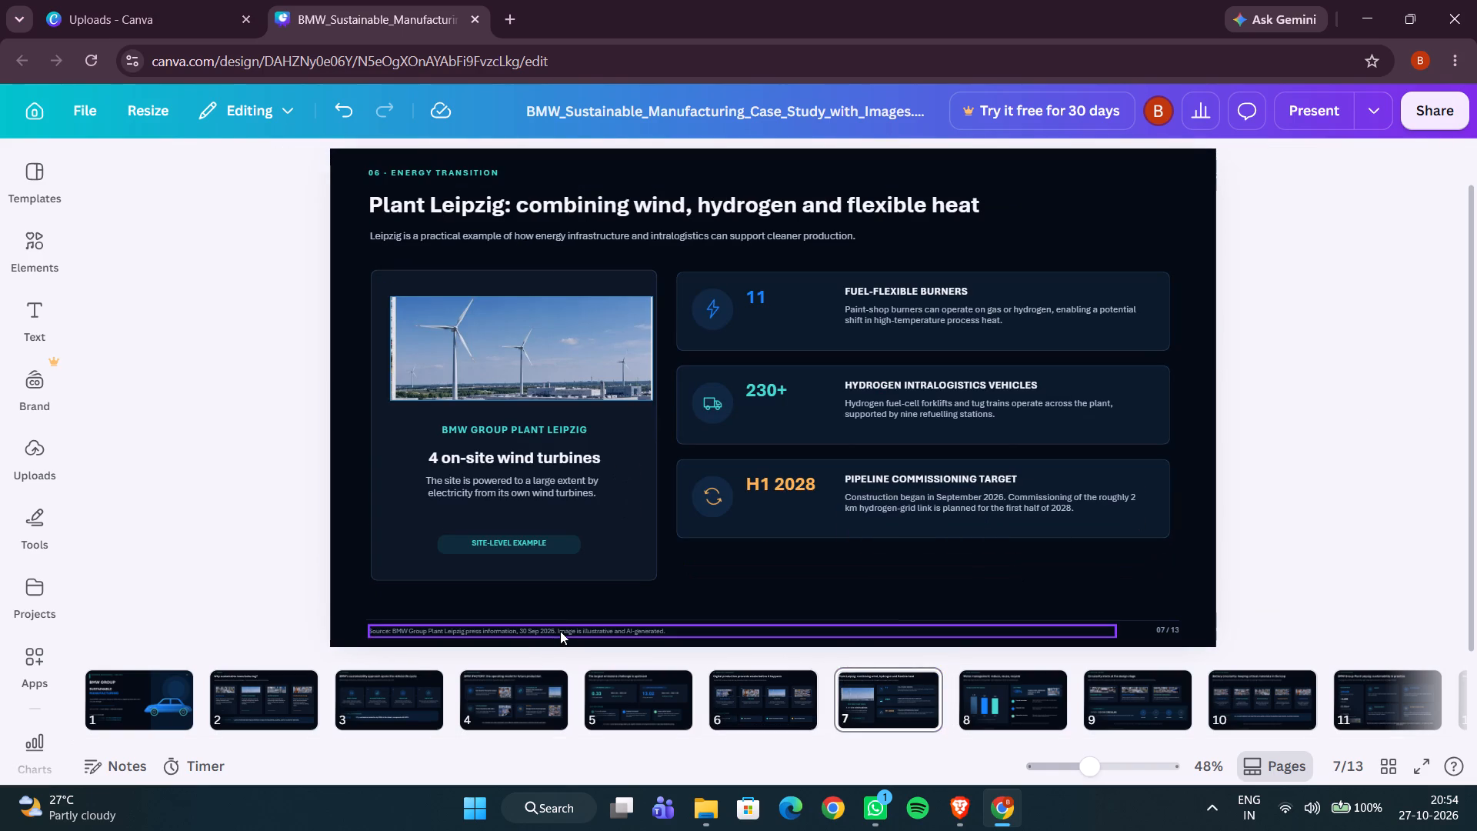
key(Delete)
click(1368, 362)
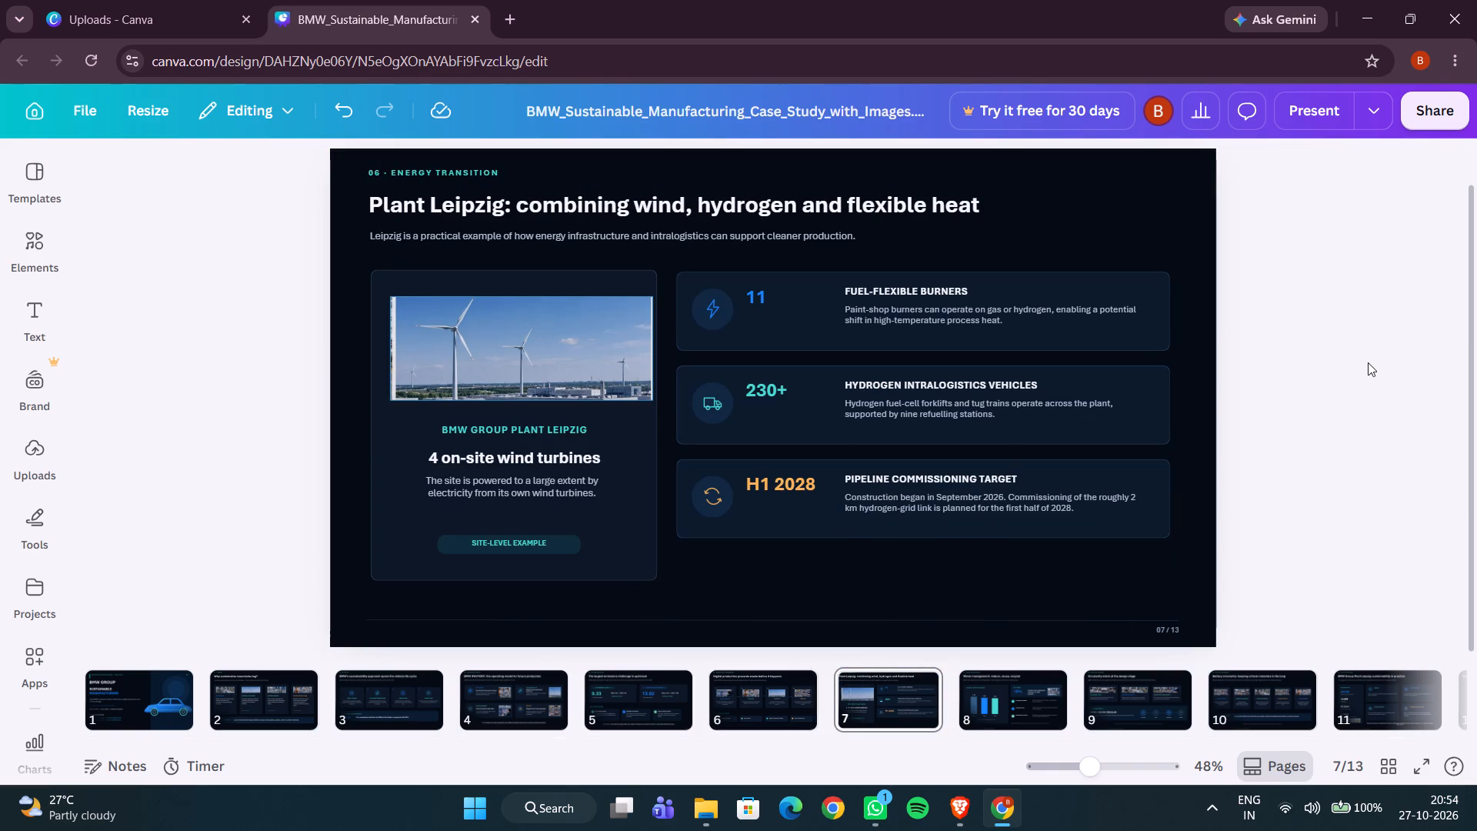
Delete the italic production volume note and the source line at the bottom of slide 8.
key(Right)
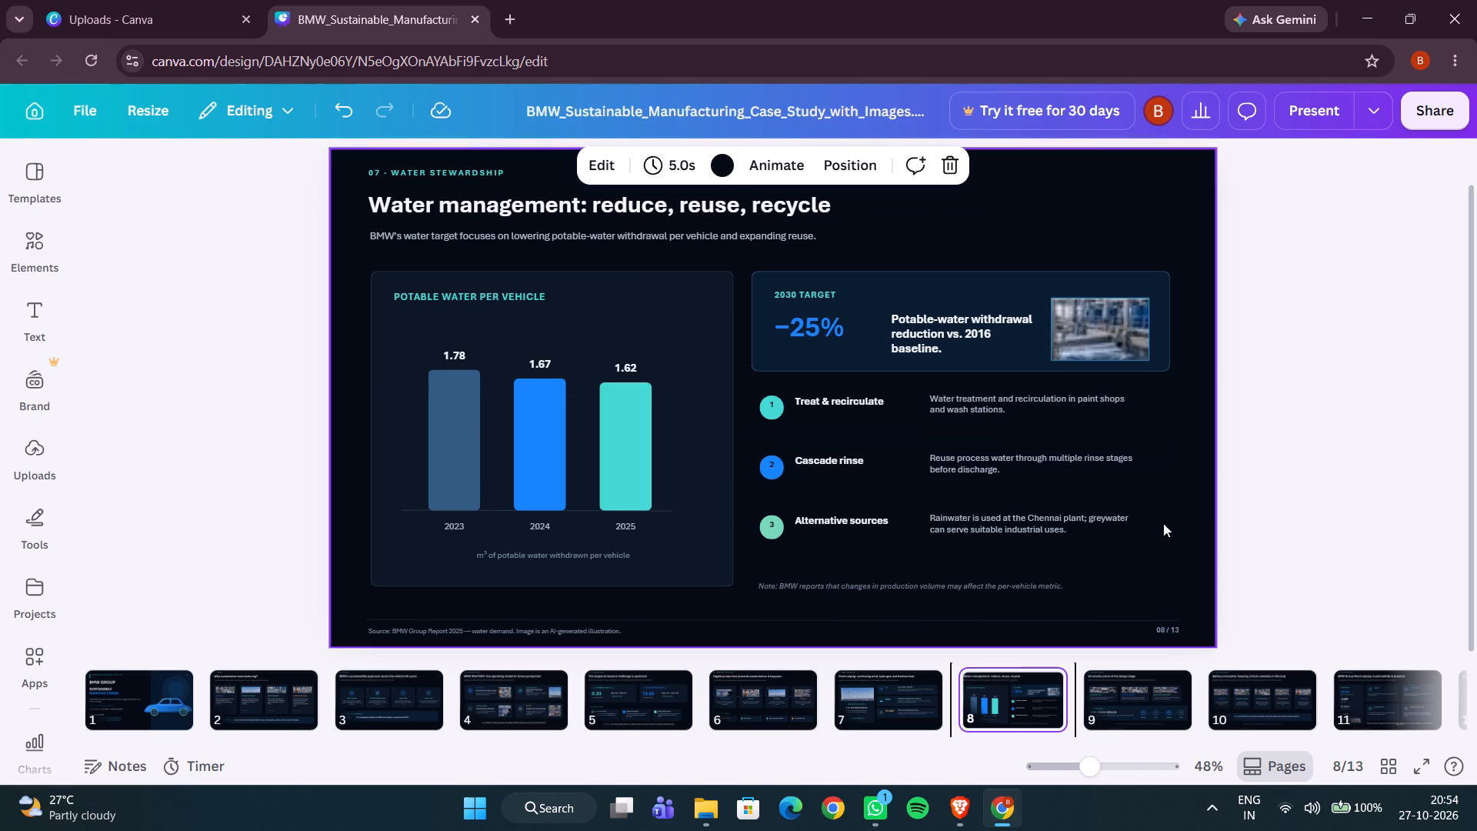
click(964, 582)
key(Delete)
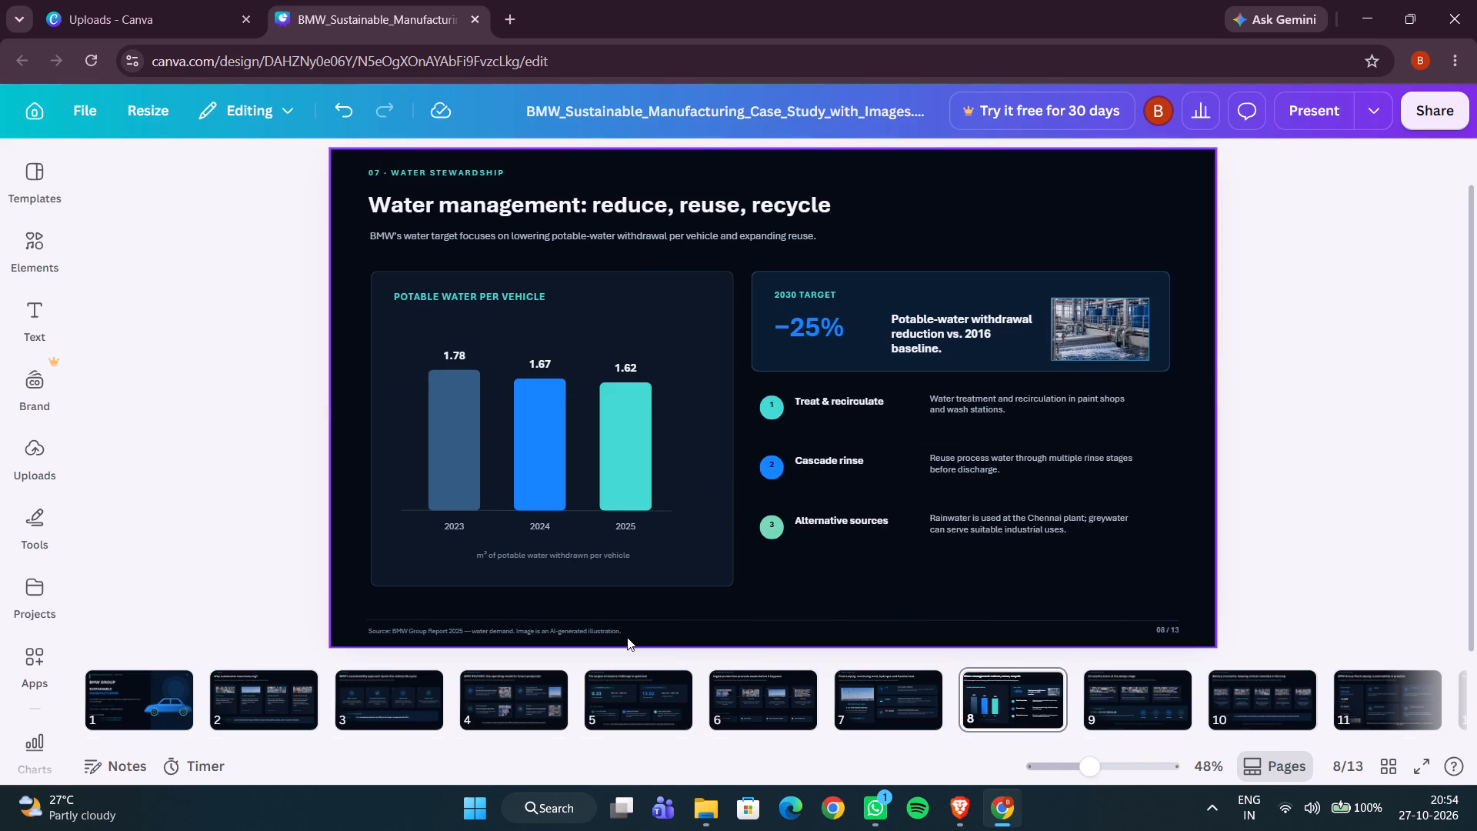
click(627, 637)
key(Delete)
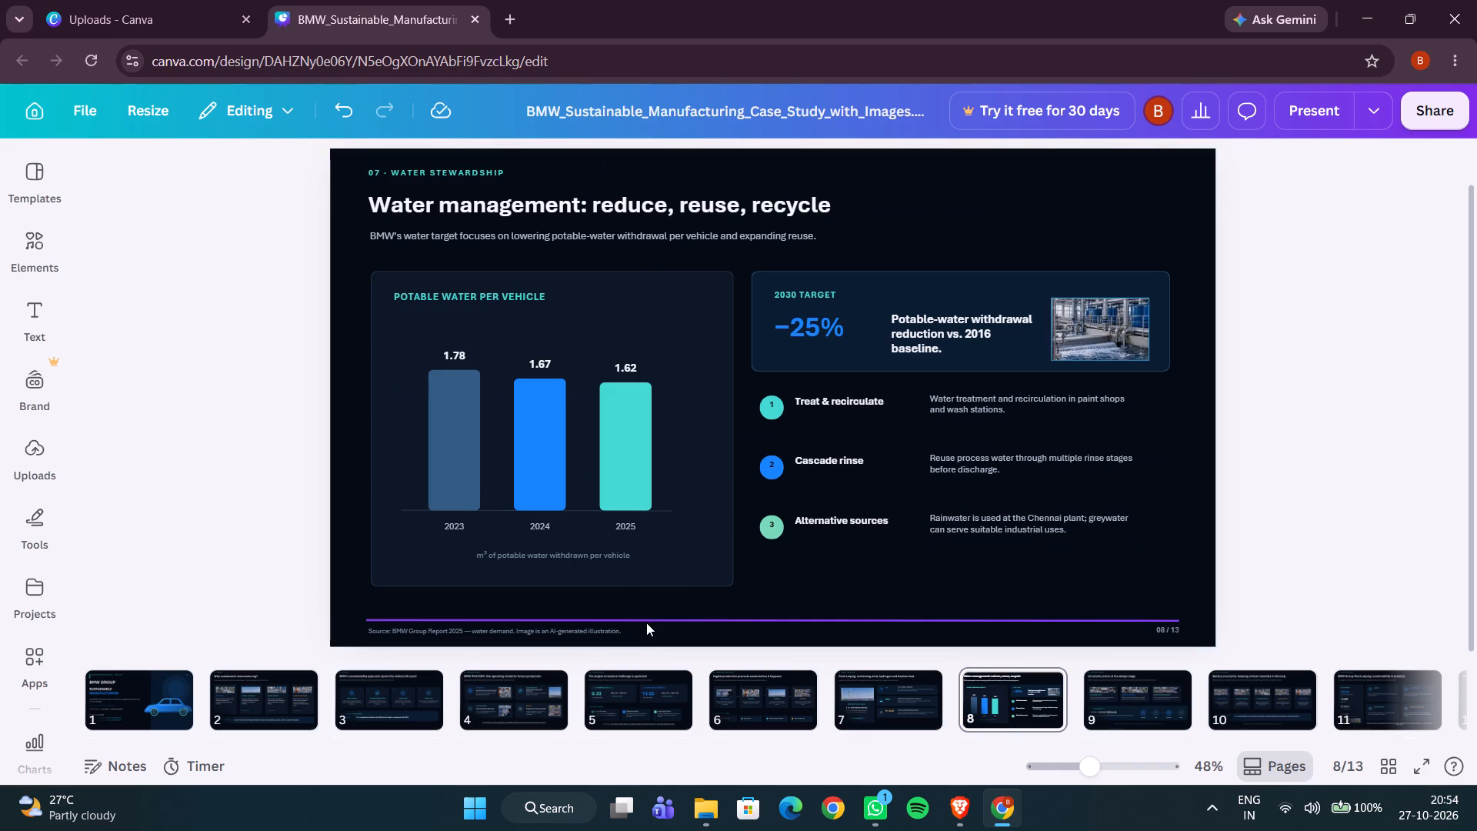
key(ctrl+z)
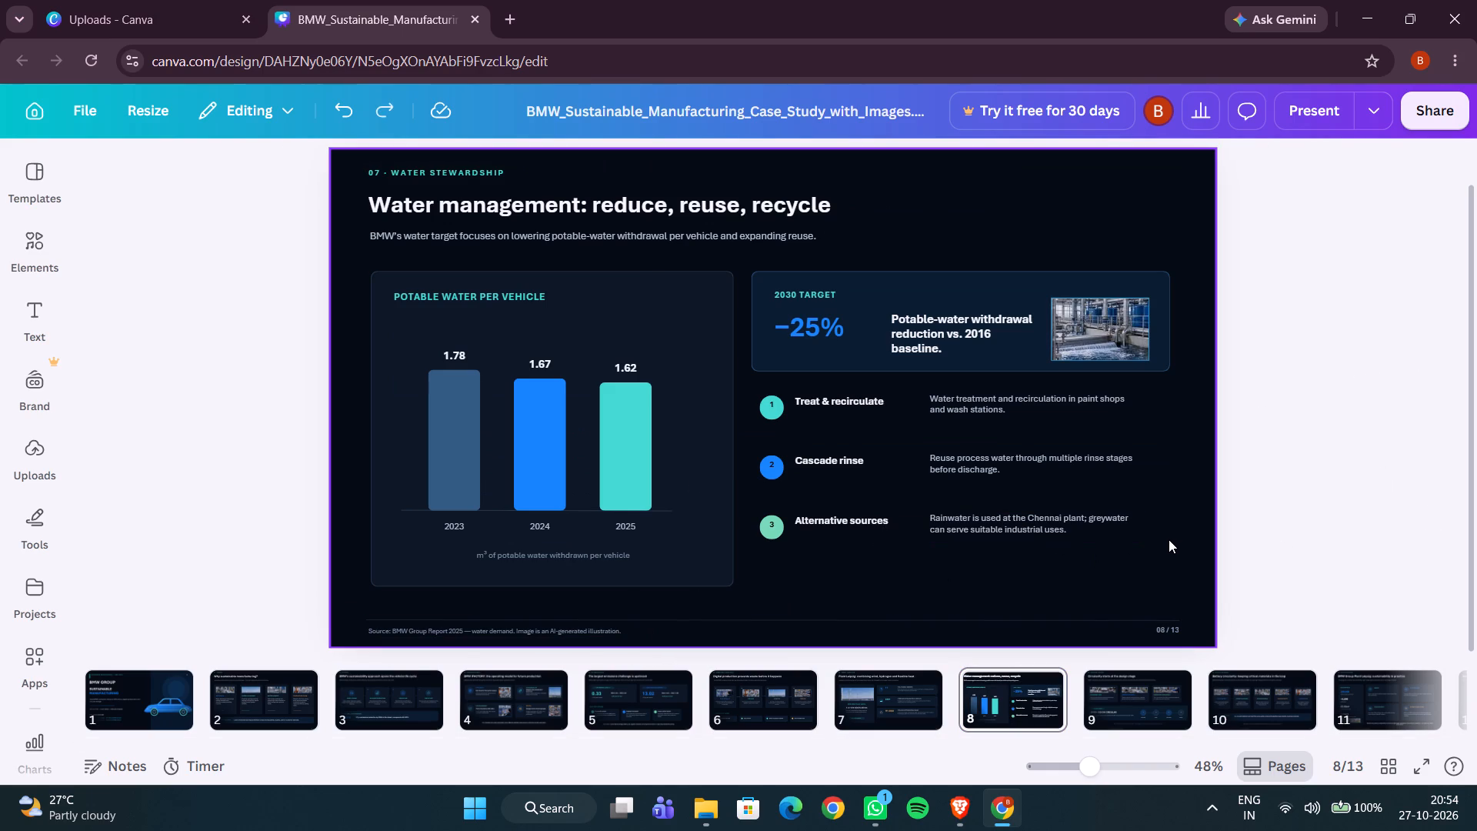
key(ctrl+z)
click(1037, 589)
key(Delete)
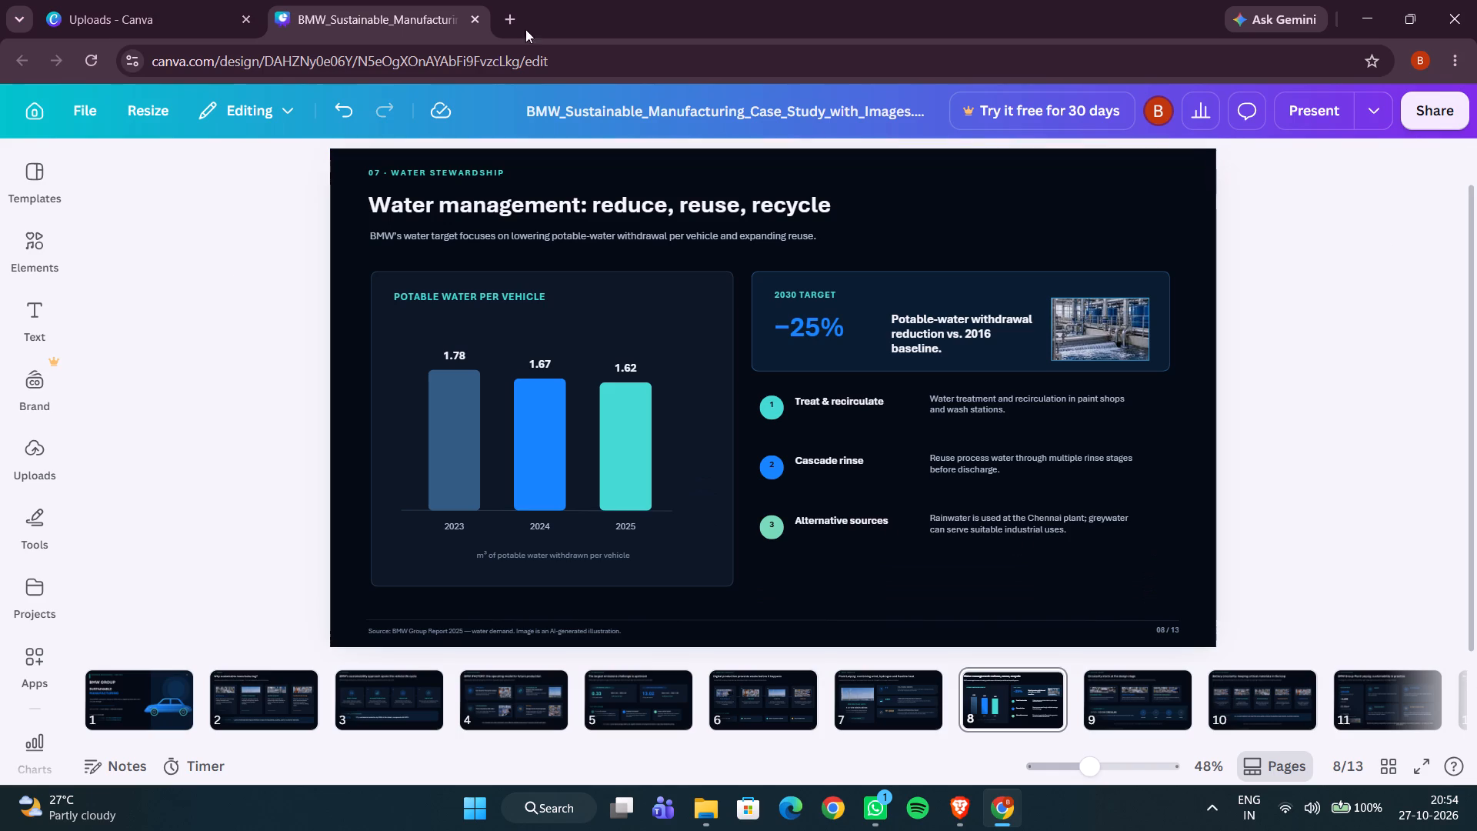
click(549, 627)
key(Delete)
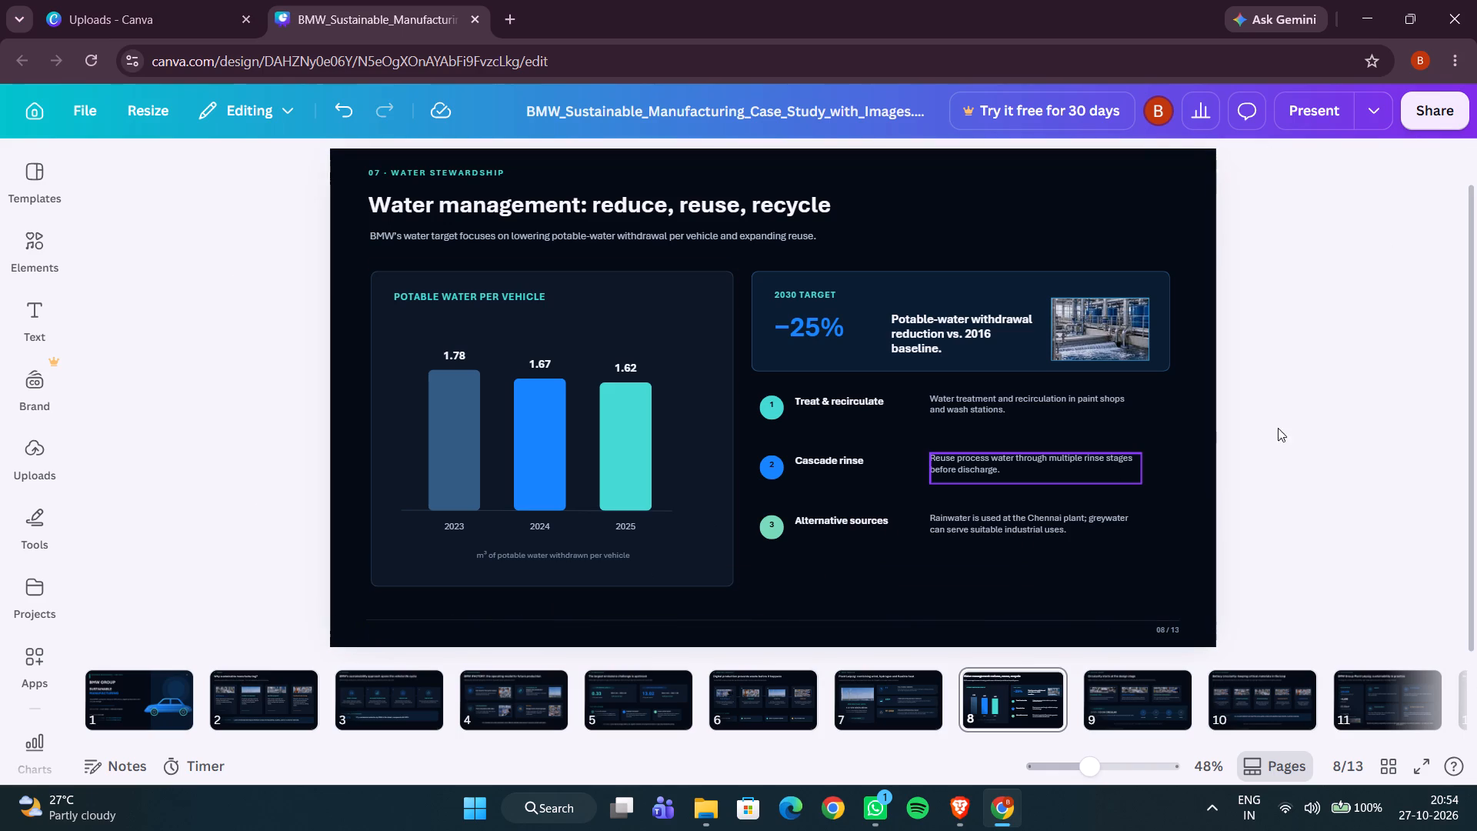
Delete the italic i Vision Circular concept note and the source line at the bottom of slide 9.
key(Right)
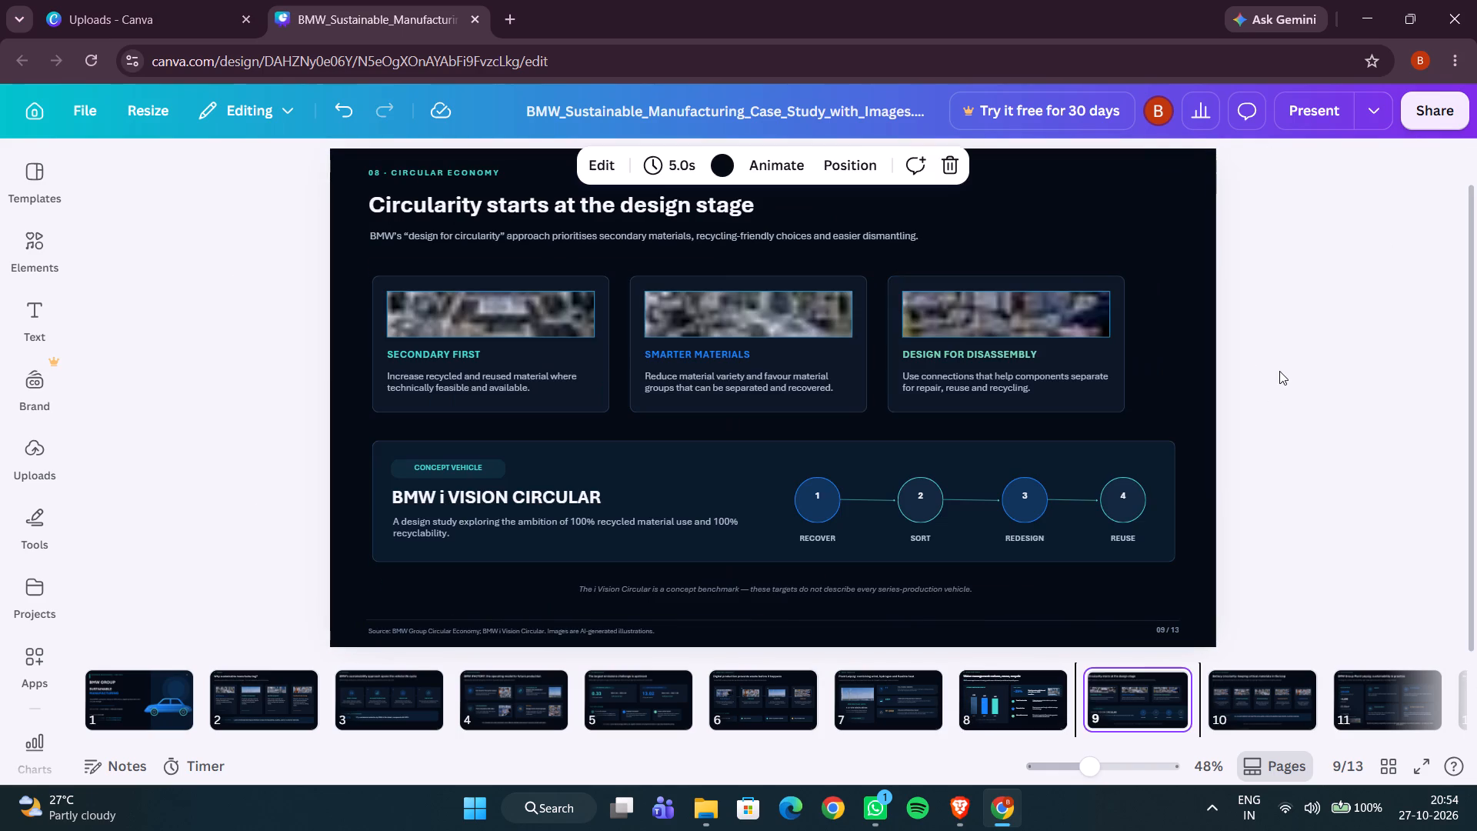
click(890, 592)
key(Delete)
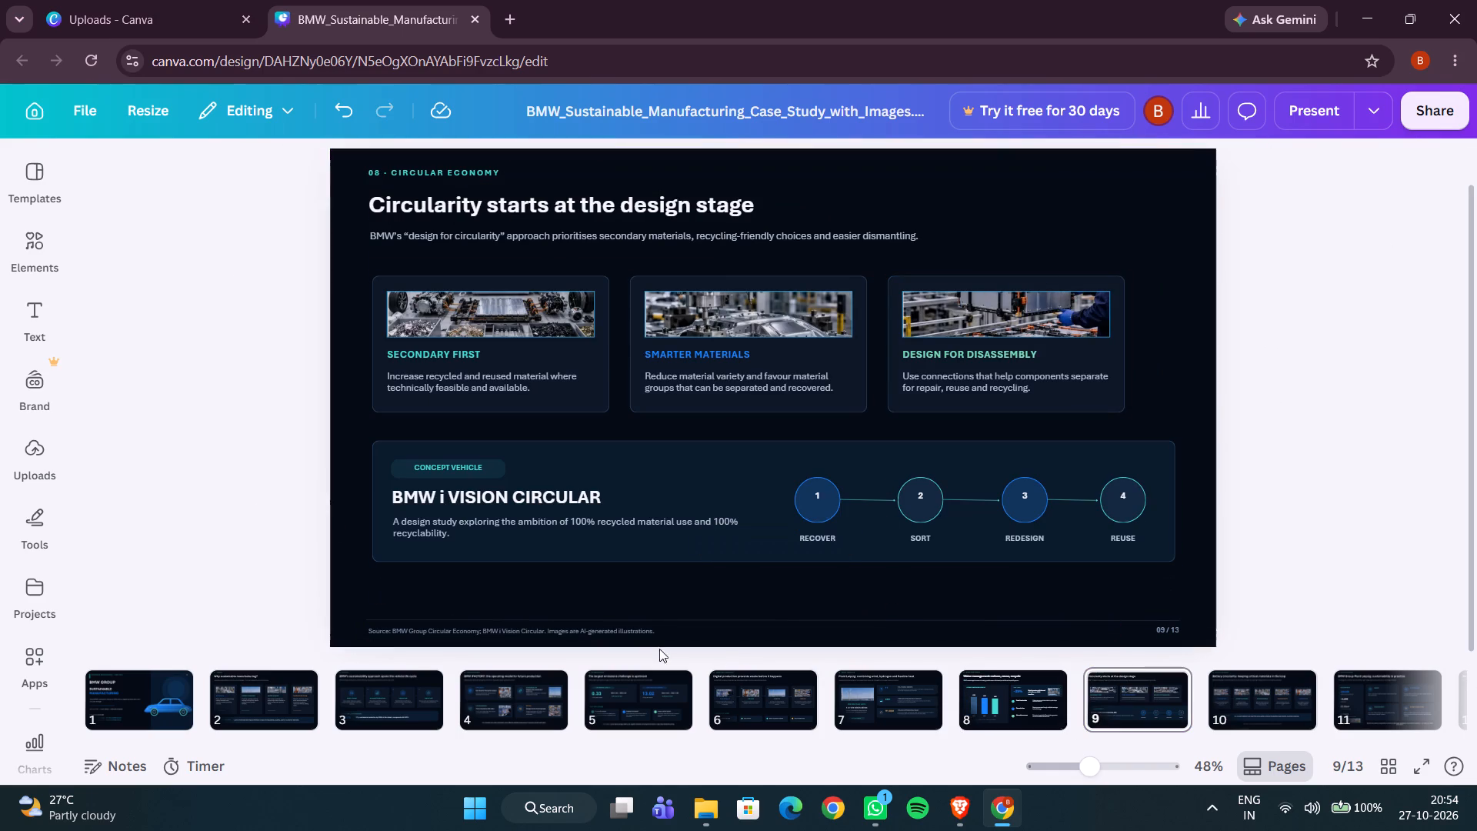
click(630, 631)
key(Delete)
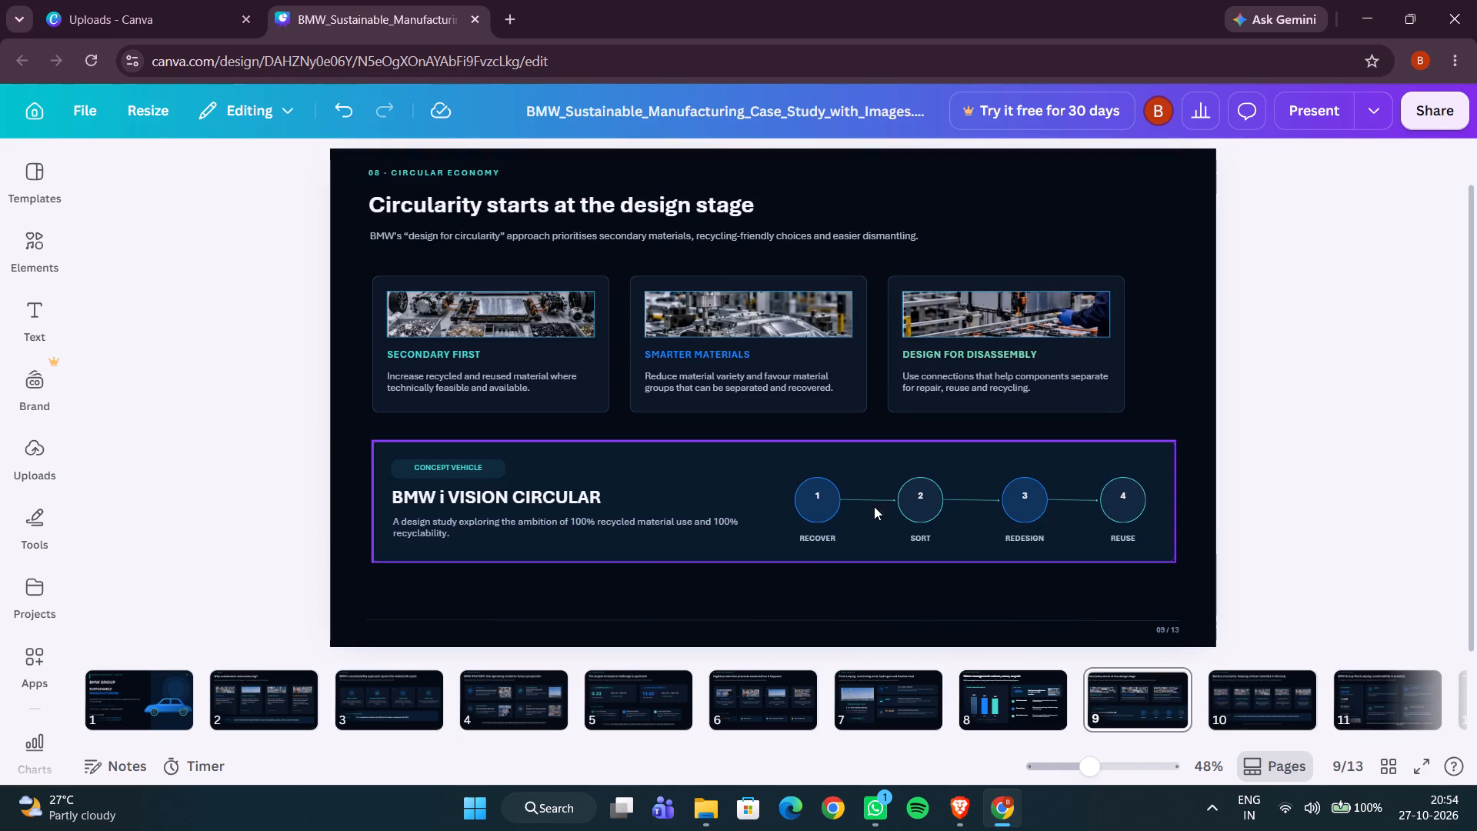
Straighten the arrow between the Recover and Sort circles on slide 9 and extend its tip to circle 2's edge.
ctrl+scroll(929, 496, up, 5)
click(871, 507)
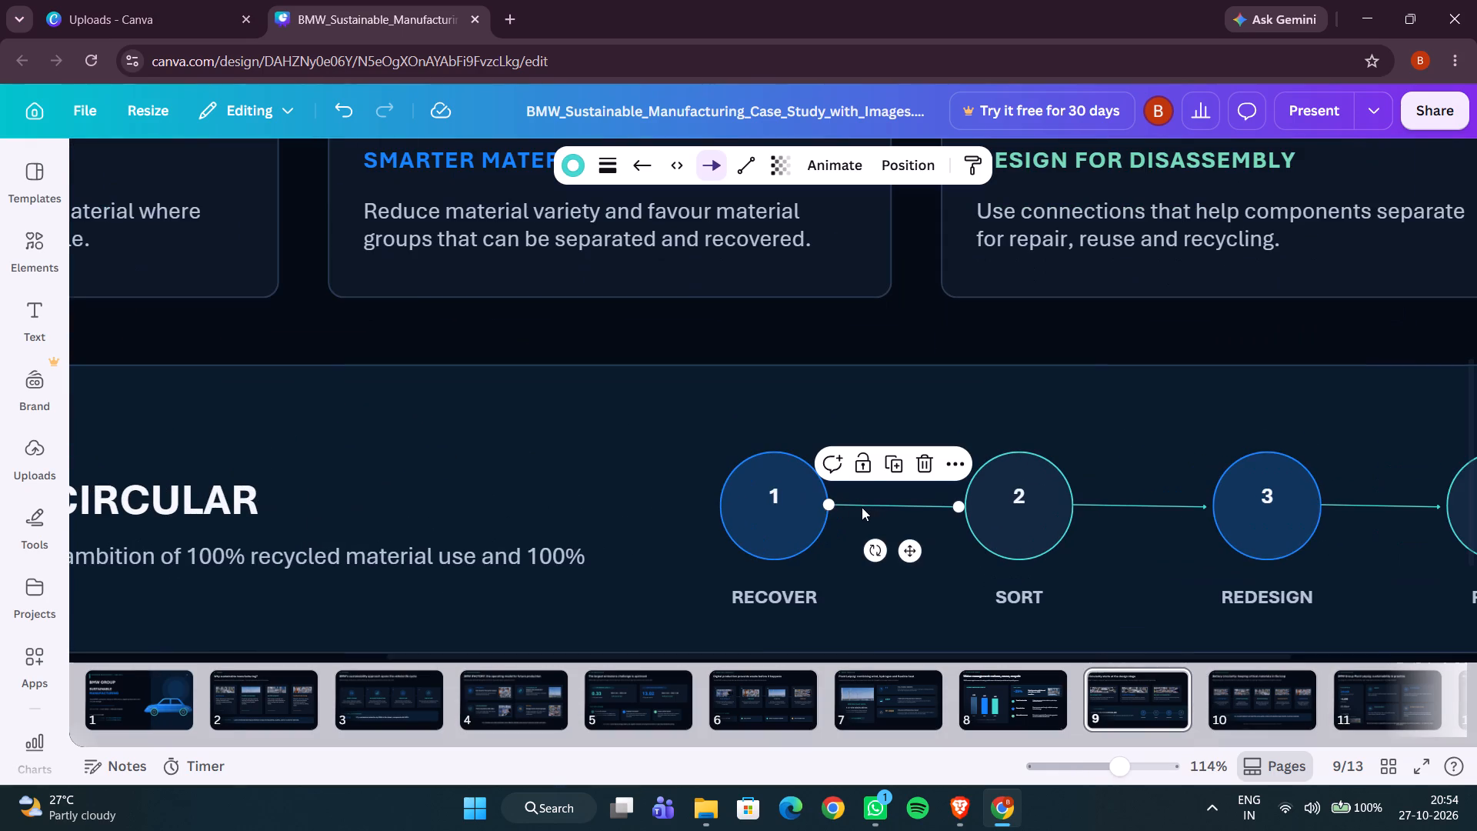
click(832, 506)
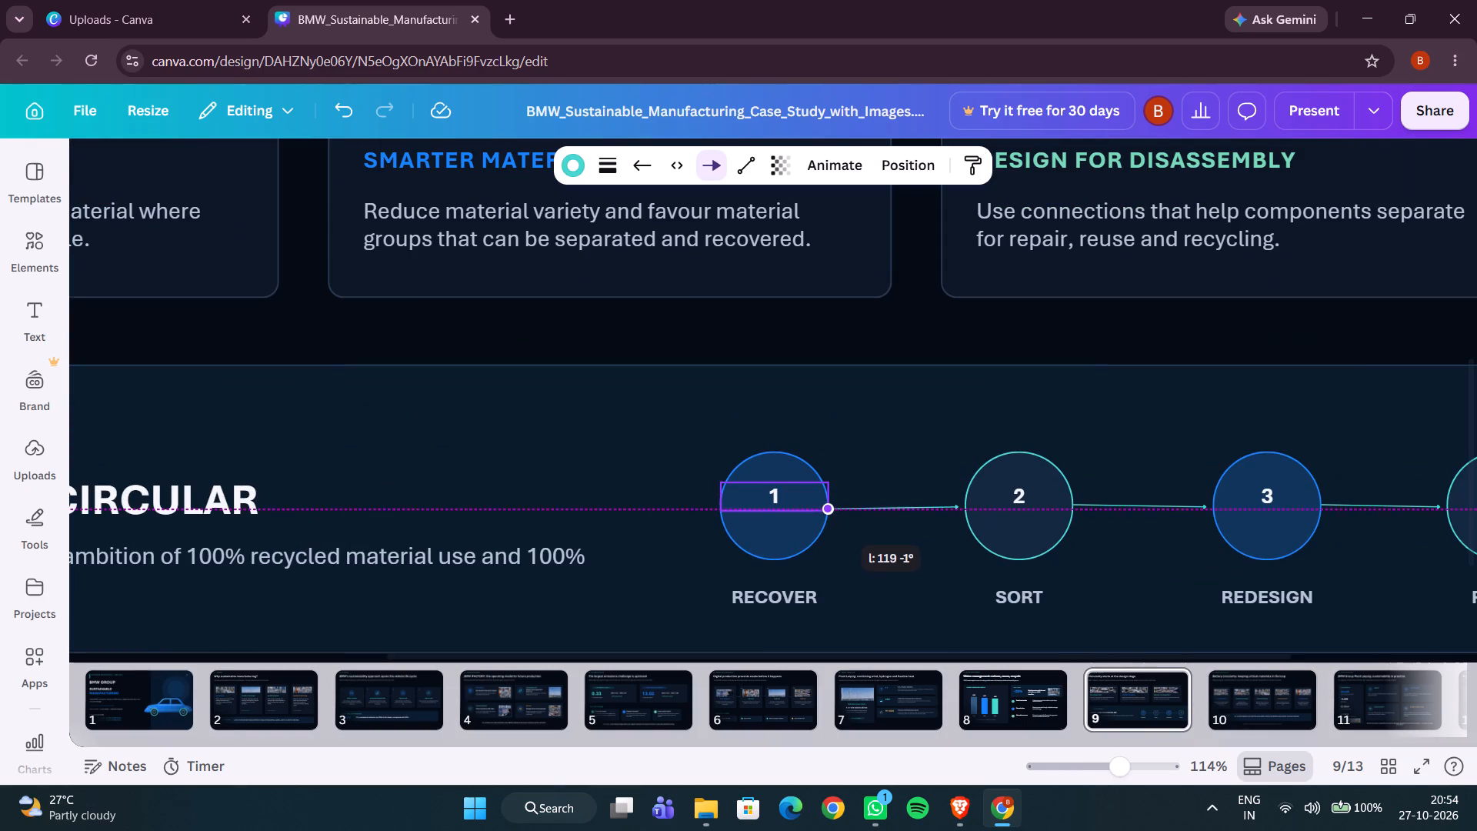
click(957, 506)
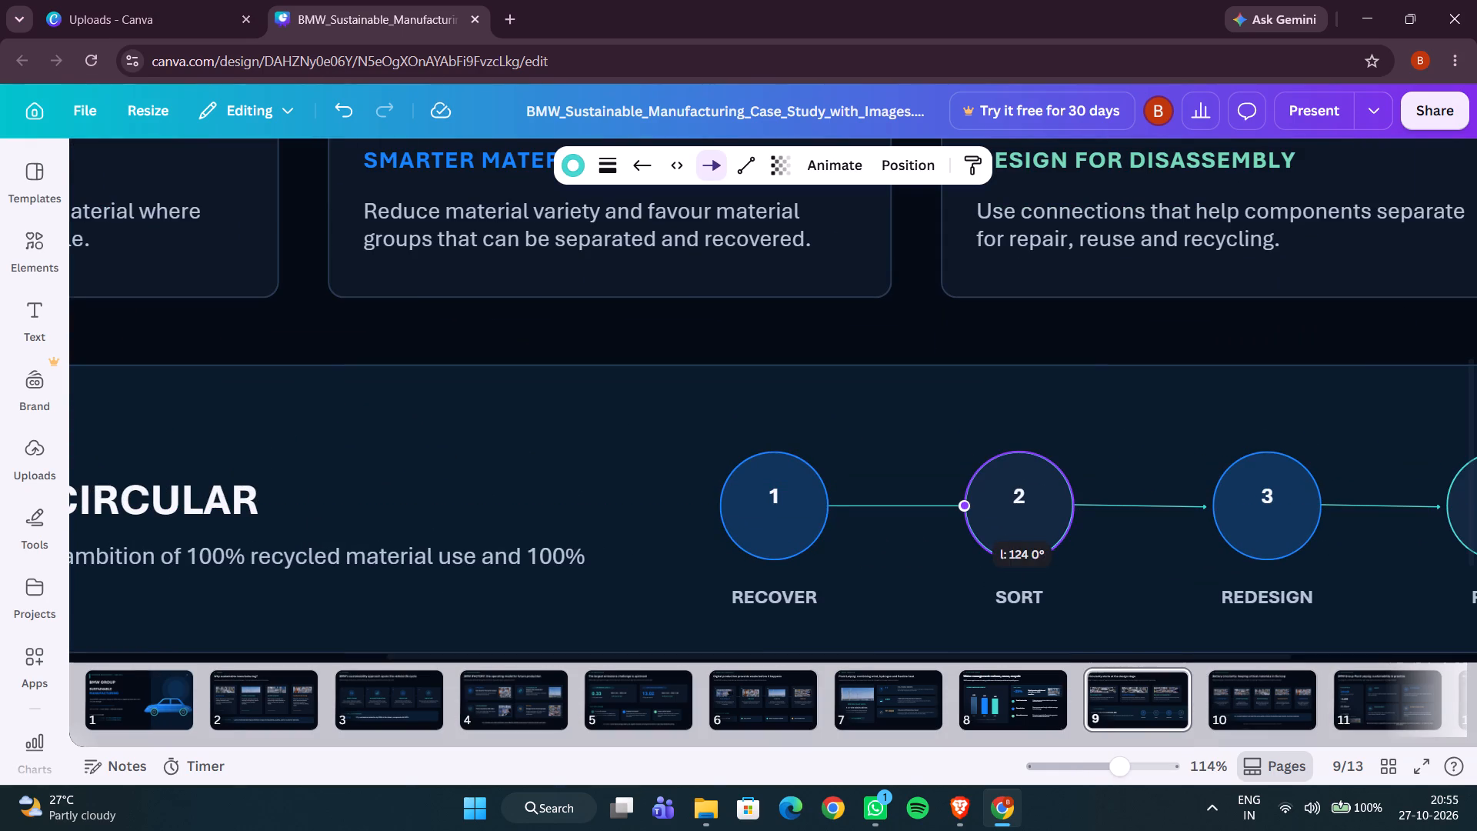
Straighten the arrow between the Sort and Redesign circles by levelling both ends at the circles' edges.
click(1169, 506)
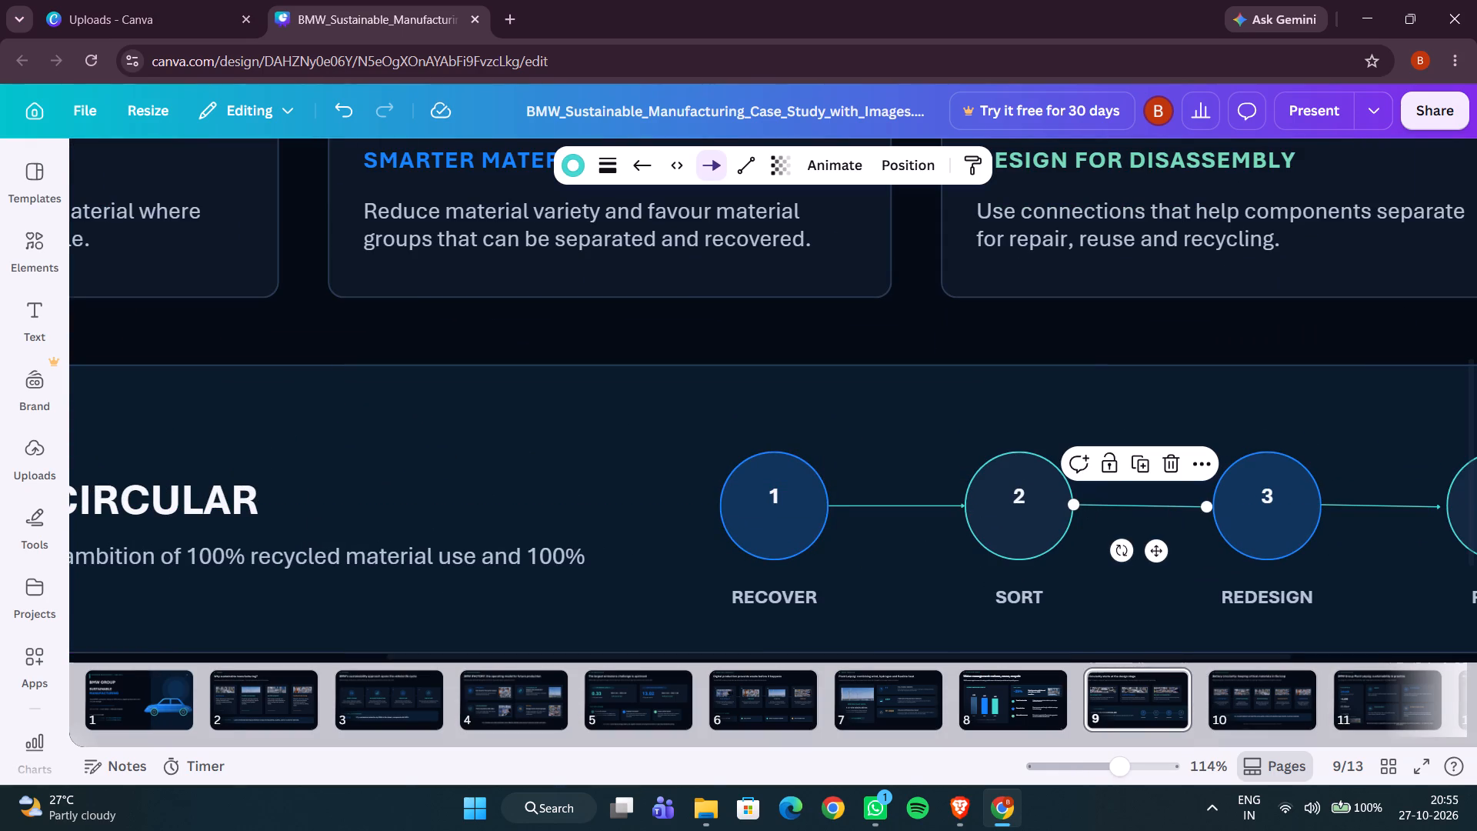
click(1076, 504)
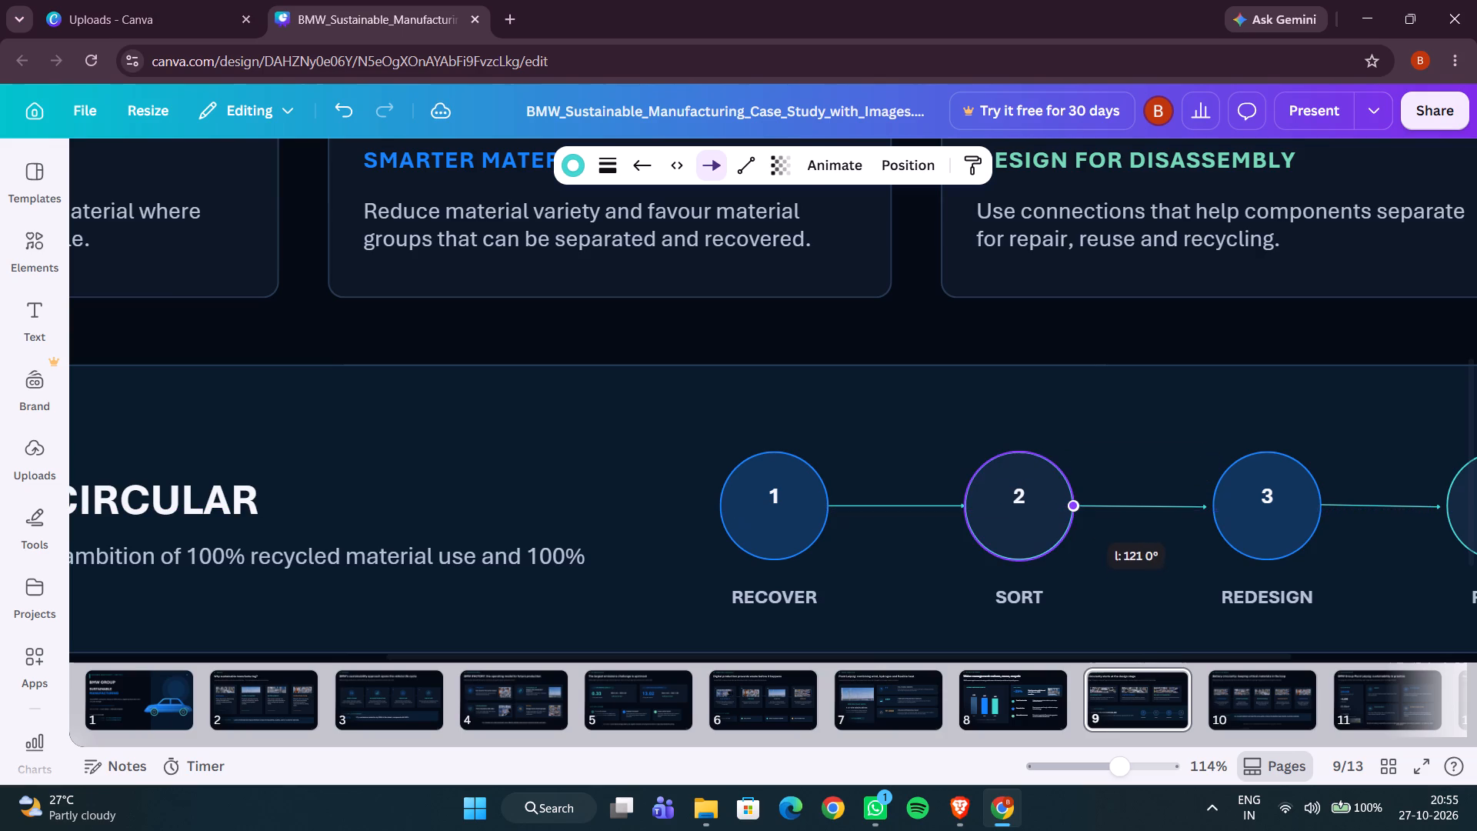
click(1207, 509)
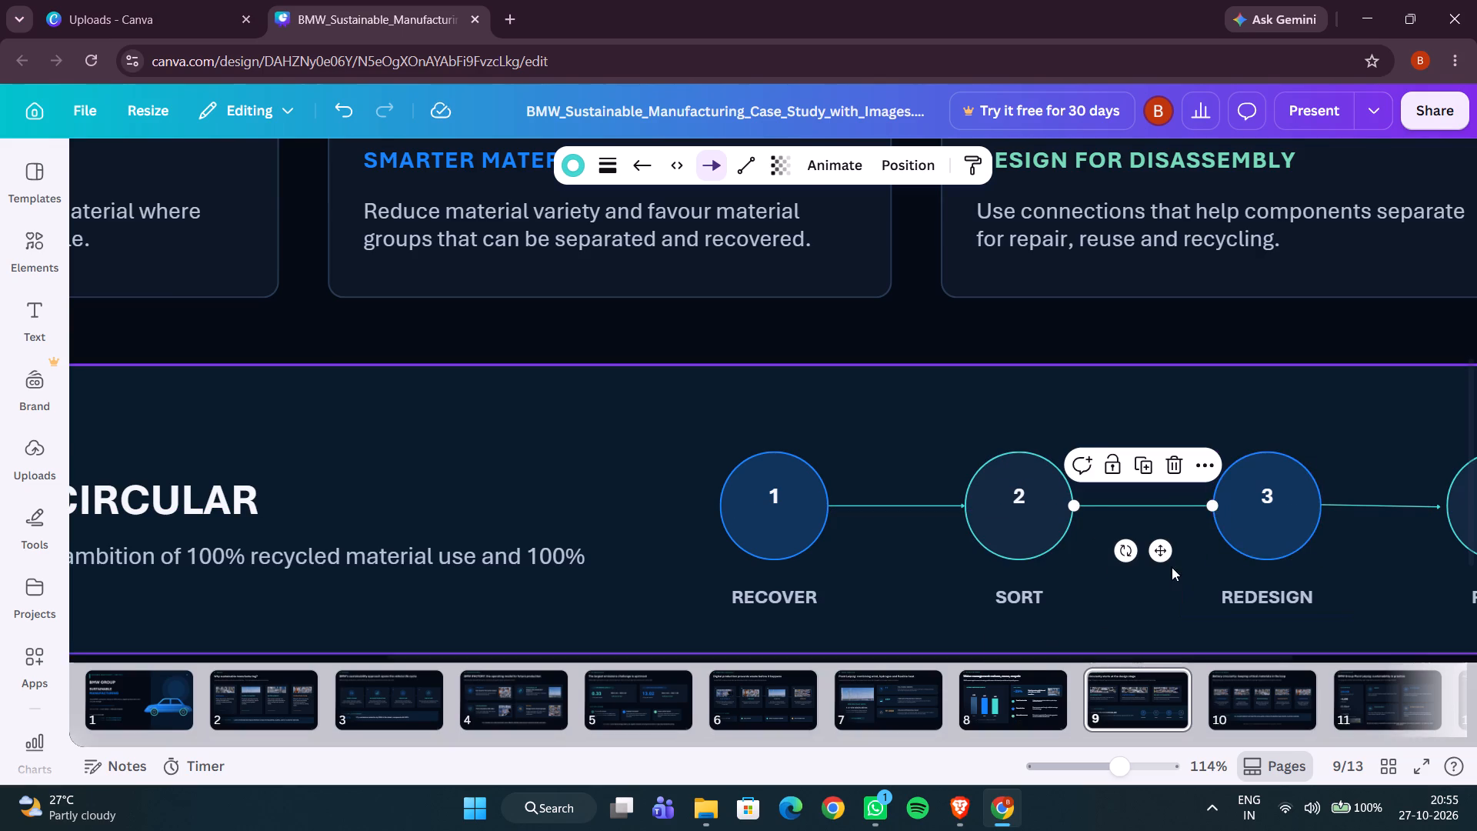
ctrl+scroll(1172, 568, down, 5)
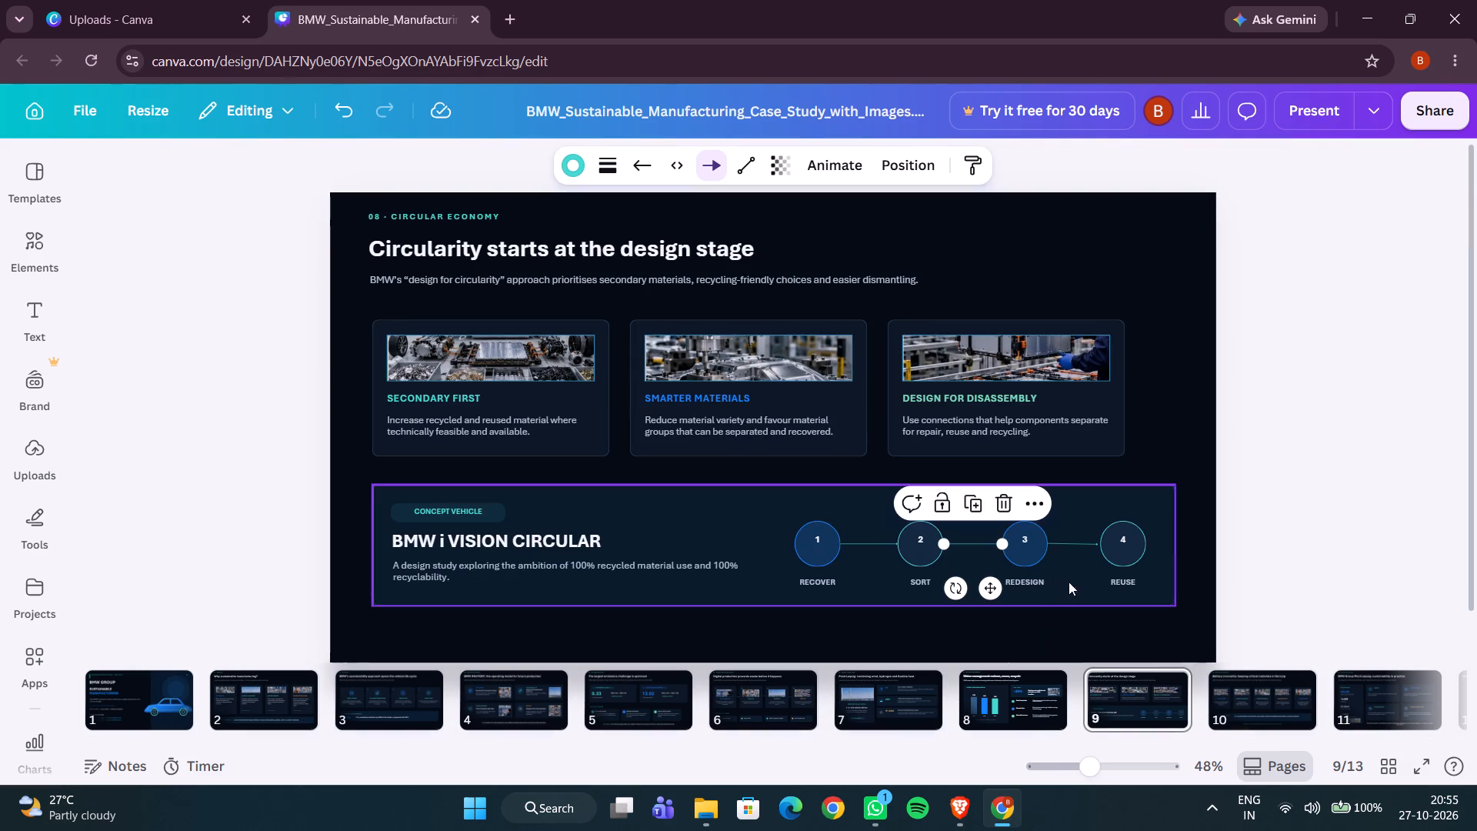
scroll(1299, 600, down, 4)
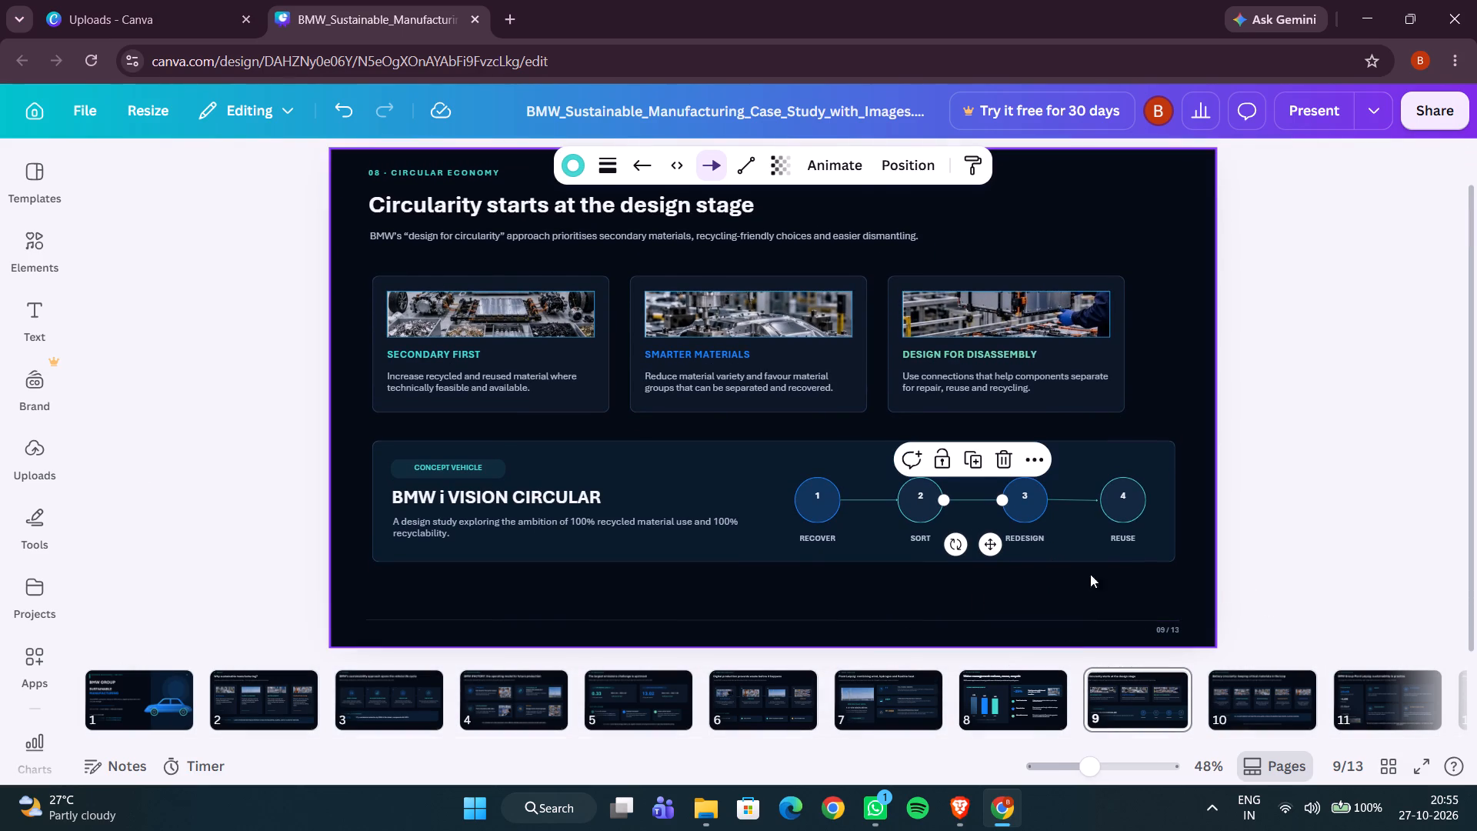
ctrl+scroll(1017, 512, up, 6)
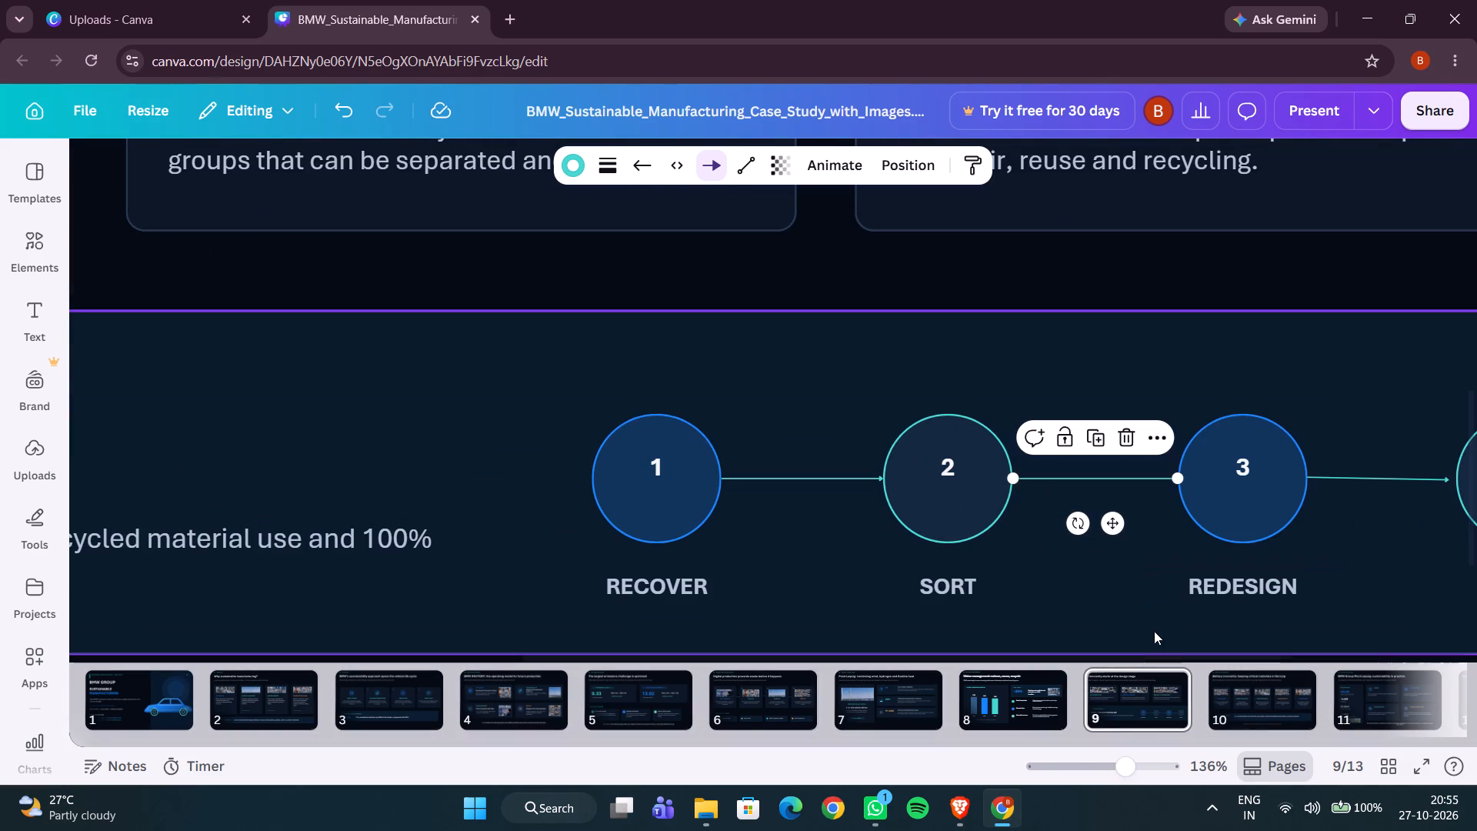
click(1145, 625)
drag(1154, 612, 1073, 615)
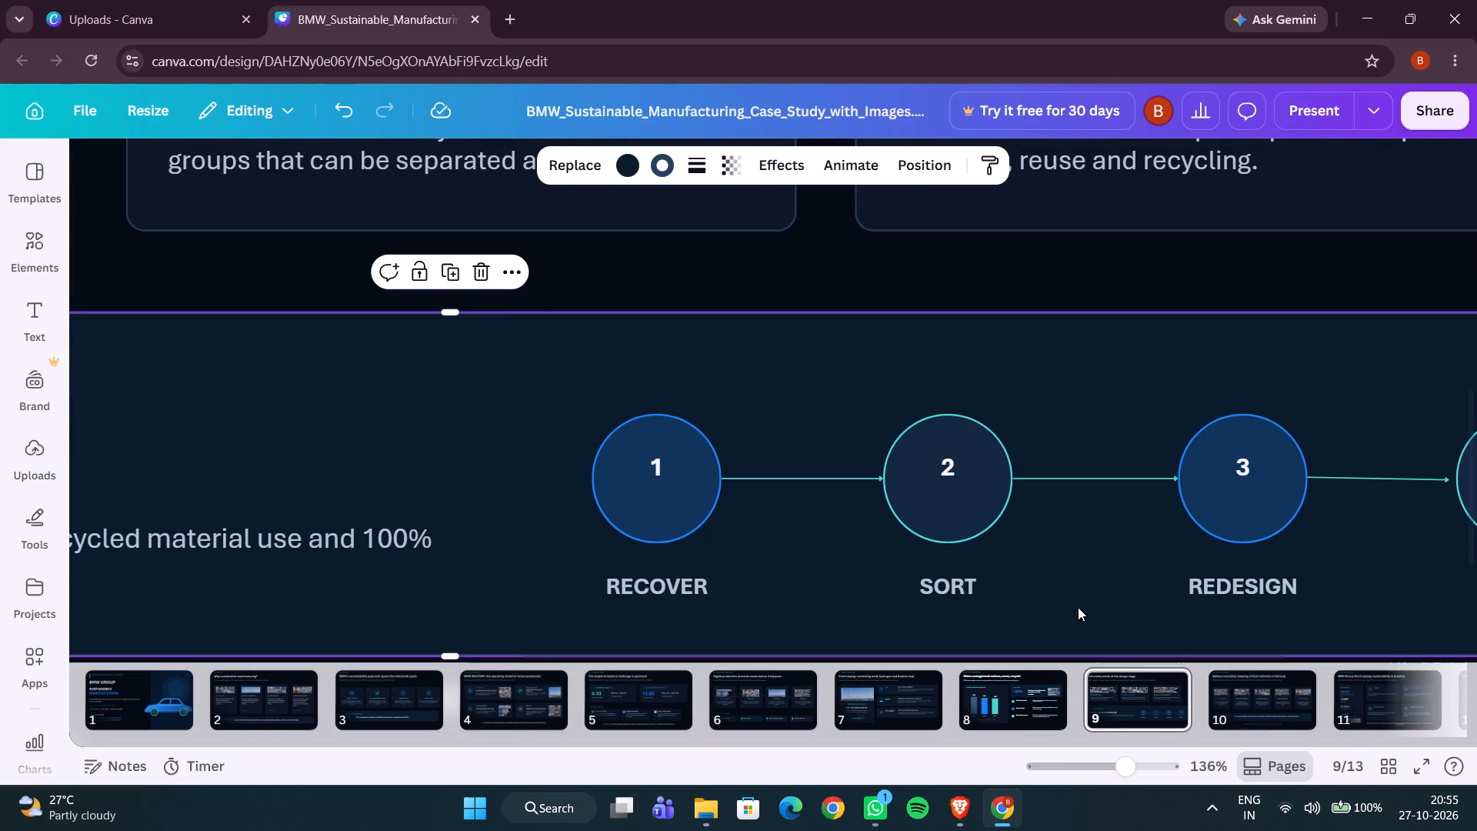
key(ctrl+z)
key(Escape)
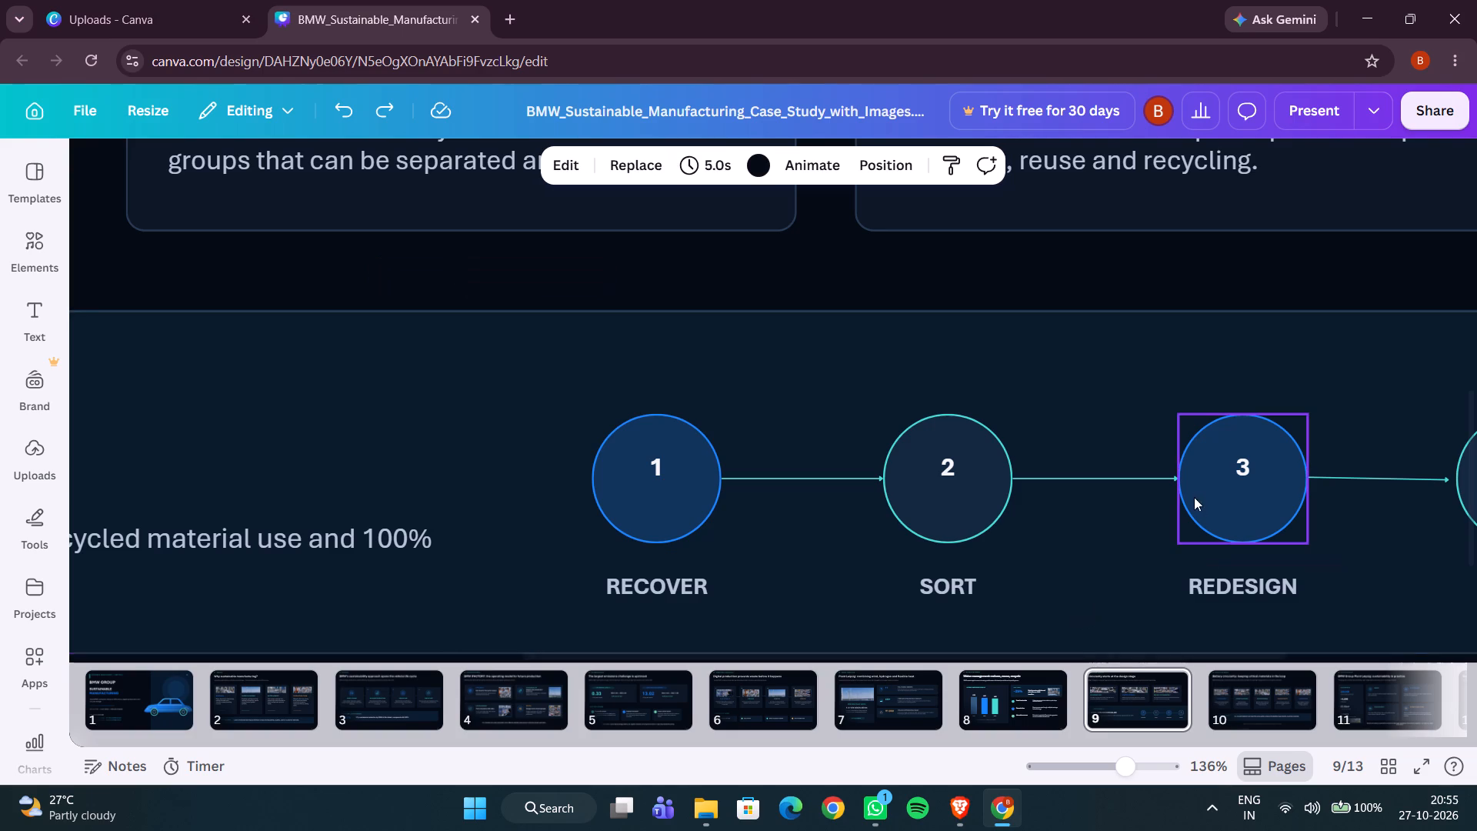
Extend the tip of the arrow between the Redesign and Reuse circles to the edge of circle 4.
ctrl+scroll(1178, 495, down, 6)
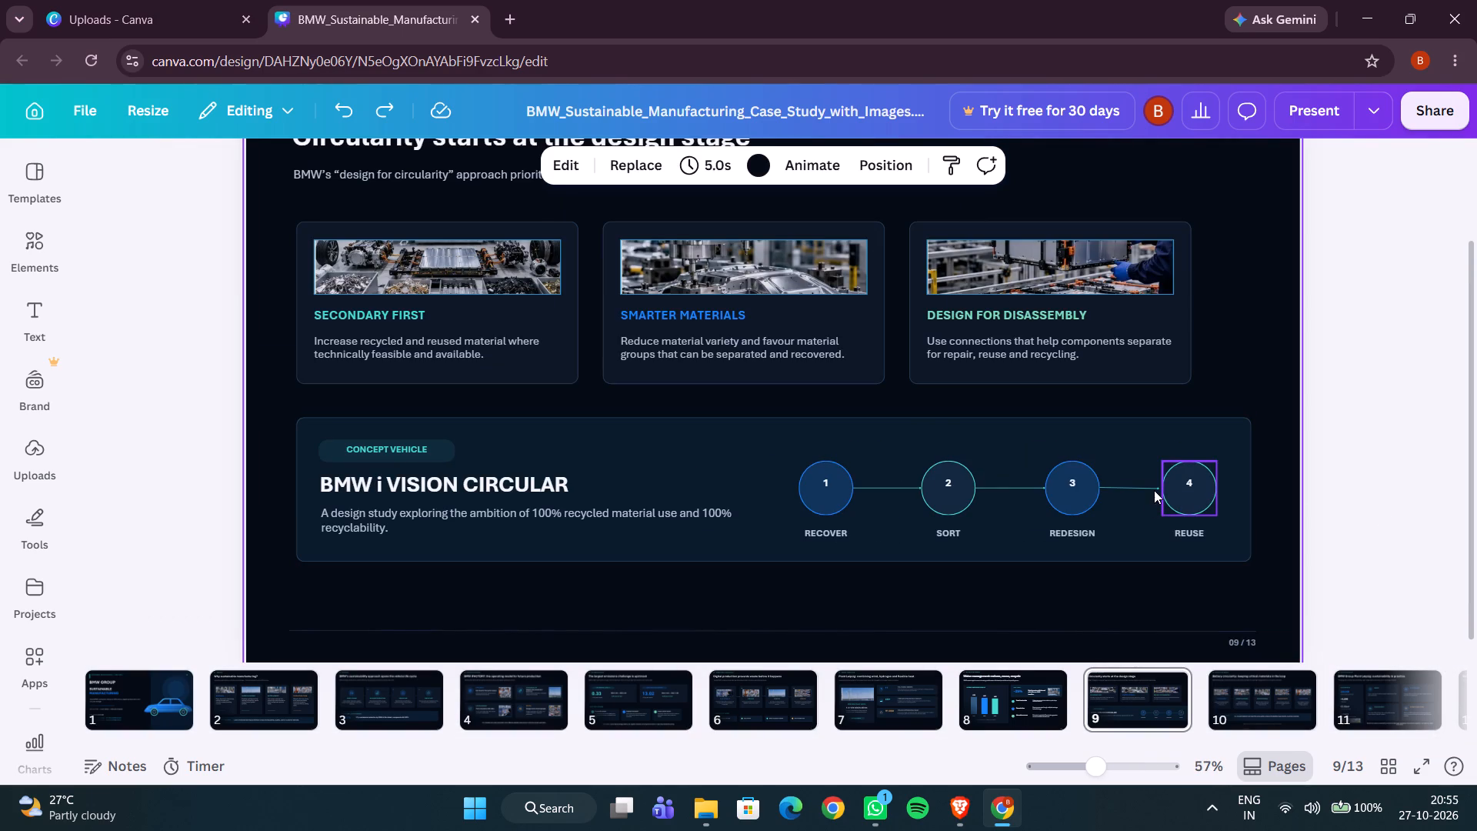
click(1154, 490)
drag(1162, 489, 1171, 489)
ctrl+scroll(1154, 506, up, 5)
ctrl+scroll(1319, 419, down, 4)
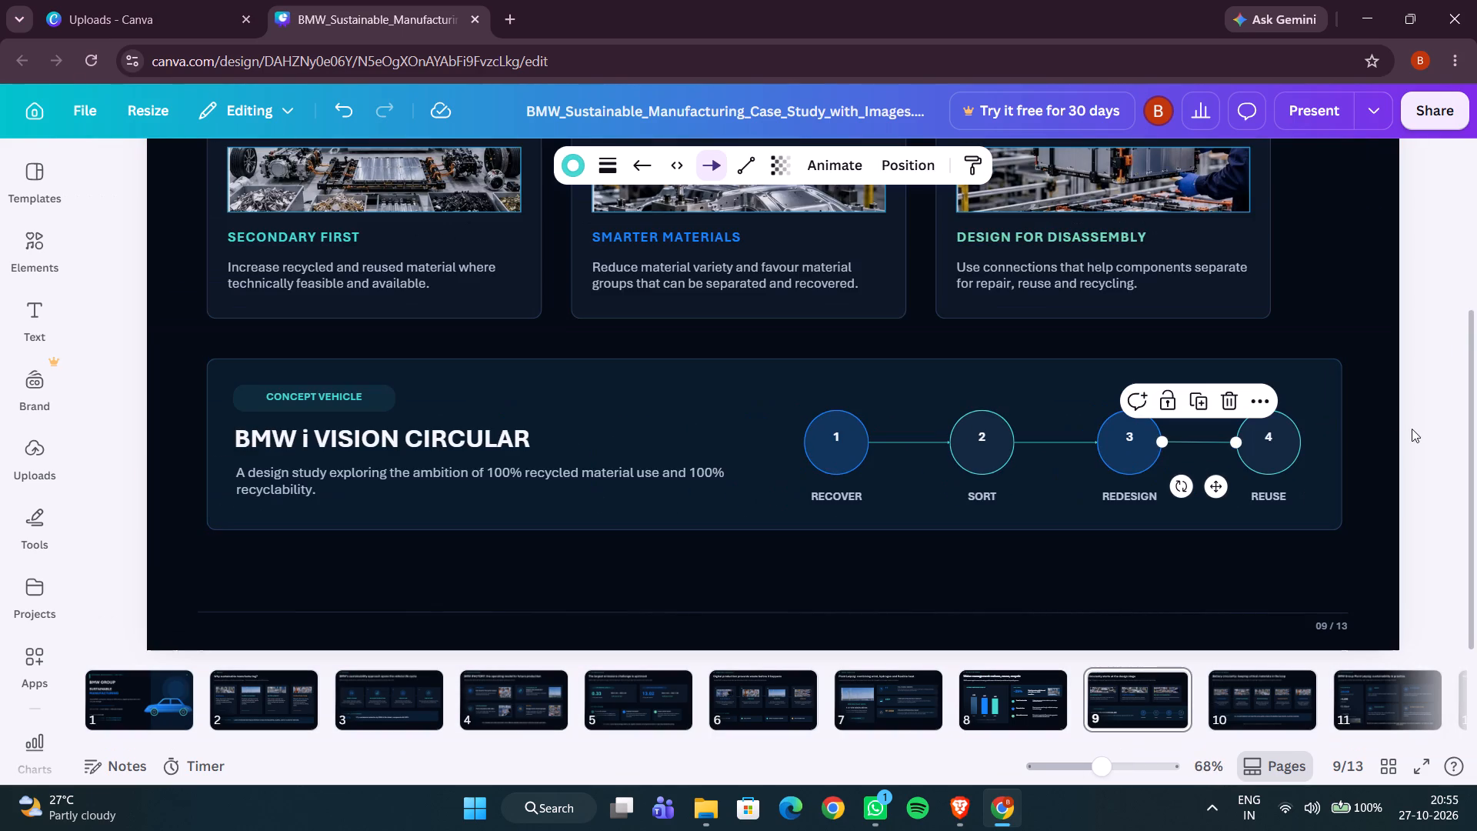
click(1406, 431)
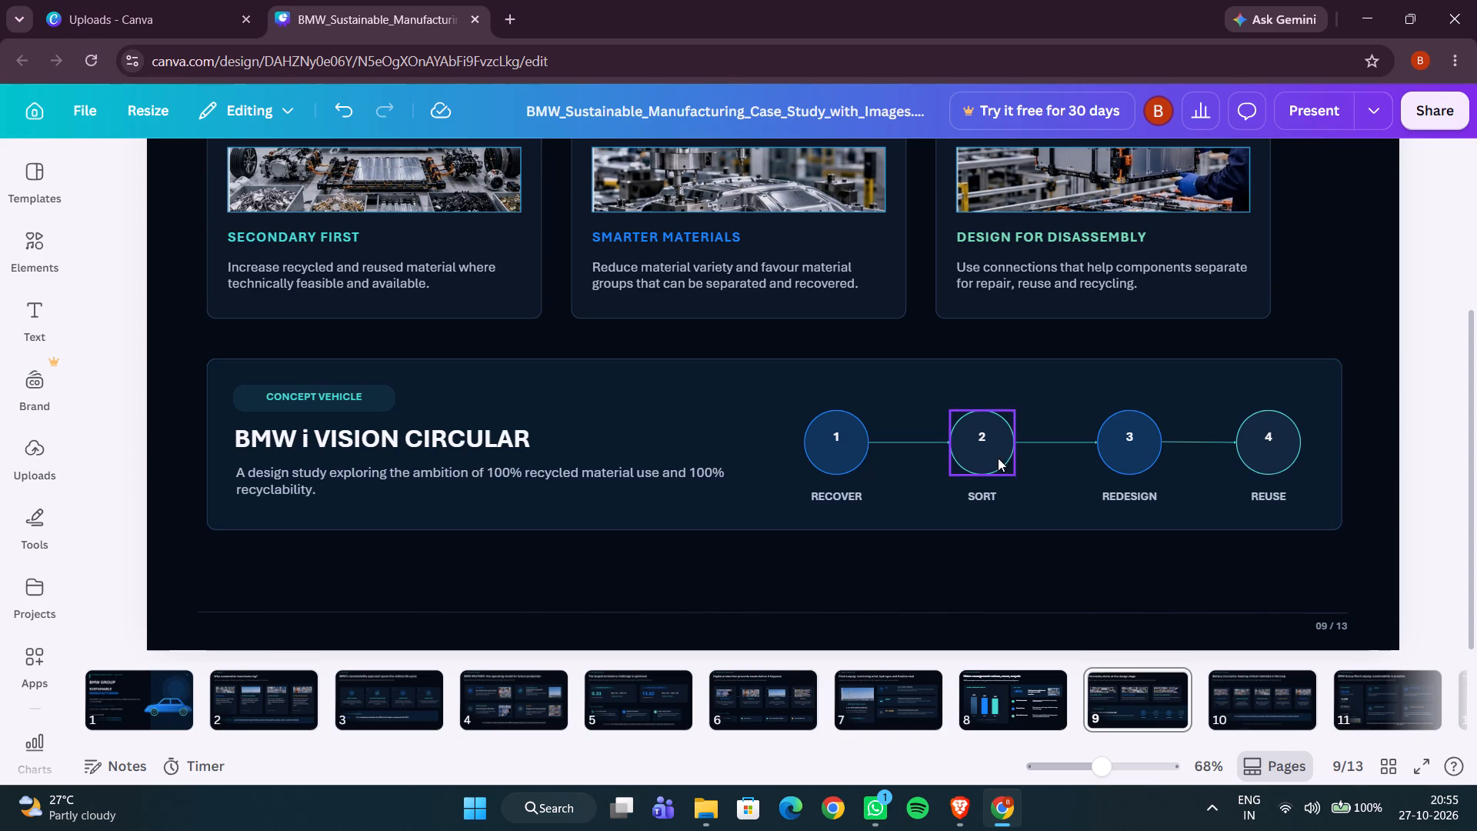
Move the numbers 1, 2, 3 and 4 slightly down to centre them vertically in their circles on slide 9.
drag(841, 434, 840, 439)
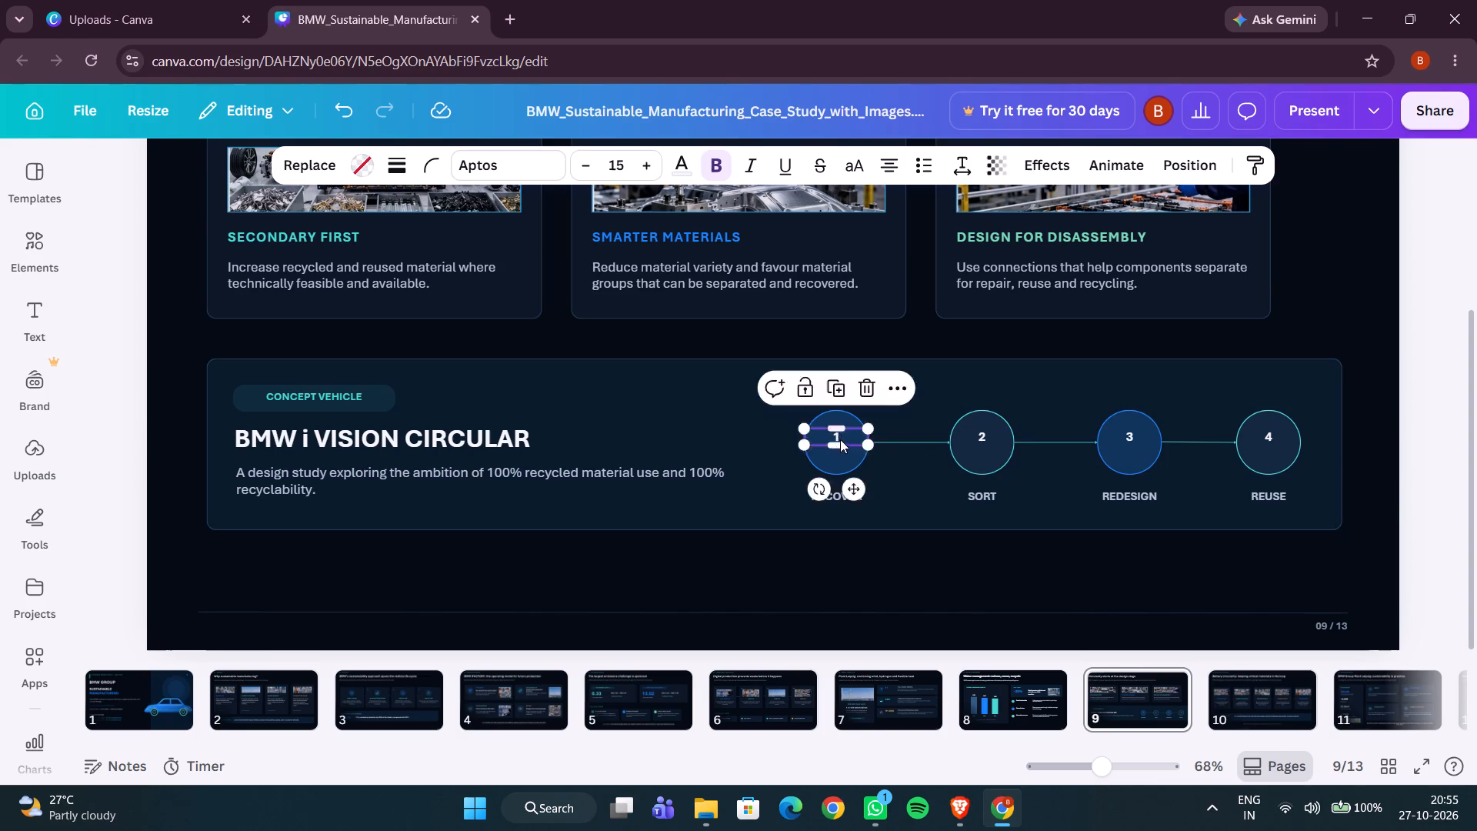
drag(840, 439, 840, 442)
drag(994, 439, 995, 447)
drag(1137, 438, 1137, 445)
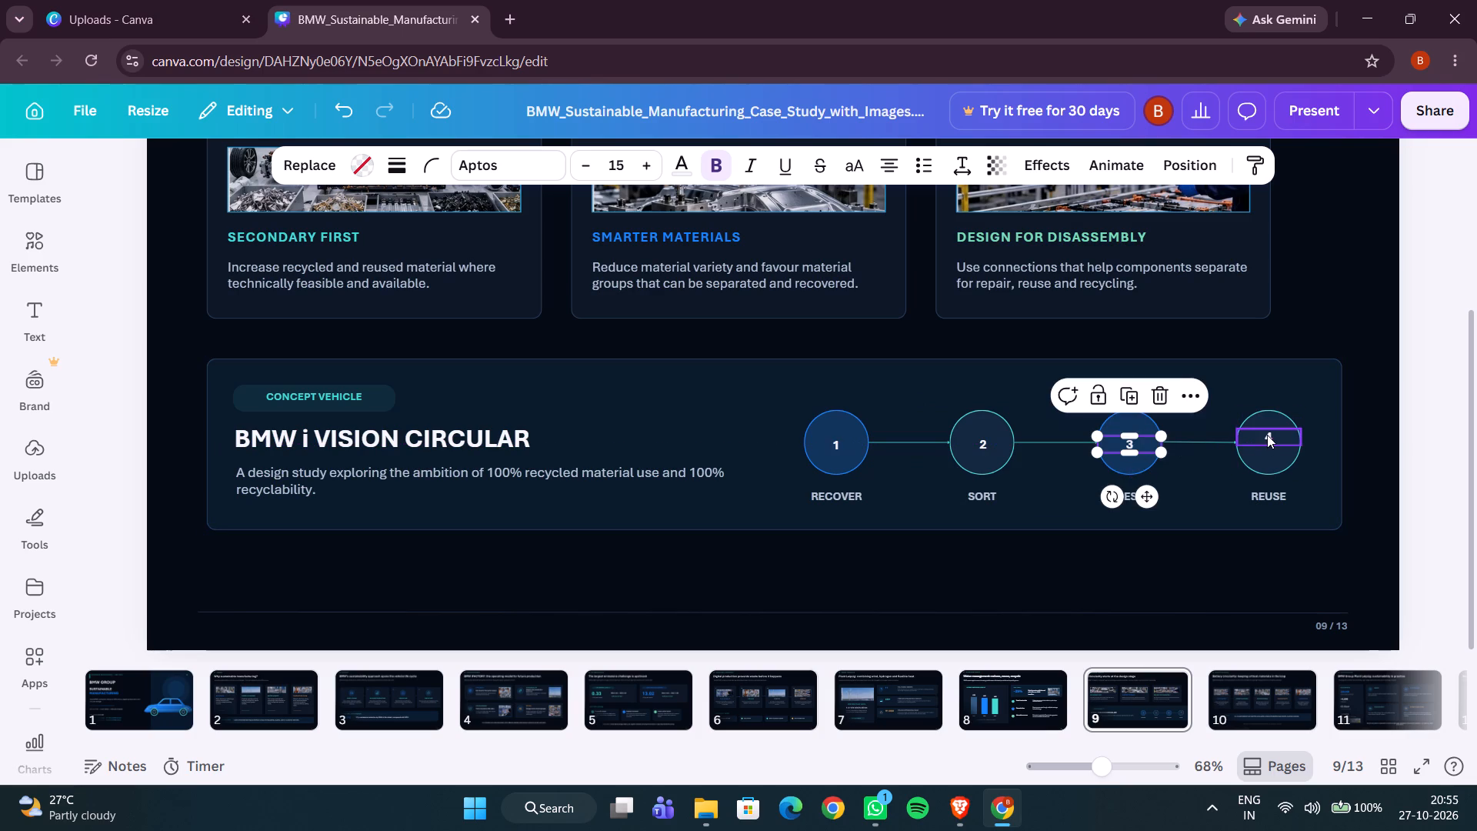
click(1267, 435)
click(1323, 319)
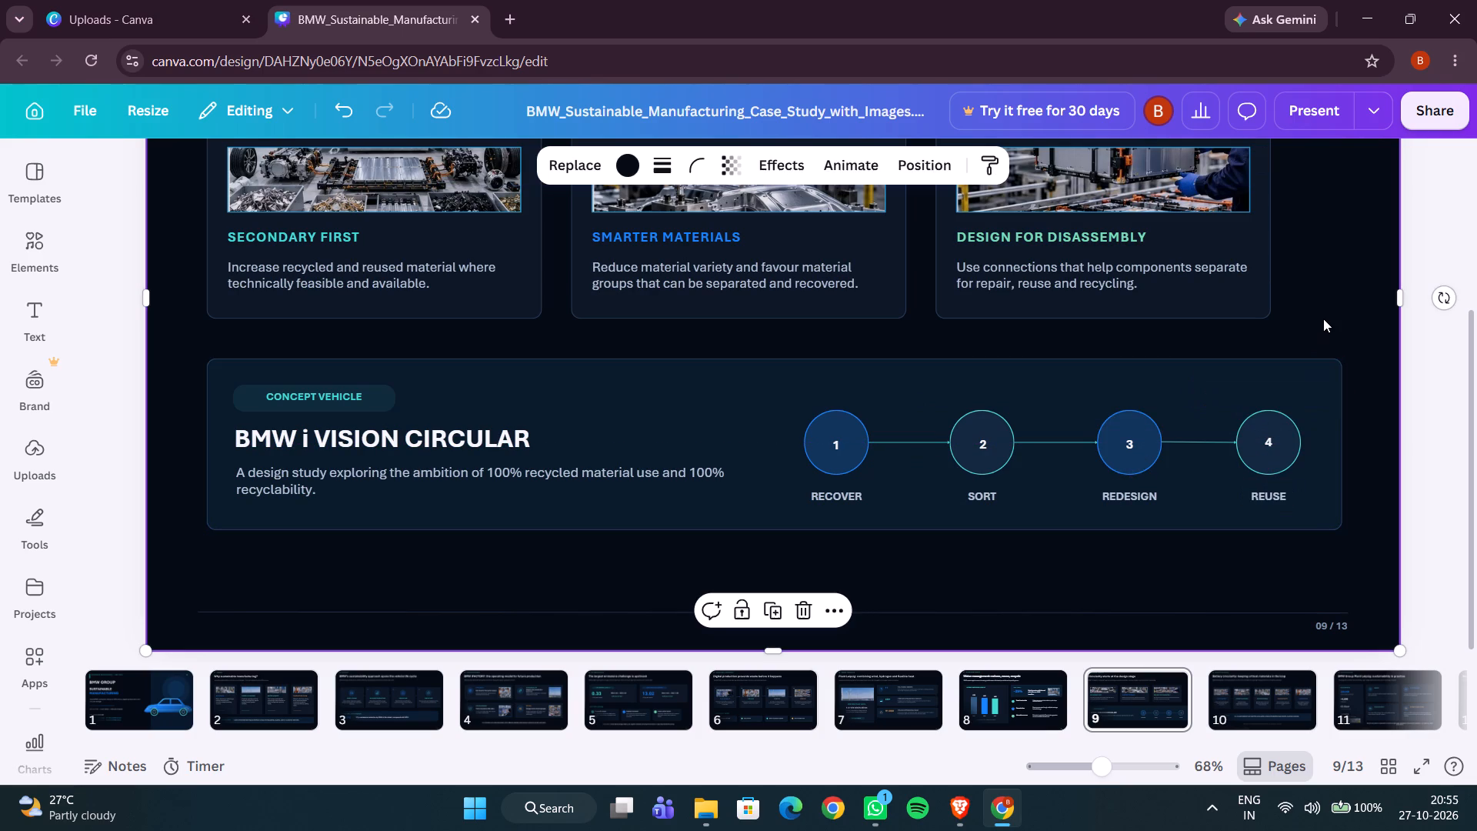
ctrl+scroll(1317, 435, down, 4)
ctrl+scroll(1294, 435, up, 1)
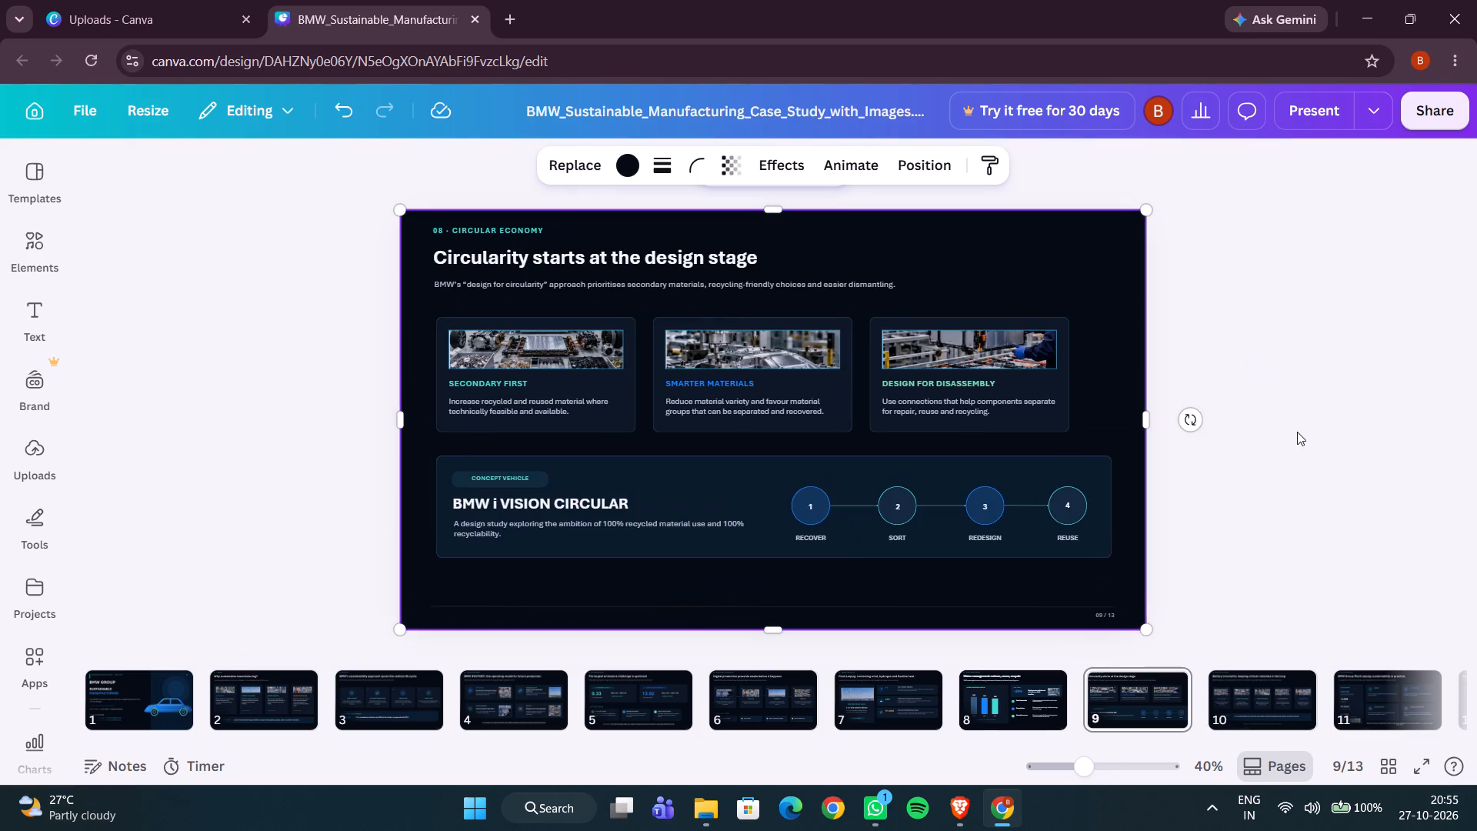
click(1378, 402)
Delete the italic battery closed-loop note and the source line at the bottom of slide 10.
key(Right)
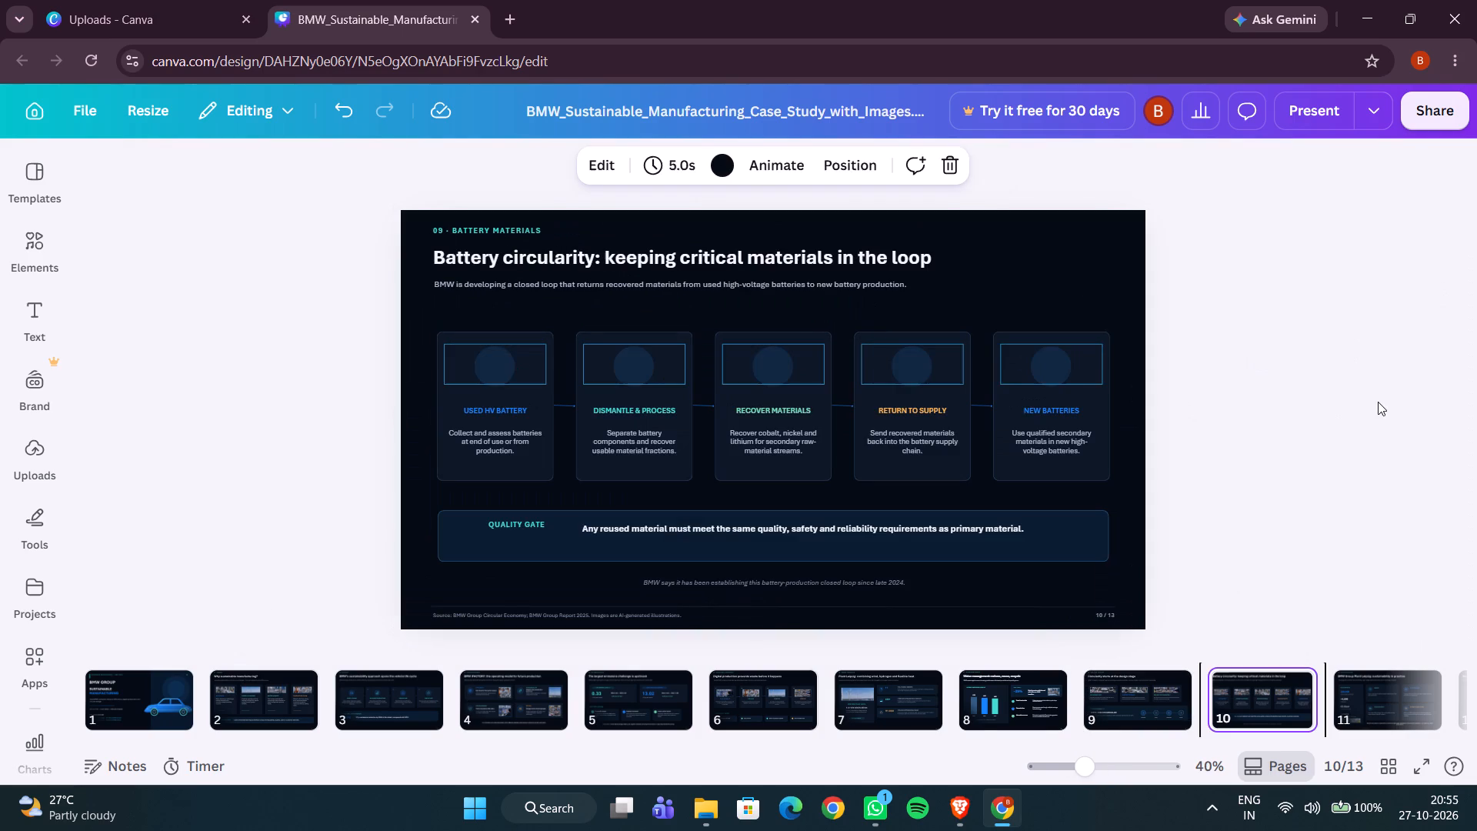
click(771, 580)
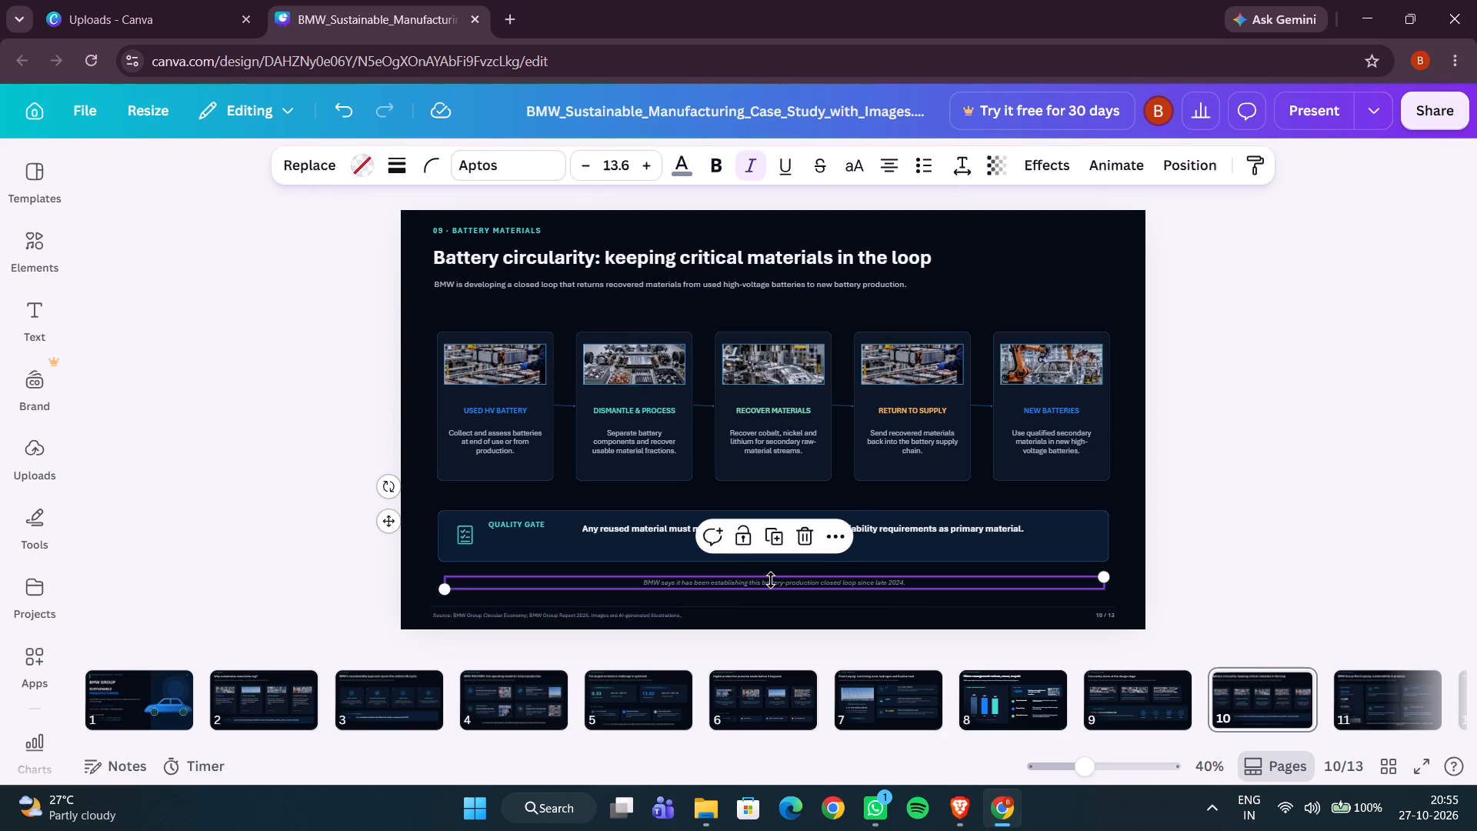
key(Delete)
click(648, 621)
click(652, 613)
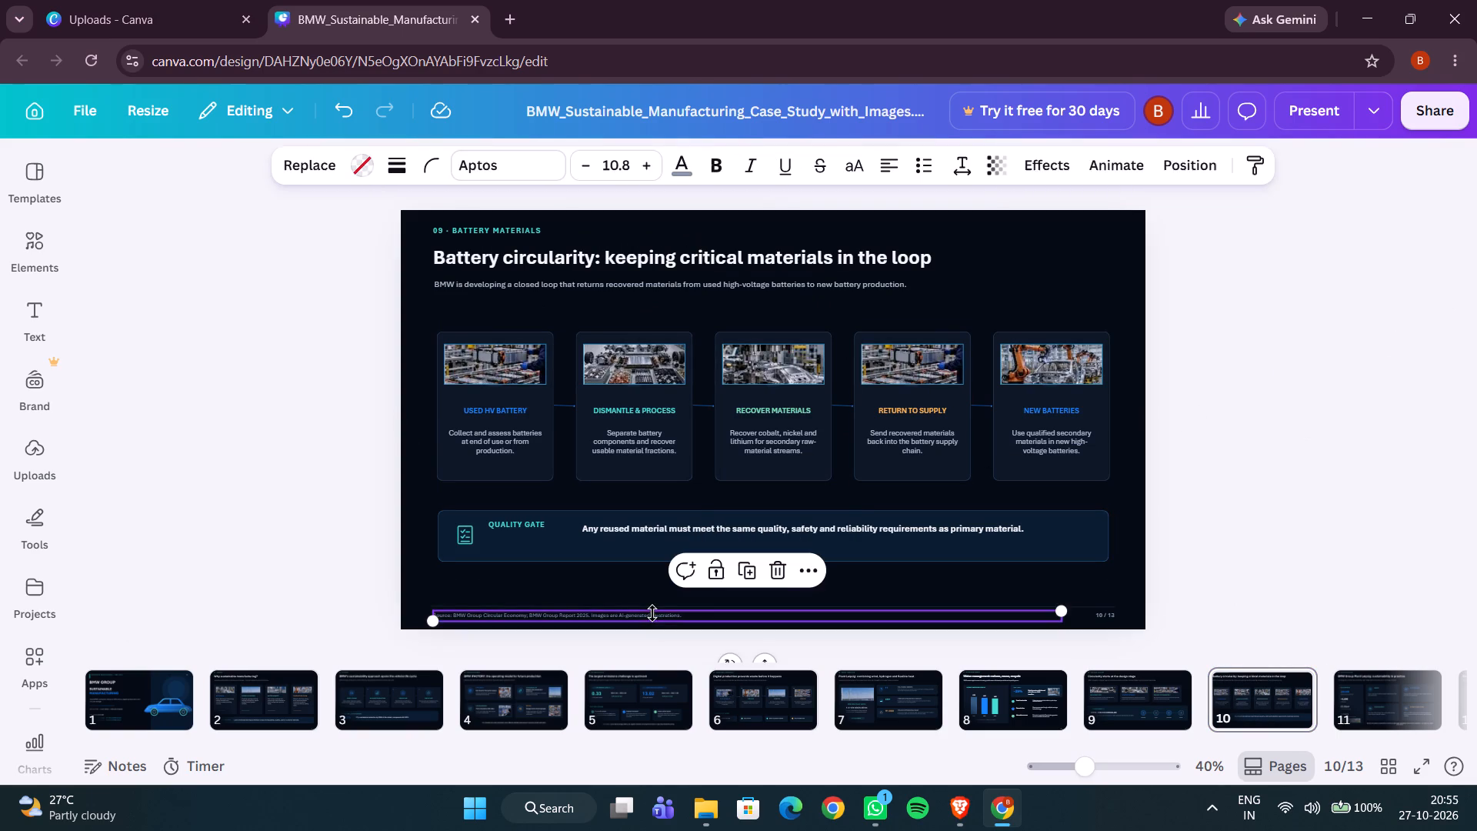
key(Delete)
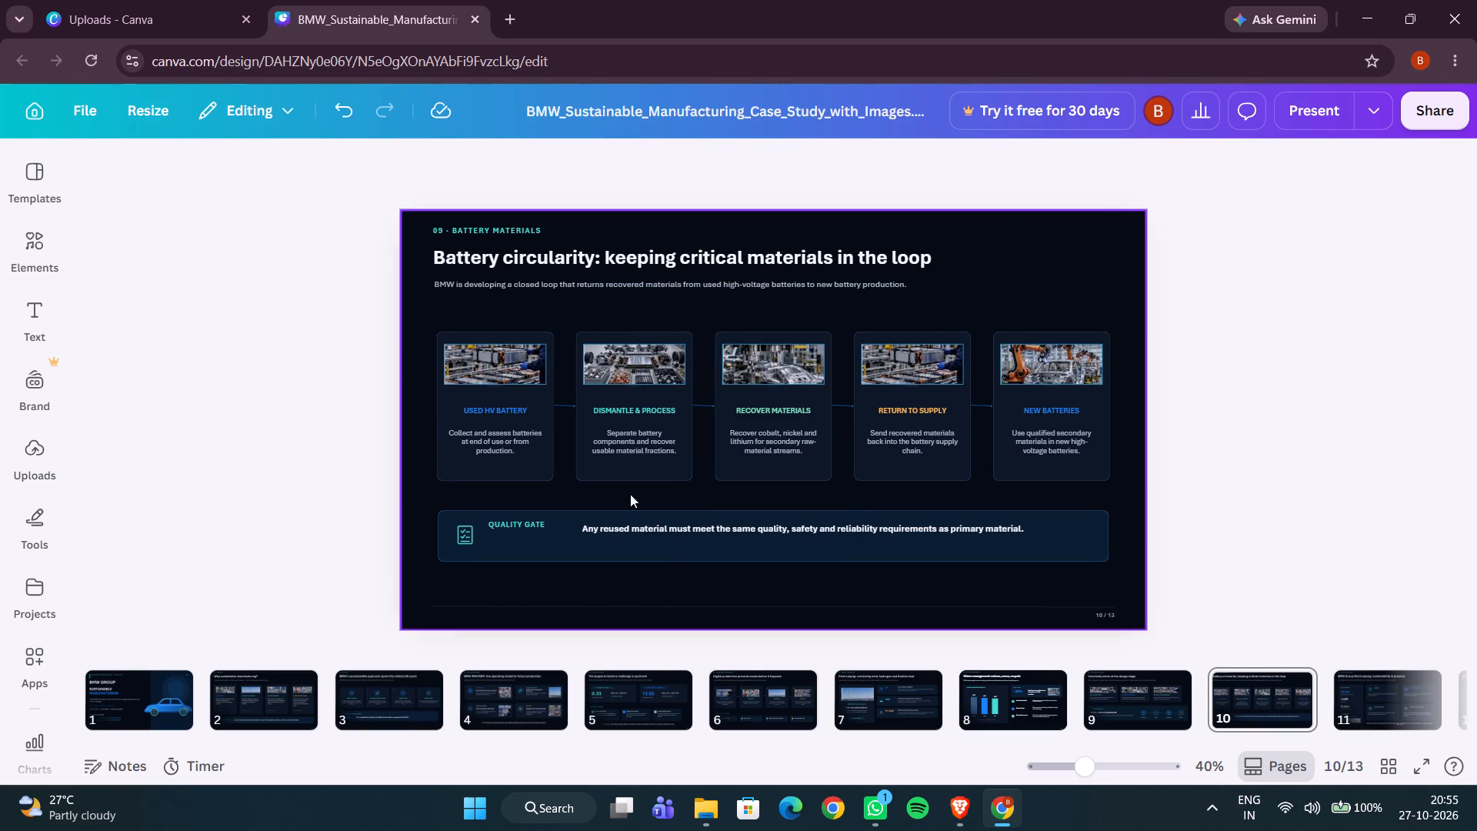
Move the Quality Gate label and its requirement sentence down to centre them vertically in their box on slide 10.
click(507, 520)
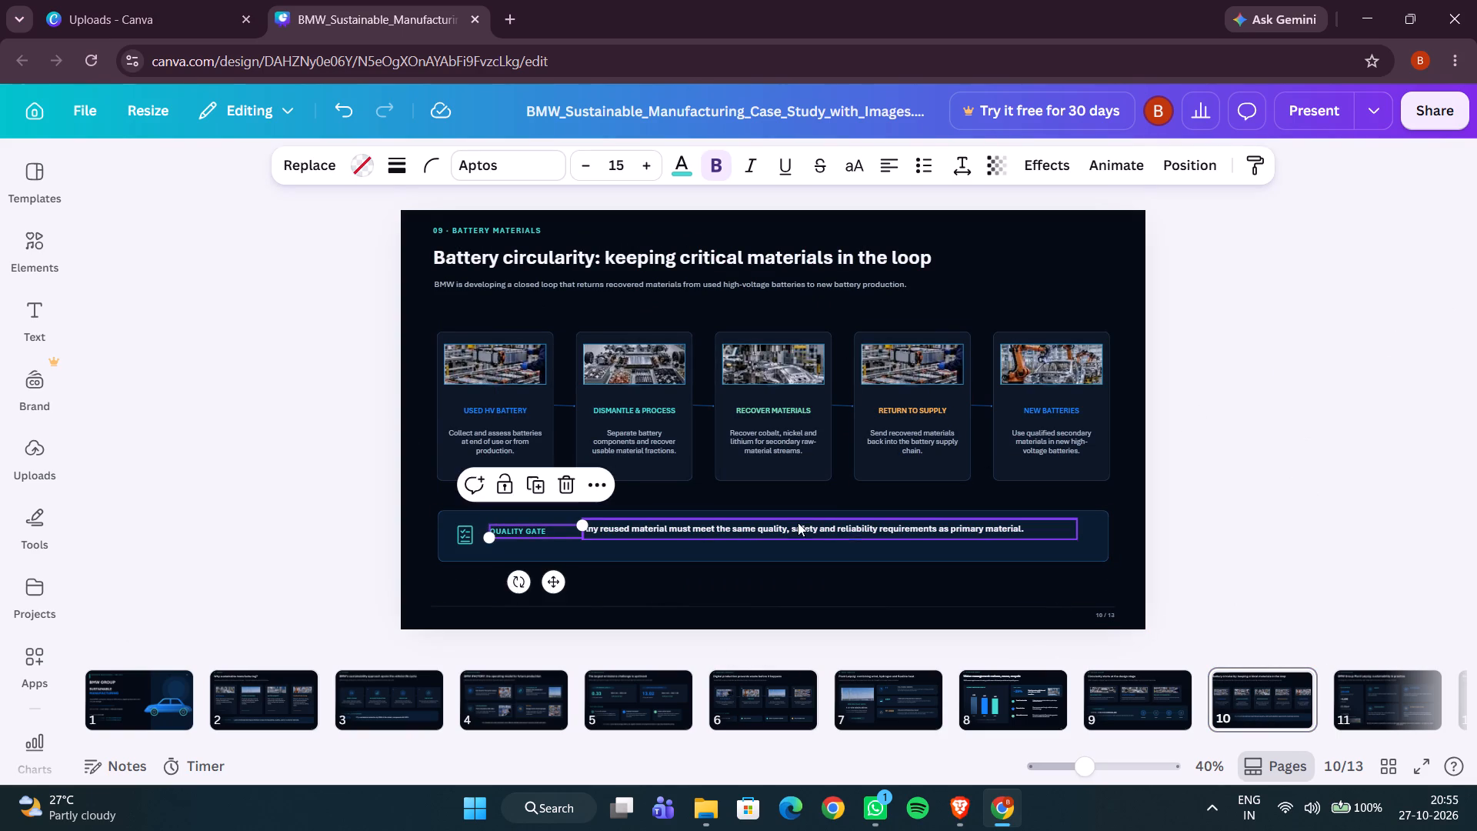
click(850, 527)
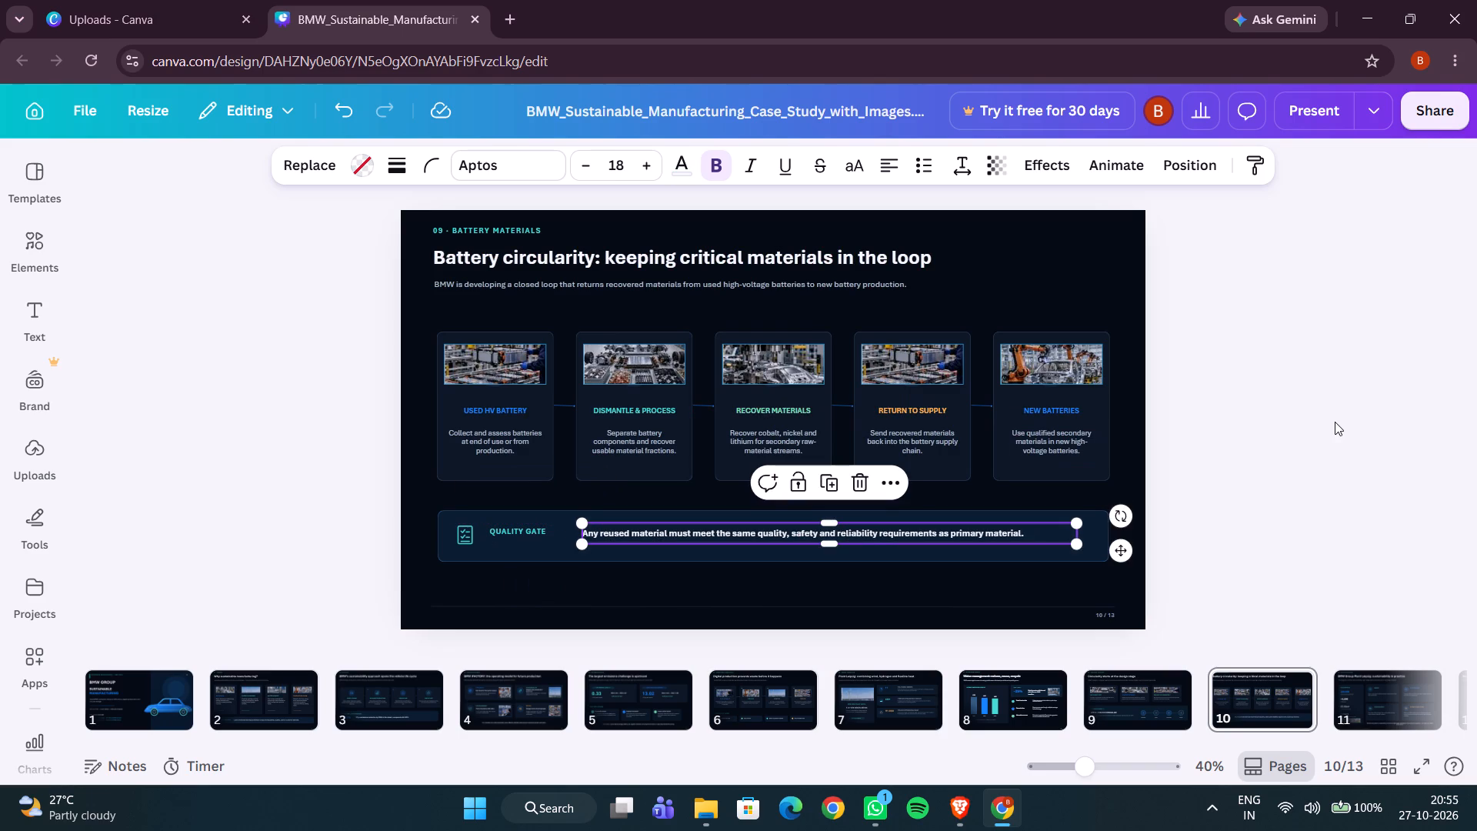
click(1335, 422)
Level the first two arrows on slide 10, joining Used HV Battery, Dismantle & Process and Recover Materials, and fit their ends to the card edges.
ctrl+scroll(612, 392, up, 6)
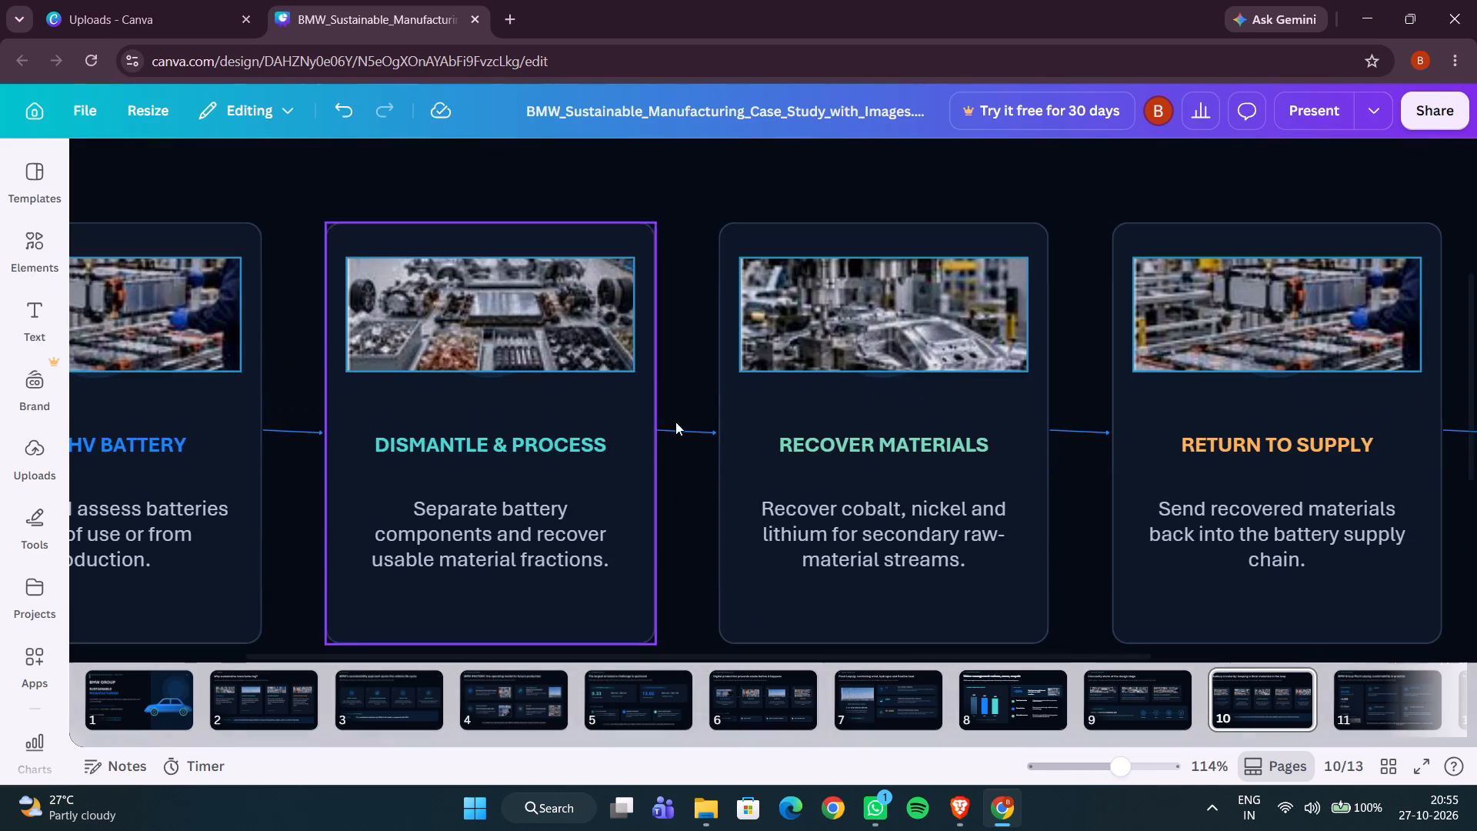
click(298, 431)
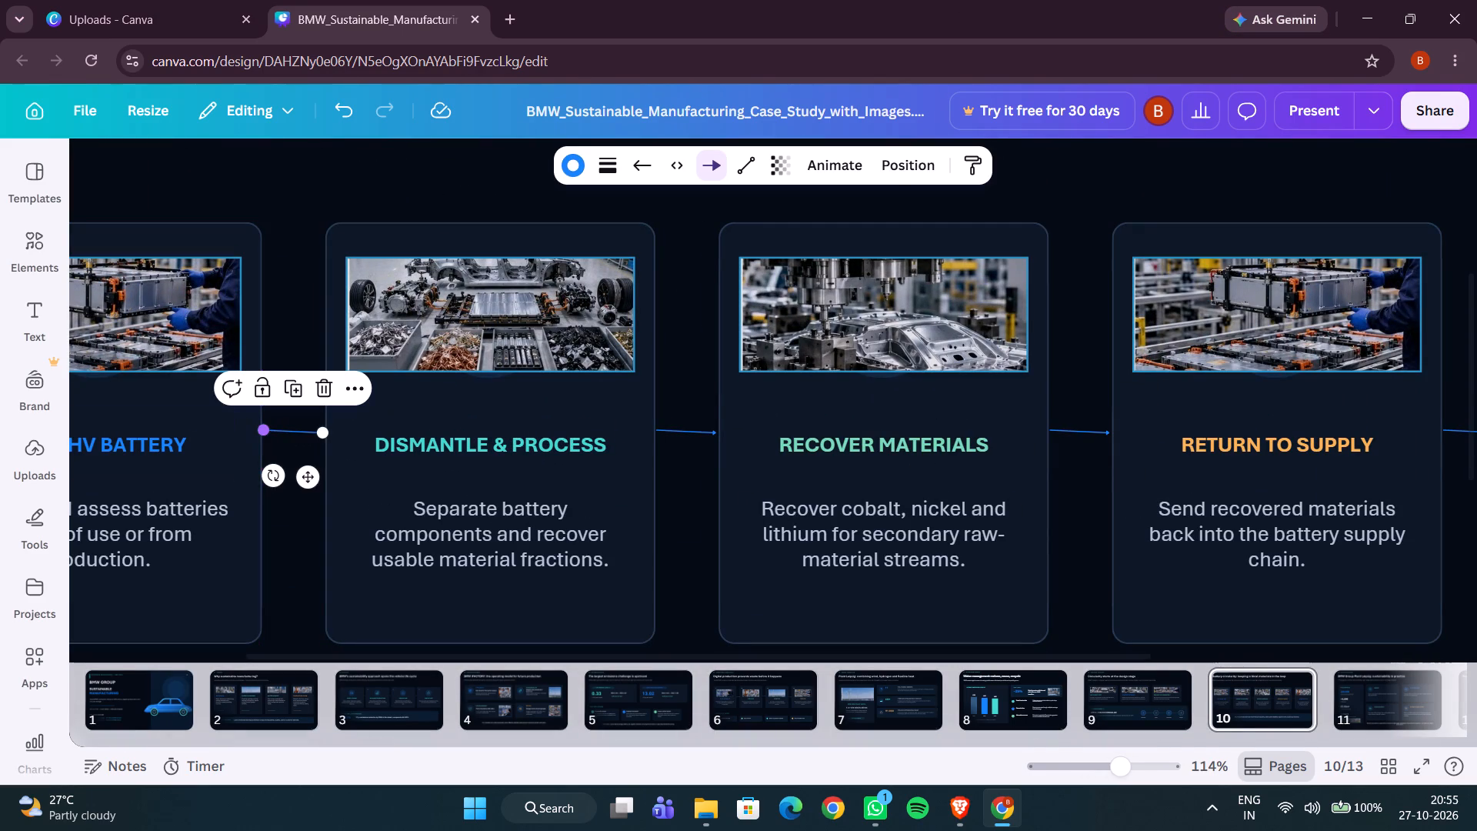
click(262, 429)
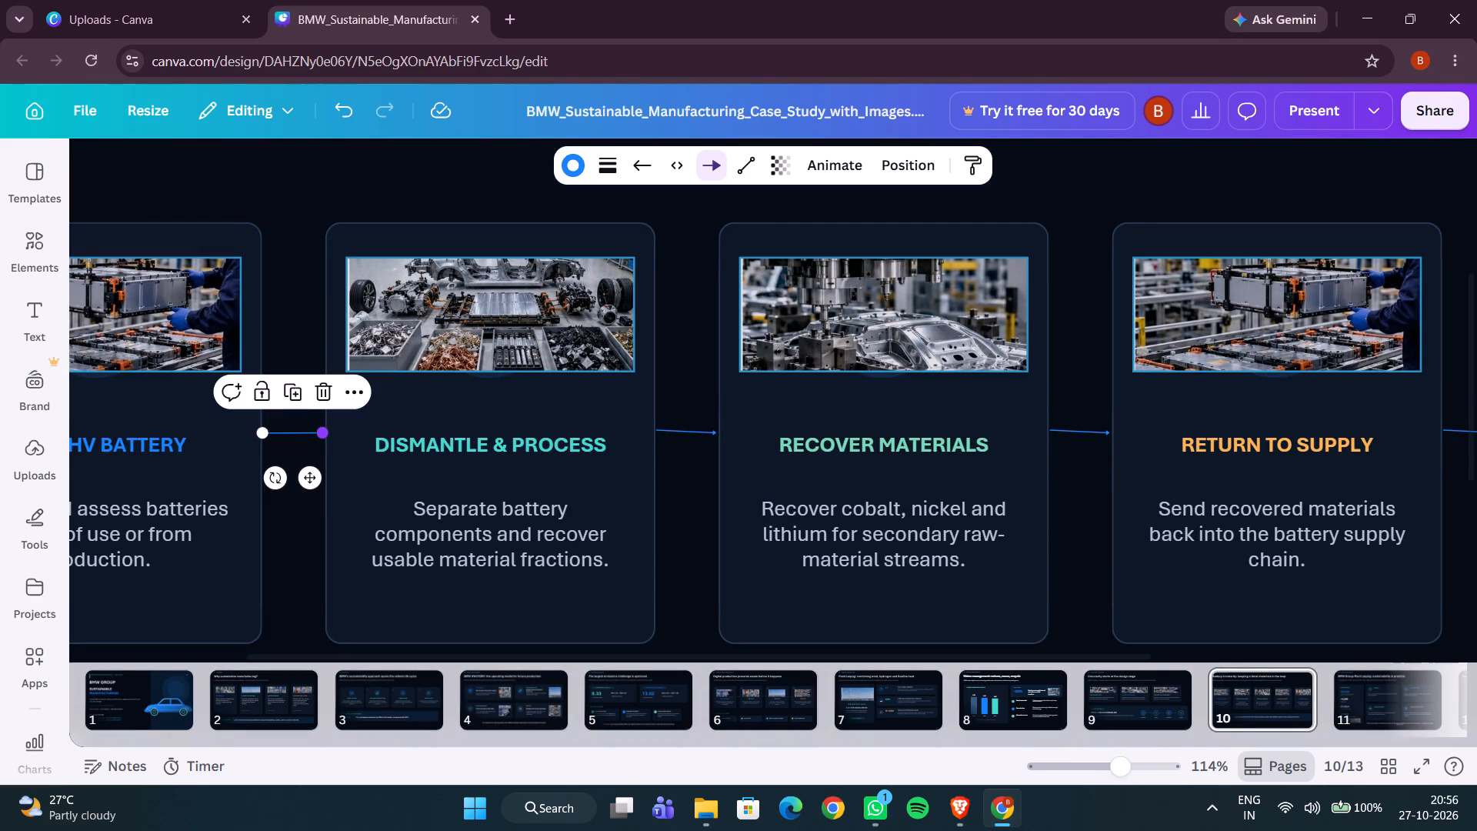
click(318, 433)
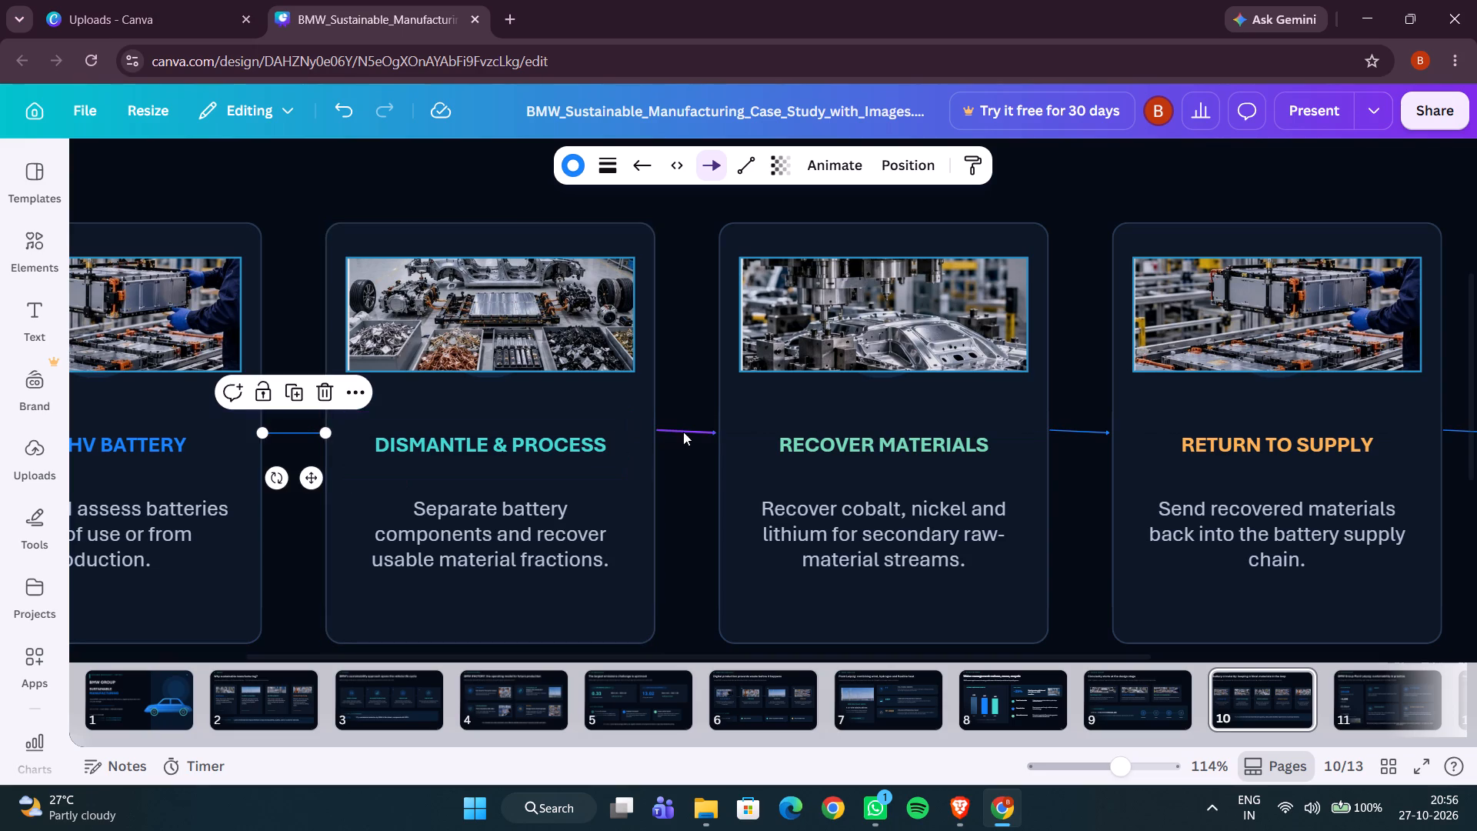
click(683, 432)
drag(658, 429, 655, 442)
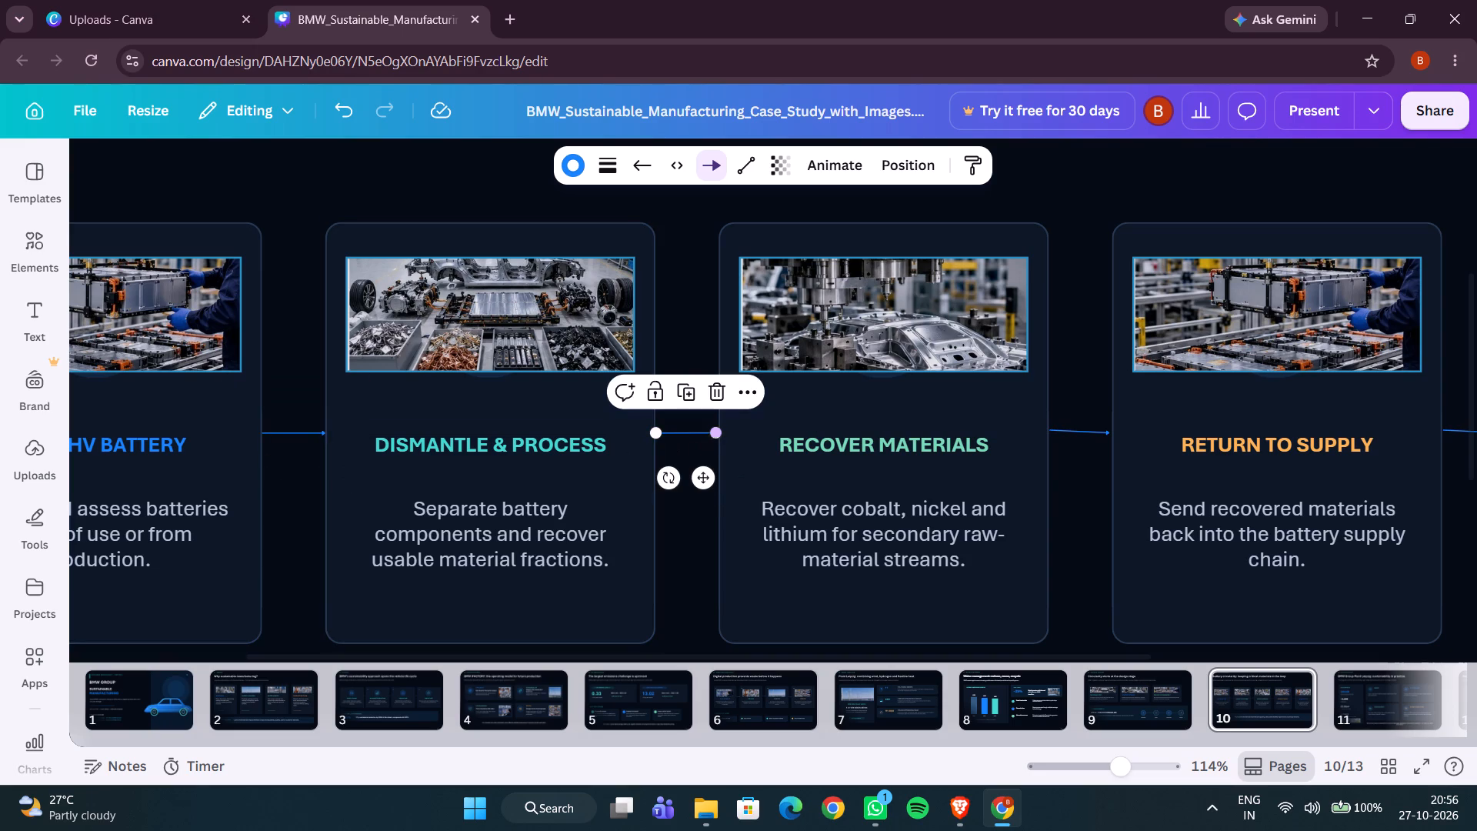
drag(716, 432, 723, 432)
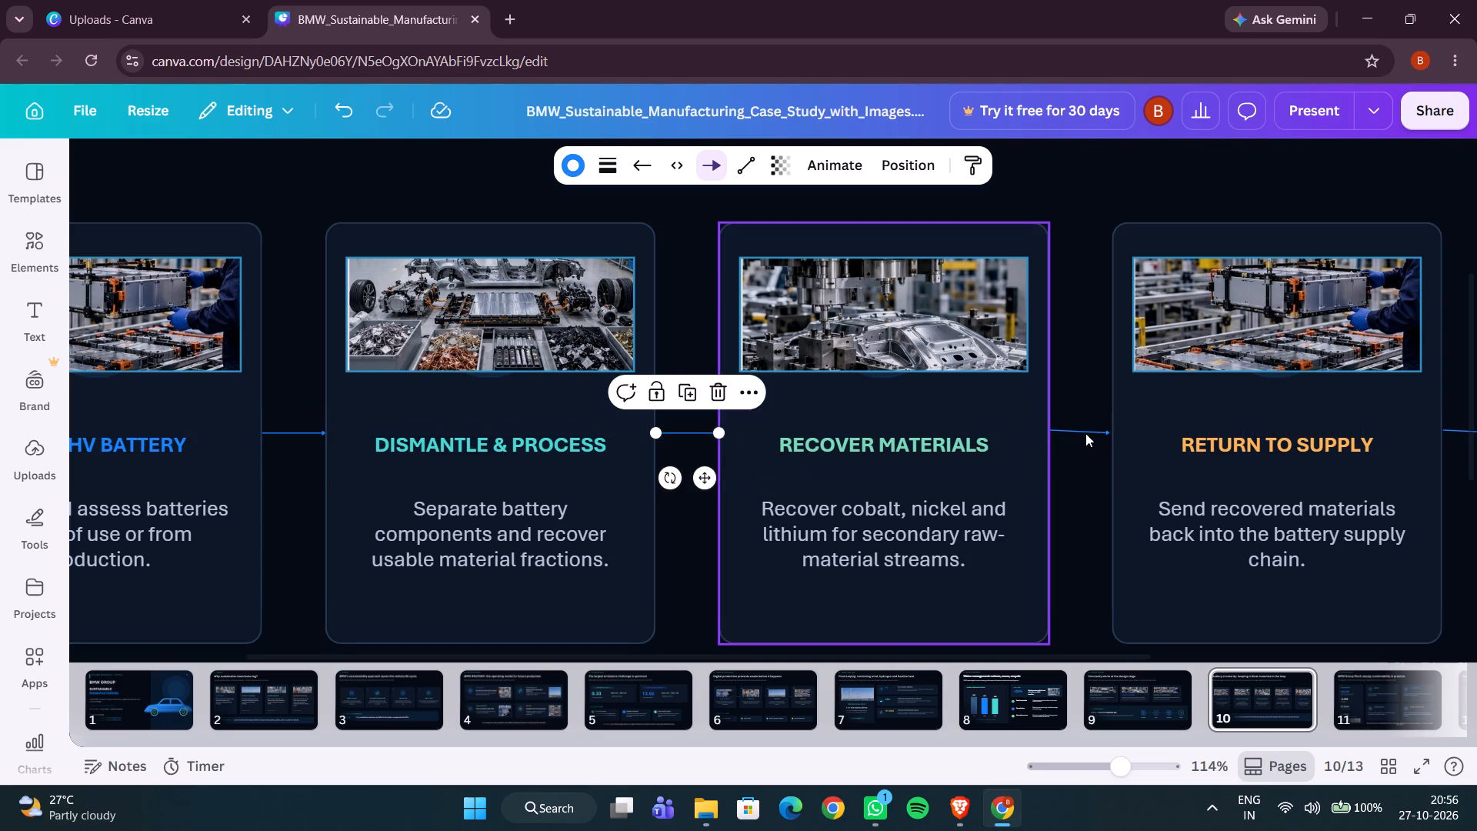
Level the last two arrows on slide 10, joining Recover Materials, Return to Supply and New Batteries, and fit their ends to the card edges.
click(1086, 431)
click(1050, 429)
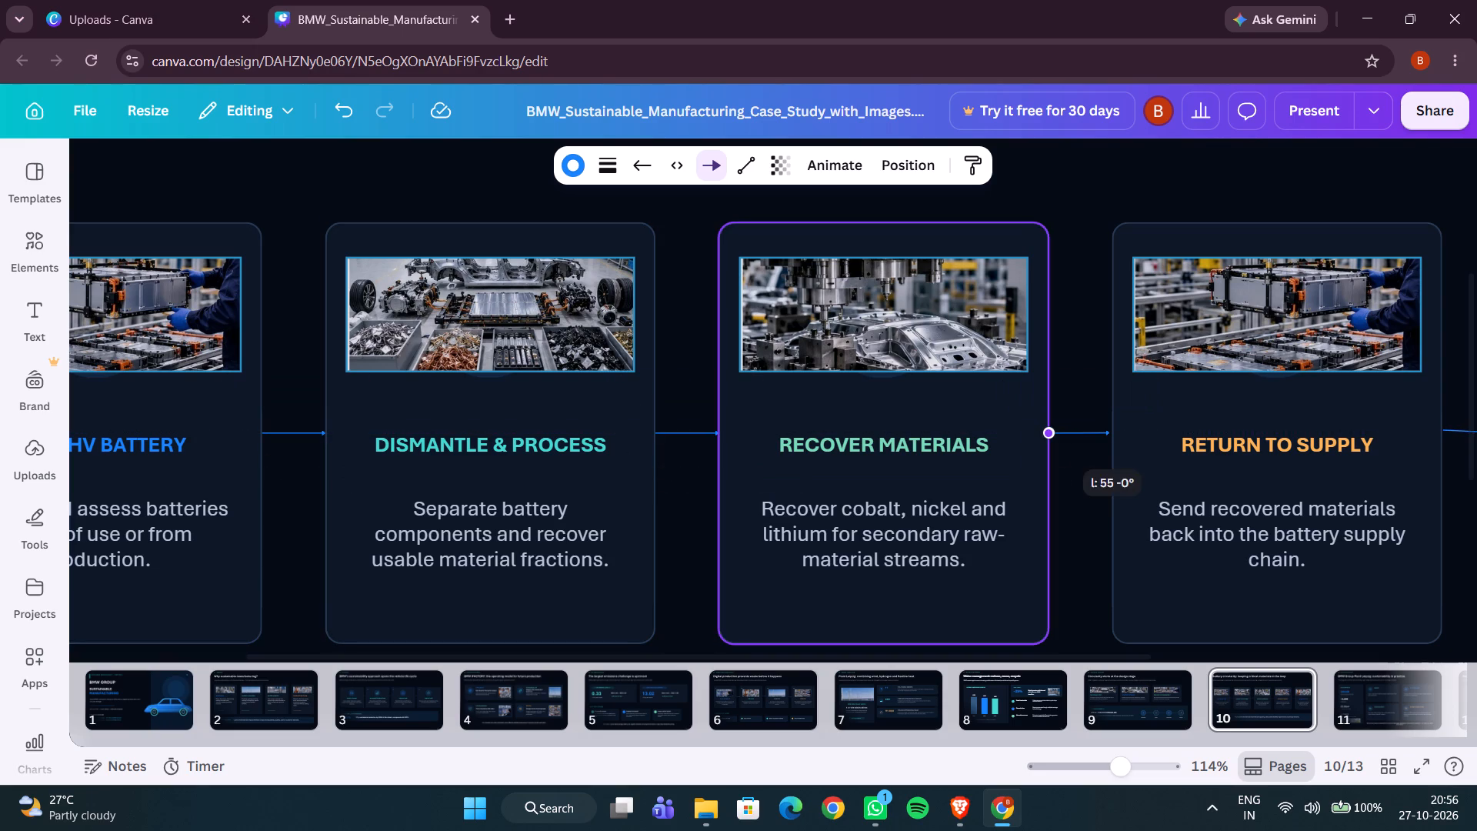
click(1112, 432)
ctrl+scroll(1139, 451, down, 2)
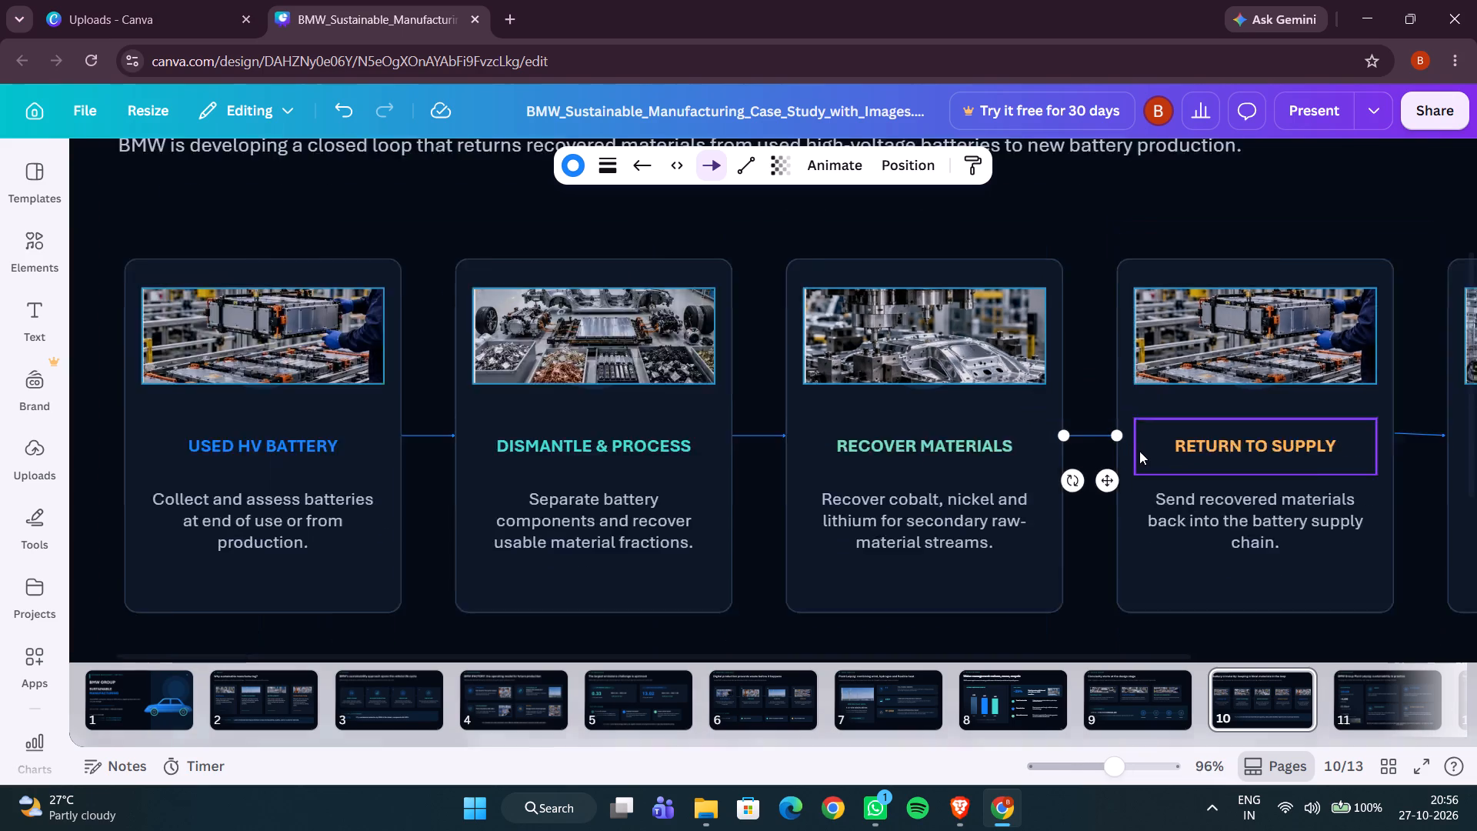
ctrl+scroll(1139, 451, down, 1)
ctrl+scroll(1164, 443, up, 9)
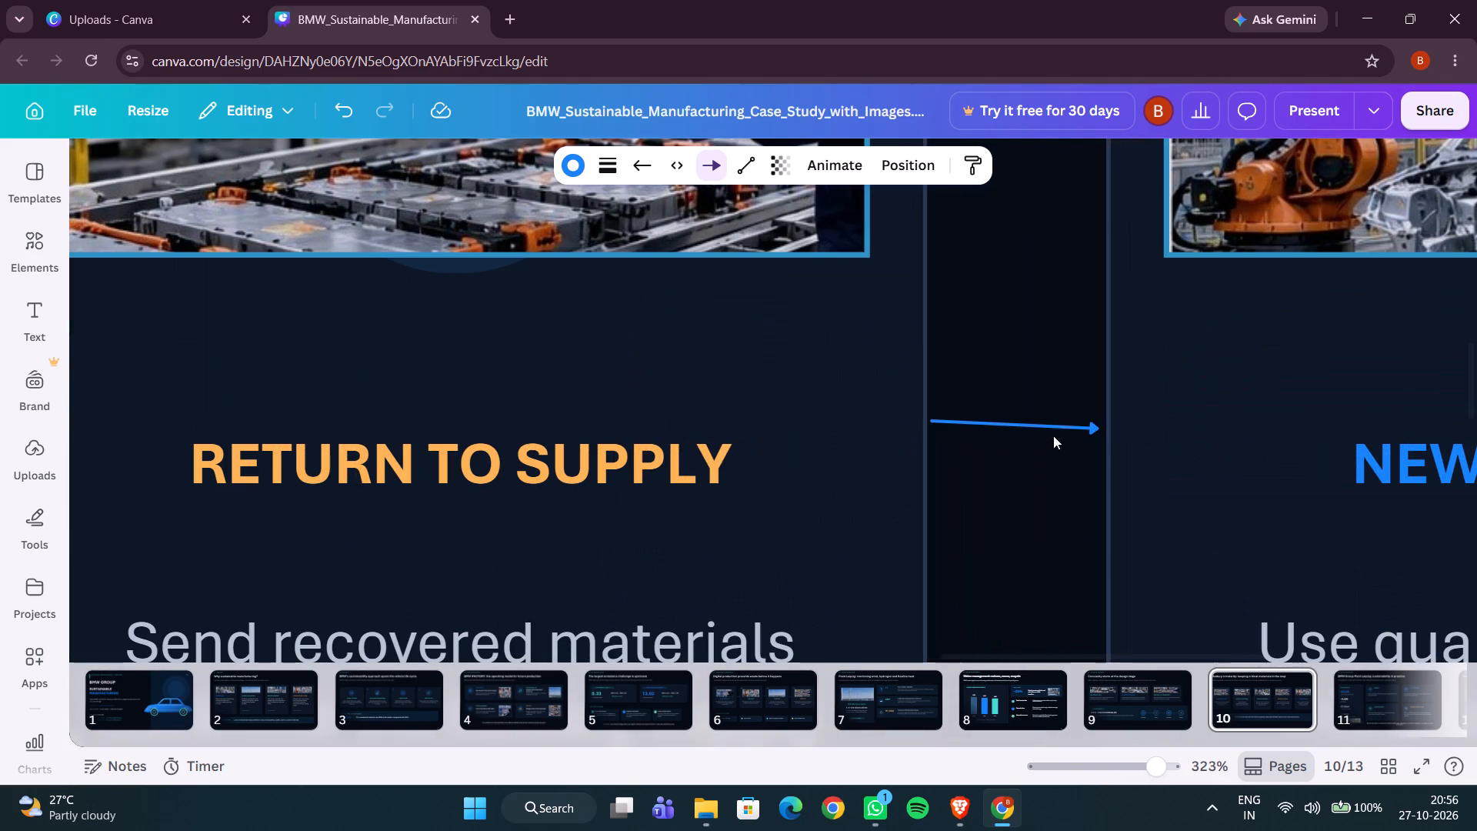
click(969, 426)
drag(930, 419, 930, 427)
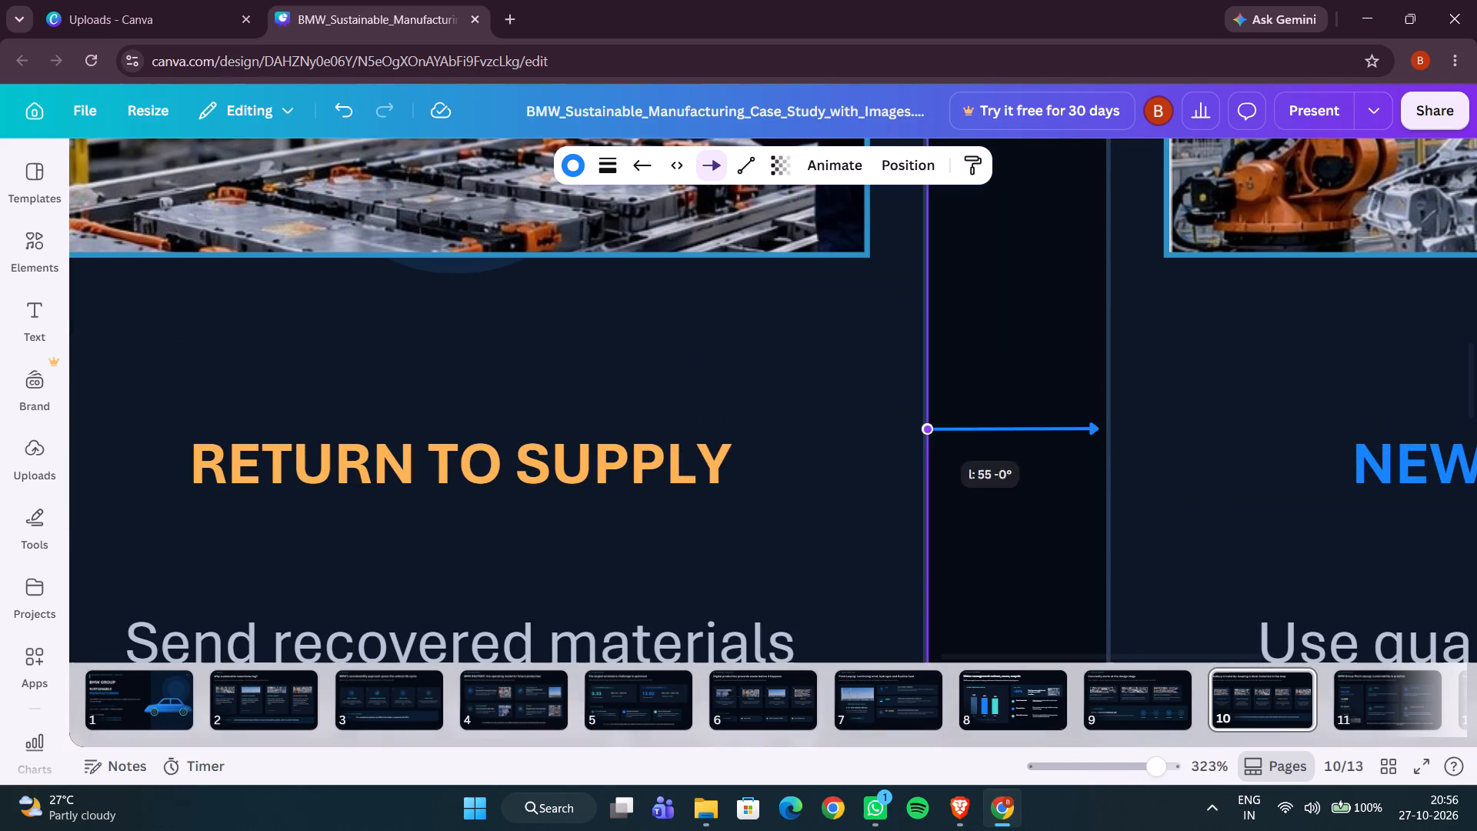
drag(930, 427, 930, 428)
drag(1102, 431, 1110, 429)
ctrl+scroll(1011, 436, down, 11)
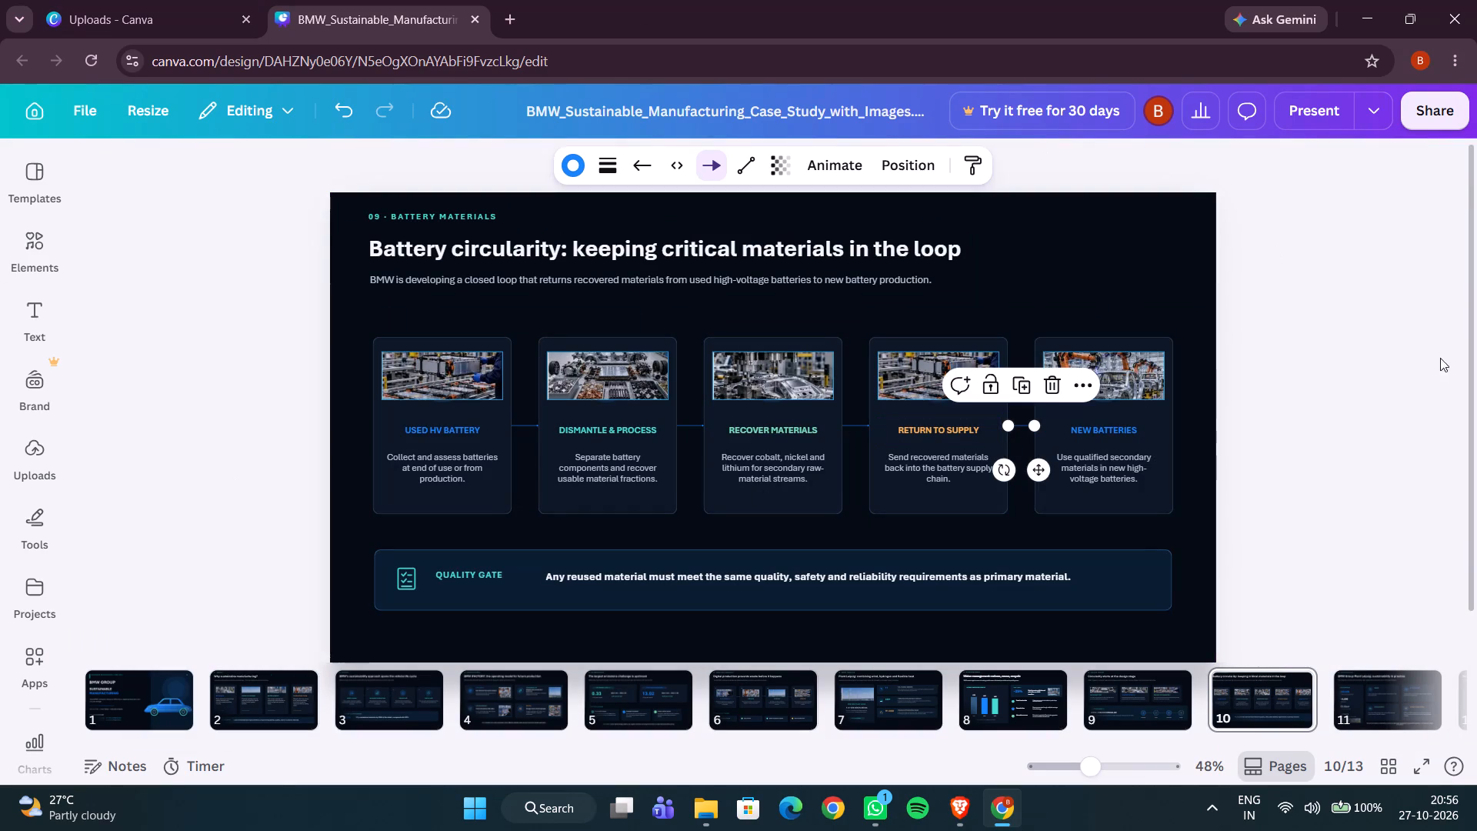
click(1403, 436)
Nudge the Quality Gate label down into line with its icon and move the requirement sentence closer to the label.
scroll(1300, 418, down, 2)
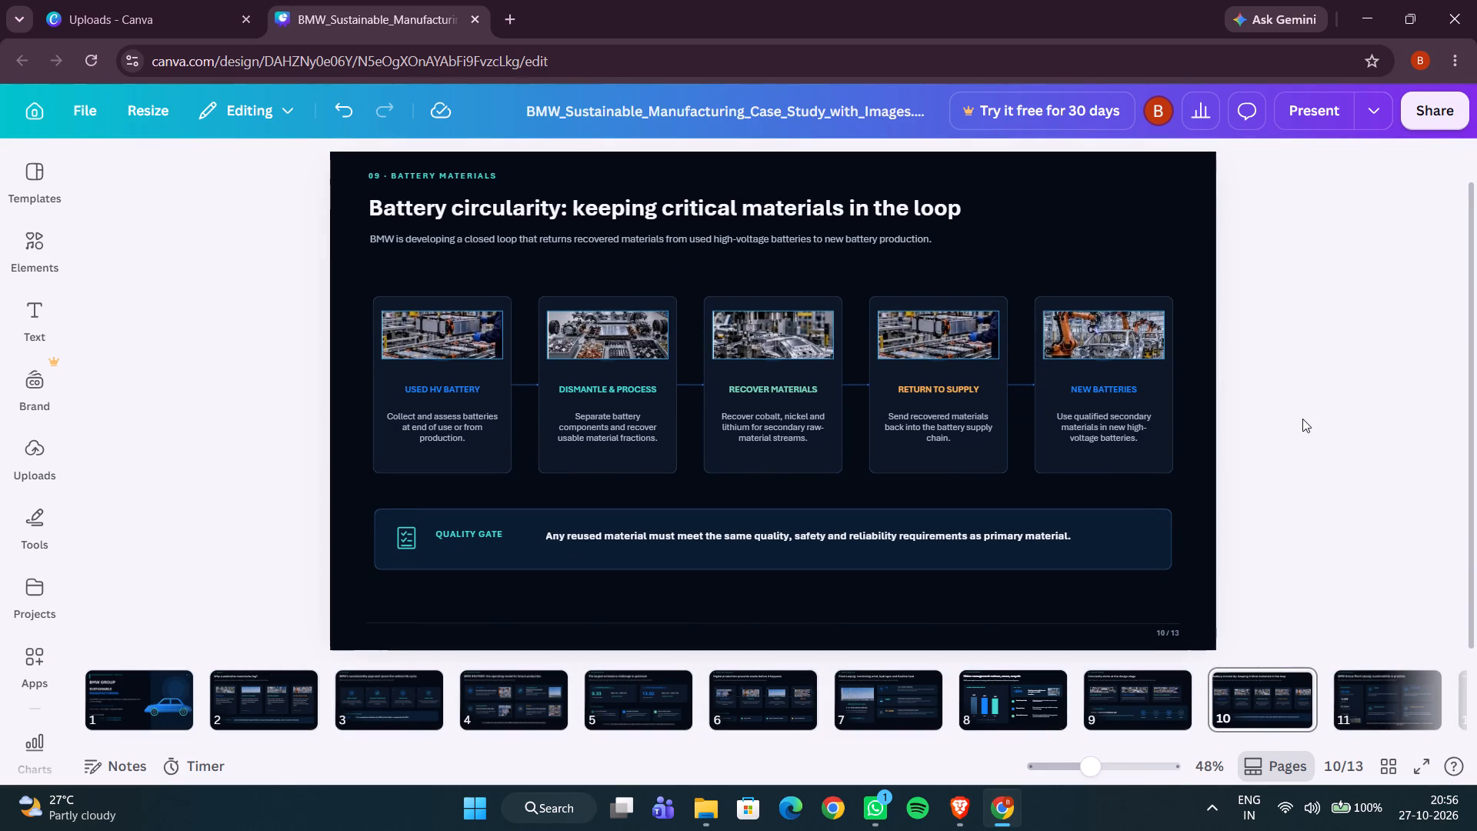
click(478, 532)
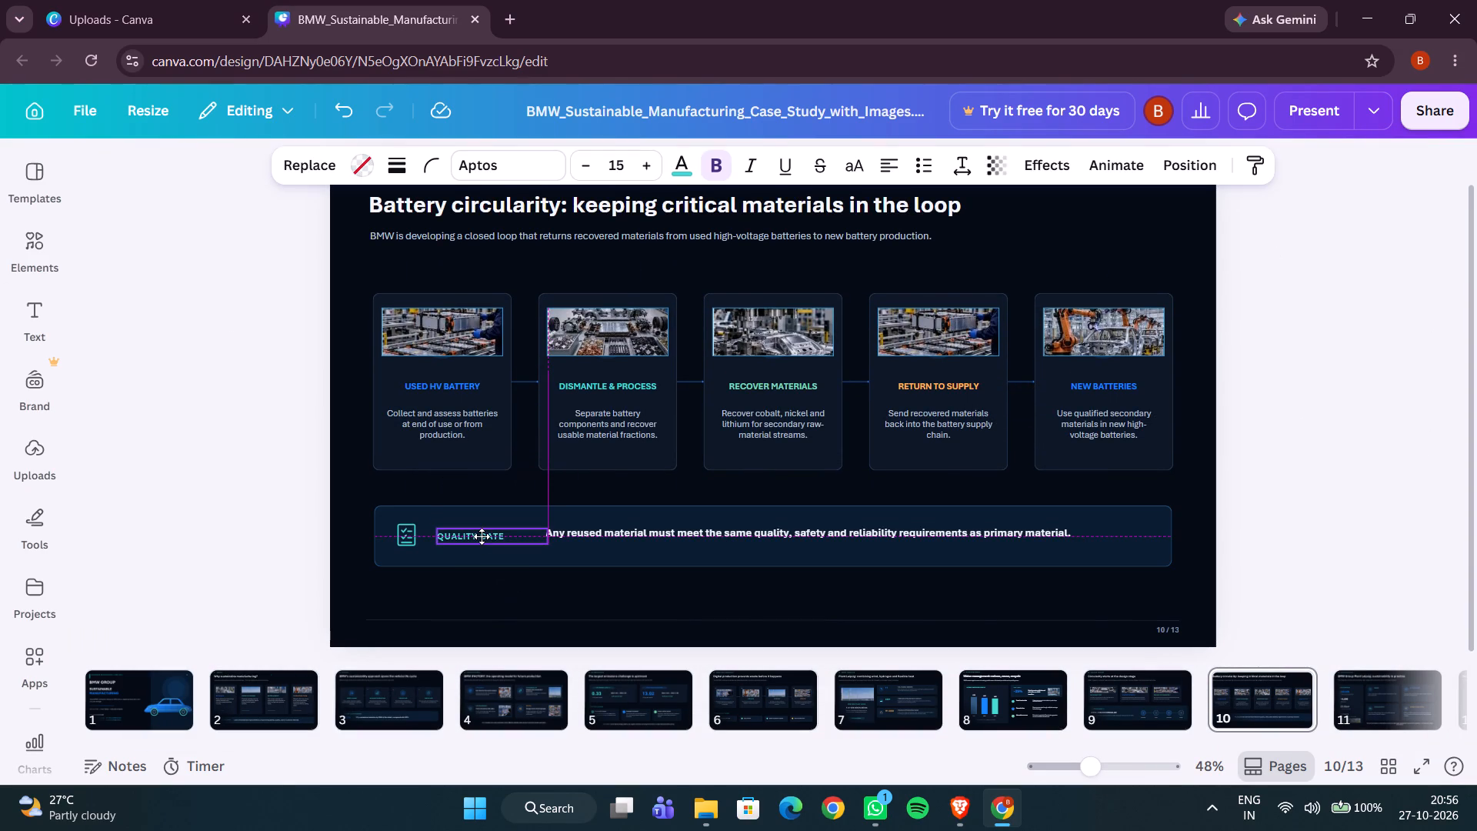
drag(727, 539, 708, 540)
click(1437, 434)
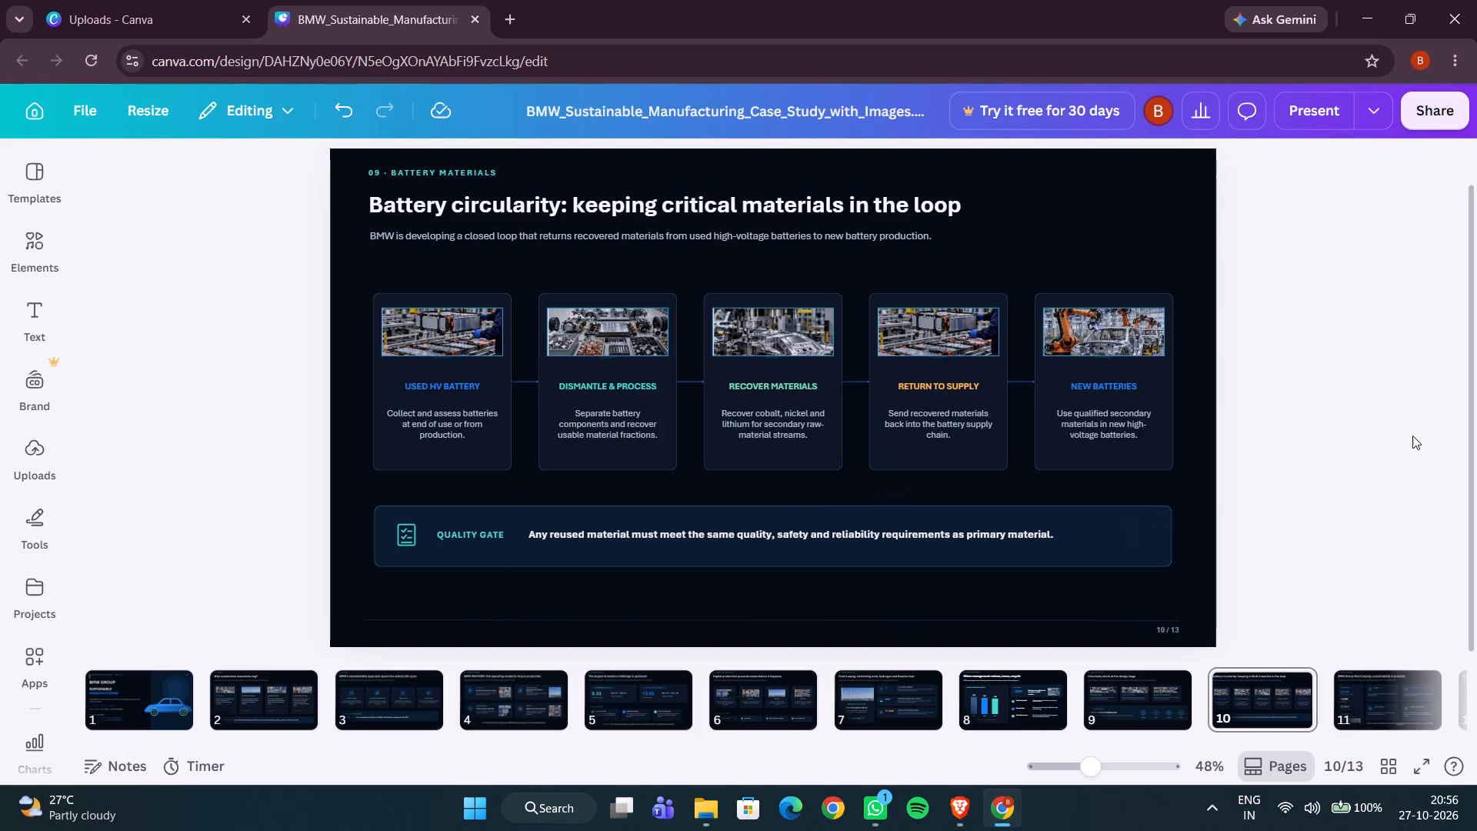
Delete the source line at the bottom of slide 11.
key(Right)
click(592, 625)
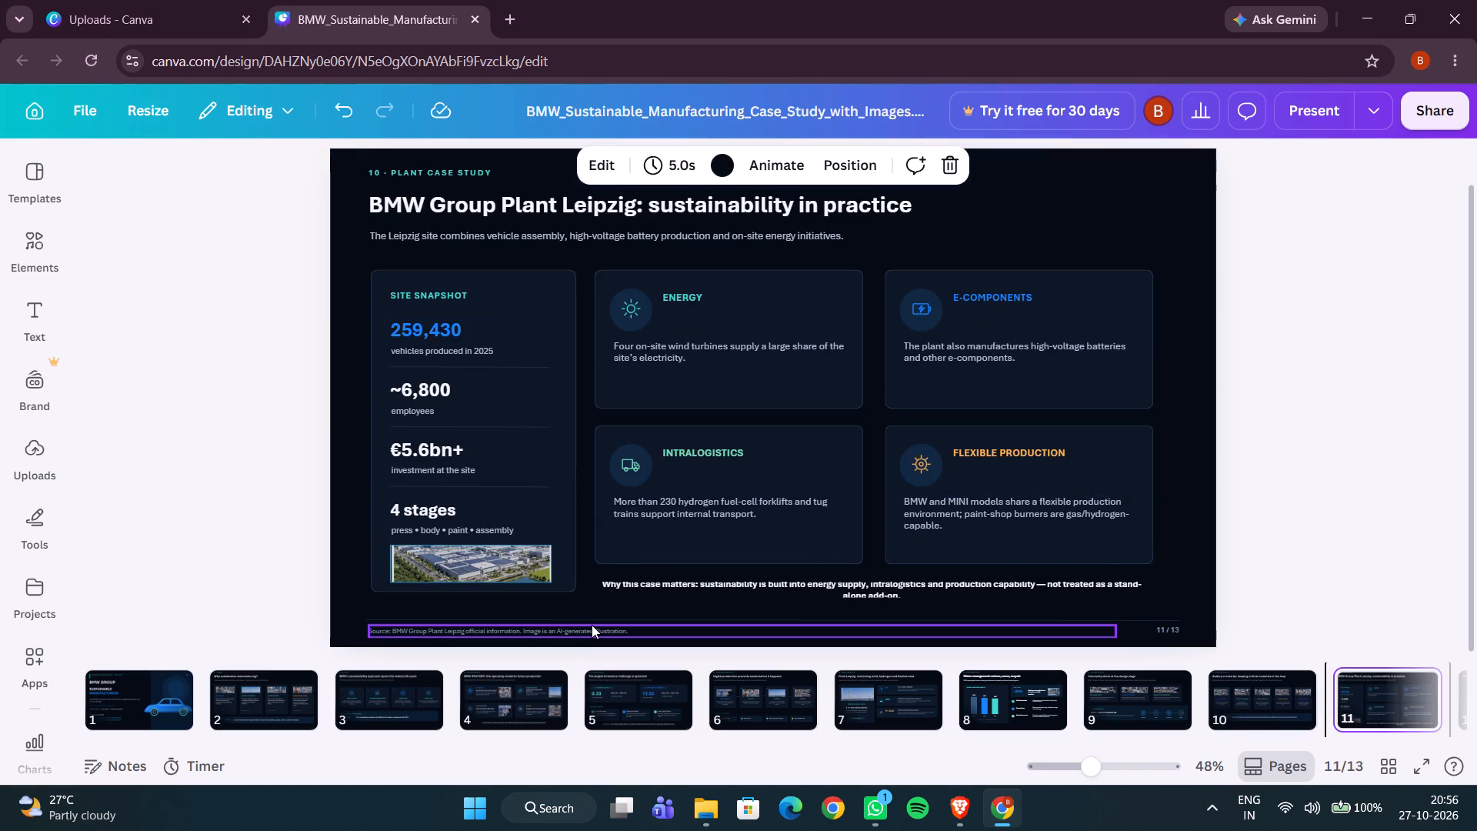
key(Delete)
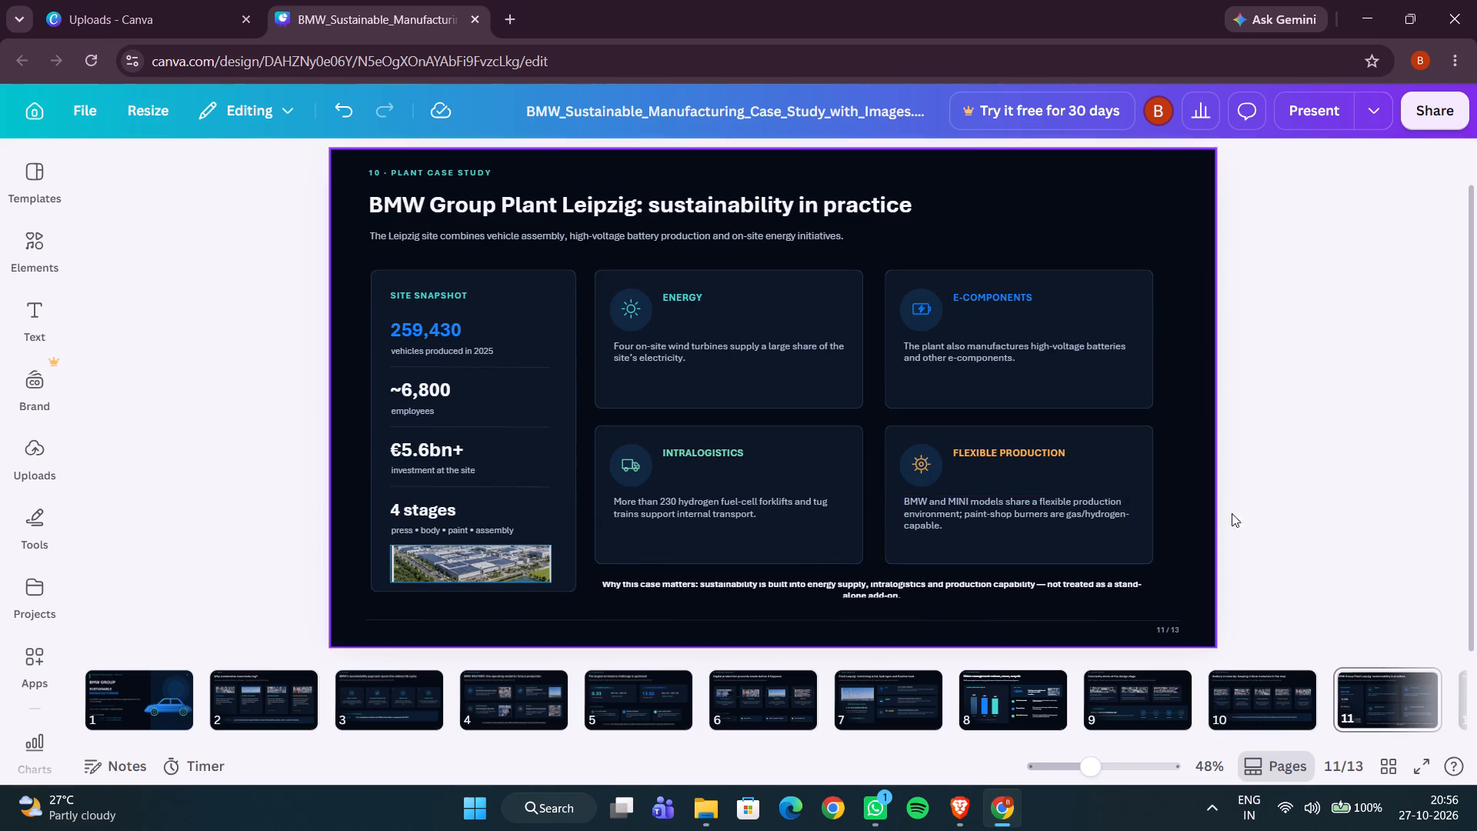
Extend the 'Why this case matters' text box on slide 11 downward to fit both lines of its text.
scroll(1072, 521, down, 1)
click(899, 595)
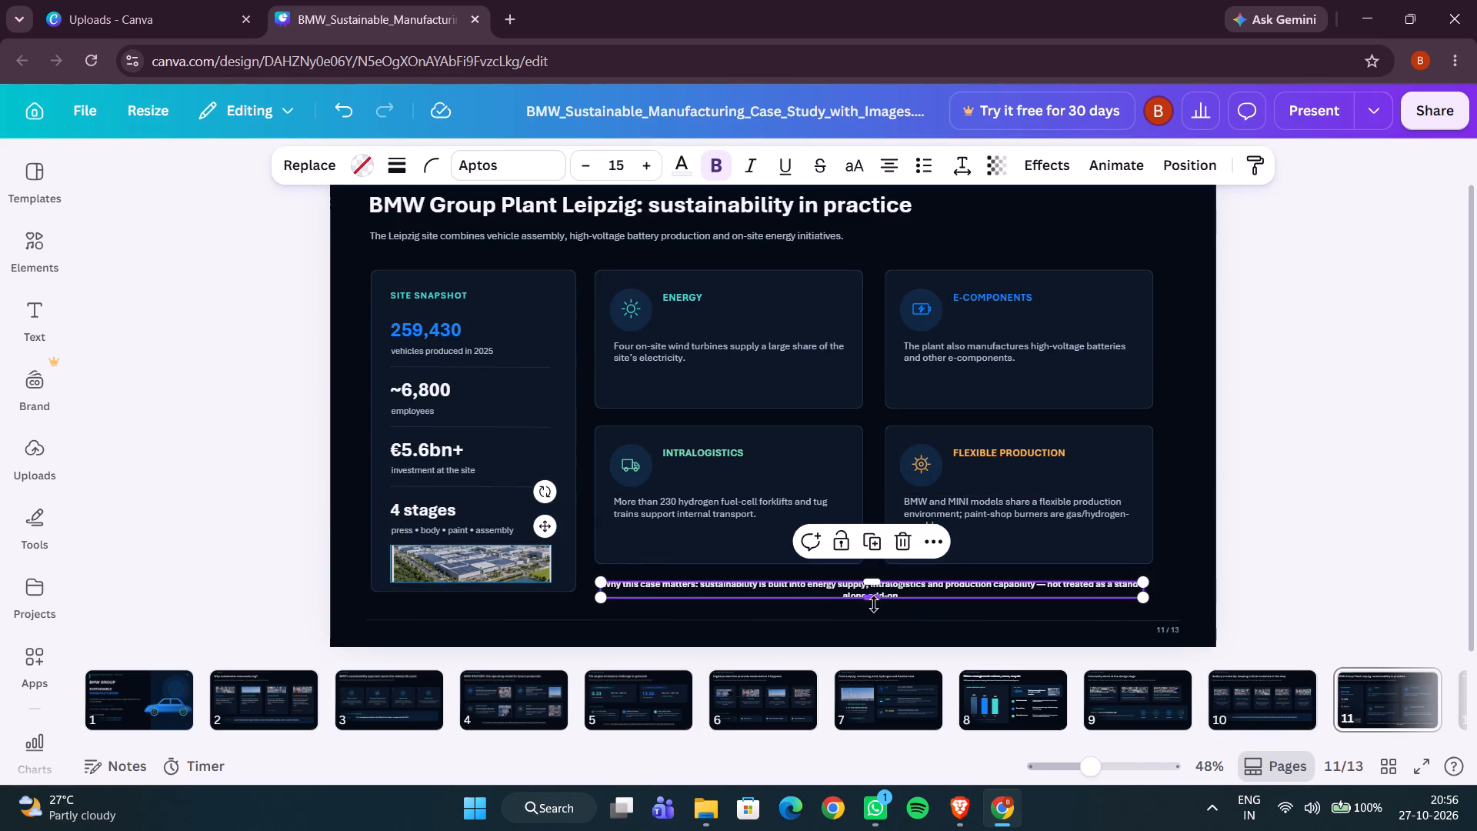
drag(877, 598, 877, 605)
click(1343, 481)
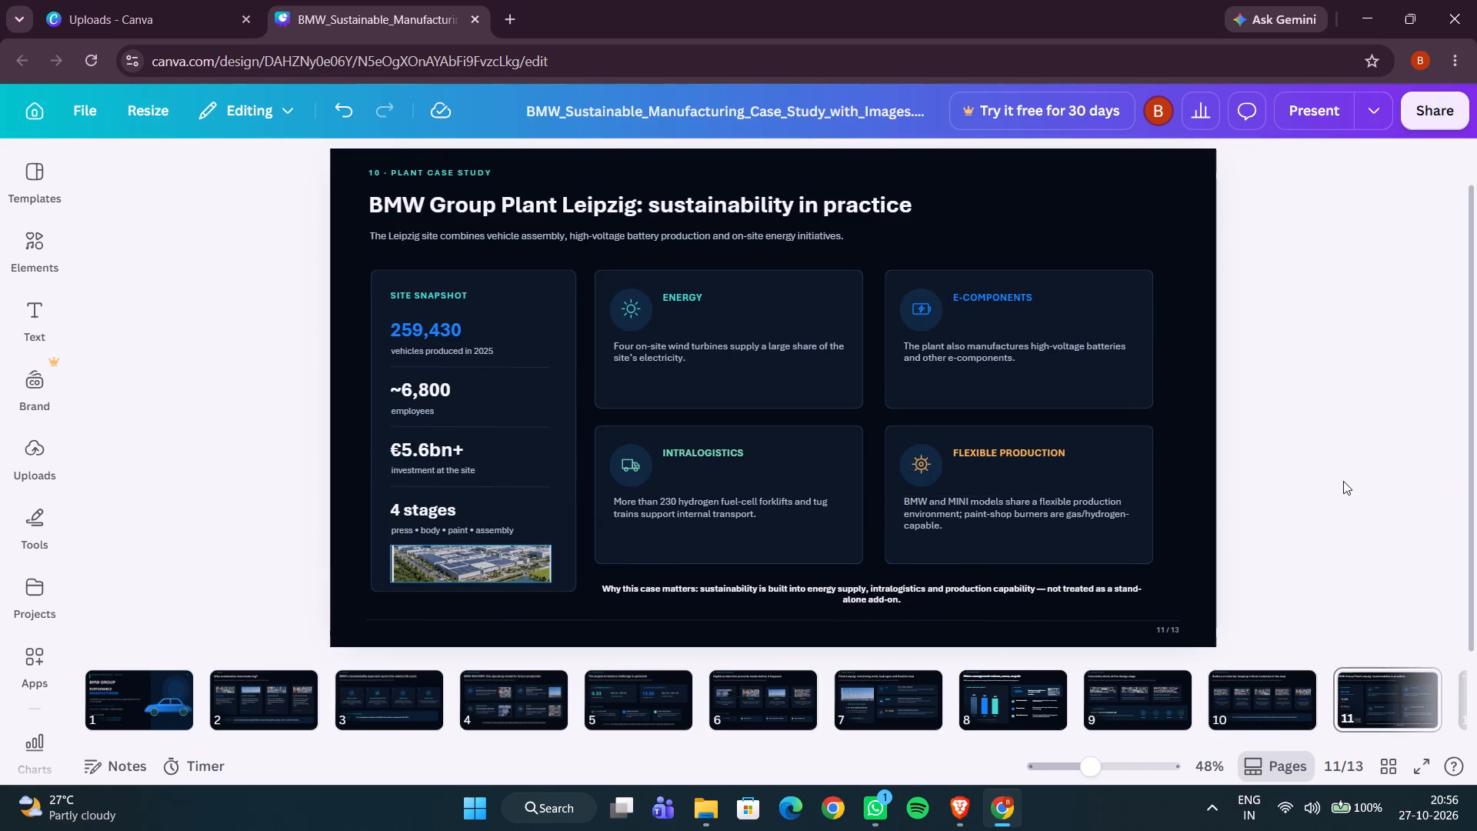
scroll(1320, 459, down, 1)
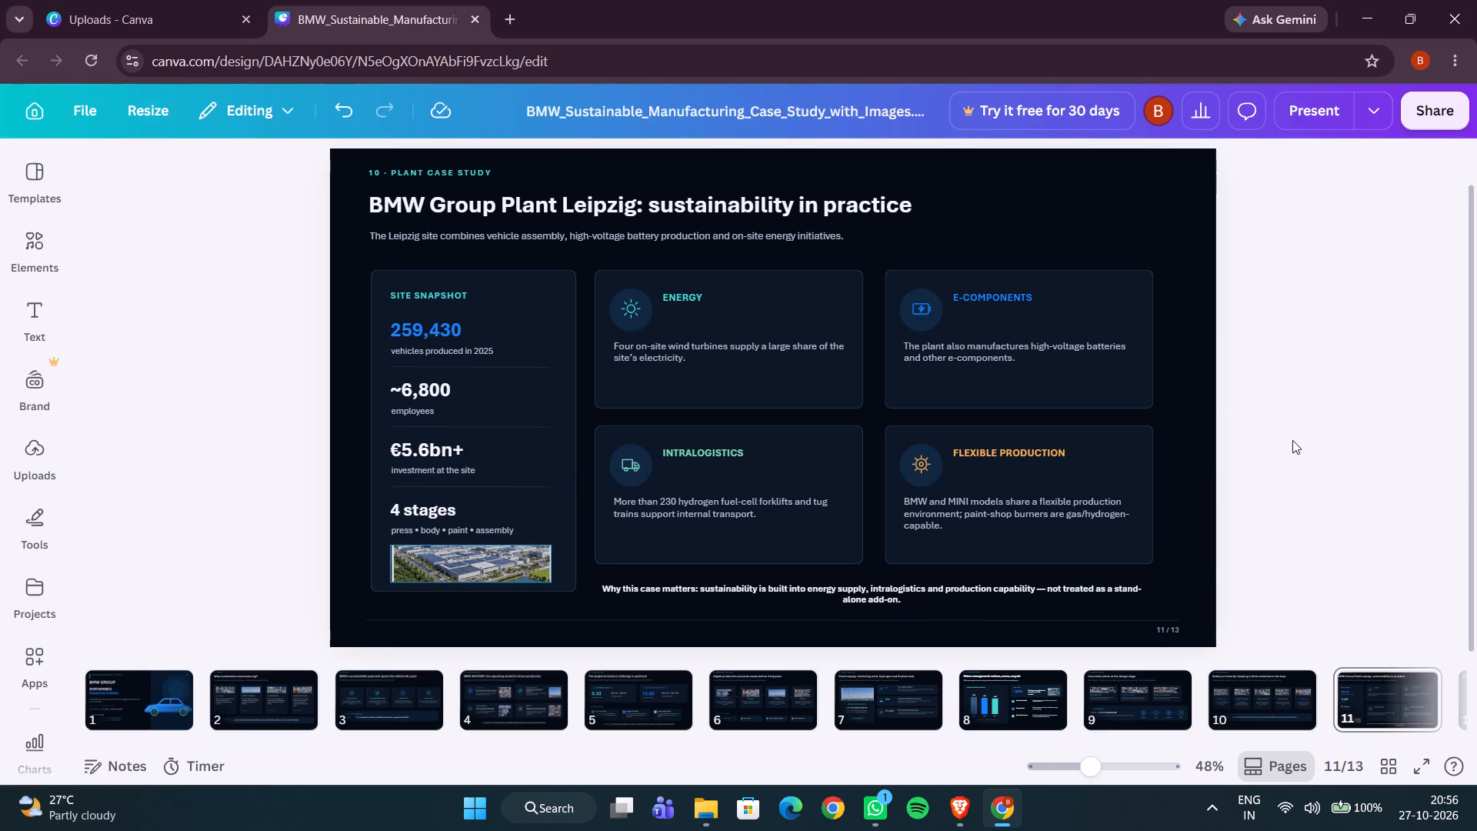
Delete the source line at the bottom of slide 12 and the key sources note at the bottom of slide 13.
key(Right)
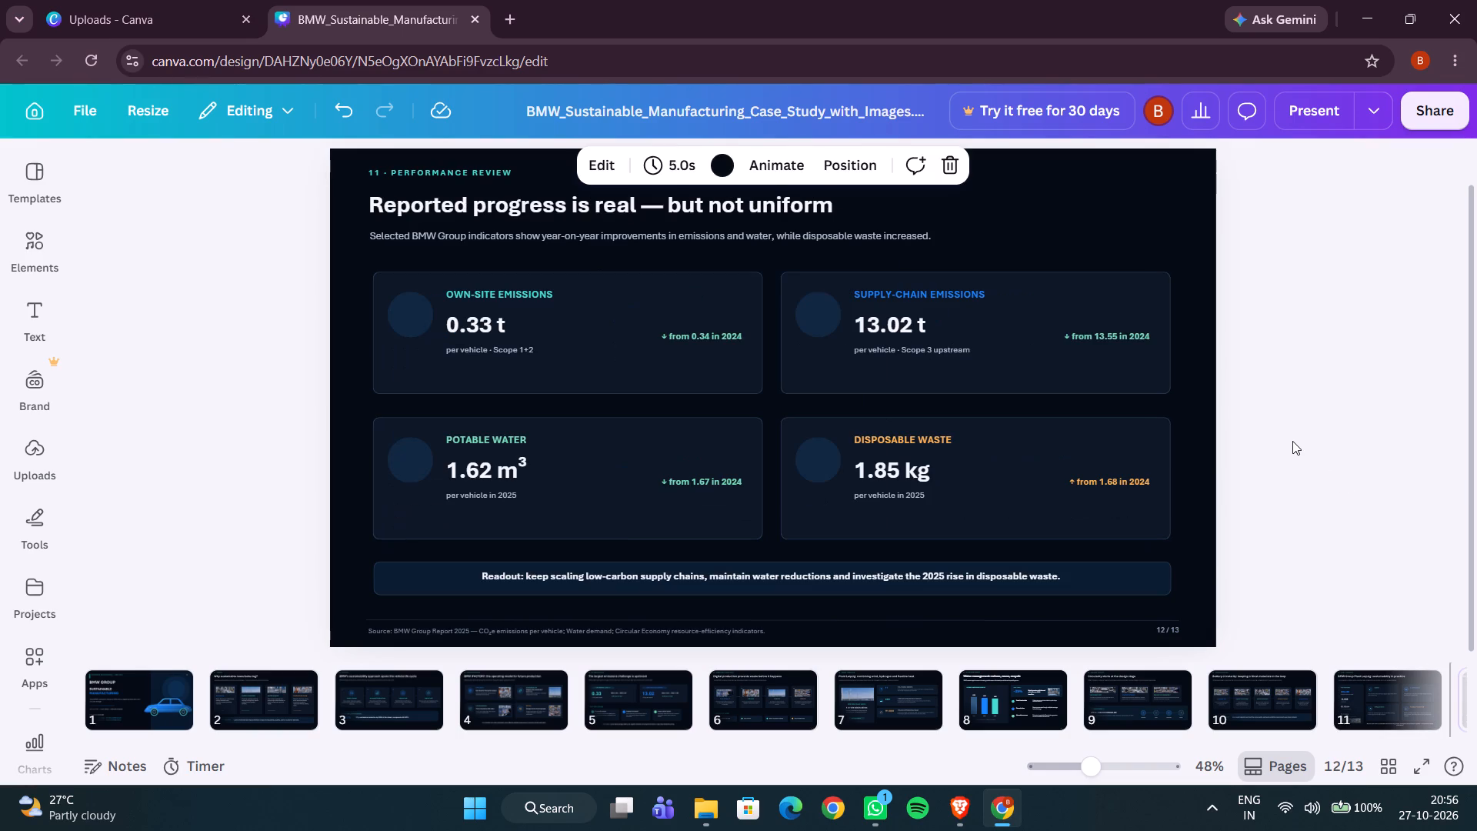
click(819, 627)
key(Delete)
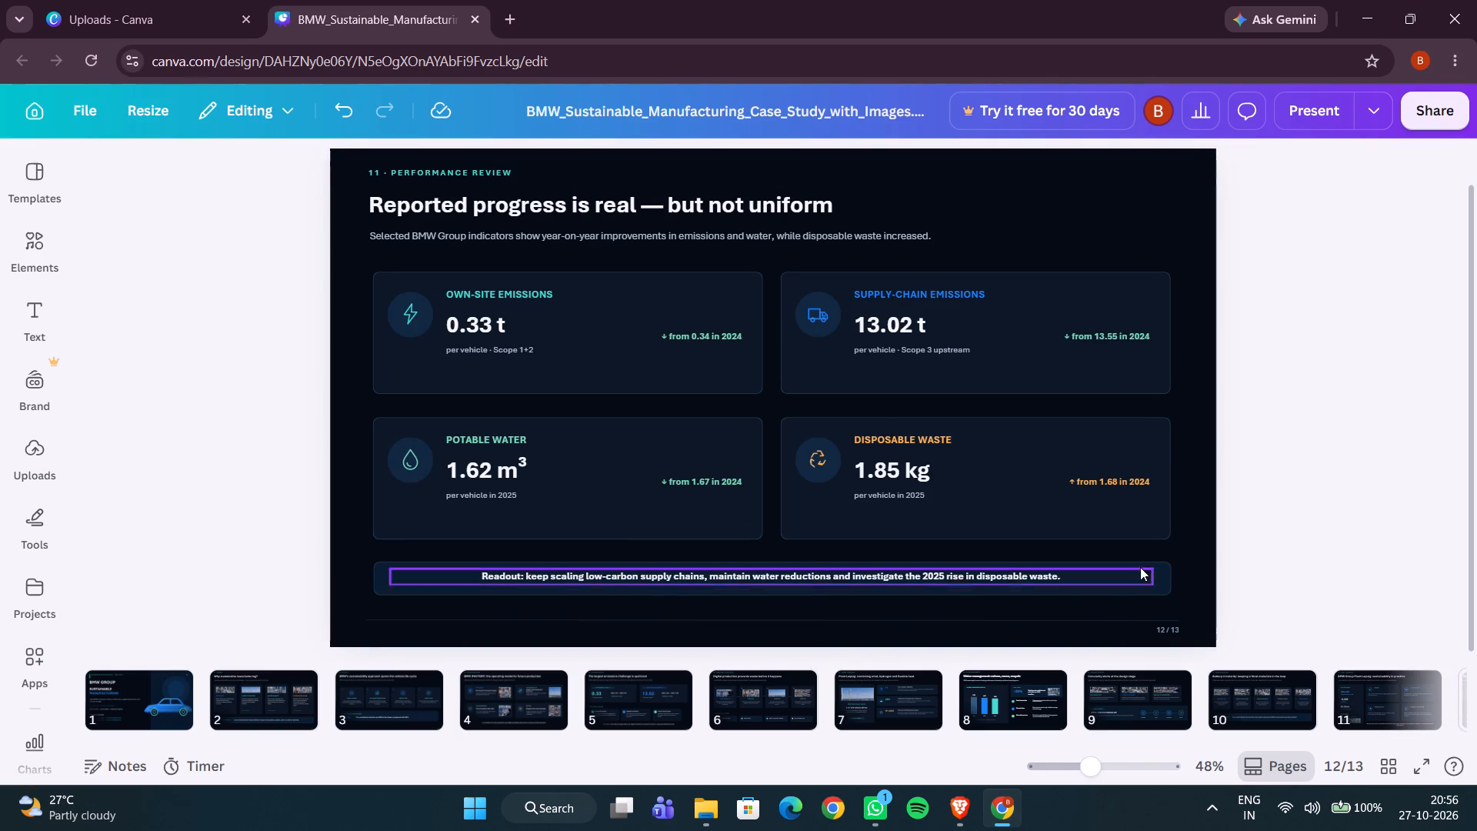
click(1278, 512)
key(Right)
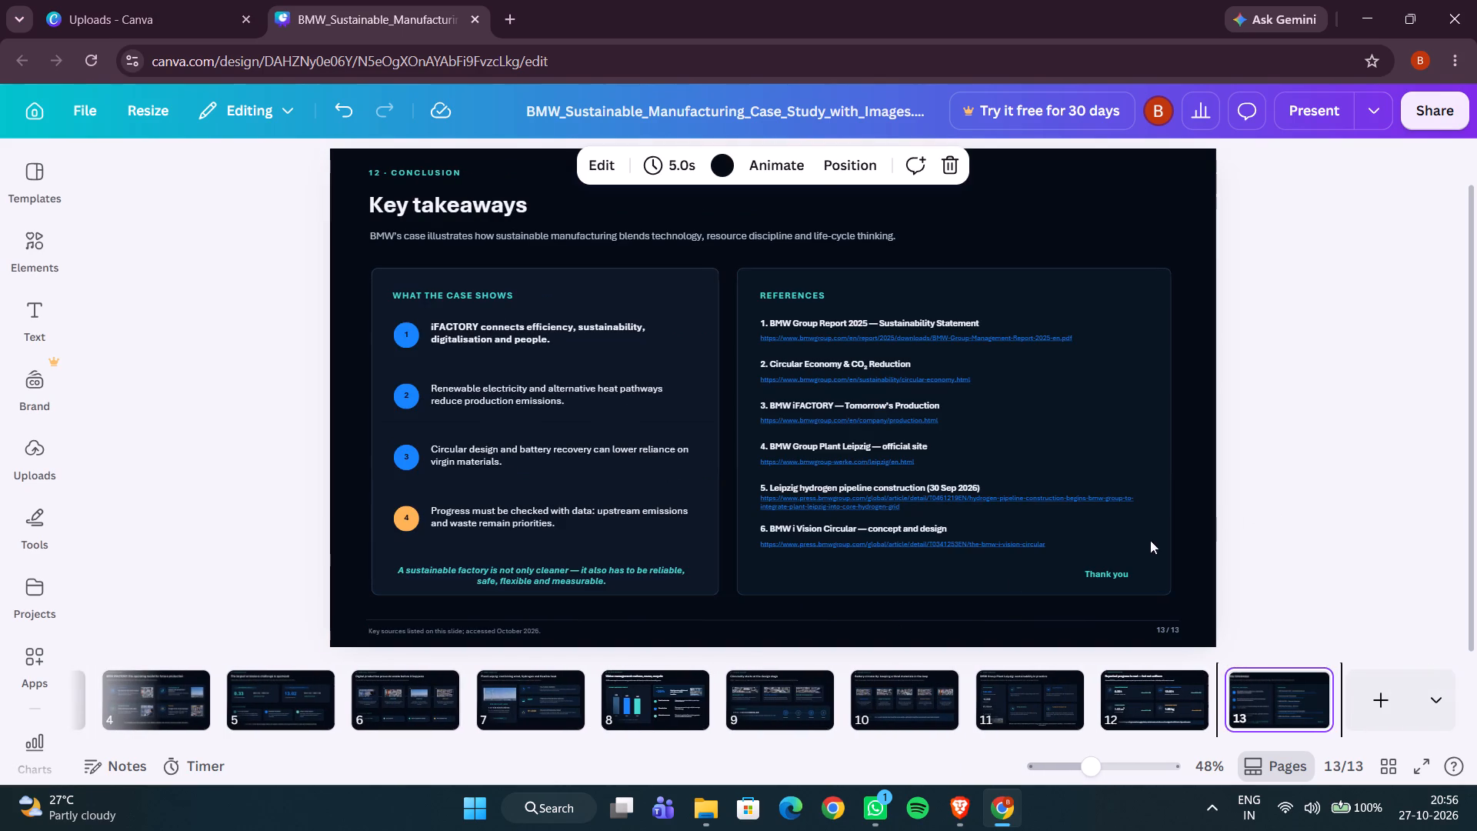
click(525, 634)
key(Delete)
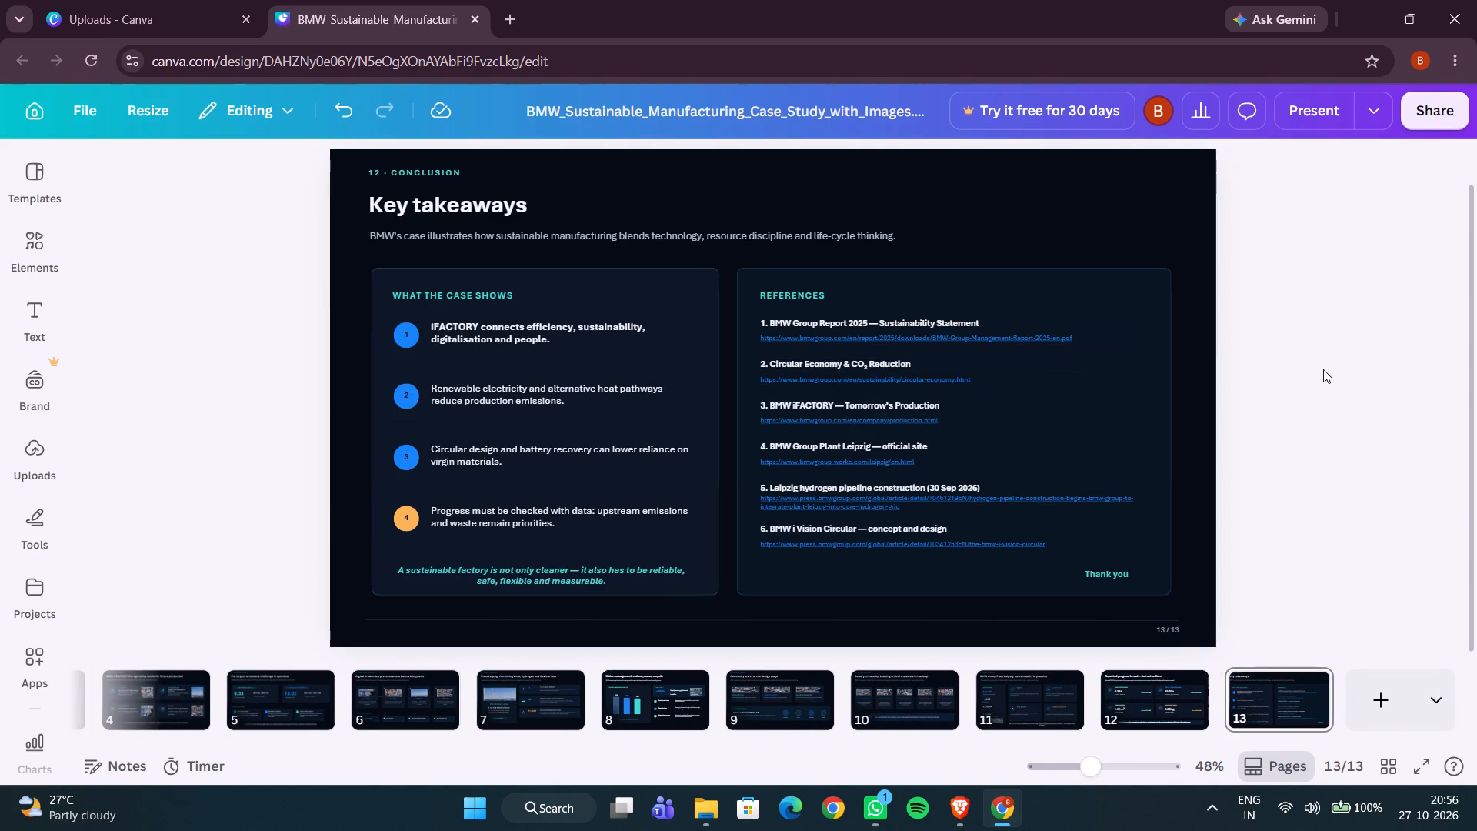
Add a blank slide after slide 13.
key(Right)
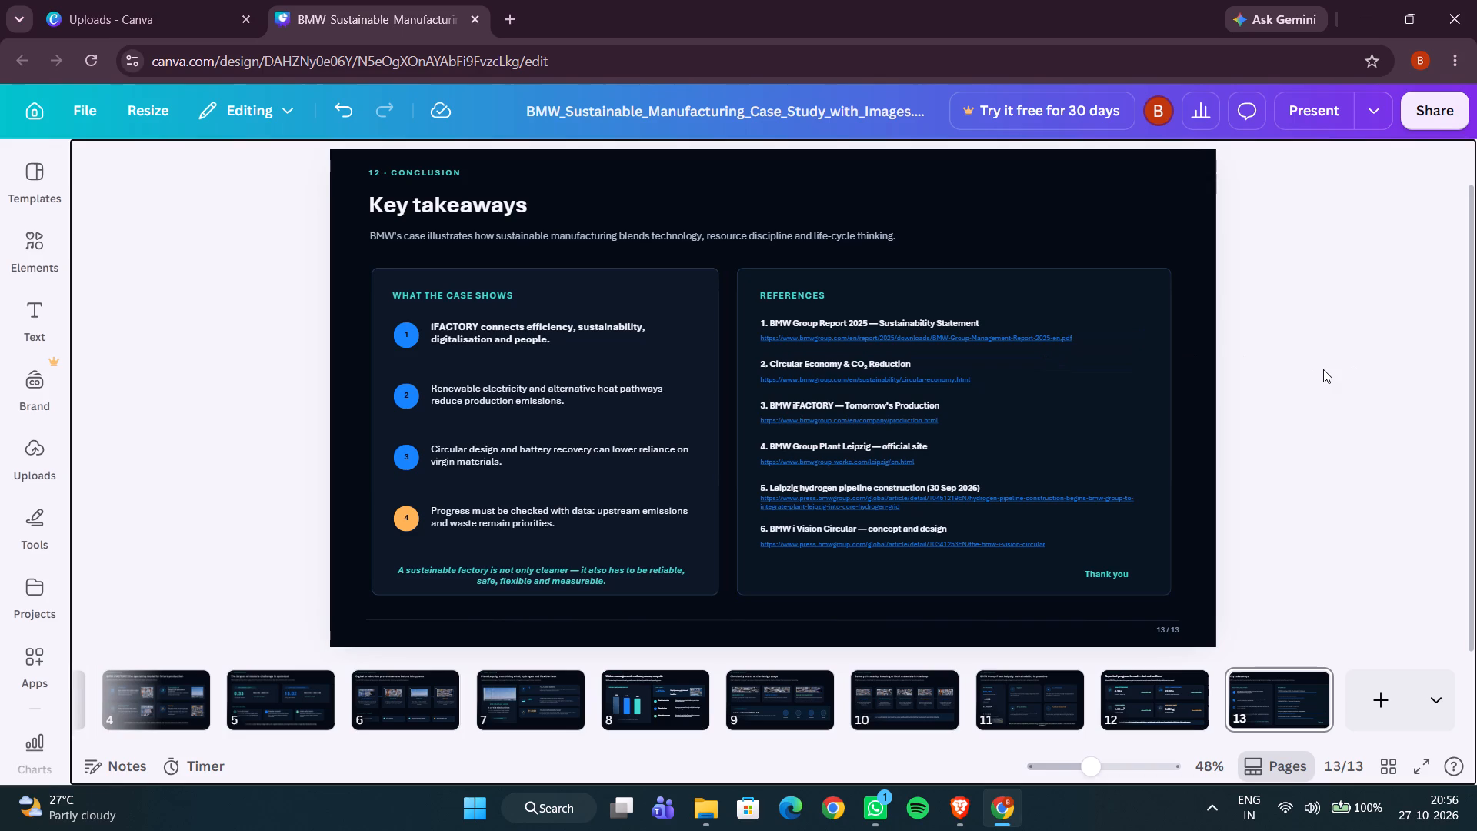
click(1323, 369)
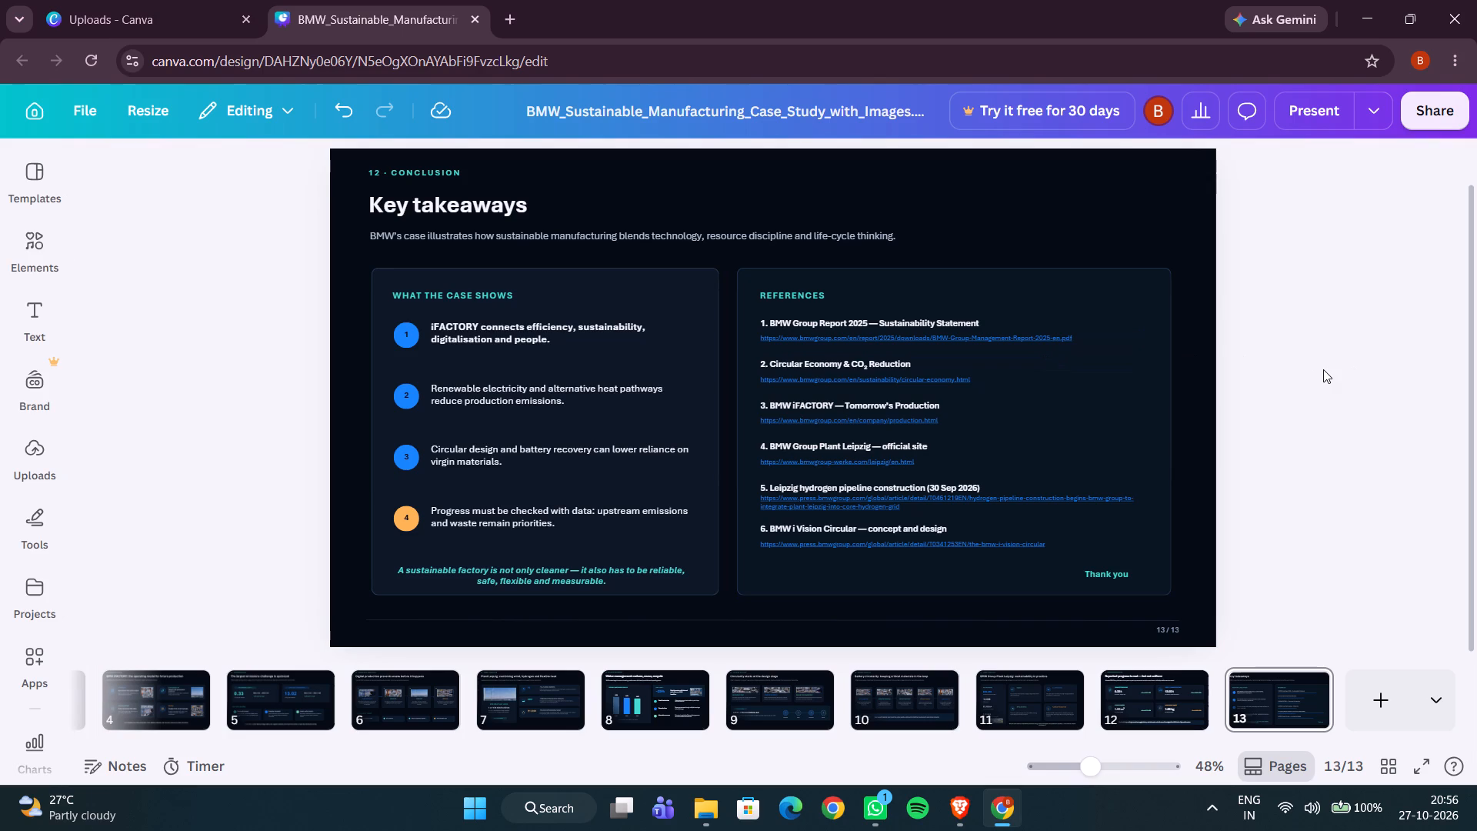
click(1396, 695)
Cut the 'Thank you' text from slide 13, paste it on slide 14 and move it near the slide's centre.
click(1139, 696)
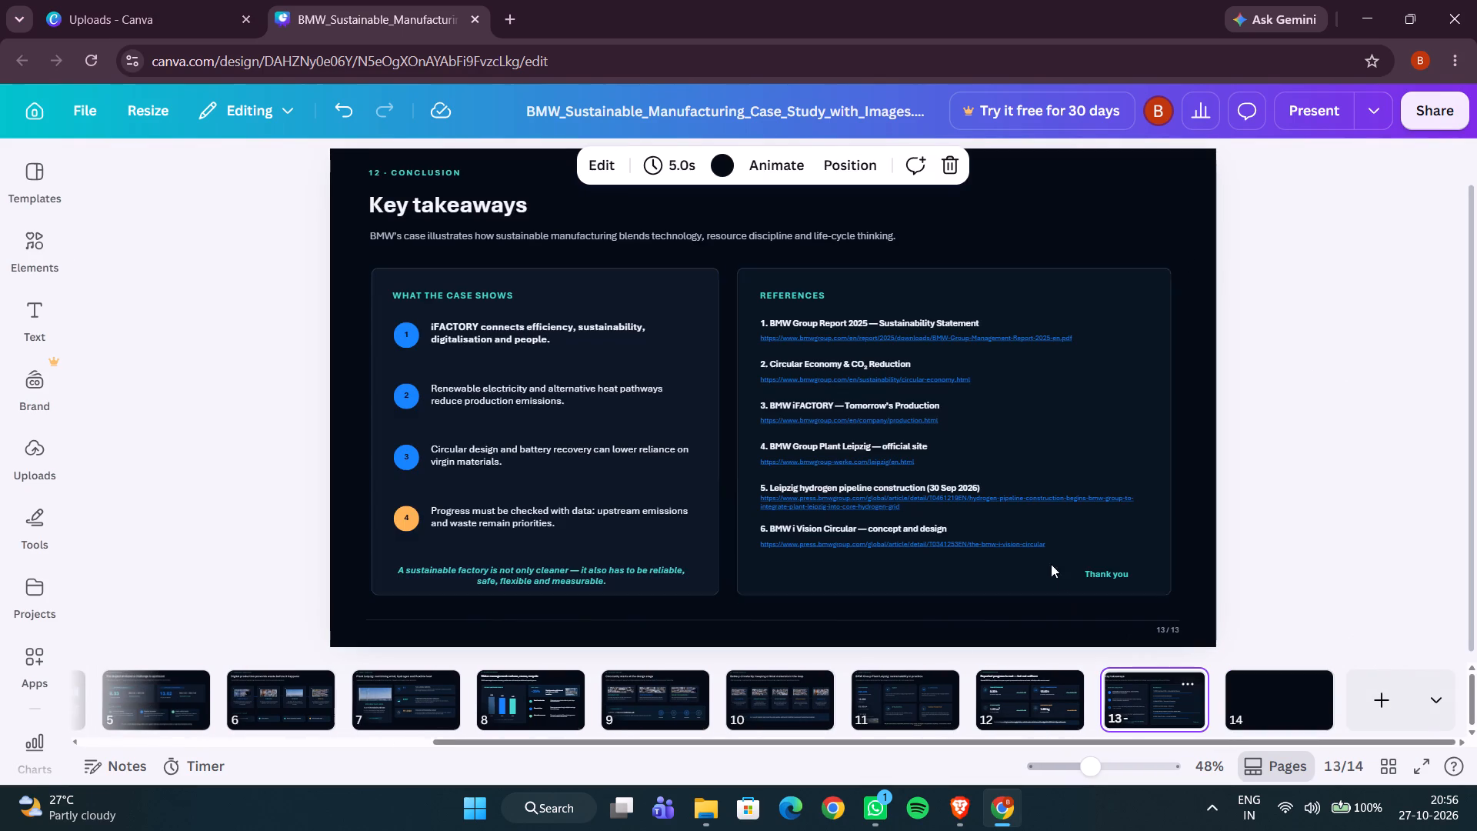
click(1107, 572)
key(ctrl+x)
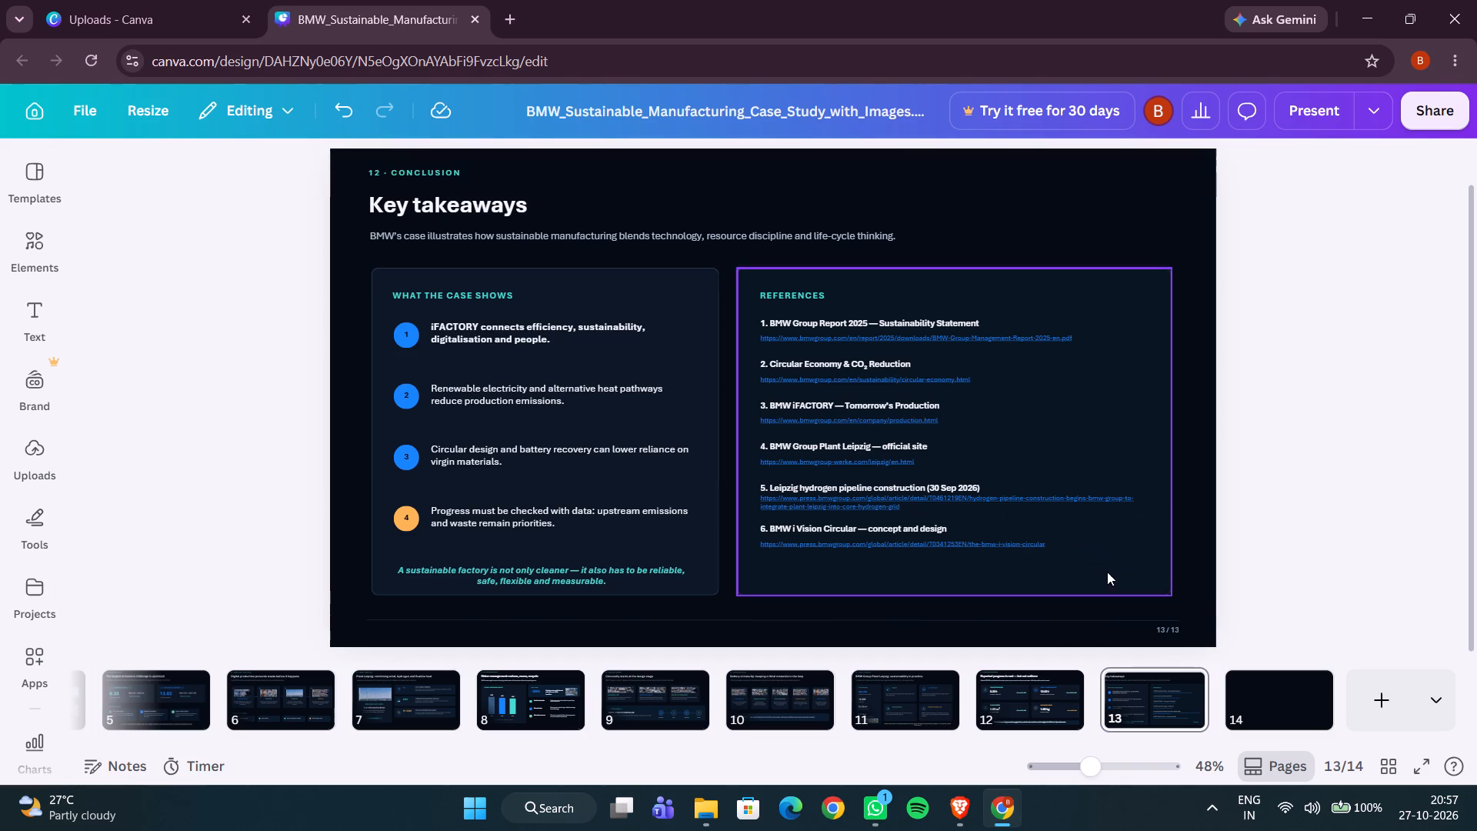
click(1315, 551)
click(1290, 691)
click(795, 430)
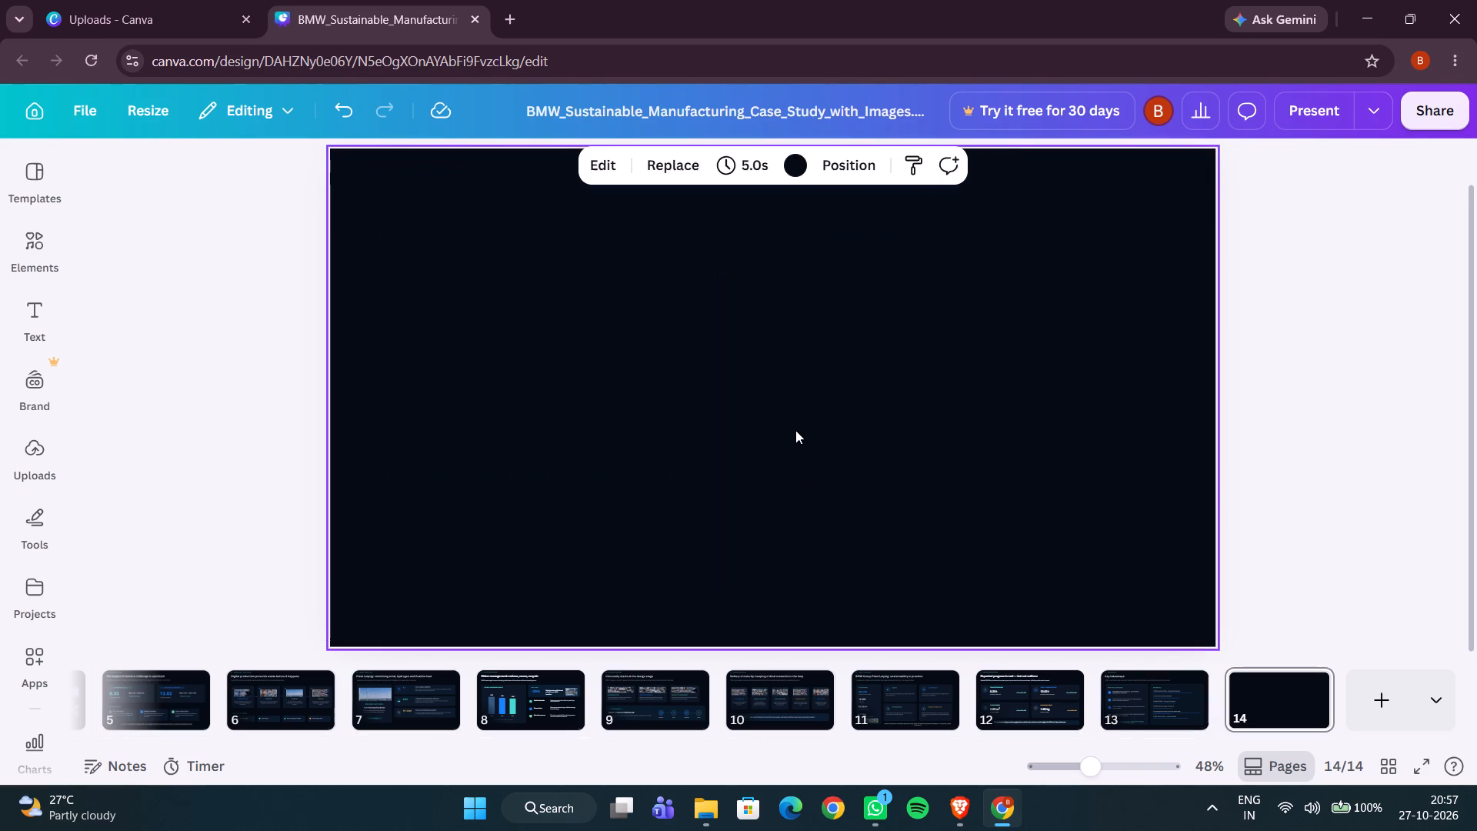
key(ctrl+v)
drag(1102, 620, 733, 476)
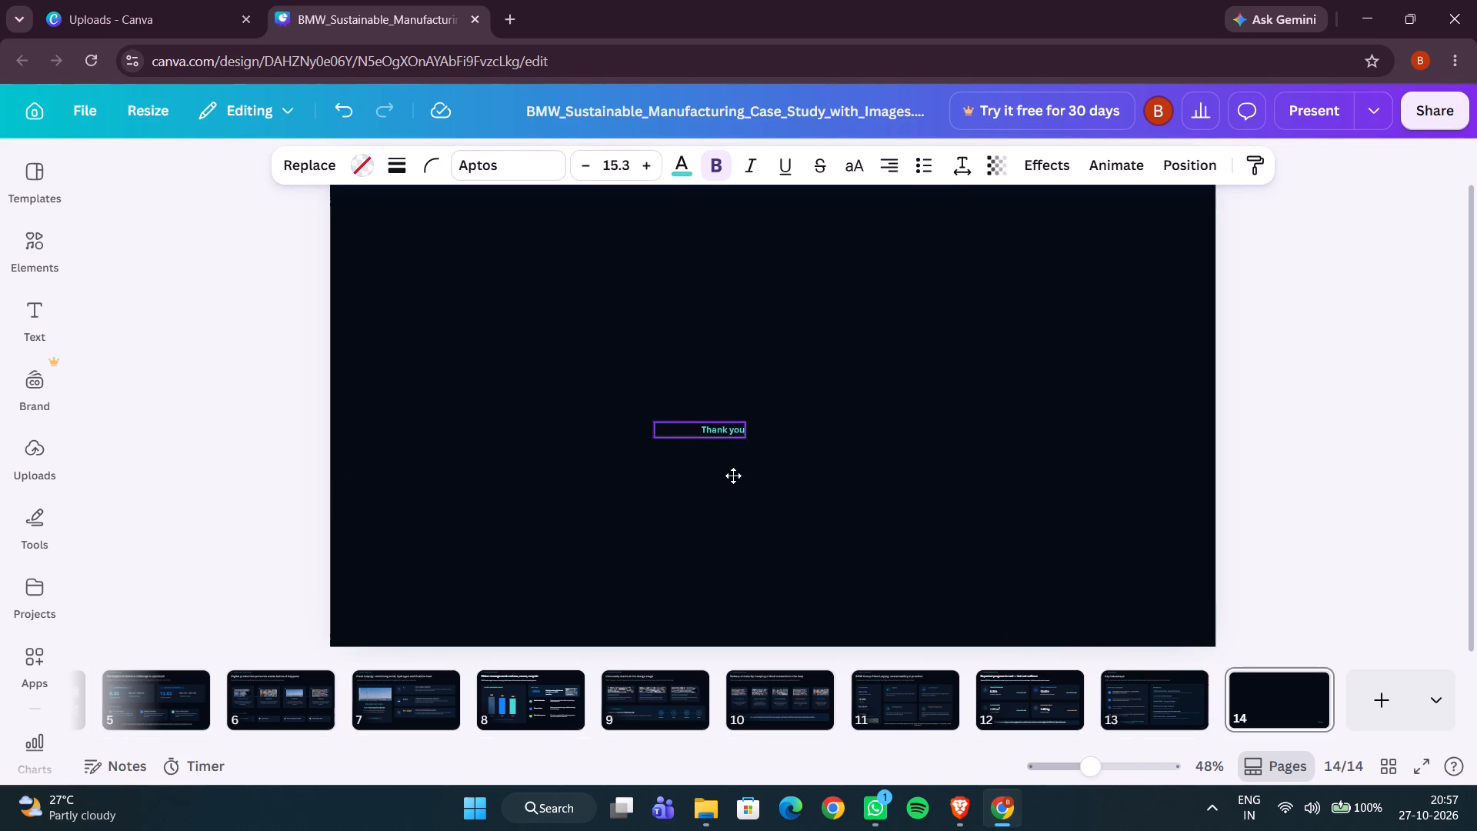
drag(733, 476, 752, 472)
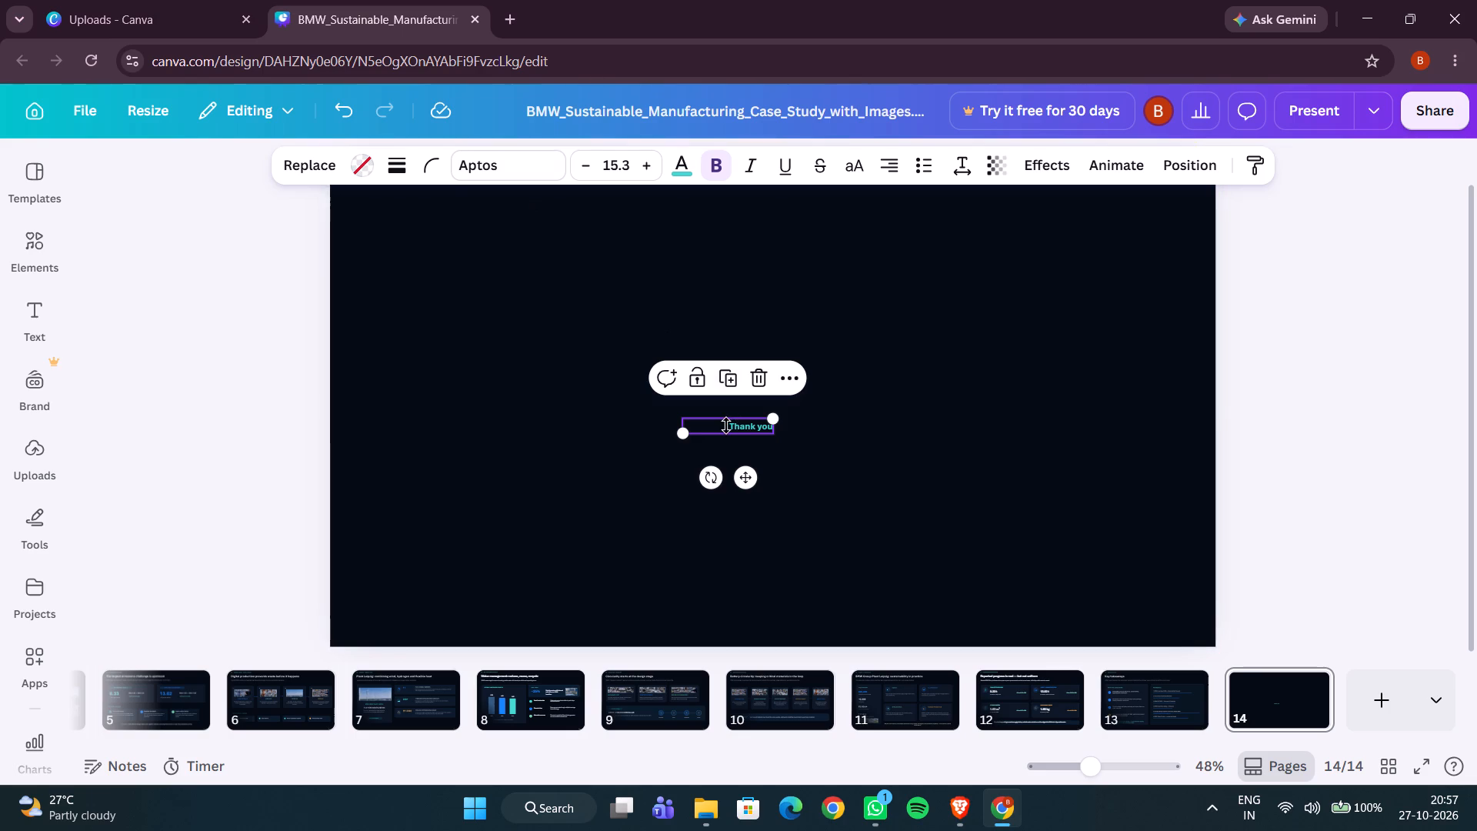
Enlarge the 'Thank you' text to size 38.3 and widen its box so the text fits on one line.
click(726, 425)
triple_click(728, 426)
ctrl+scroll(728, 426, up, 4)
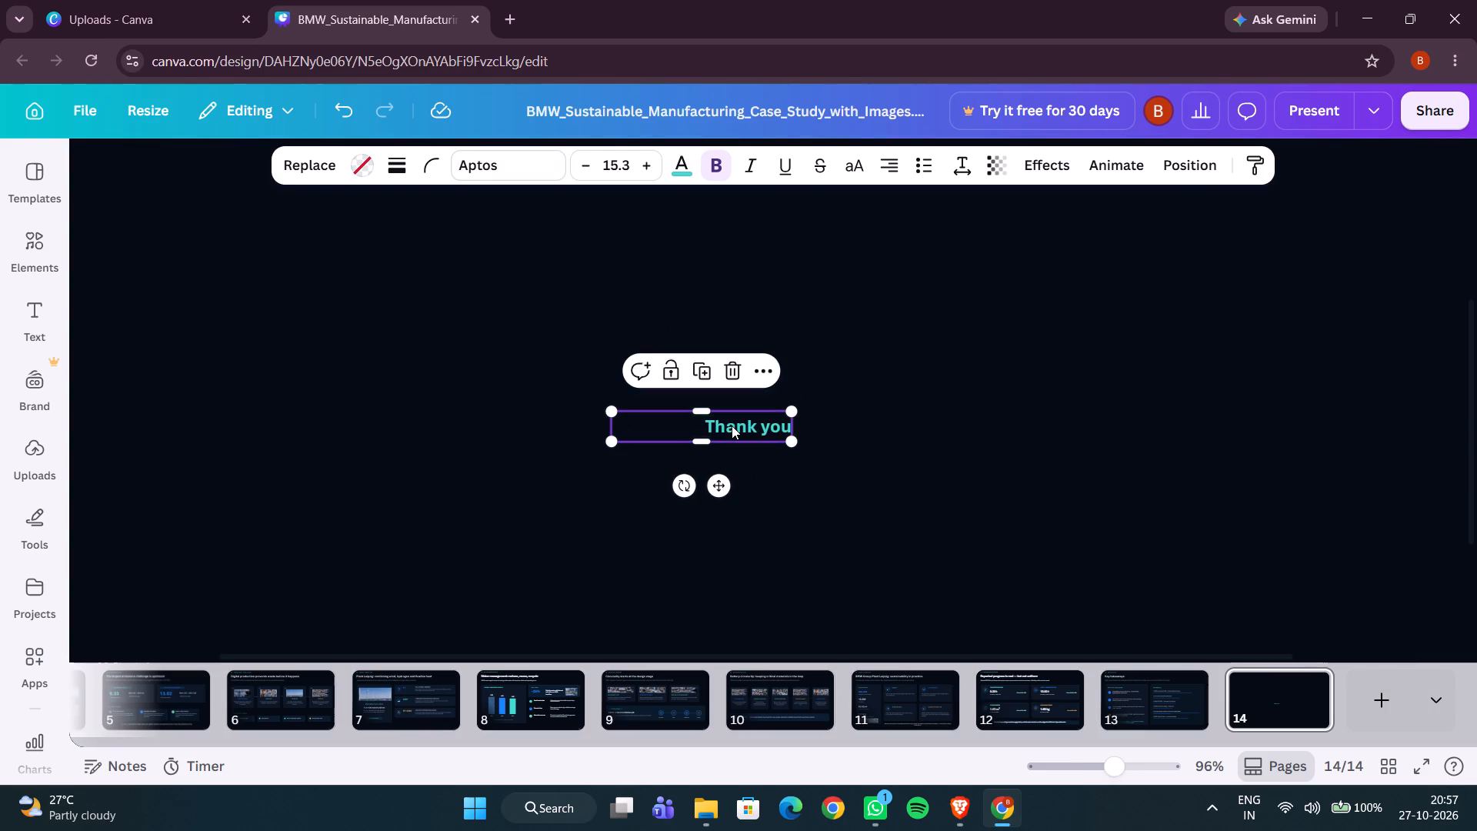
double_click(732, 426)
double_click(732, 426)
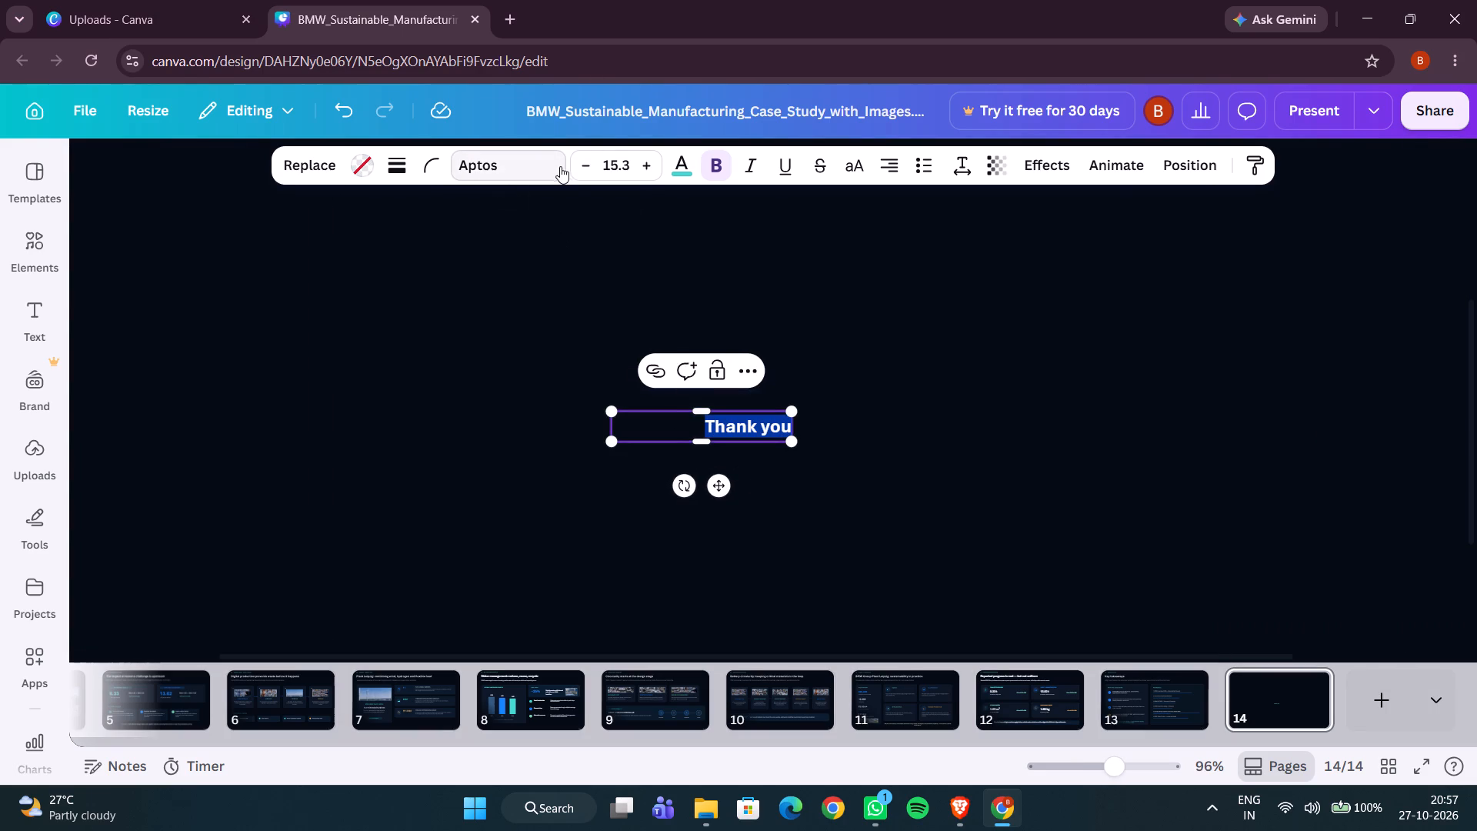
click(651, 162)
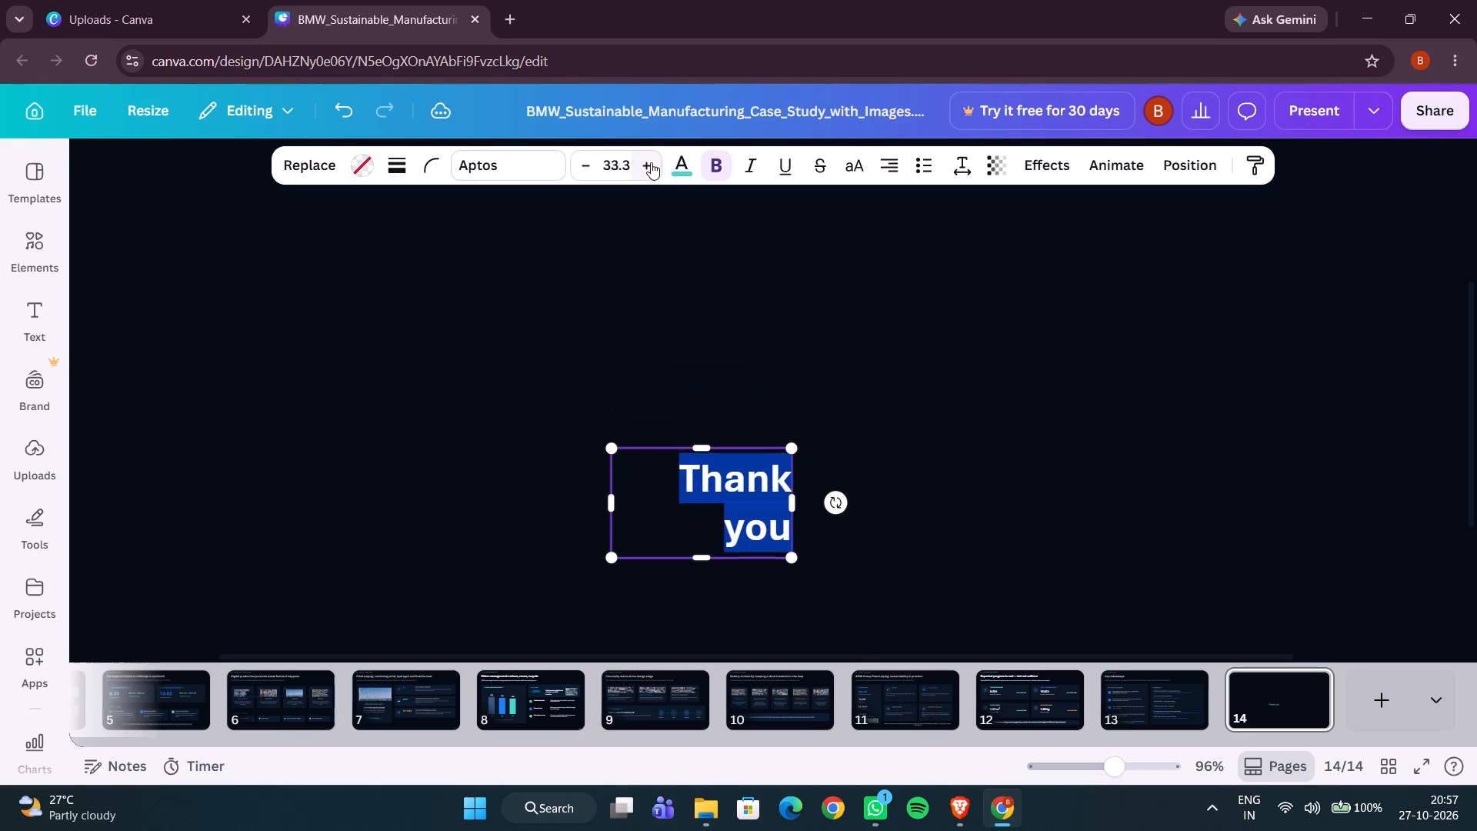
drag(792, 516, 1074, 502)
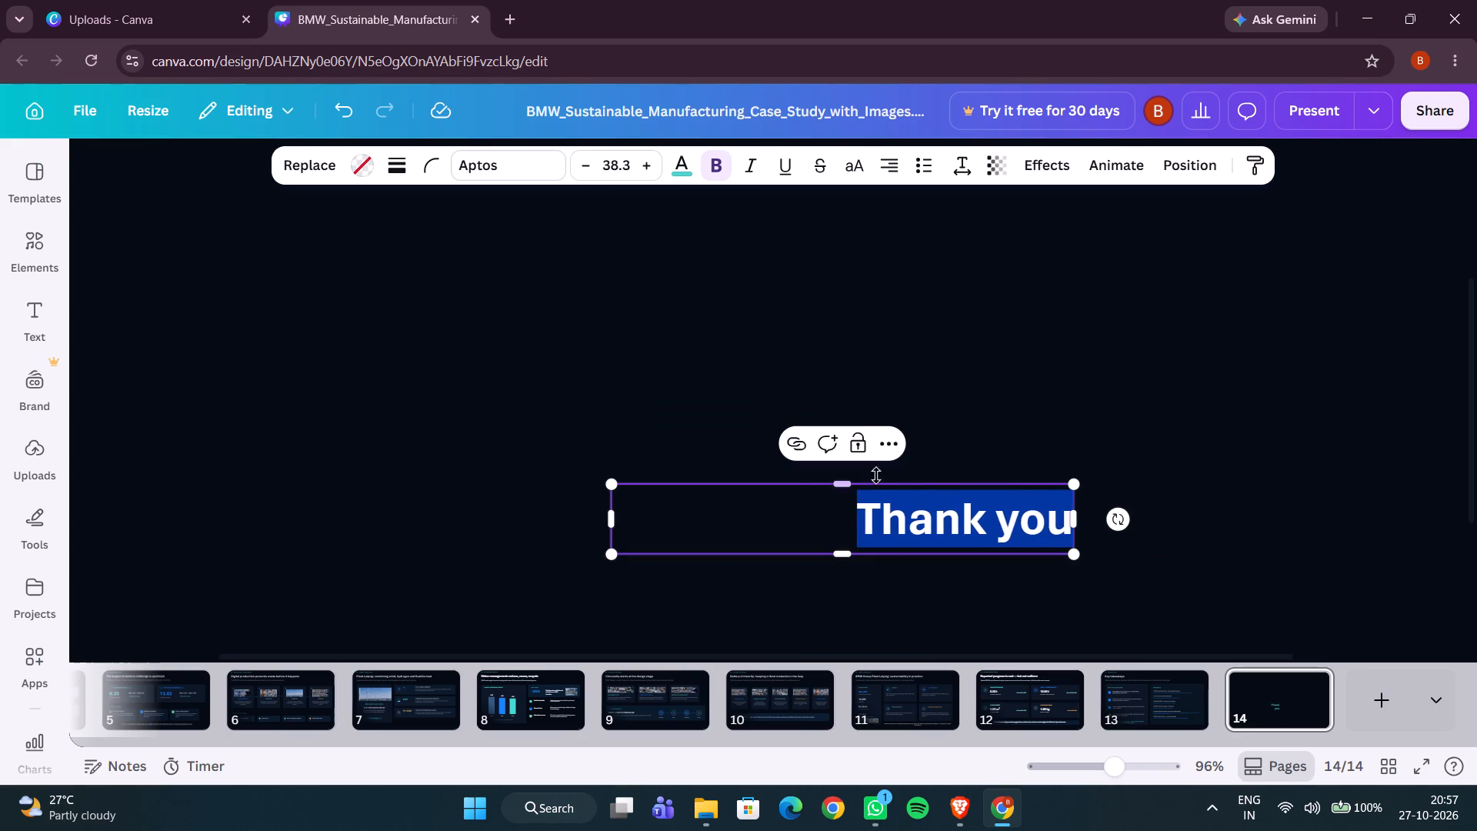
Centre-align the 'Thank you' text within its box on slide 14.
click(887, 167)
click(887, 167)
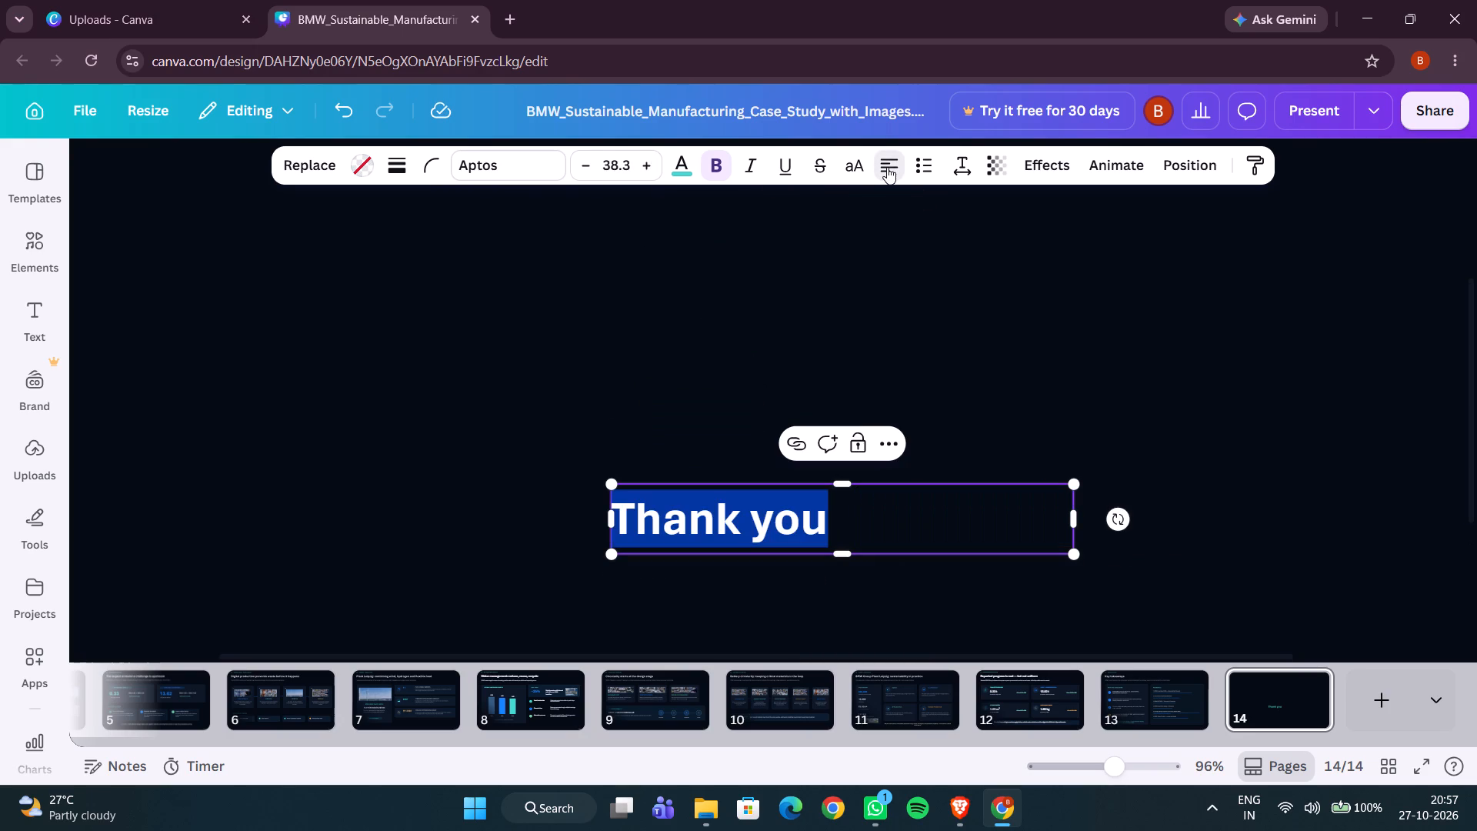
click(887, 167)
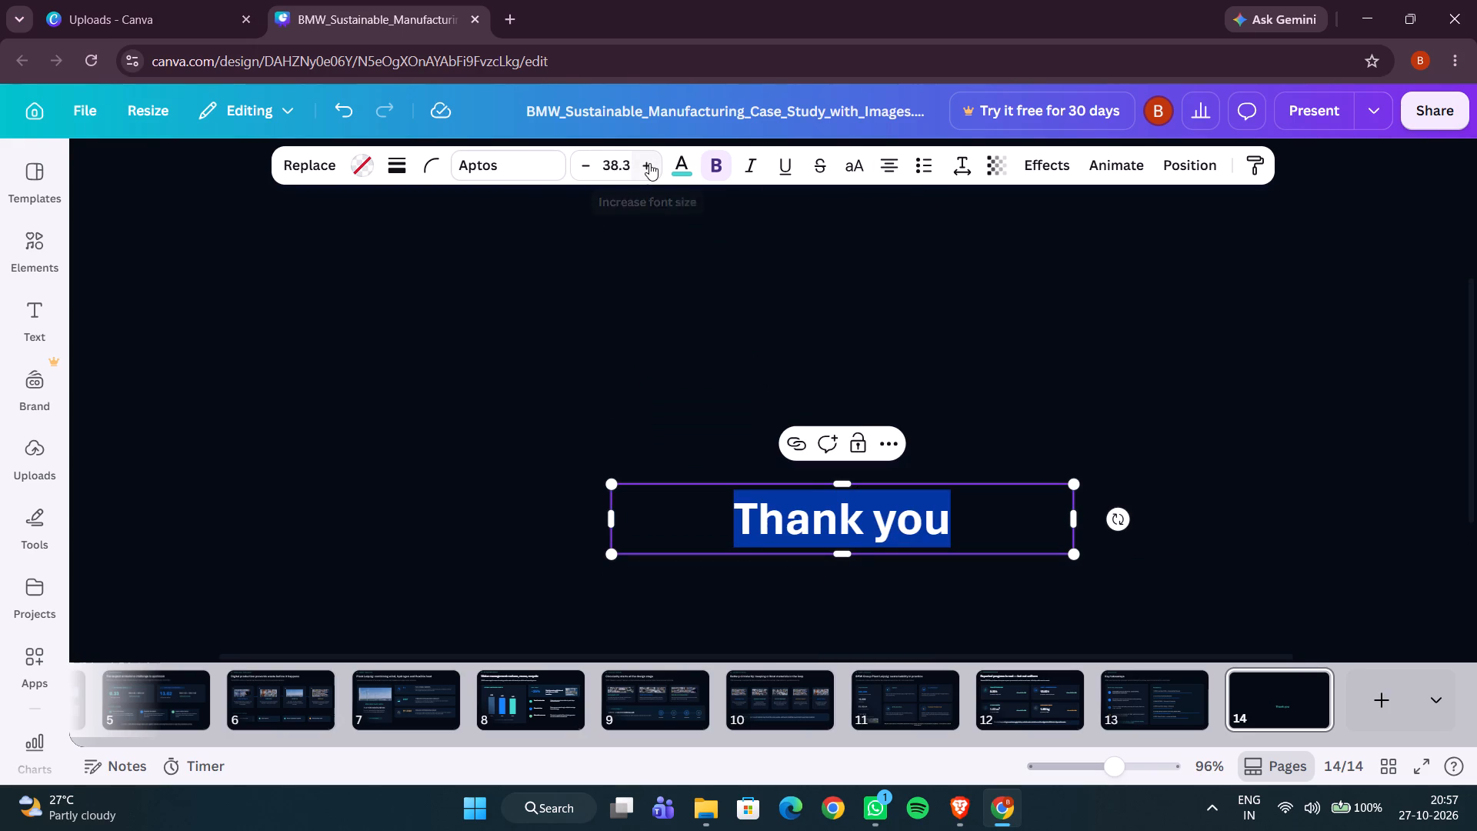
Enlarge the 'Thank you' text to size 60.3 and move it to the slide's centre.
click(649, 163)
ctrl+scroll(893, 334, down, 8)
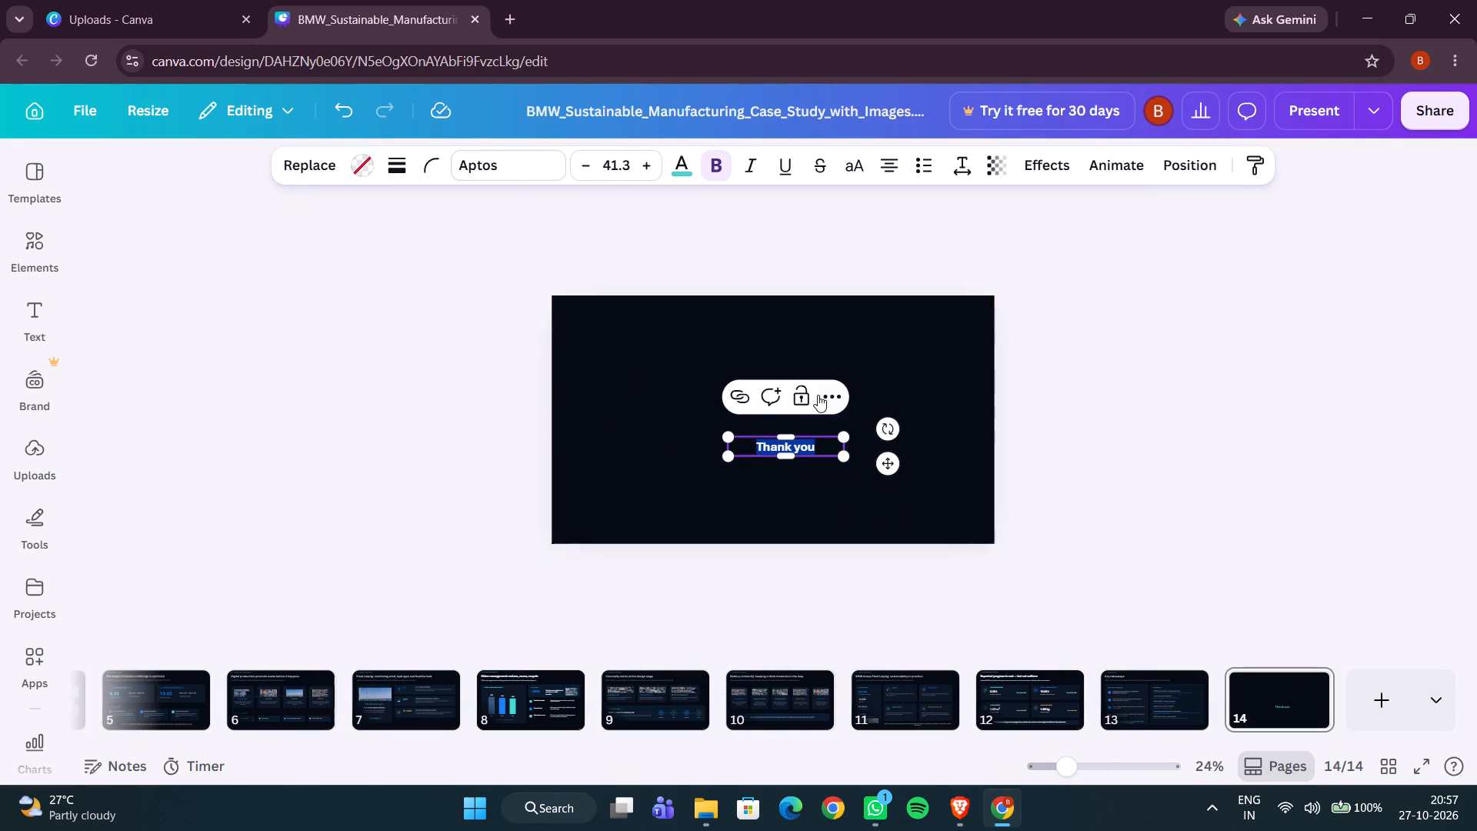
ctrl+scroll(819, 394, up, 2)
drag(809, 517, 797, 485)
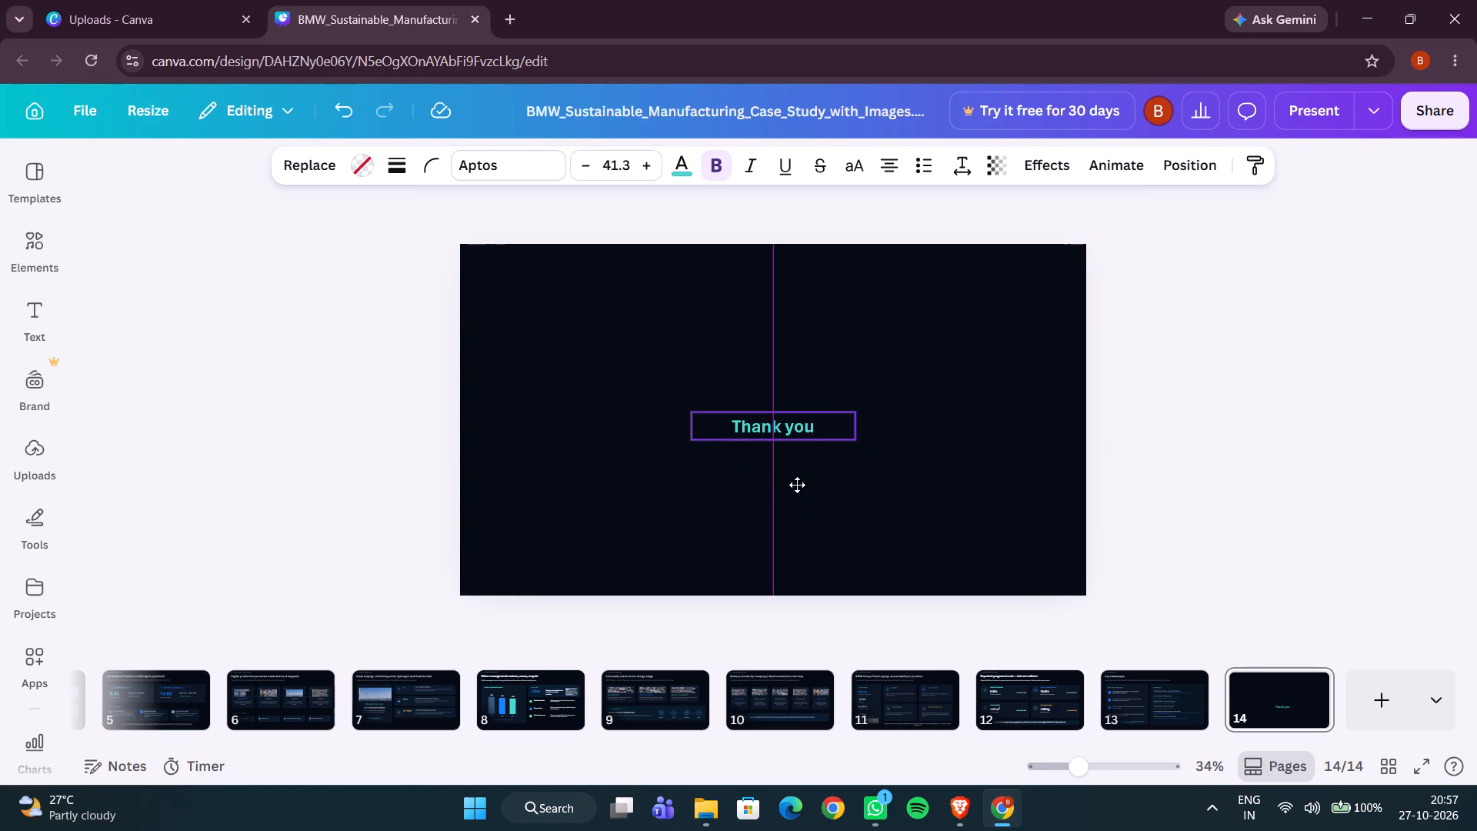
drag(797, 485, 789, 473)
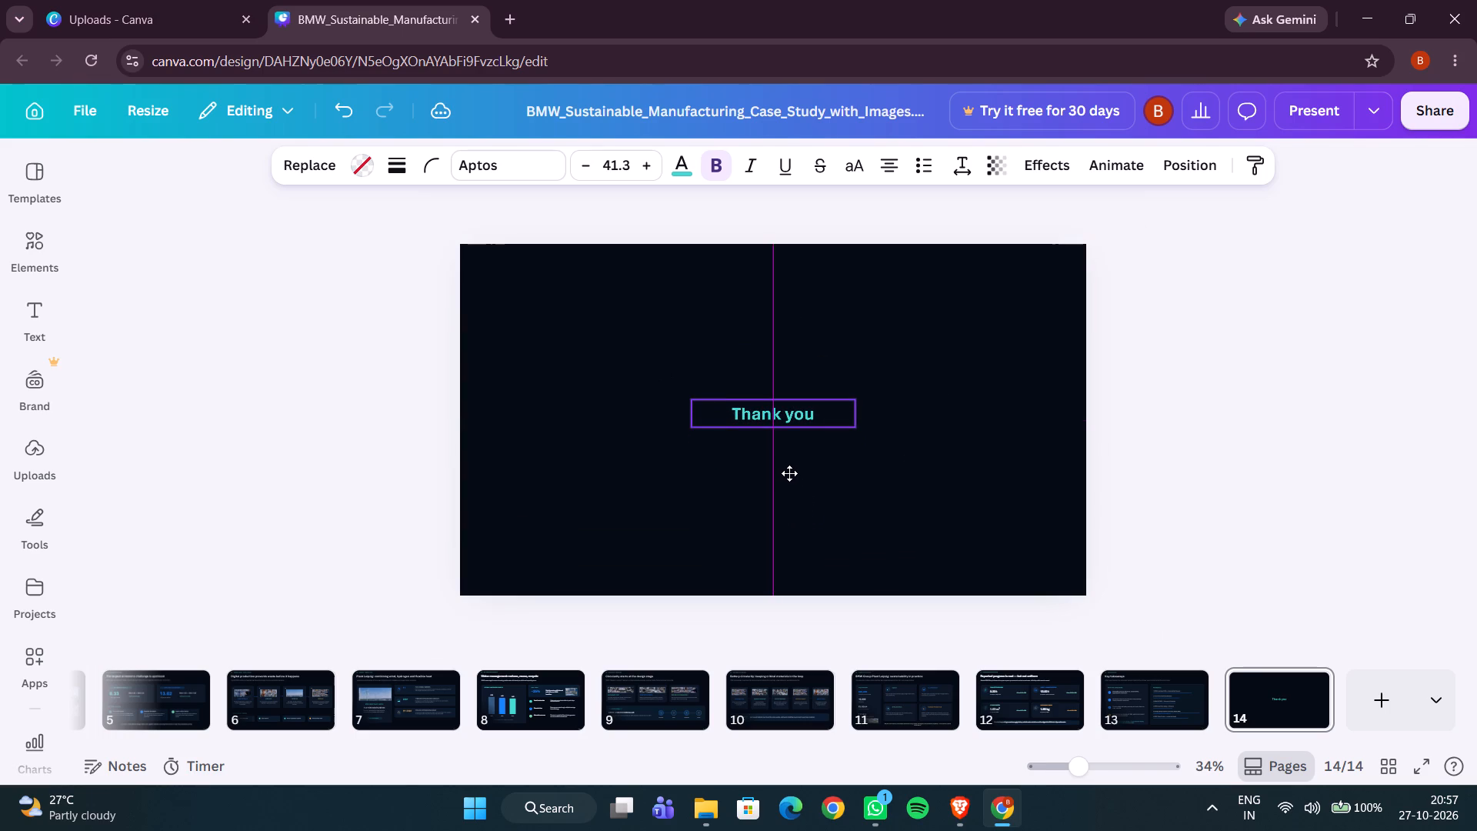
drag(789, 473, 789, 476)
click(653, 155)
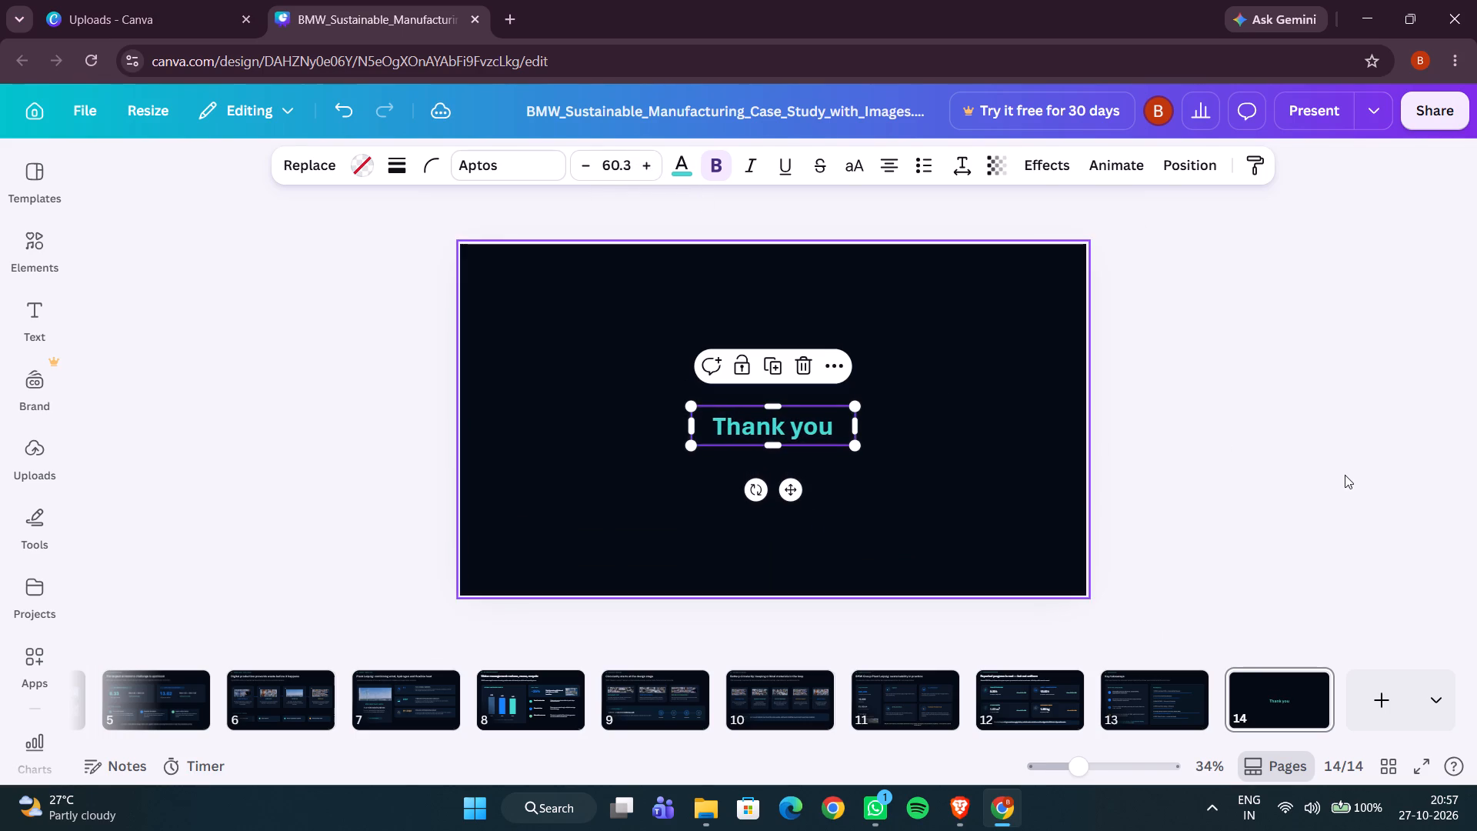
click(1238, 456)
Copy the background panel behind the References list on slide 13 and paste it onto slide 14.
click(1137, 690)
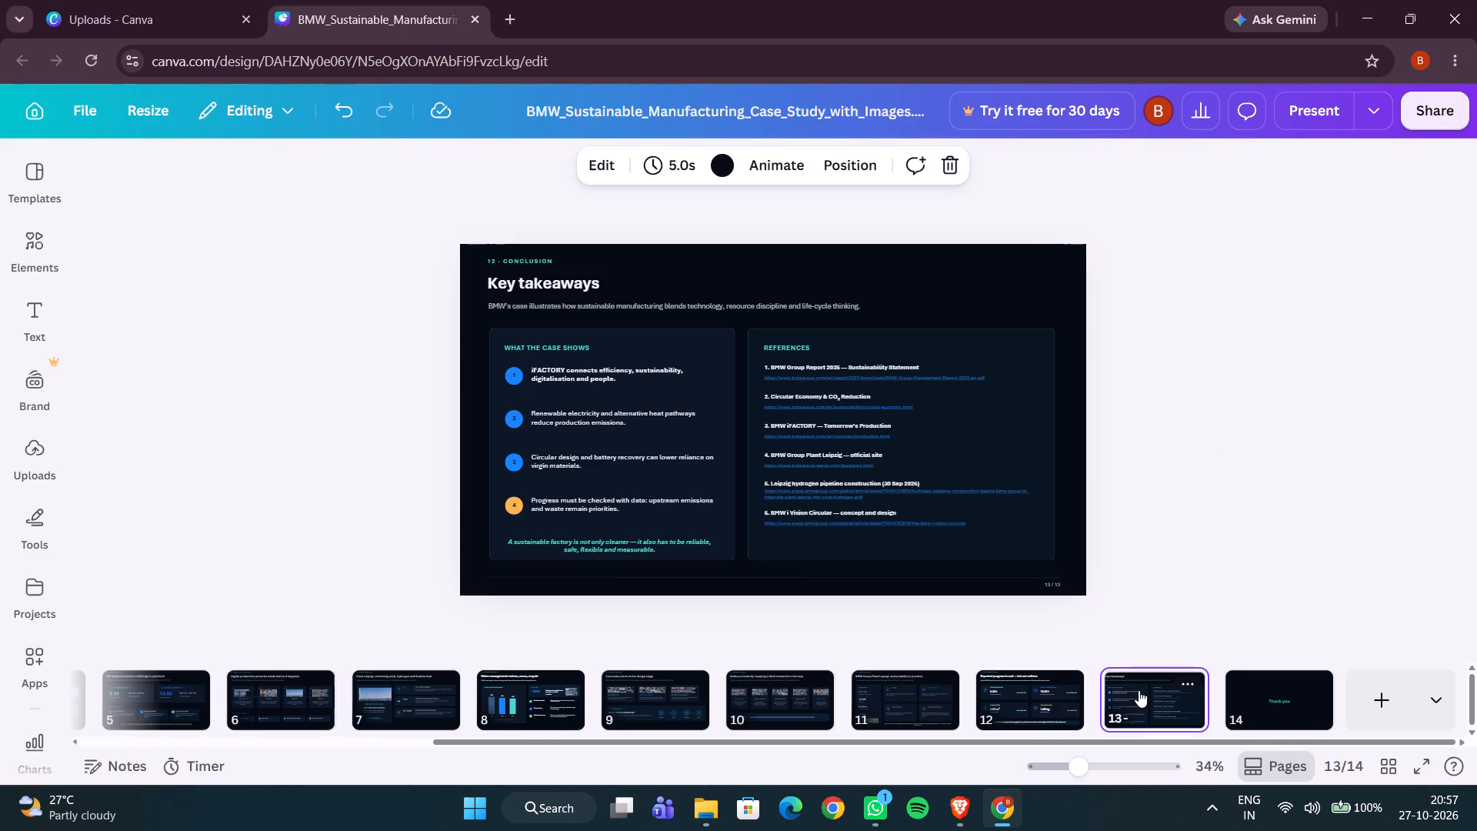
click(1012, 389)
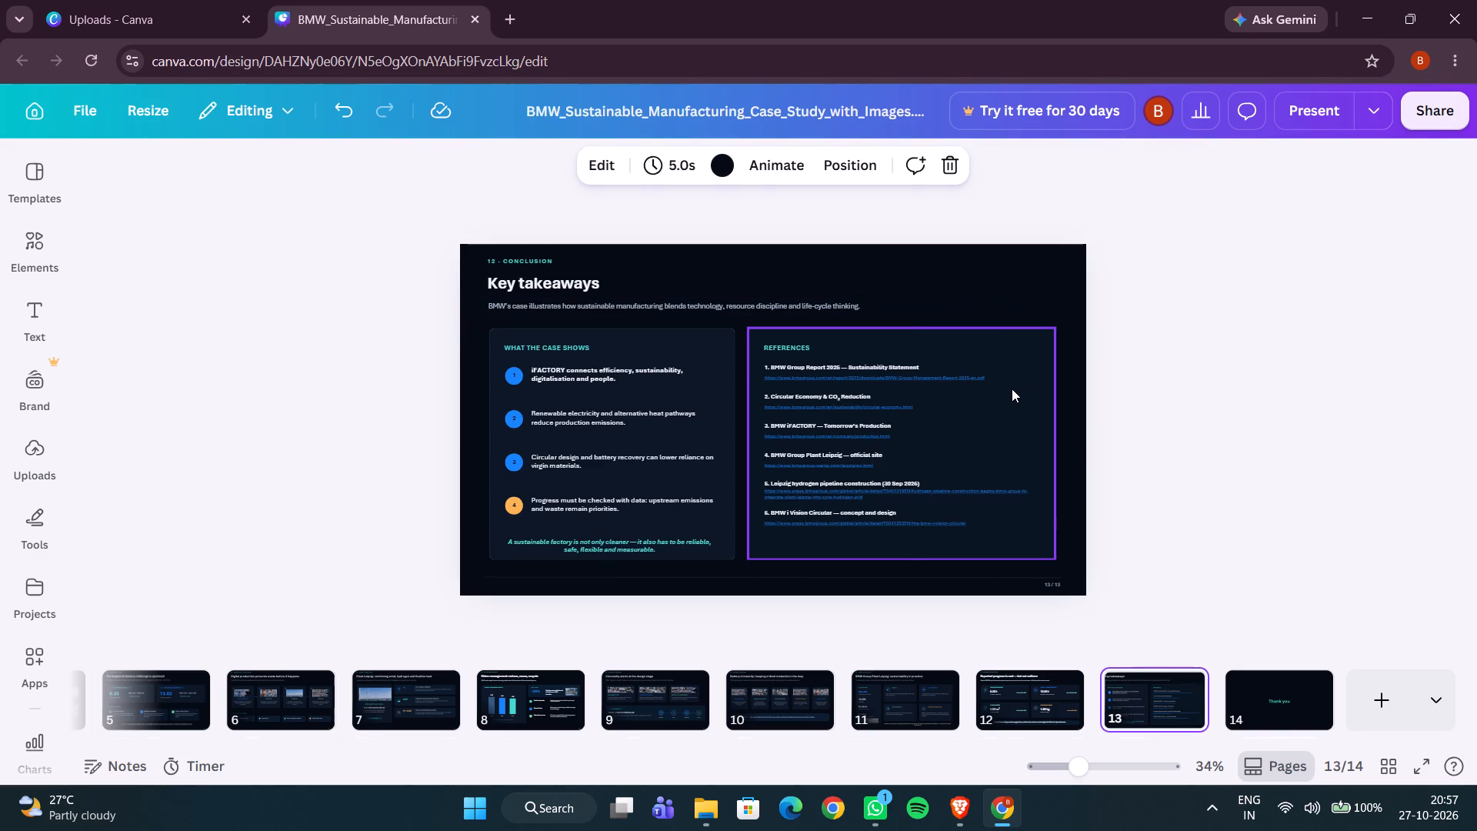
key(ctrl+c)
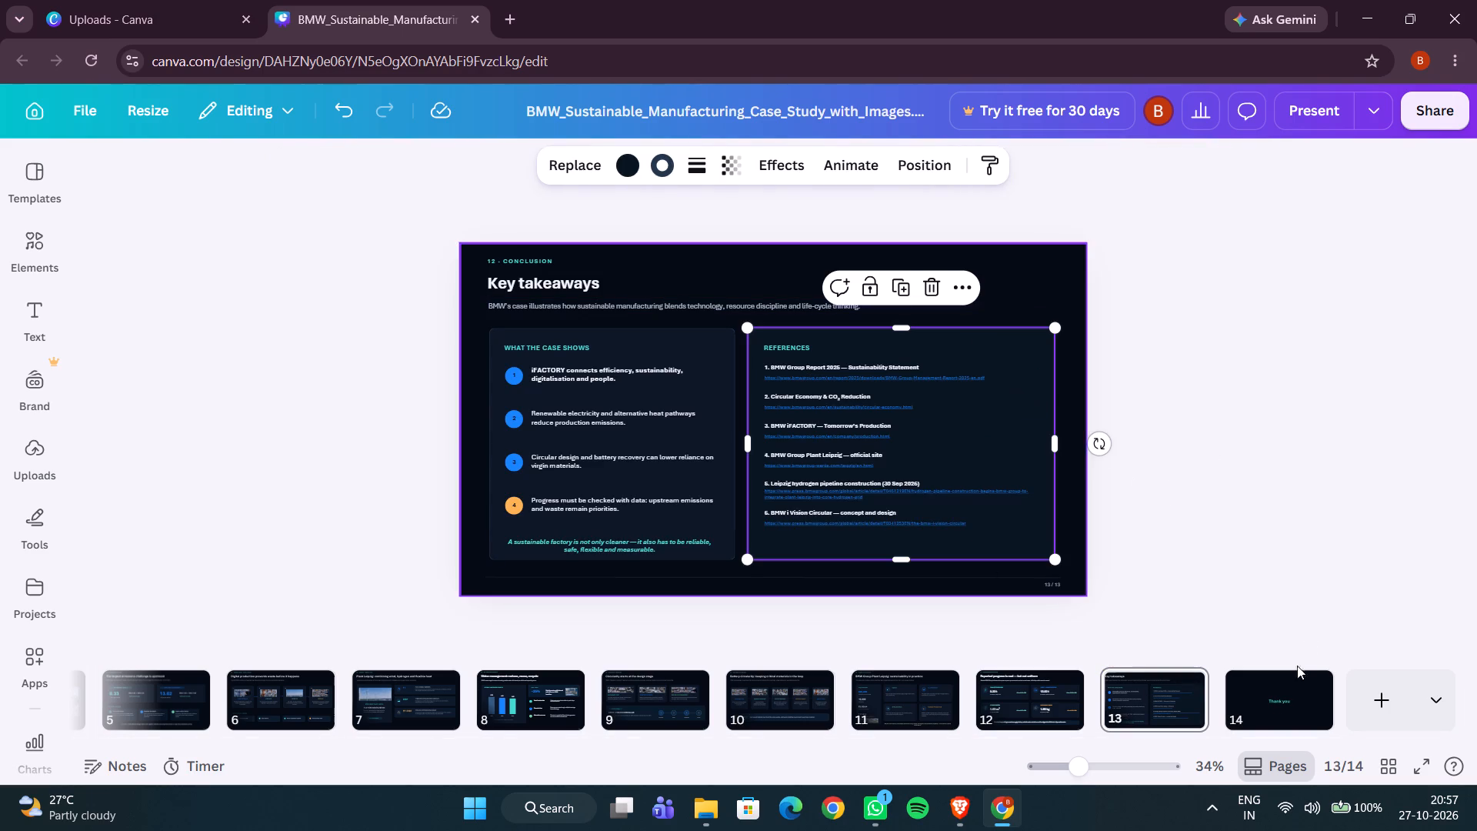
click(1273, 696)
click(970, 519)
key(ctrl+v)
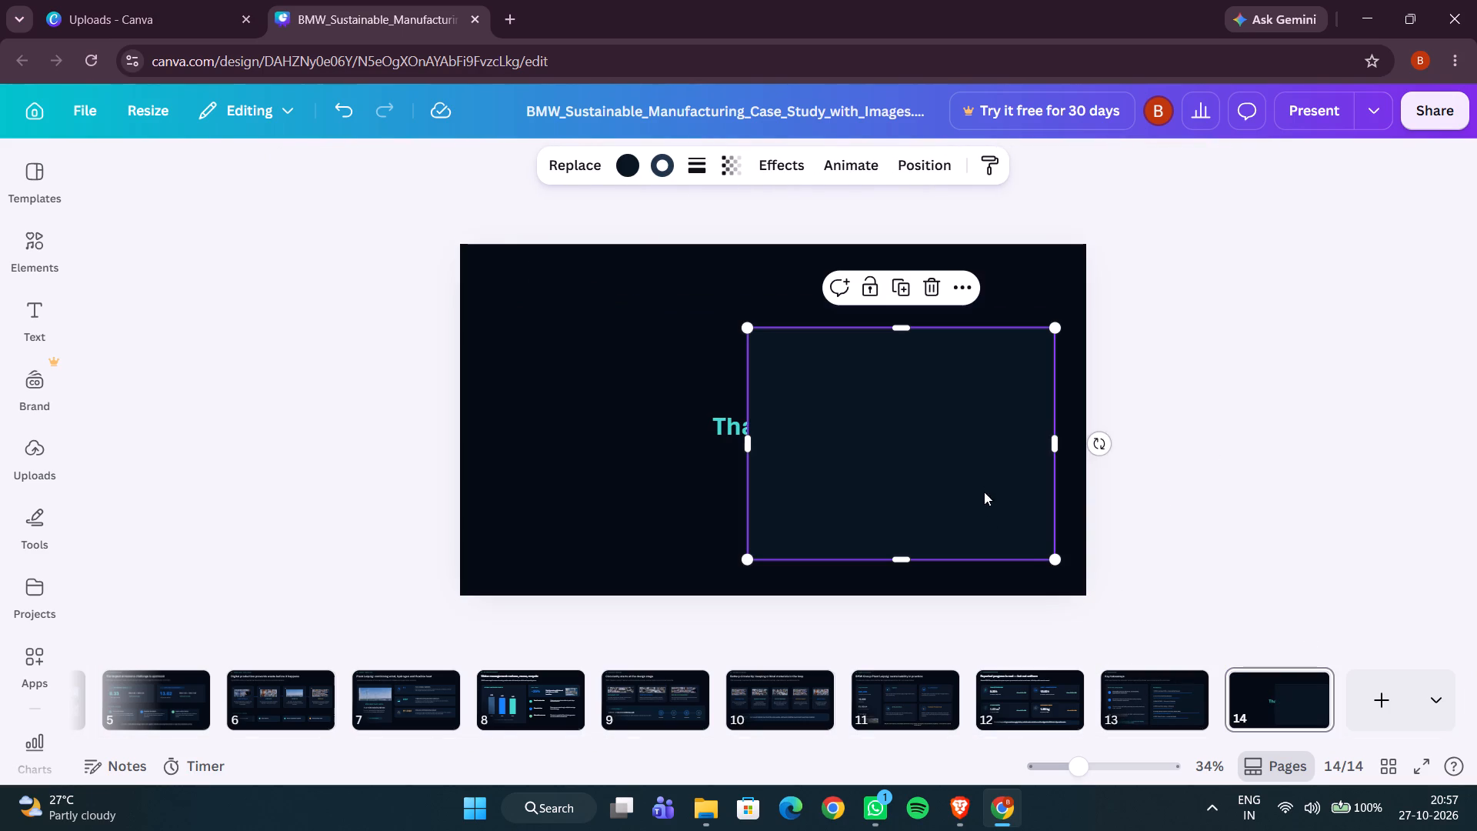
Move the pasted panel on slide 14 and enlarge it to fill nearly the whole slide.
drag(984, 491, 839, 474)
drag(838, 467, 1205, 506)
drag(819, 429, 469, 499)
drag(1088, 495, 822, 474)
drag(1061, 487, 833, 459)
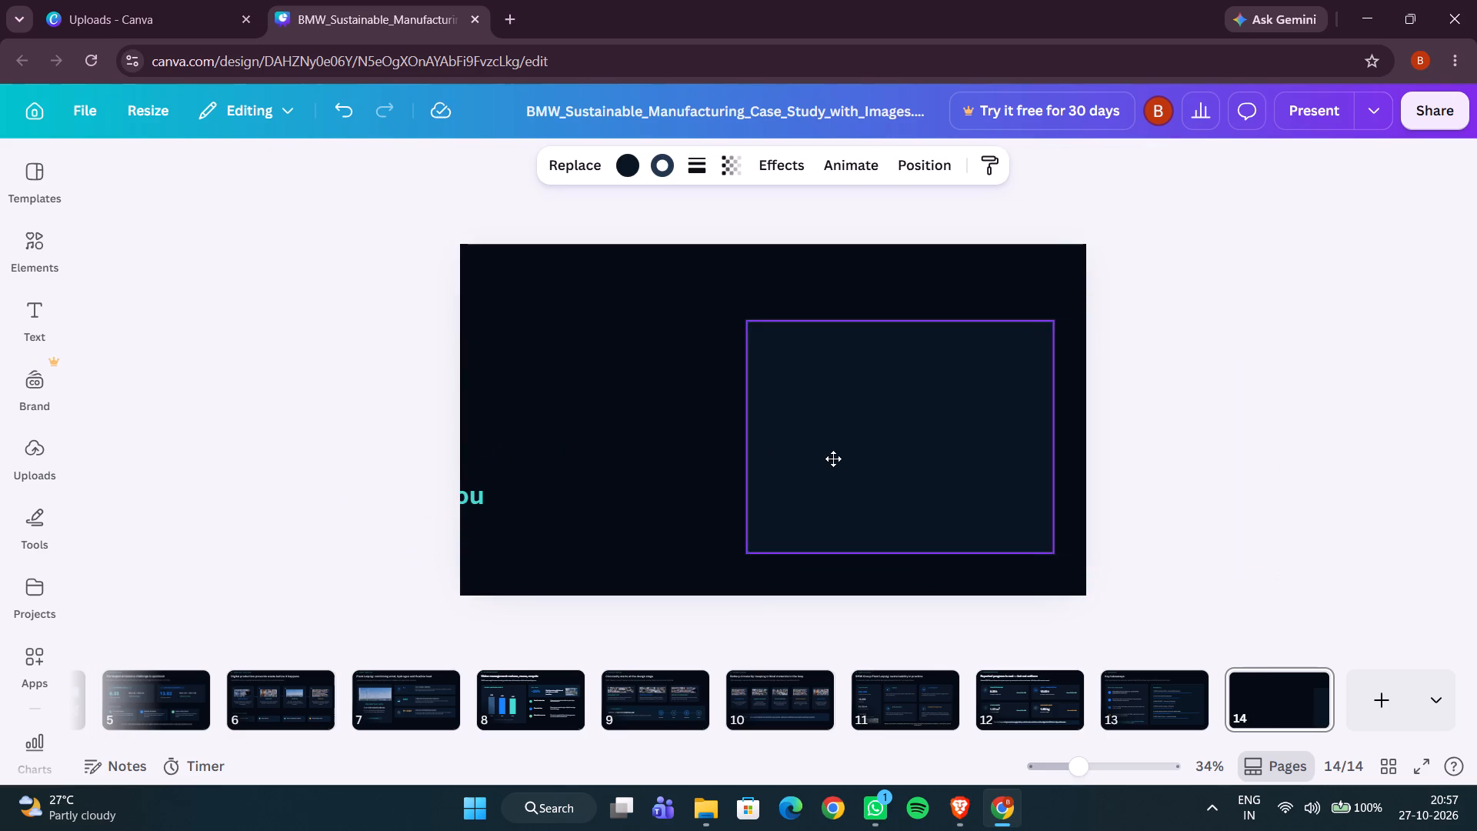
drag(833, 459, 712, 439)
drag(927, 532, 966, 544)
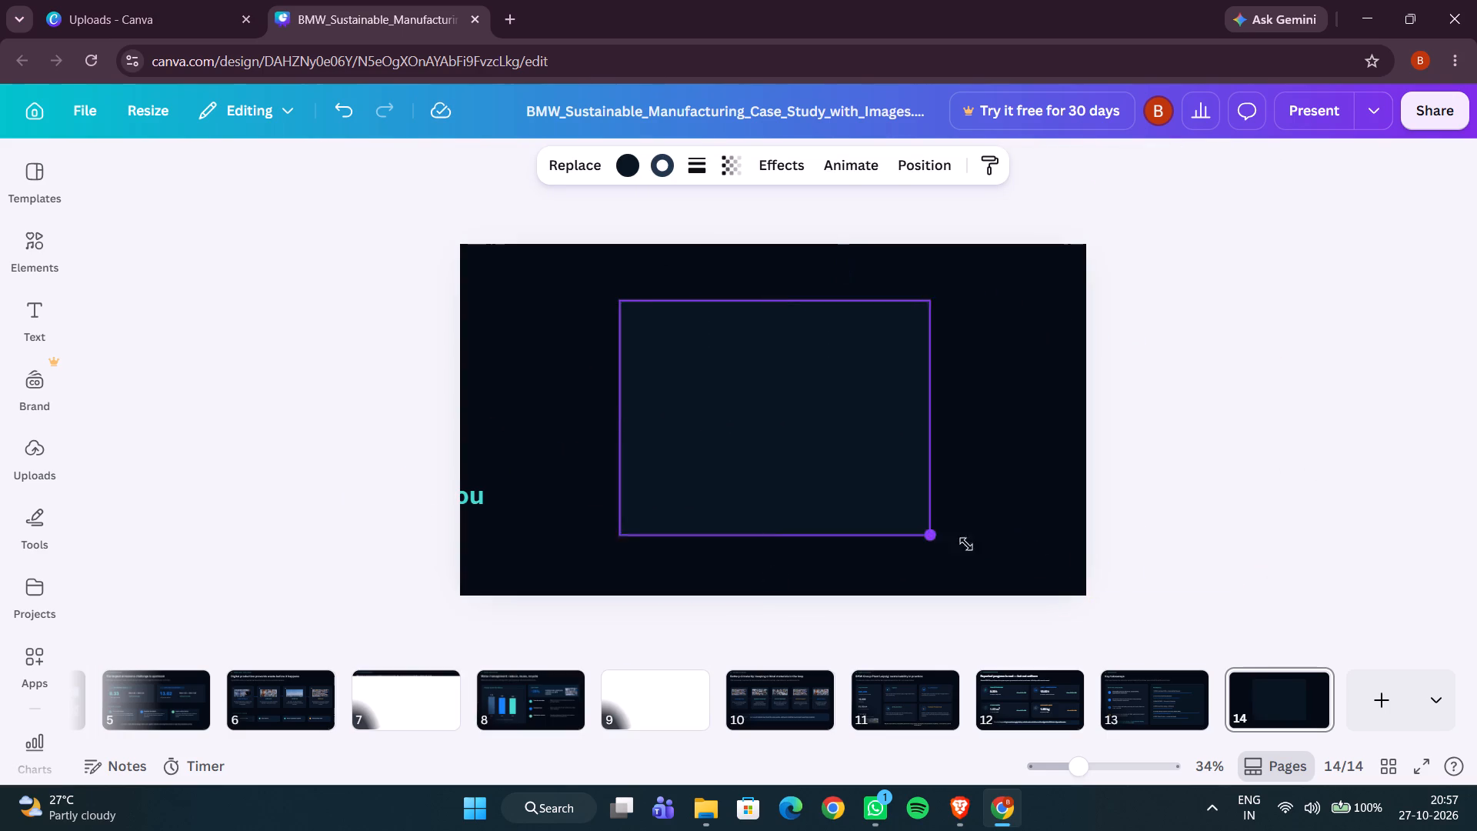
drag(966, 544, 1135, 581)
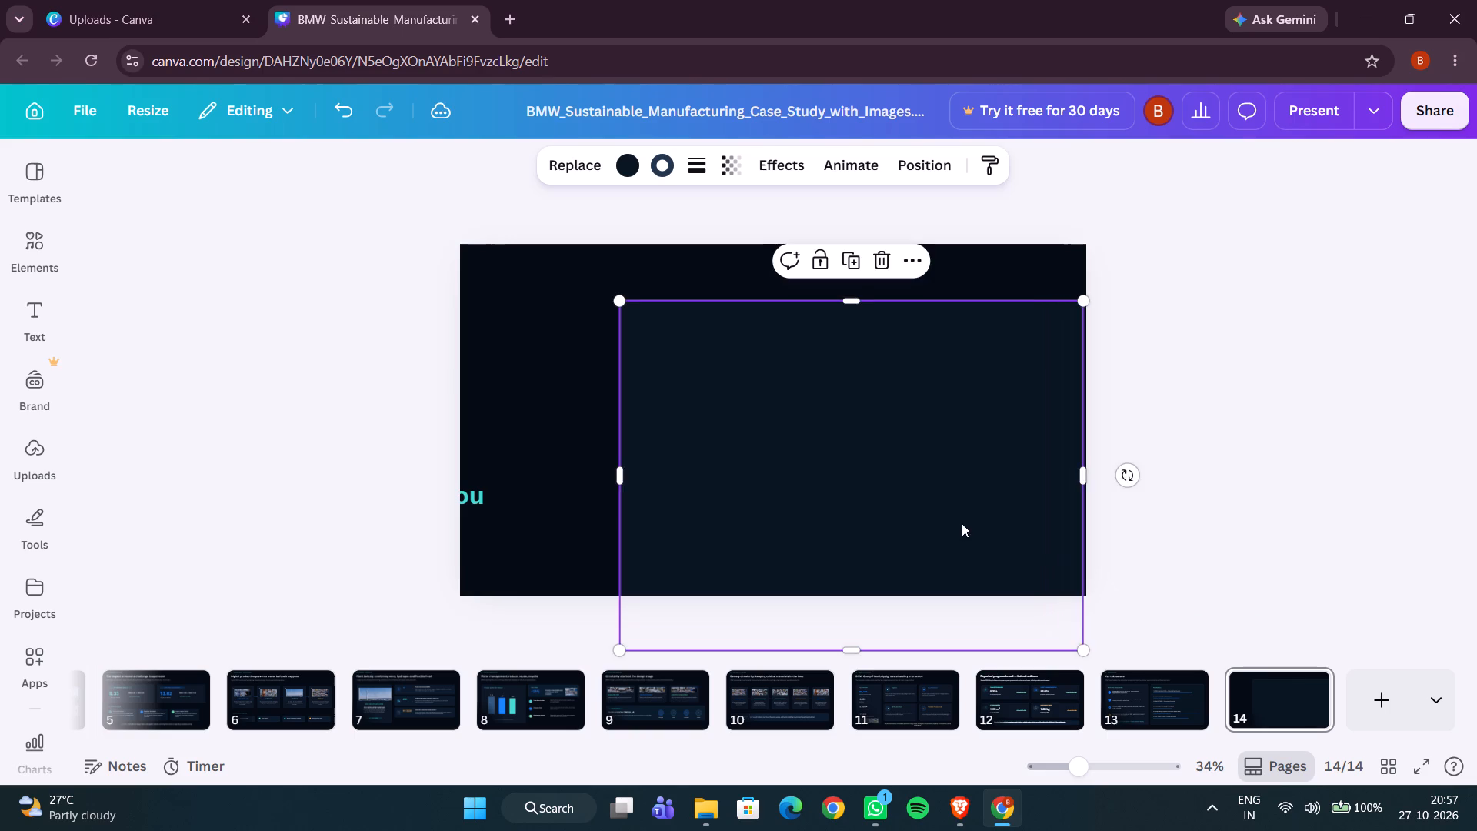
drag(960, 523, 844, 470)
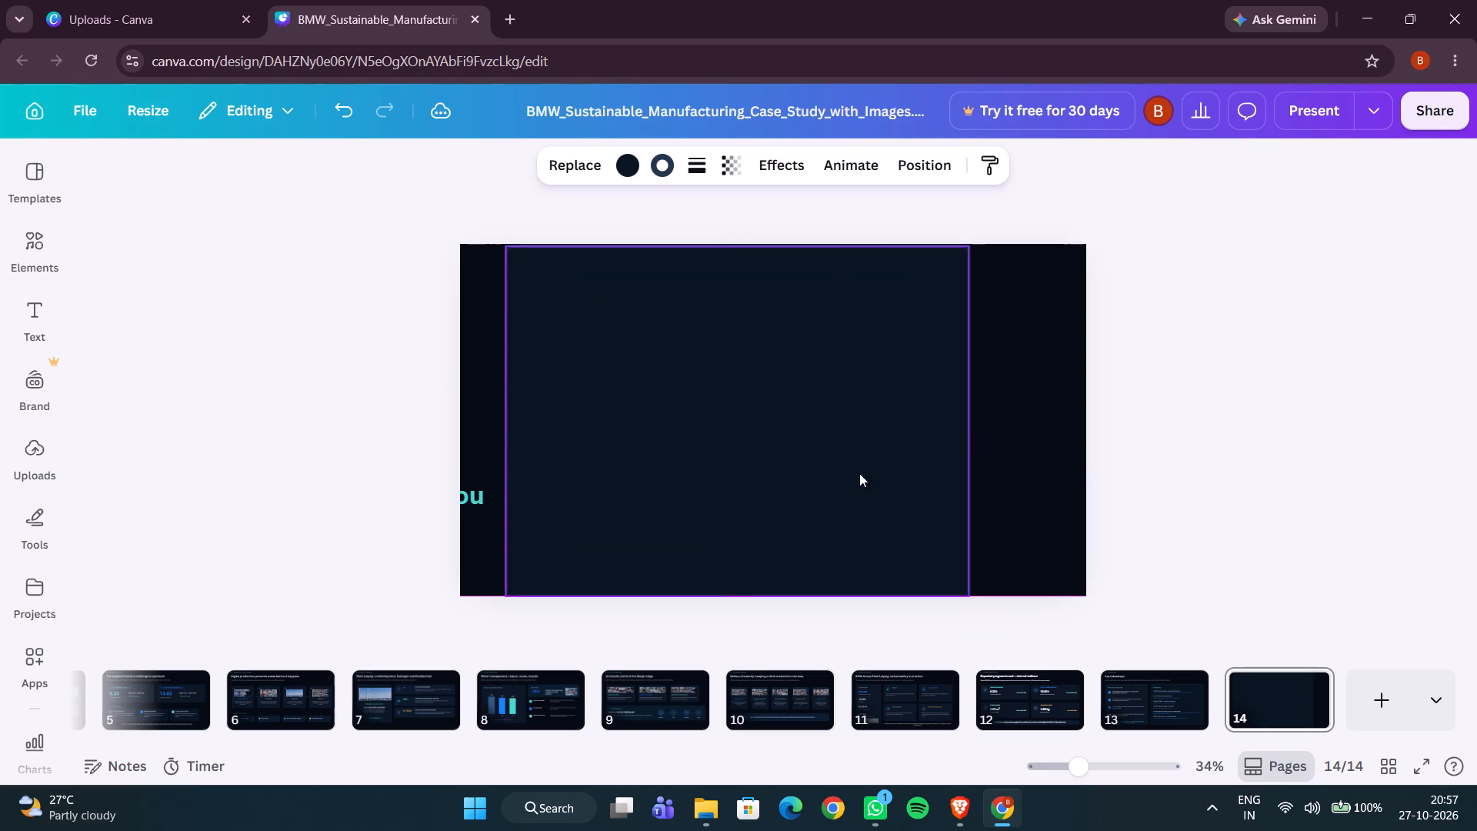
drag(968, 424, 1082, 426)
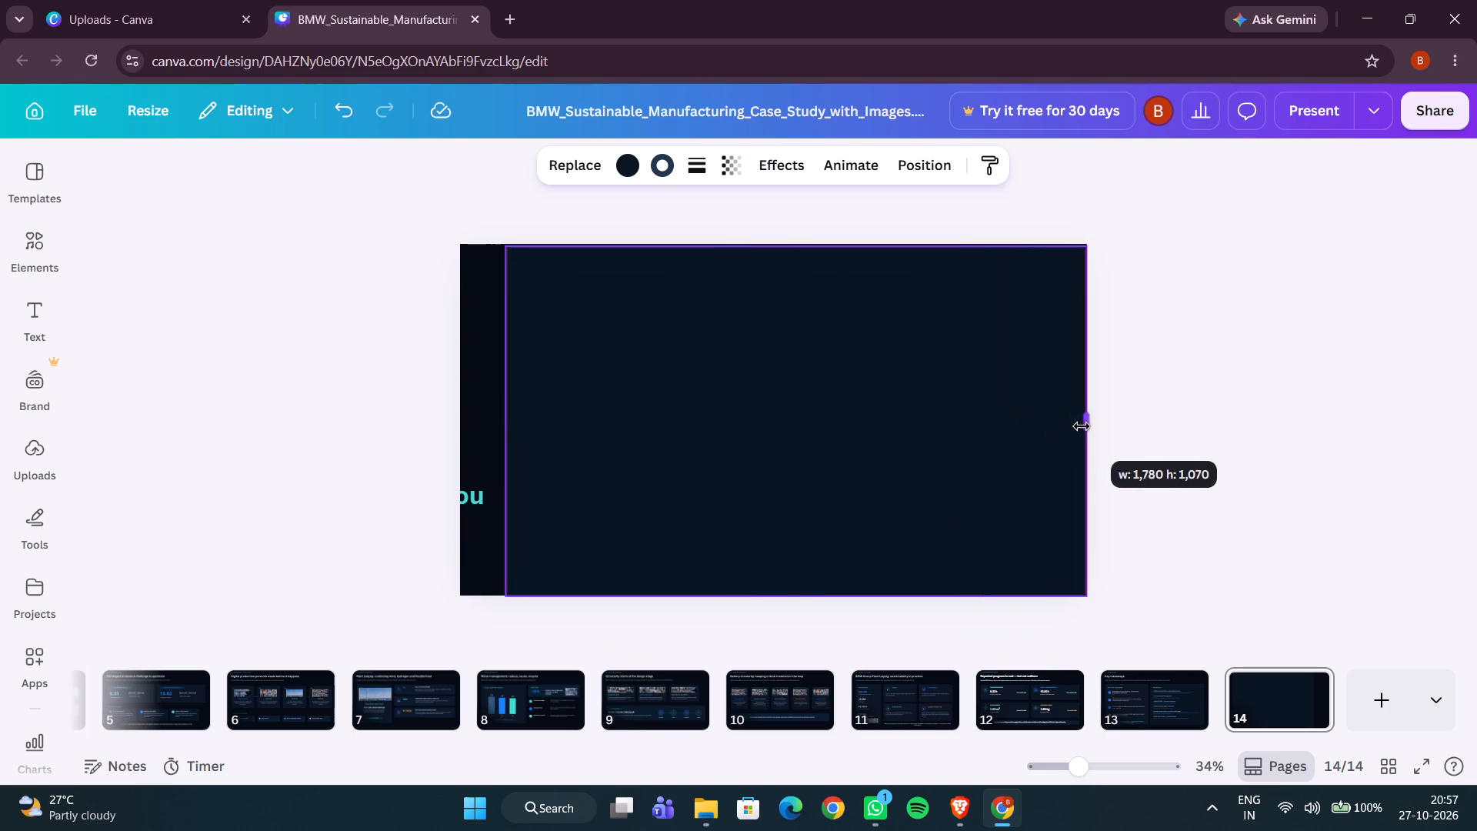
drag(1082, 426, 1083, 426)
drag(513, 423, 492, 425)
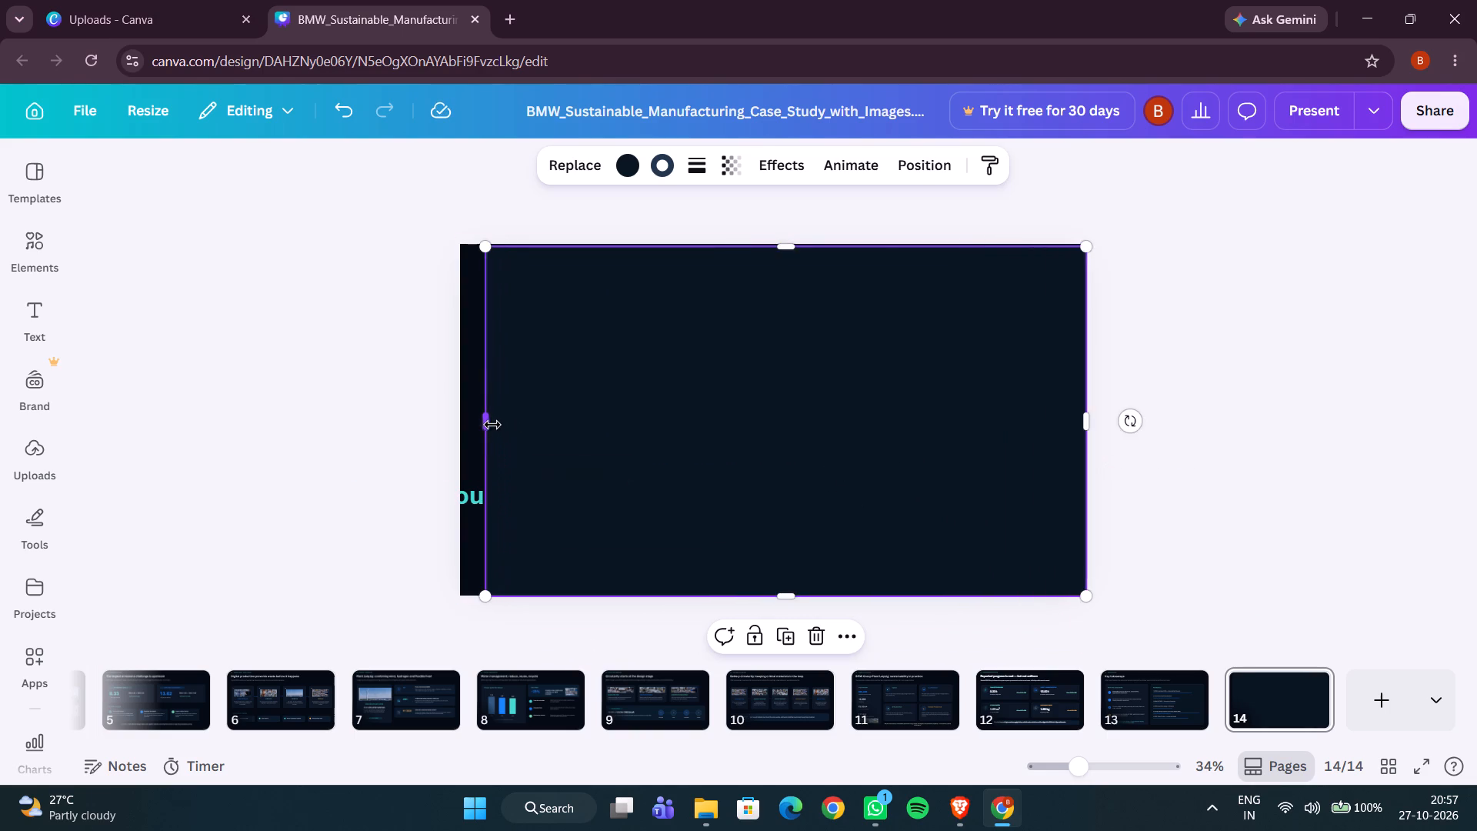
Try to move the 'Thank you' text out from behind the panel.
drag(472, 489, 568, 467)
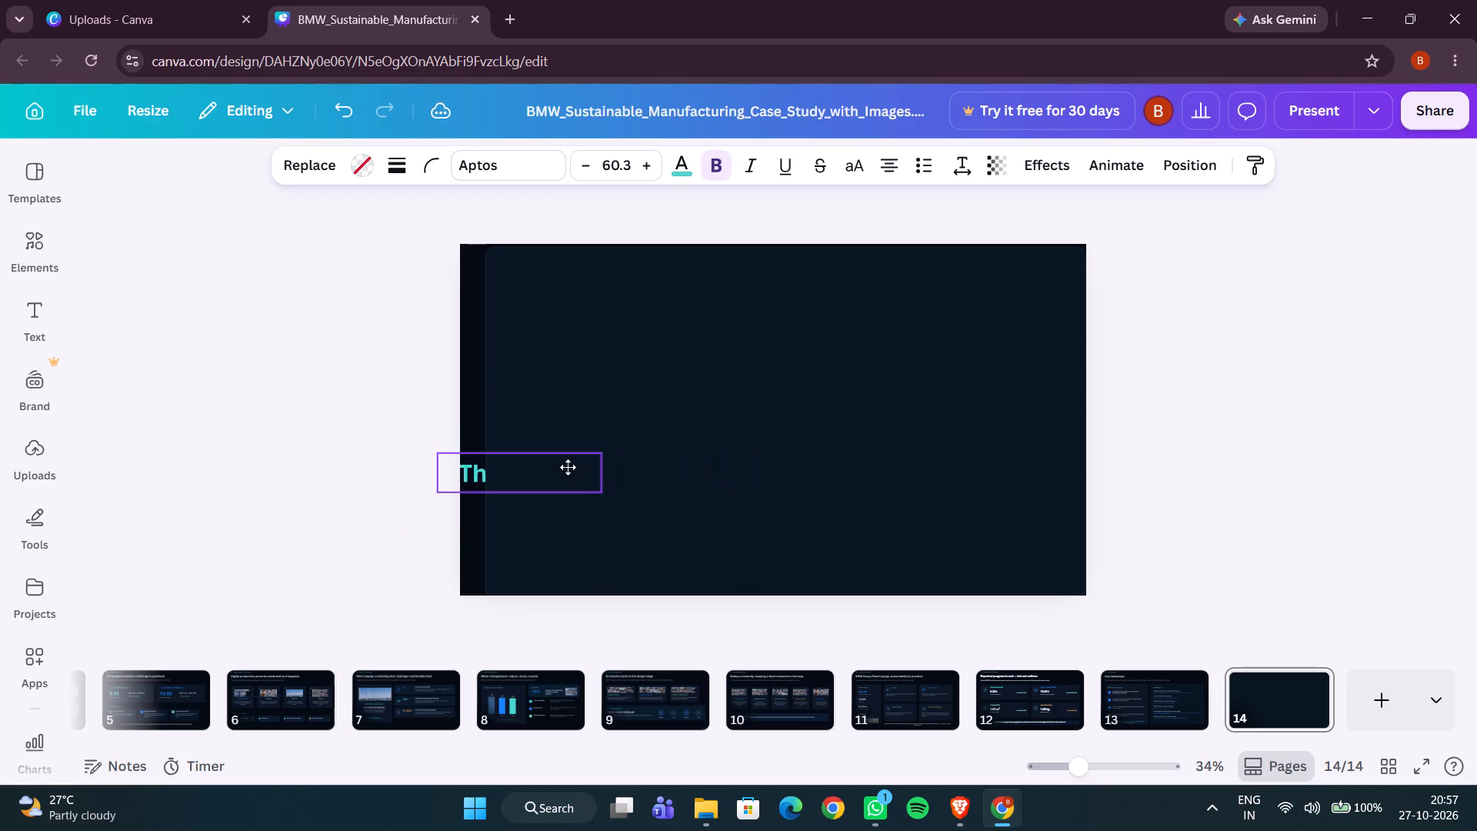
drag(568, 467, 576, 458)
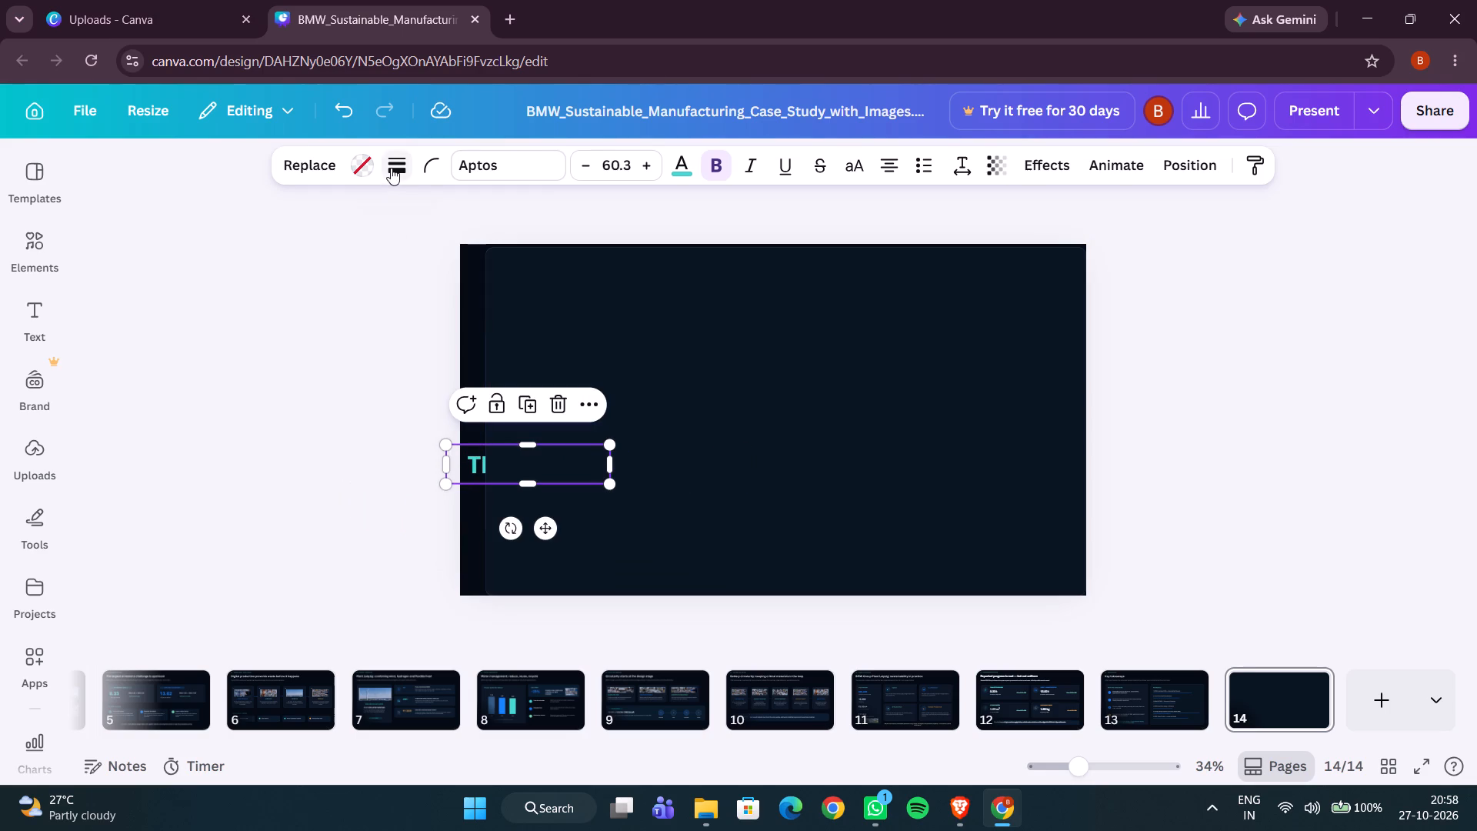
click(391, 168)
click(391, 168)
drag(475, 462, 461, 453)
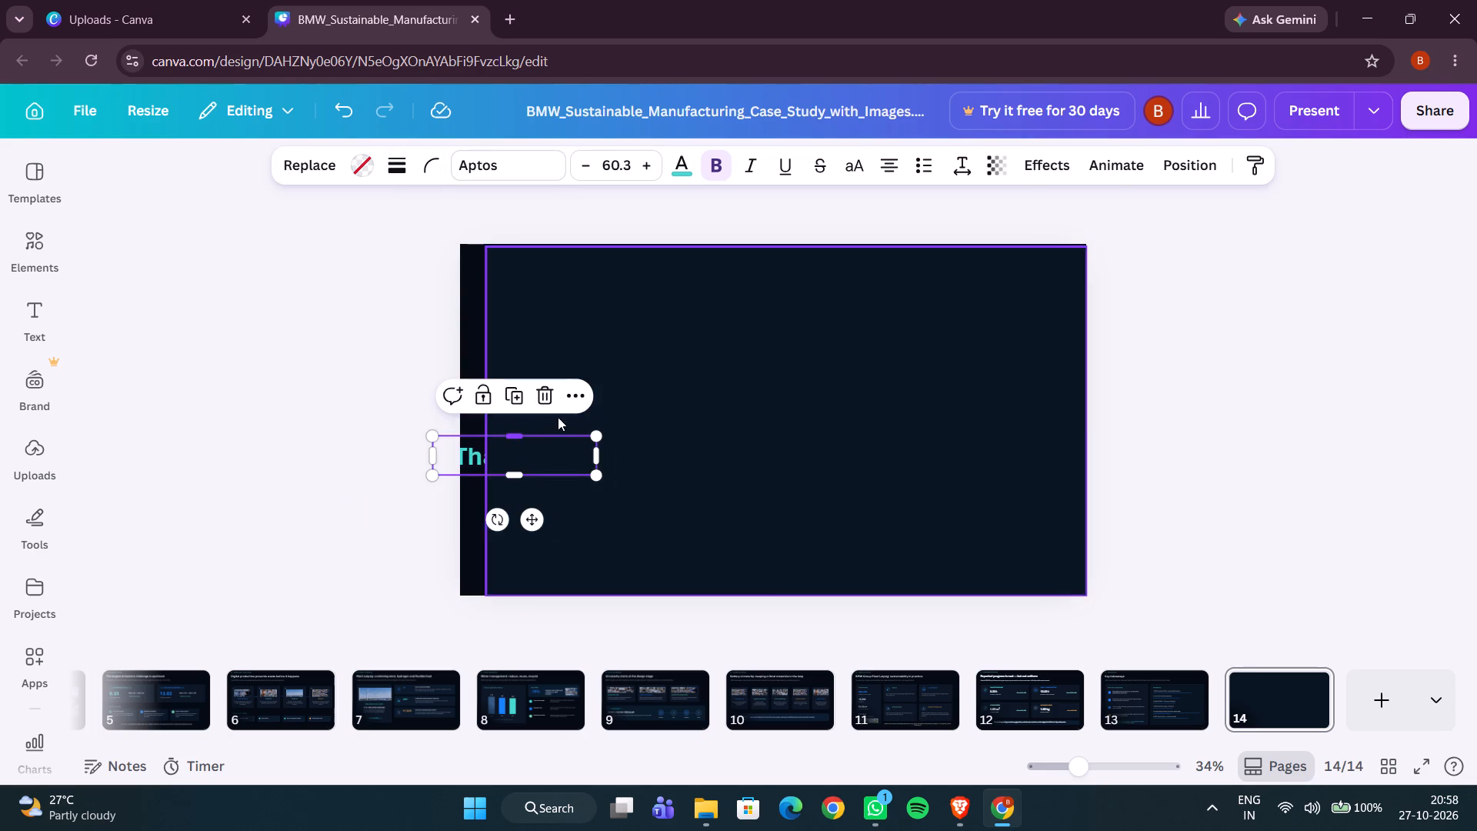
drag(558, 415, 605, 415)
Cut the 'Thank you' text, paste it back in front of the panel and move it toward the slide's centre.
click(495, 458)
key(ctrl+x)
click(782, 436)
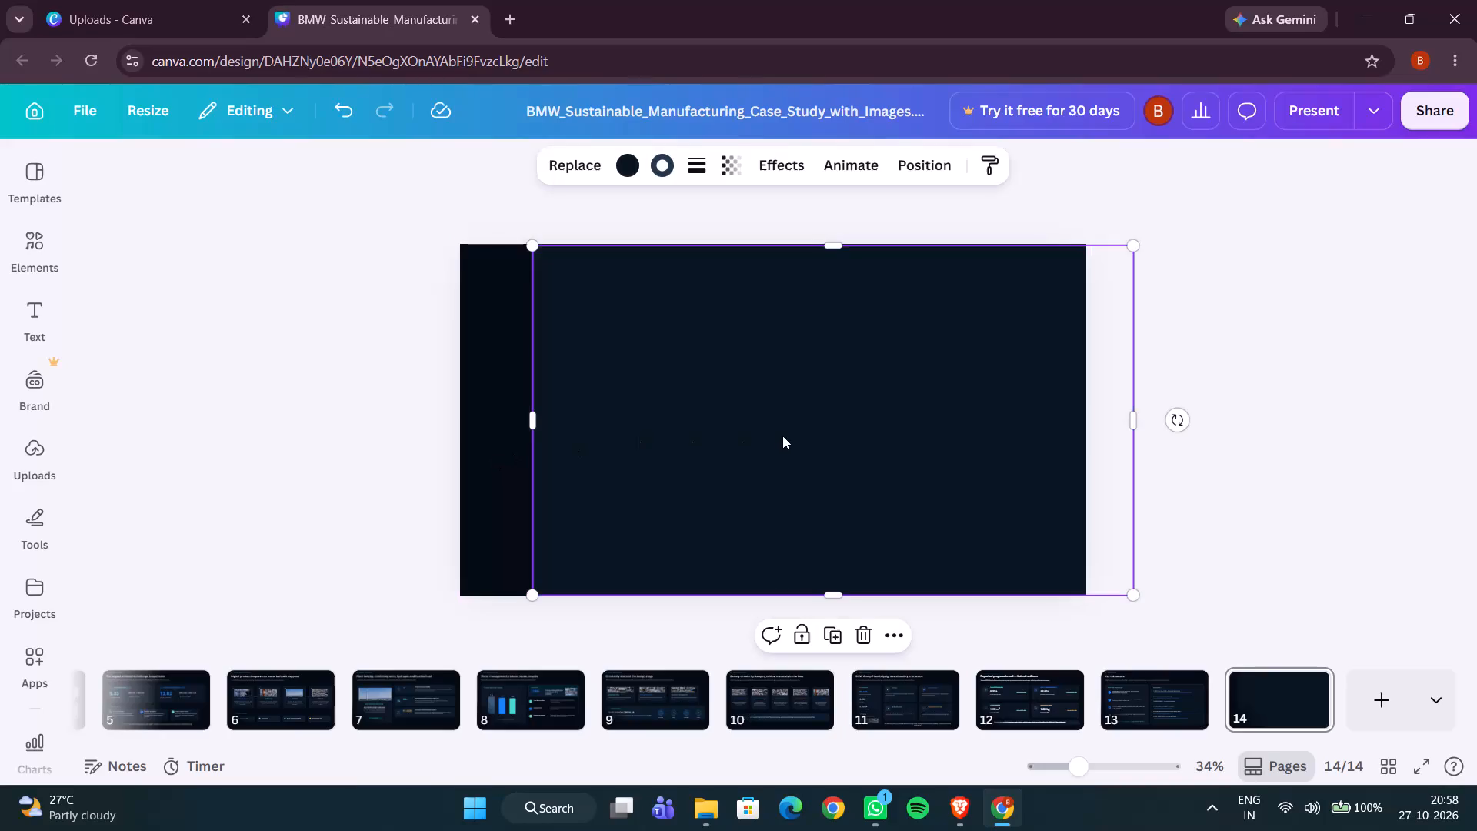
key(ctrl+v)
drag(562, 463, 744, 459)
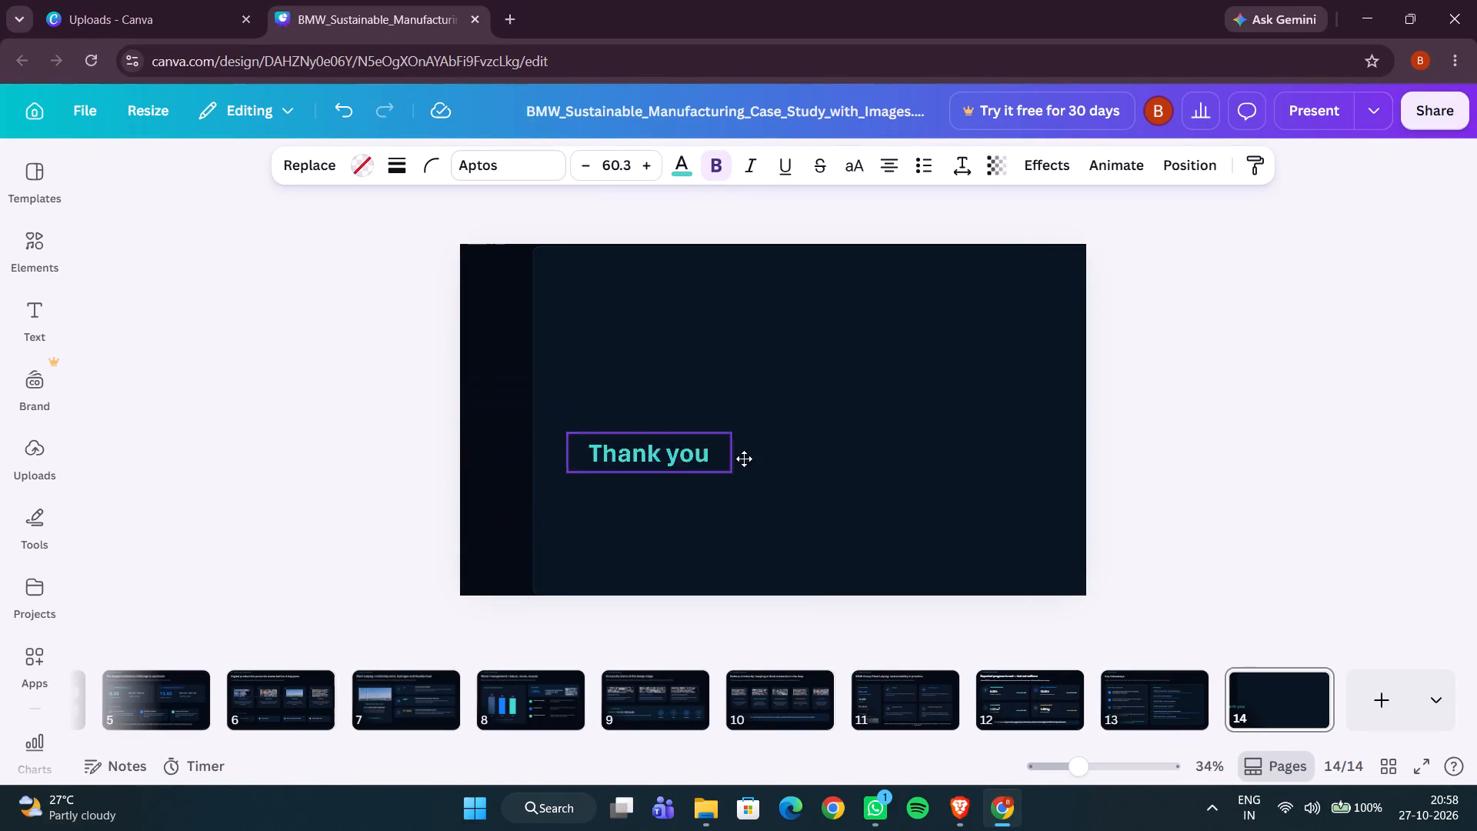
drag(744, 459, 777, 449)
Stretch the panel past the slide's left edge so it covers the whole background.
click(605, 457)
drag(539, 421, 459, 427)
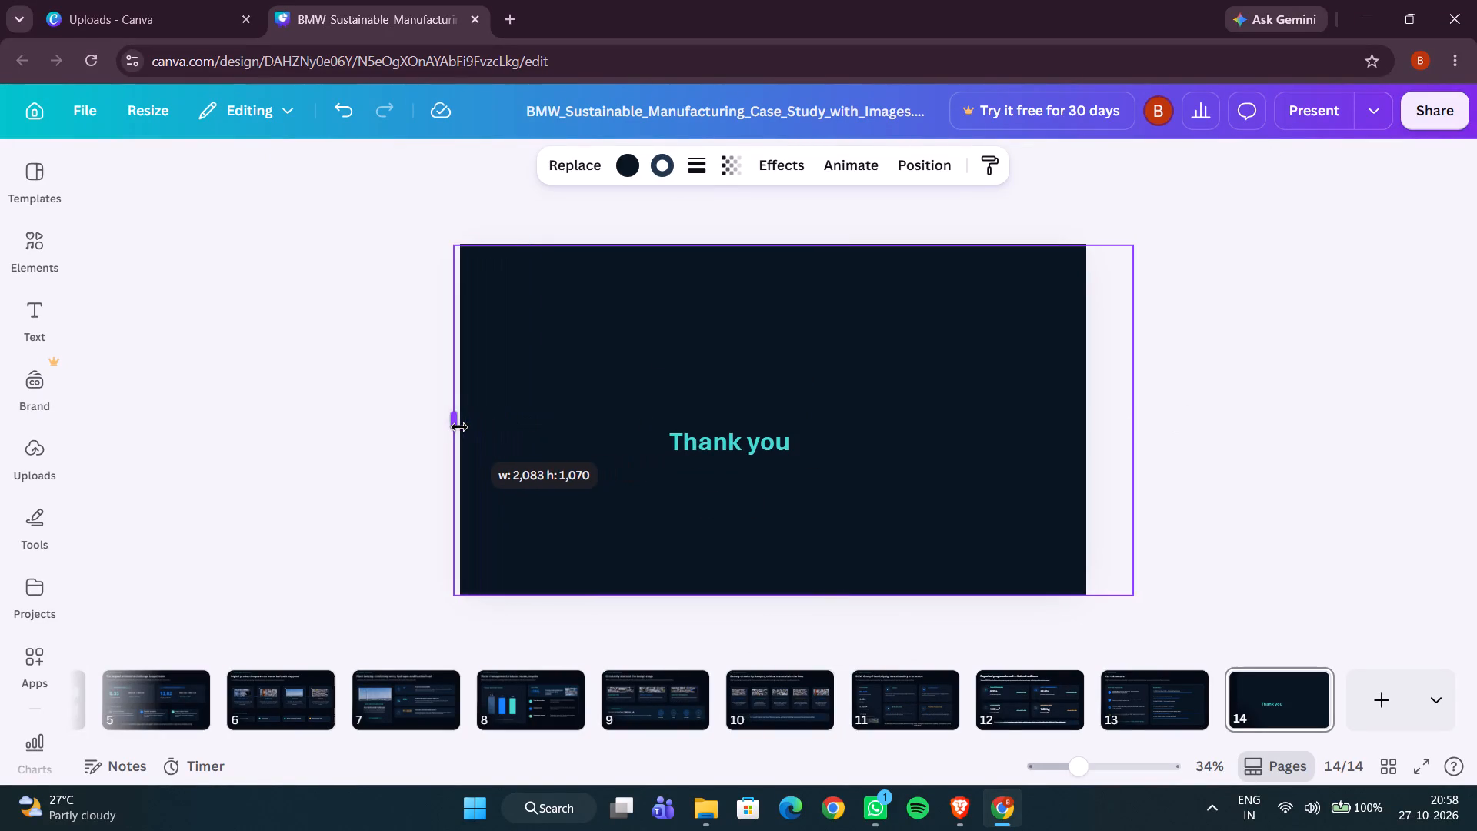
drag(459, 427, 449, 428)
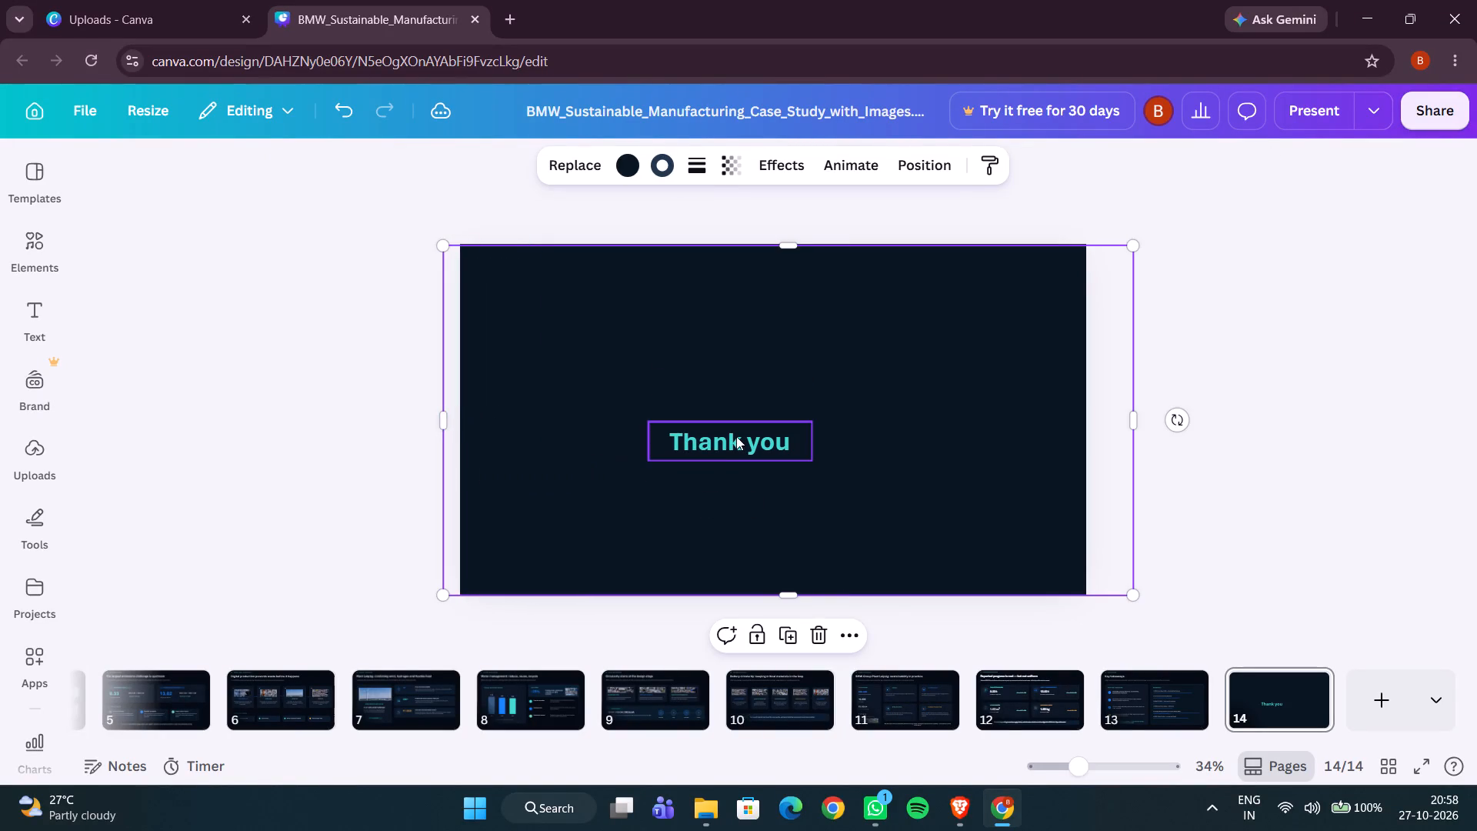
Centre the 'Thank you' text horizontally and set it slightly above the middle of slide 14.
drag(738, 438, 784, 398)
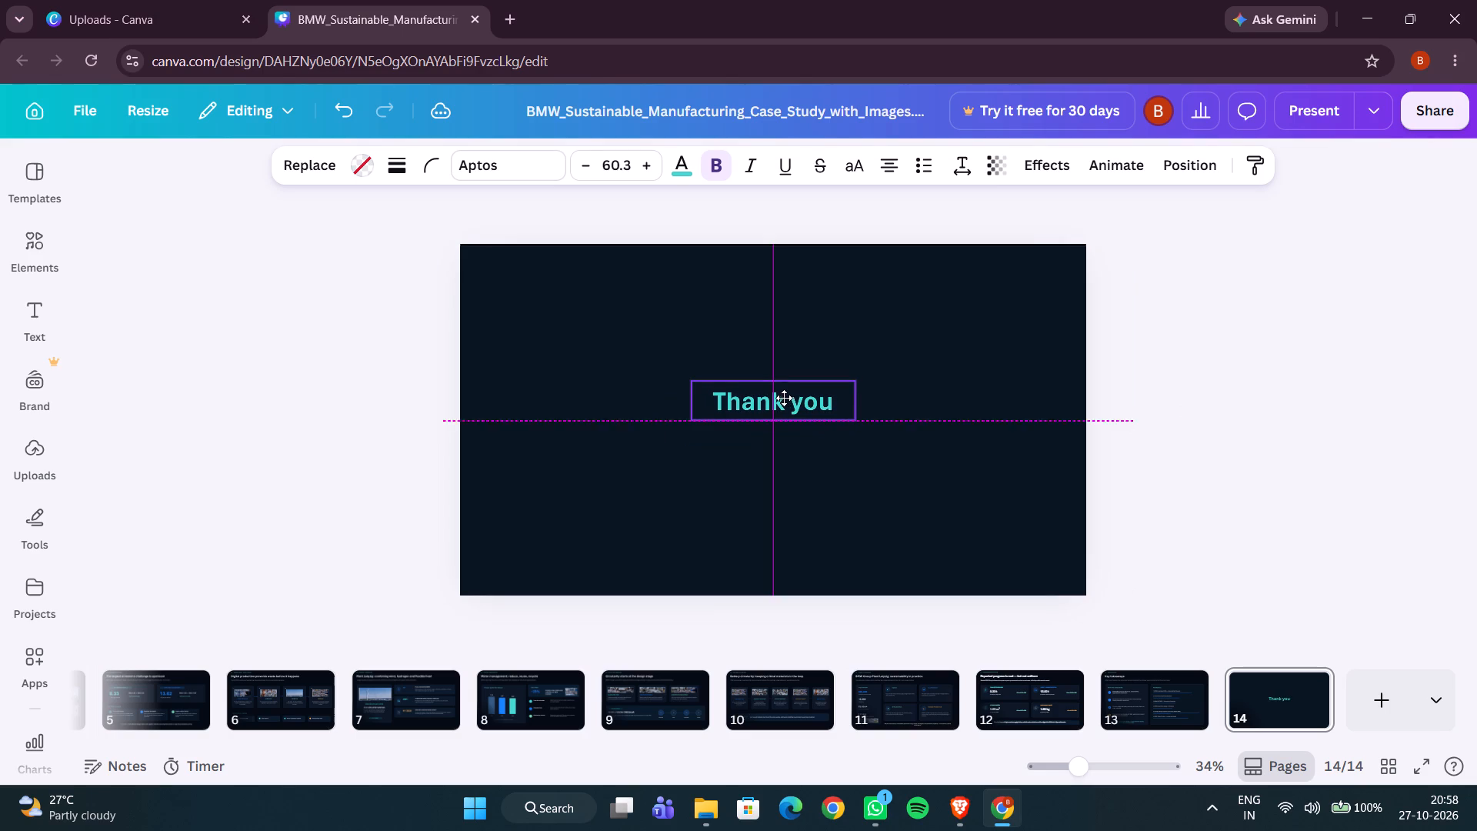
drag(784, 398, 783, 395)
click(1205, 382)
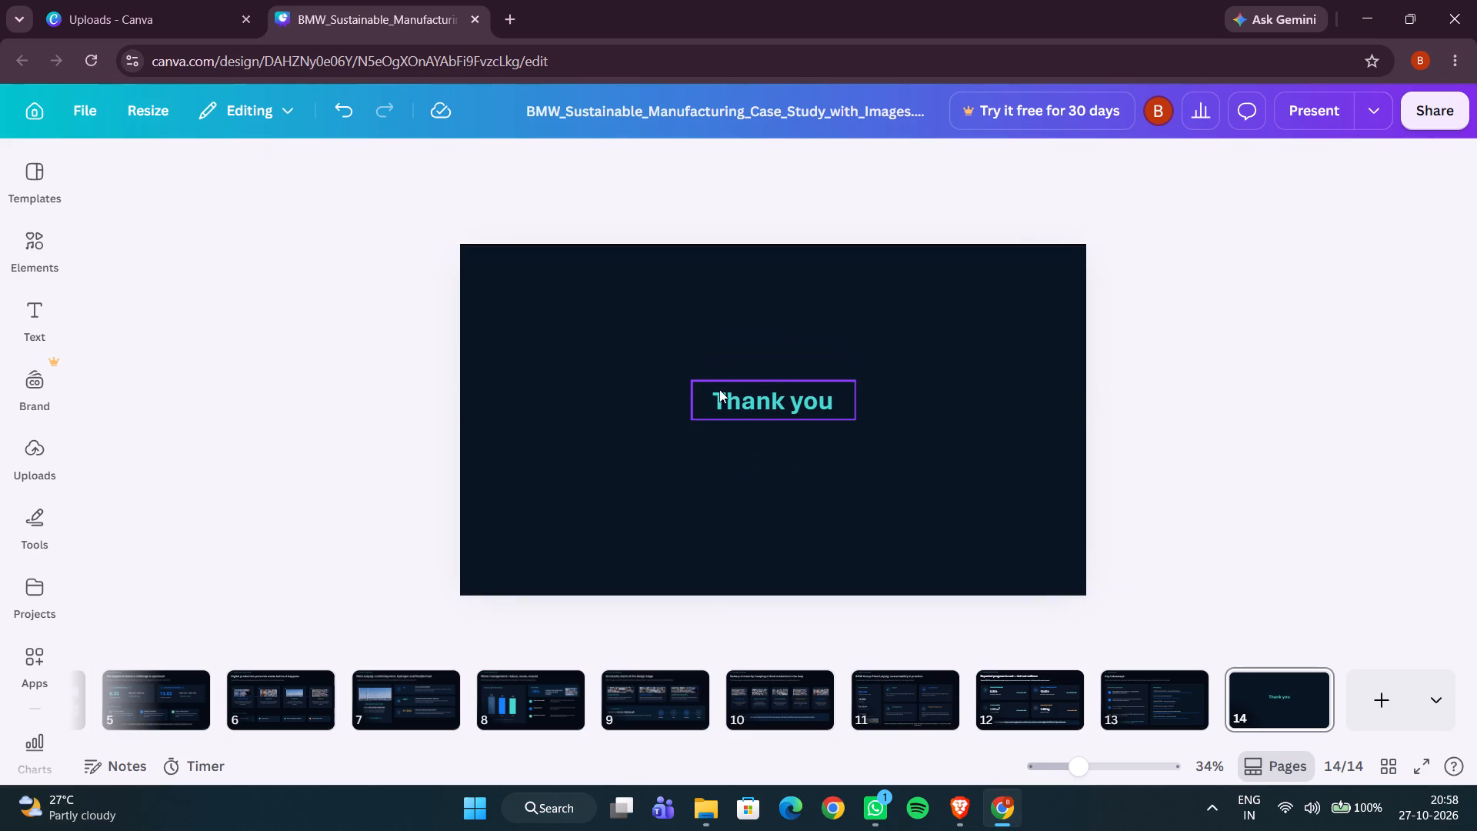
click(767, 404)
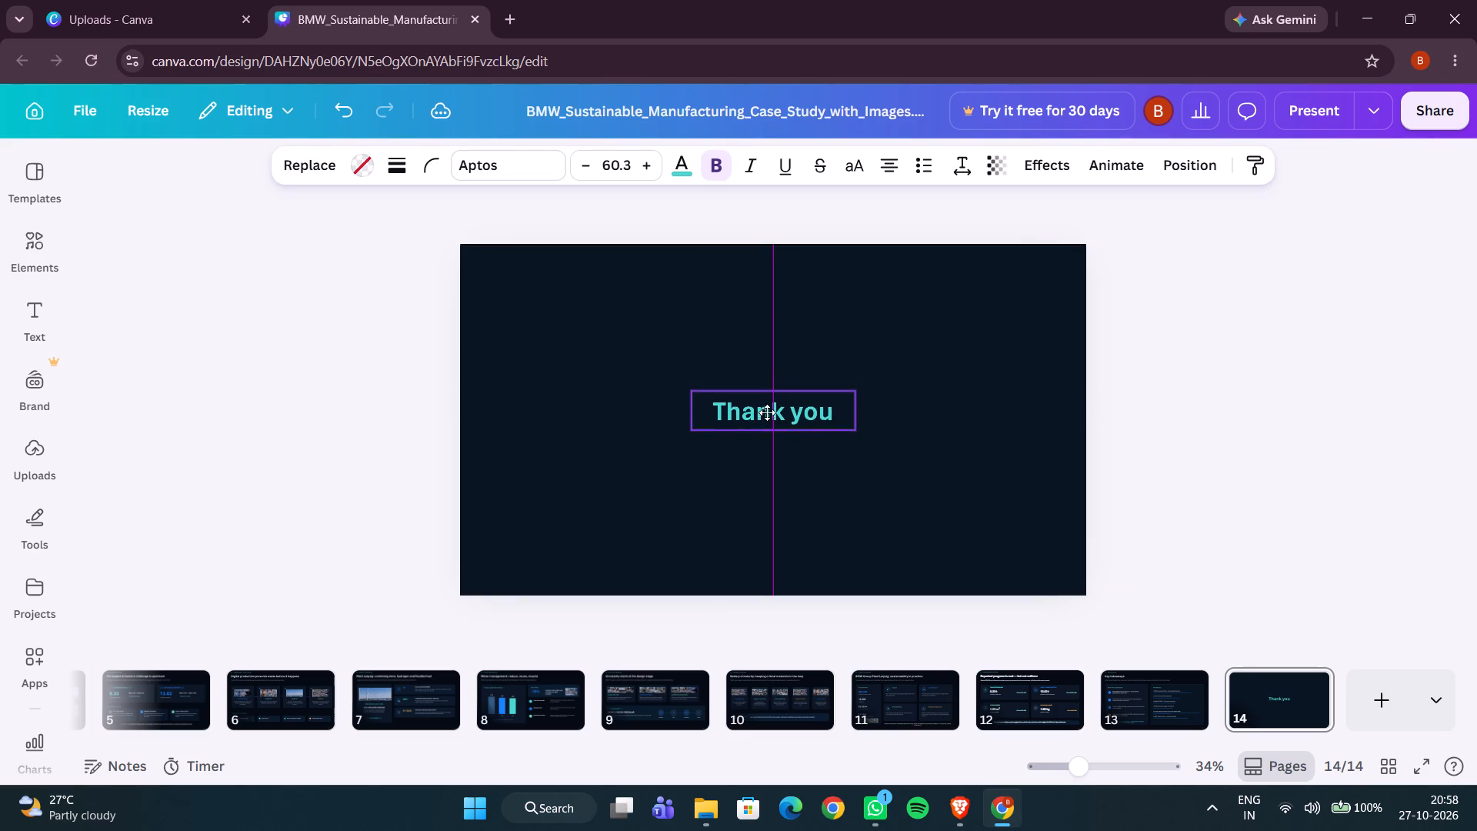
click(1152, 396)
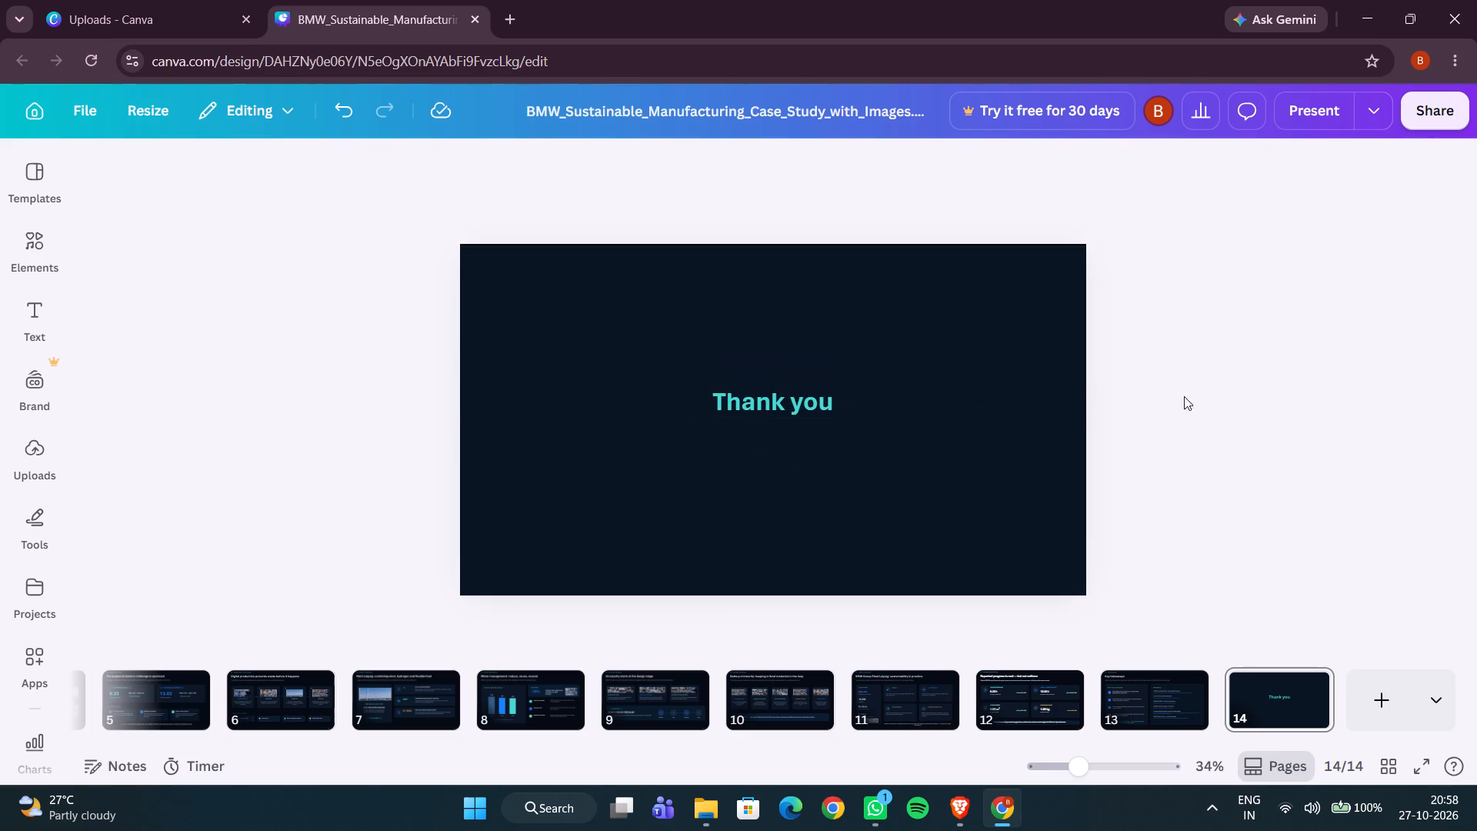
drag(772, 400, 772, 411)
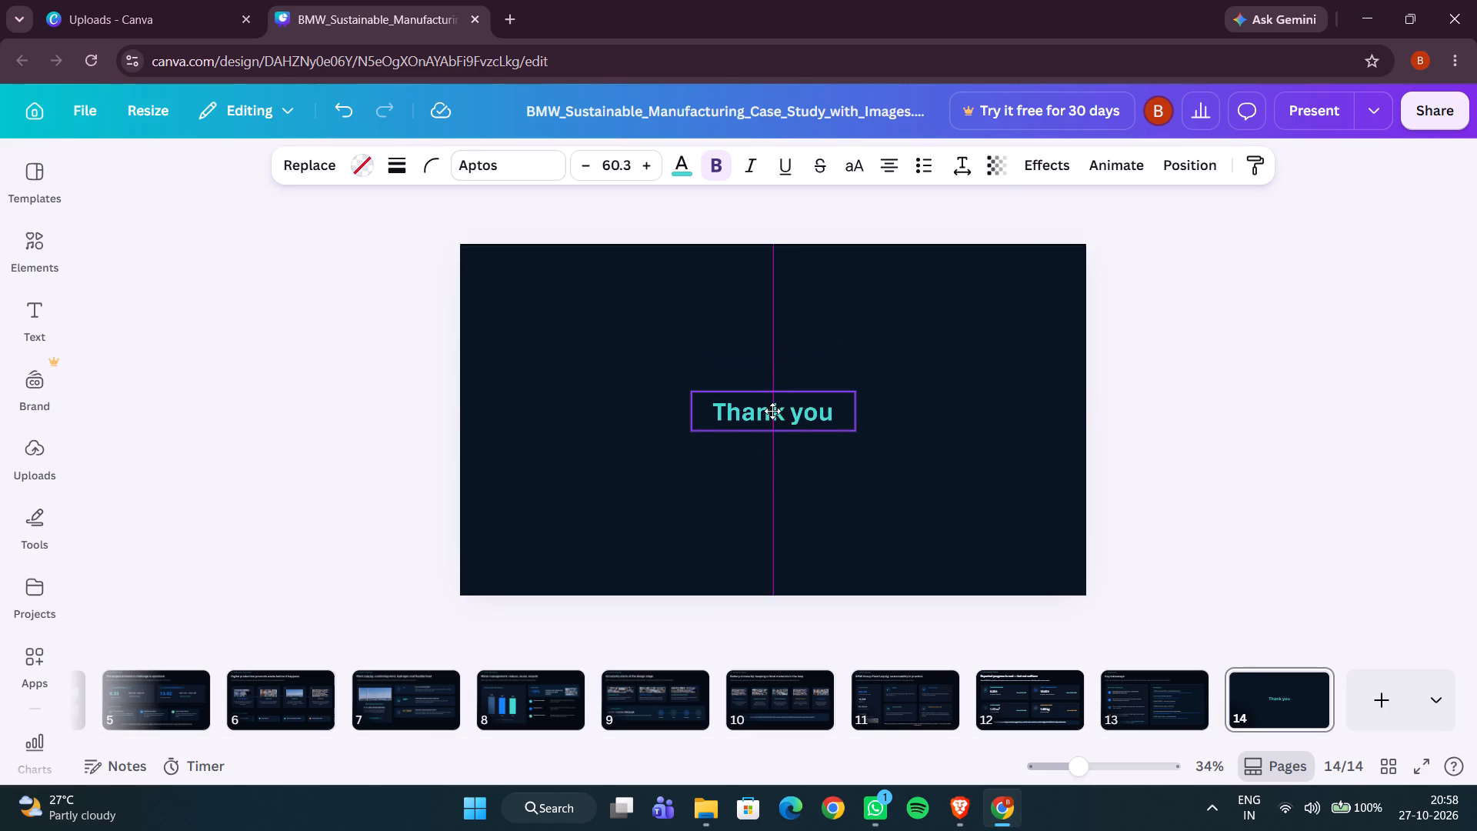
click(1212, 387)
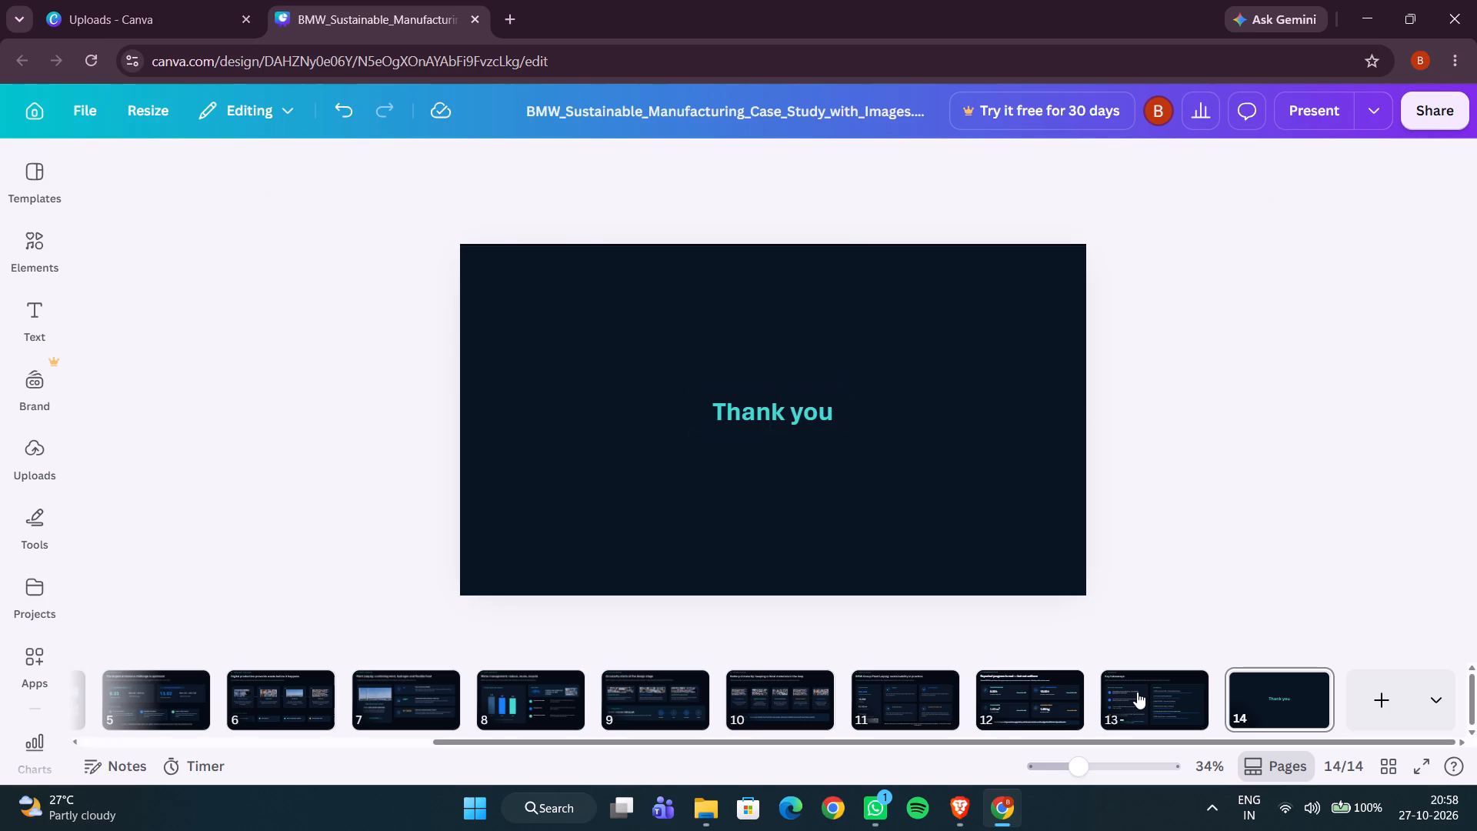
Compare slides 13 and 14, then start presenting from slide 14 and go back through the deck to the title slide.
click(1137, 692)
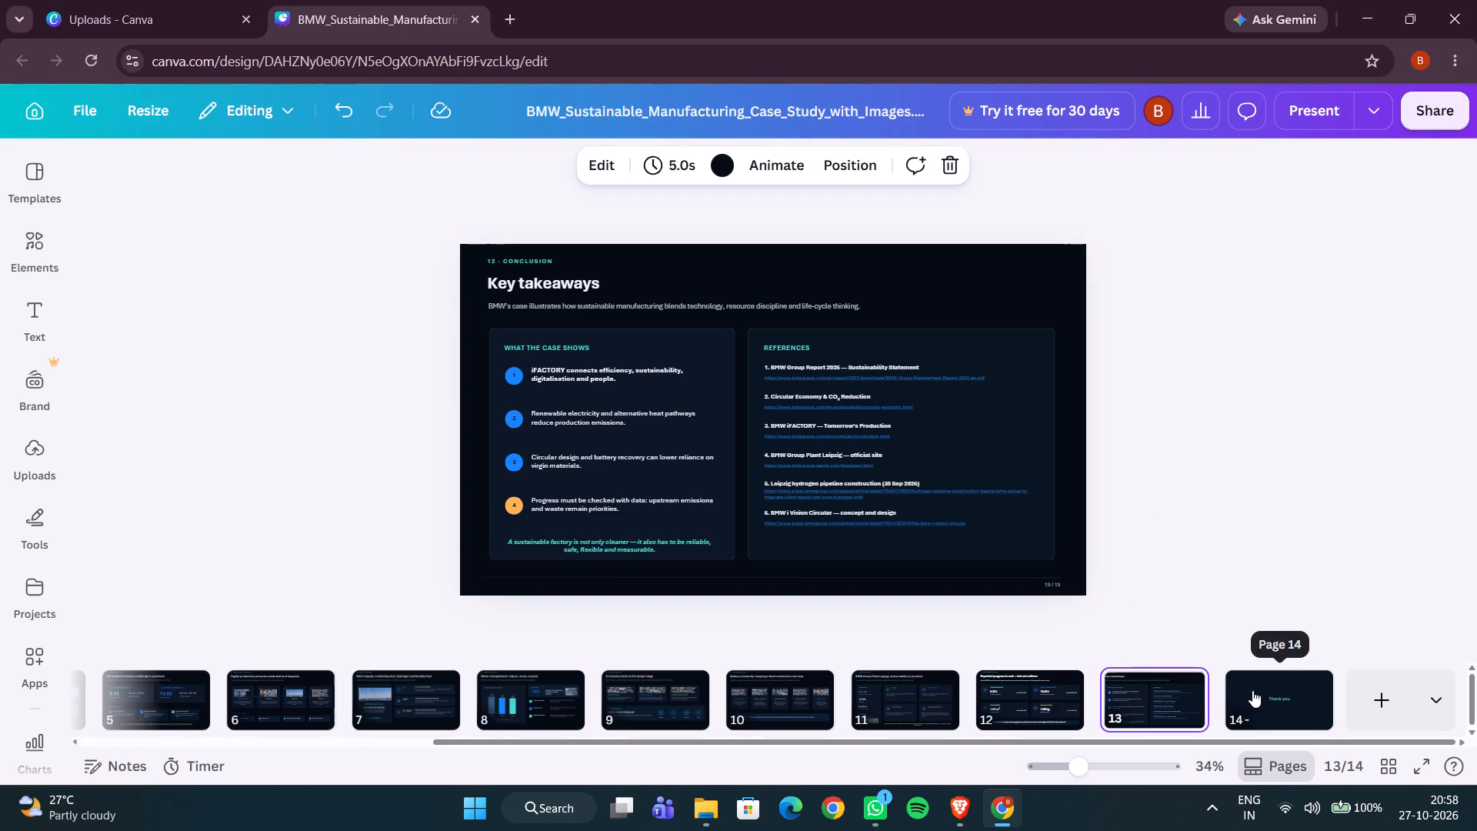
click(1252, 690)
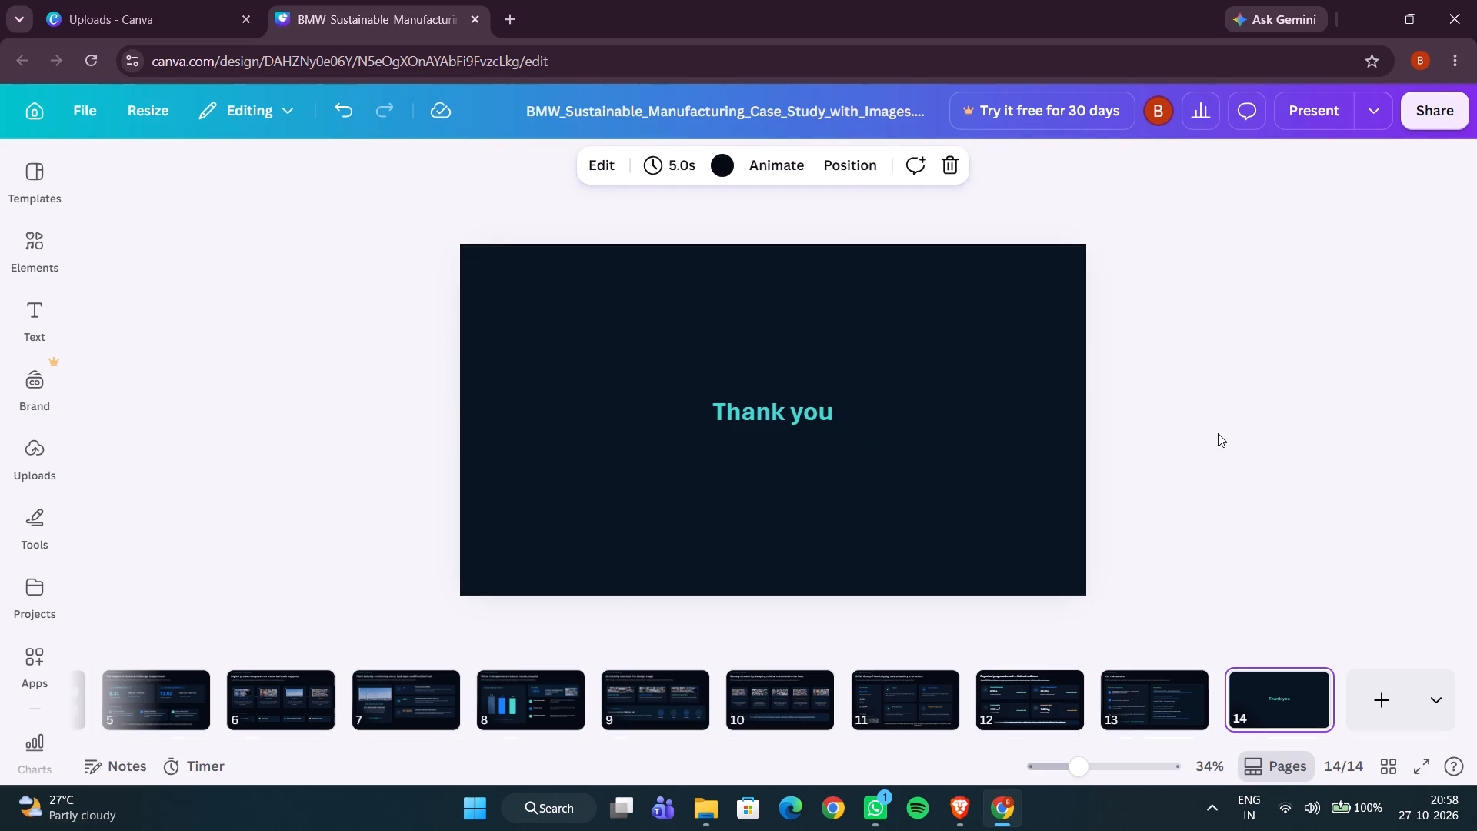
click(1328, 114)
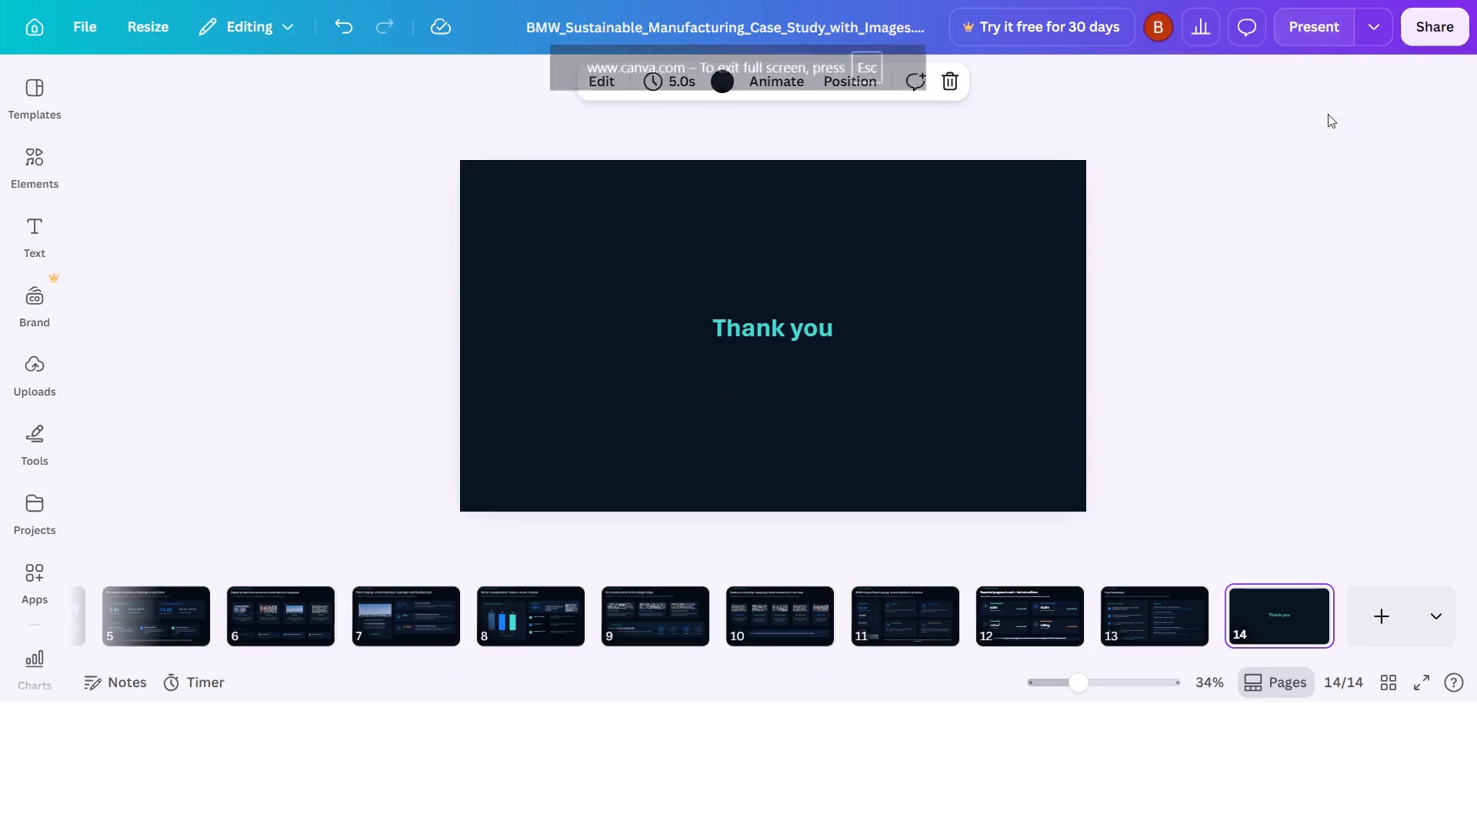
key(Left)
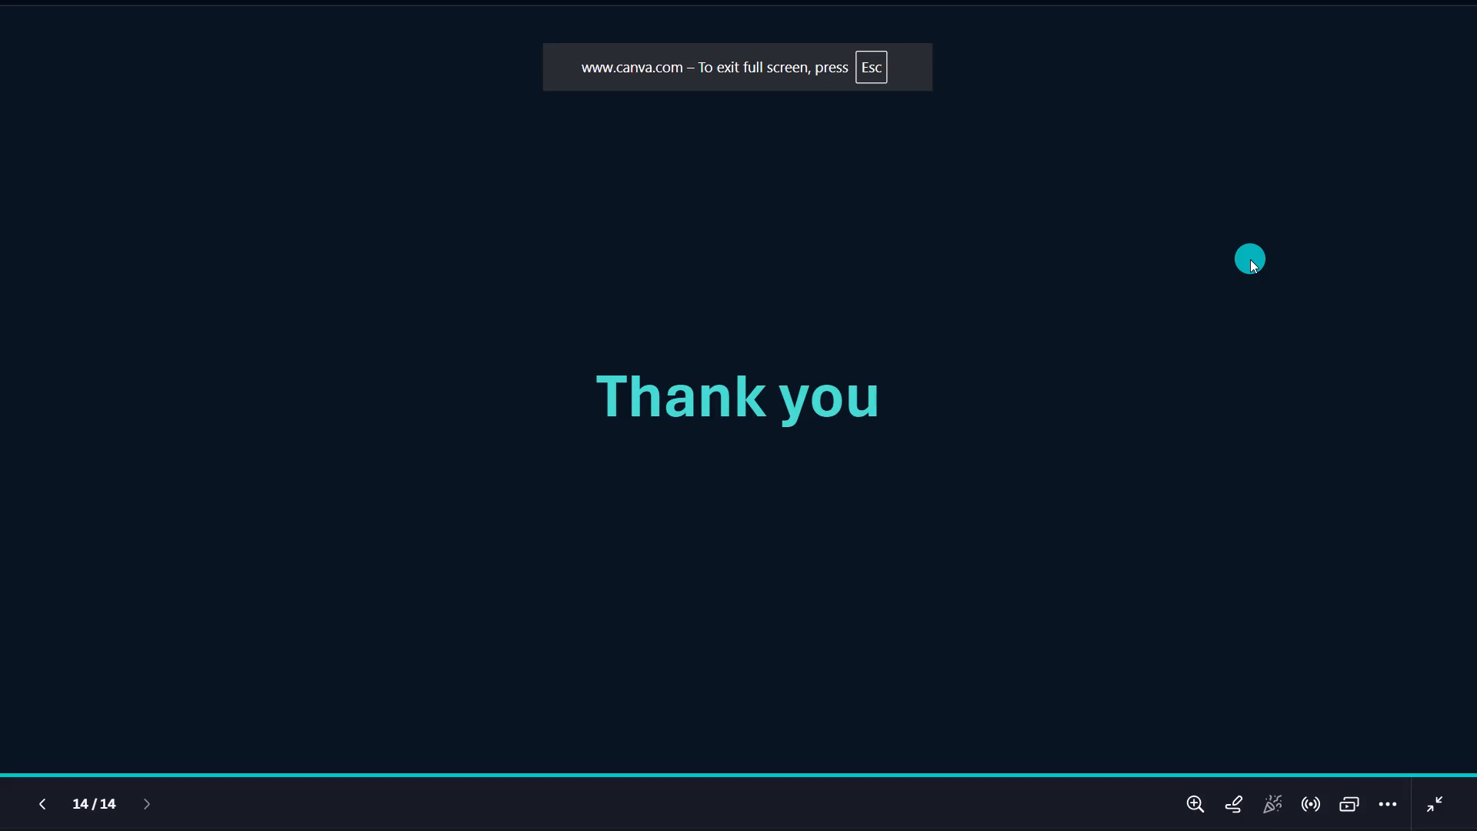
key(Left)
key(Left)
key(Left)
key(Left)
key(Left)
key(Left)
key(Left)
key(Left)
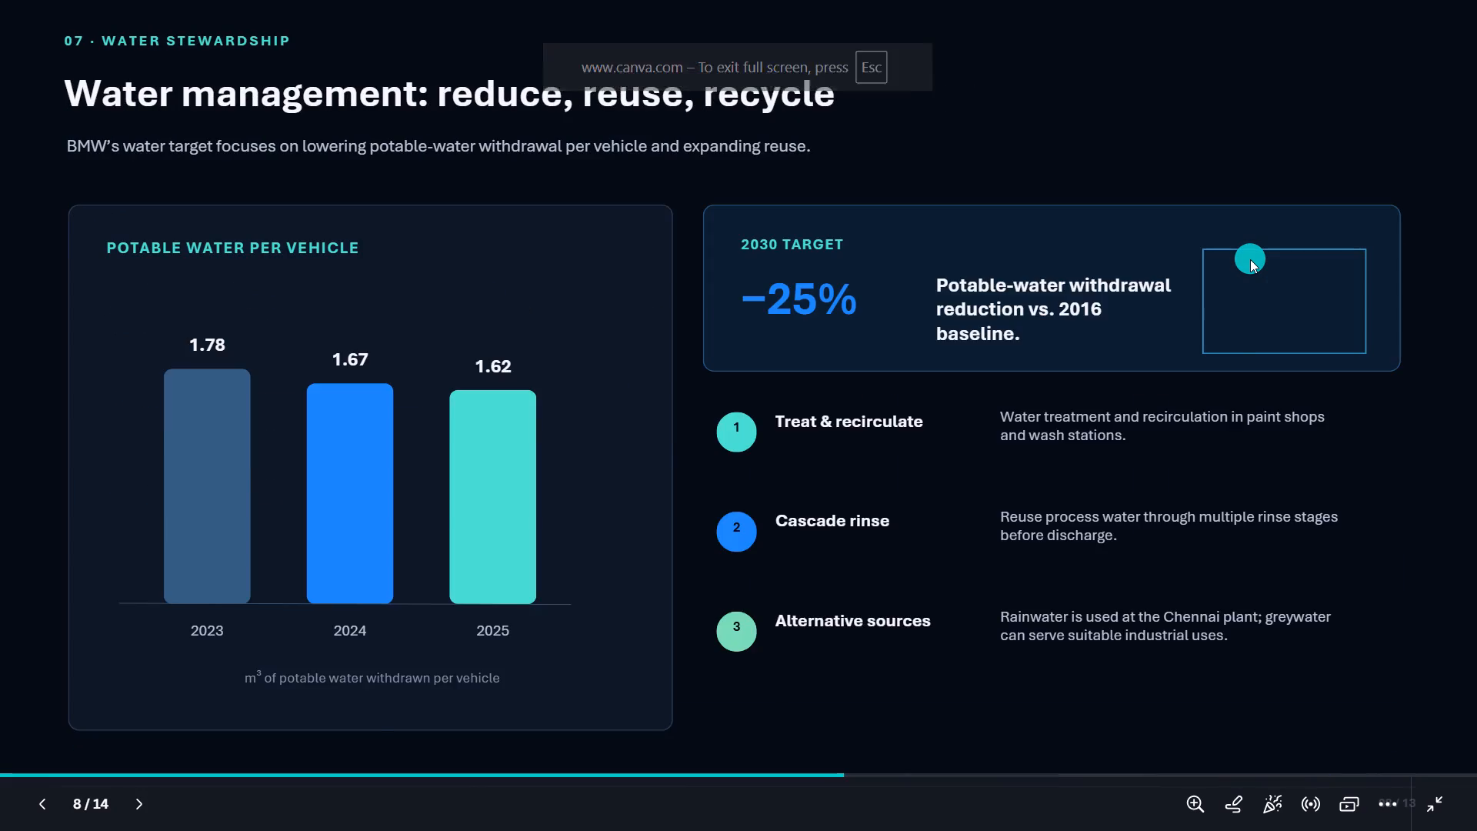
key(Left)
key(Left)
key(Left)
key(Left)
key(Left)
key(Left)
key(Left)
key(Left)
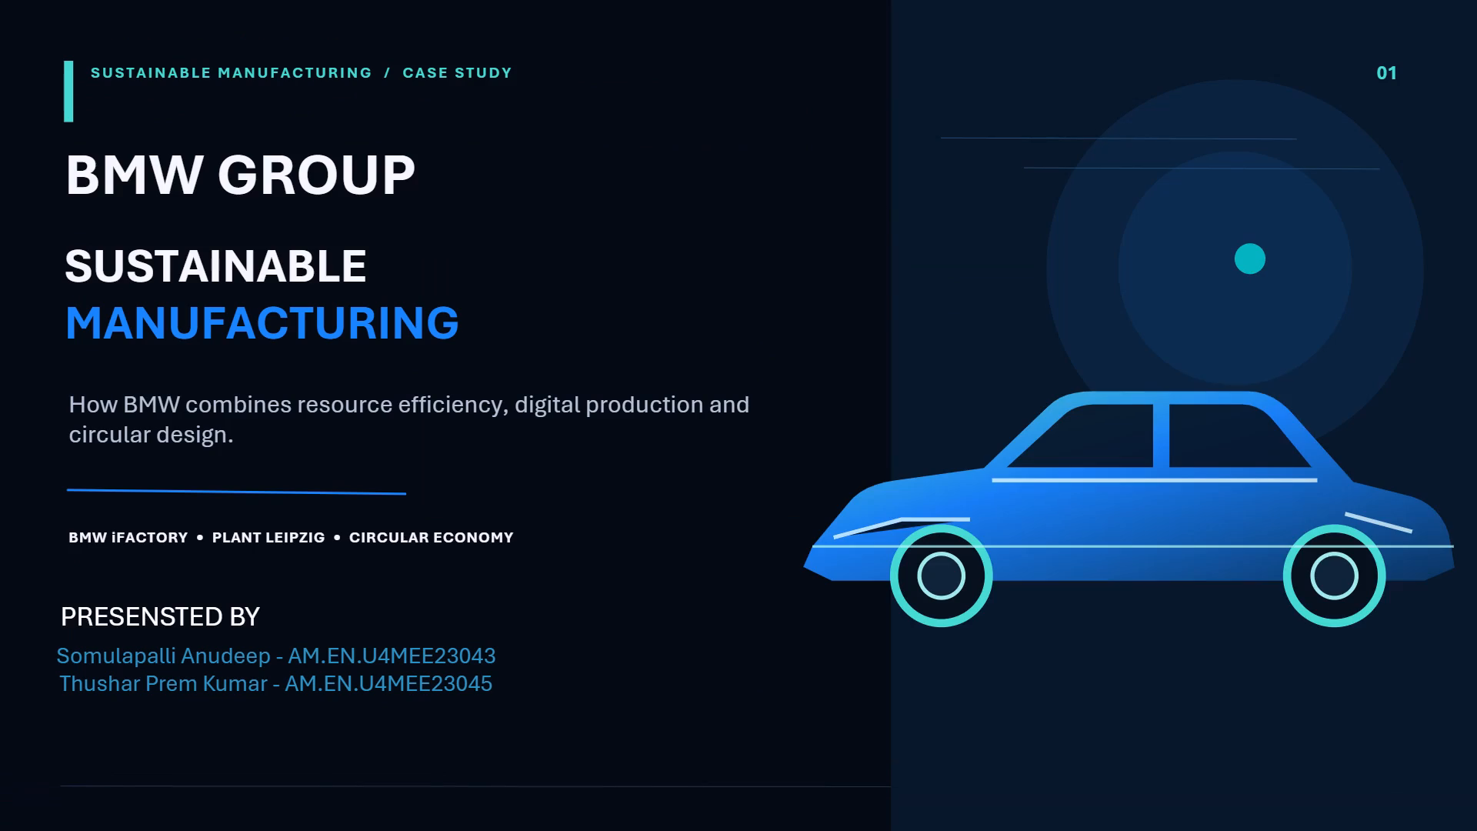
Review the deck in presentation mode from the title slide through to the closing Thank you slide, then exit full screen.
key(Right)
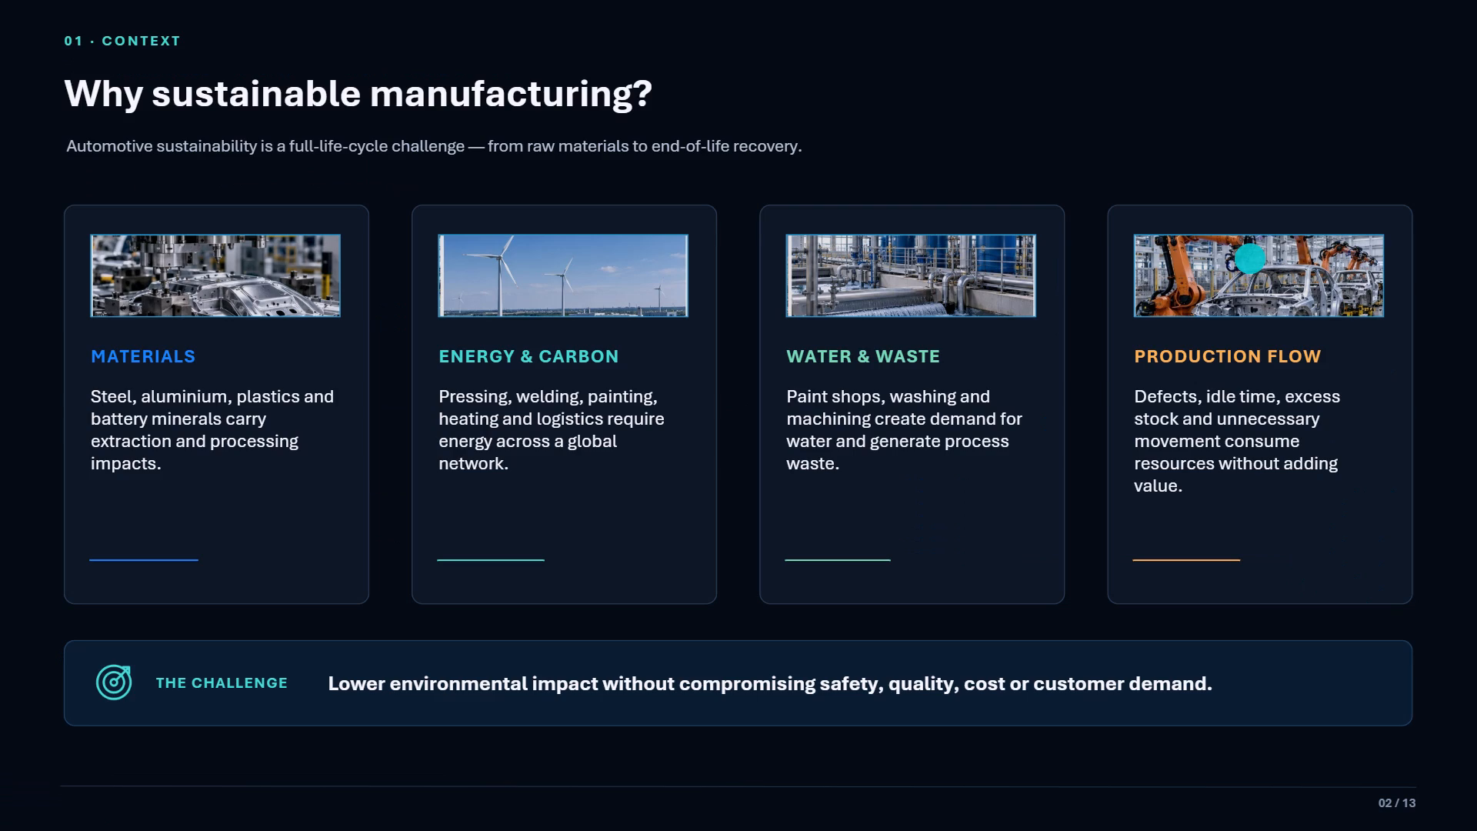
key(Right)
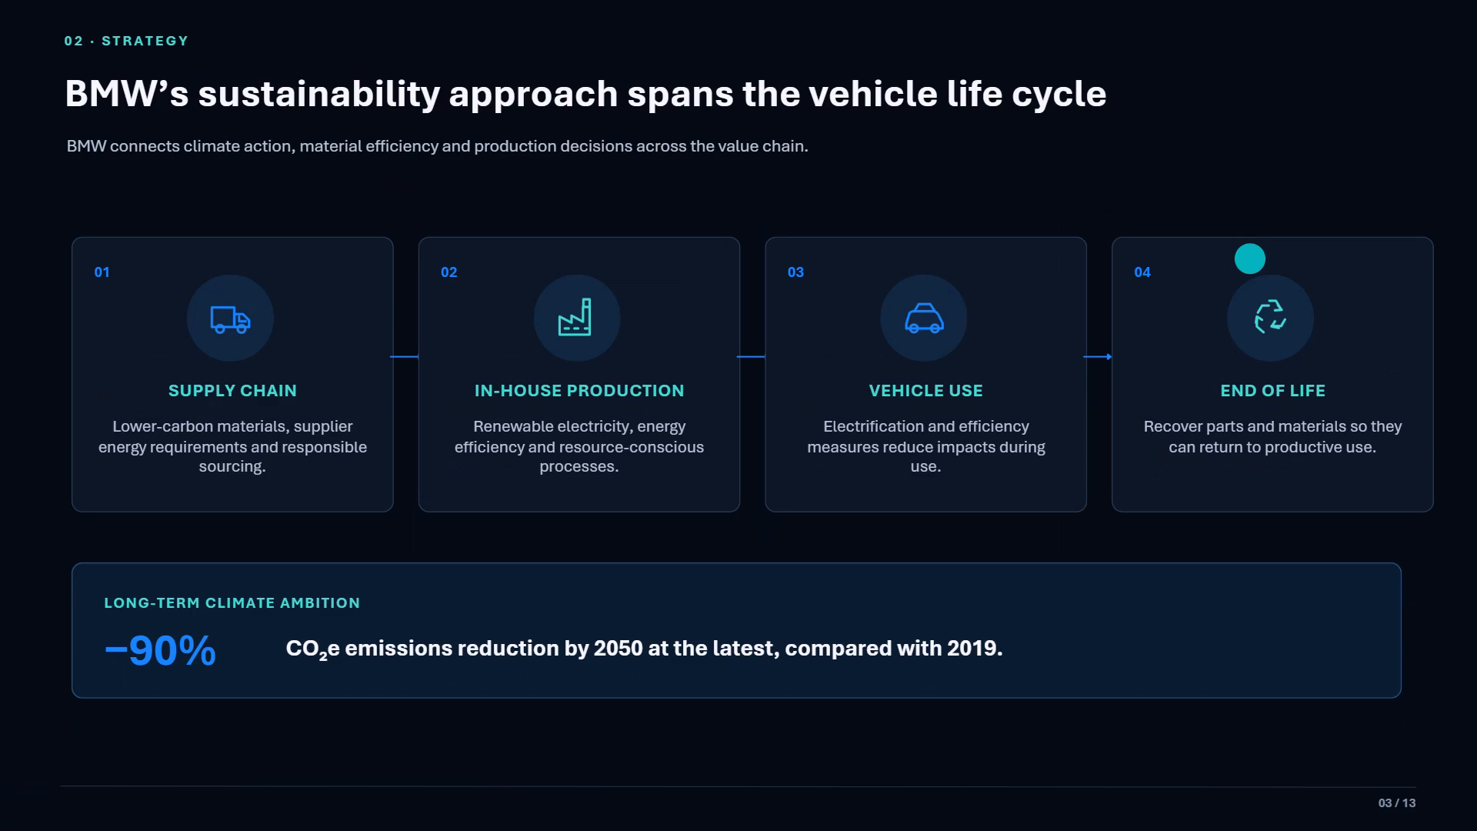
click(1250, 259)
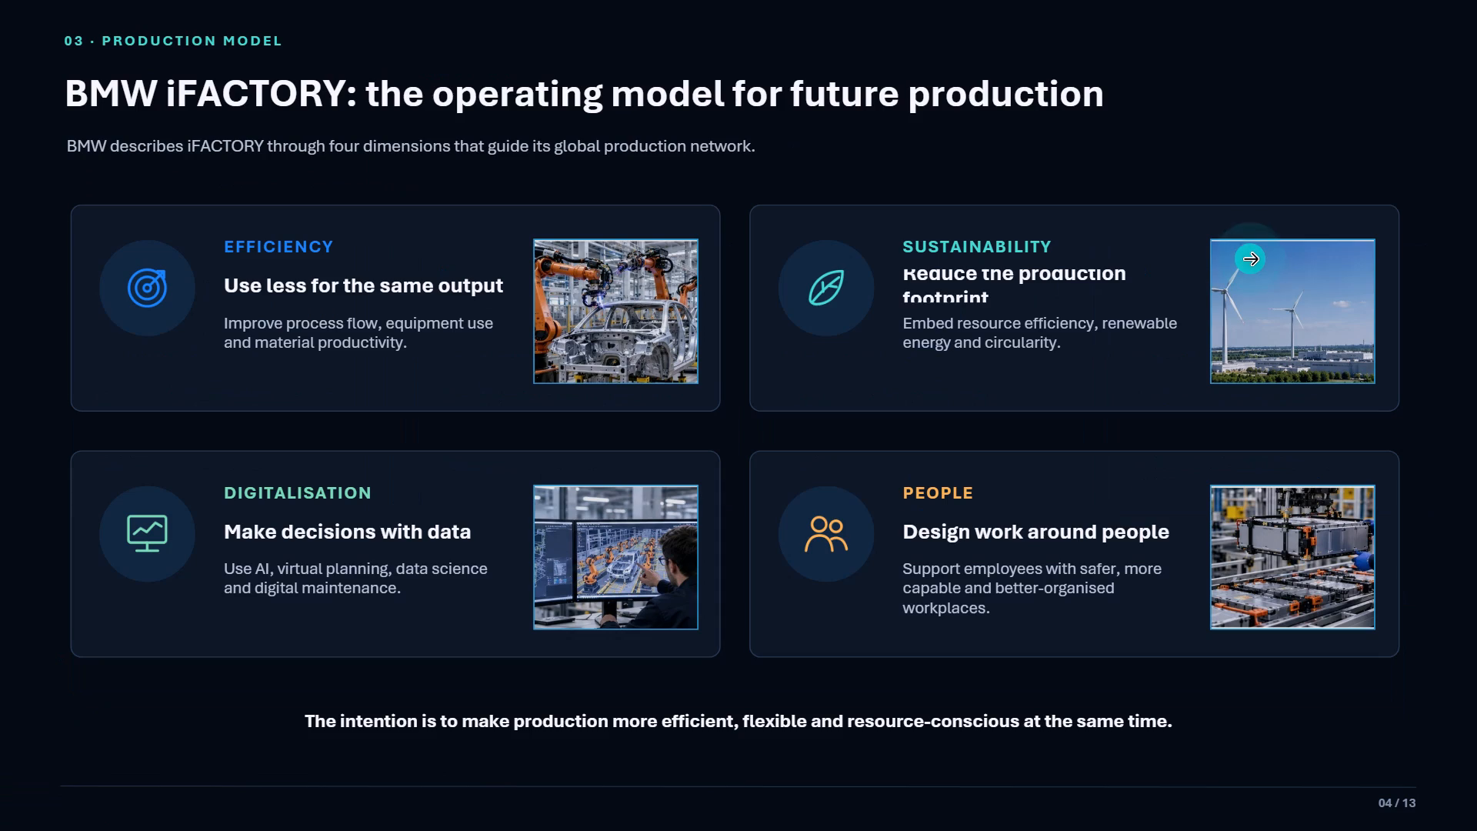
click(1402, 315)
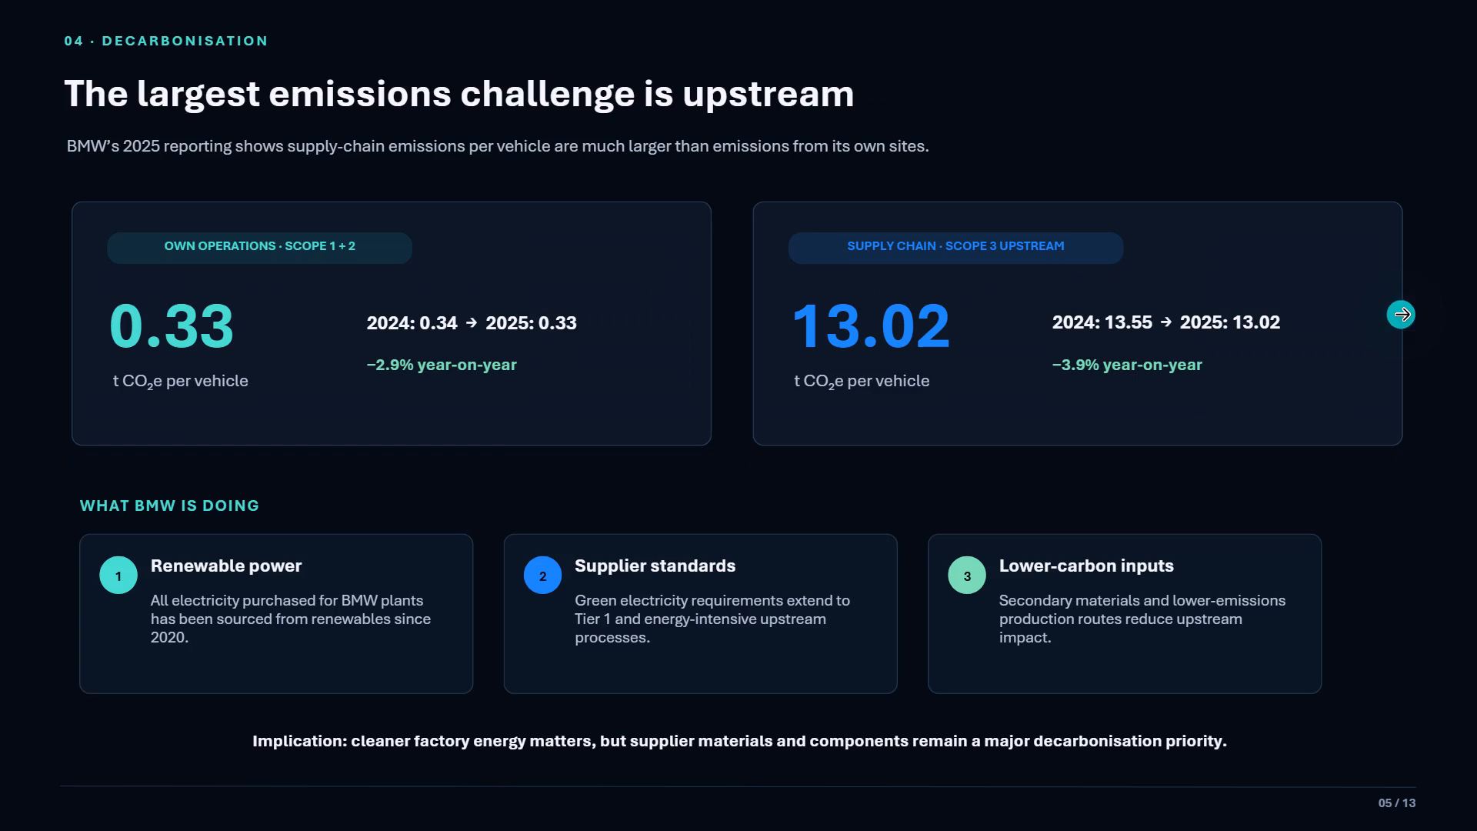
click(1402, 315)
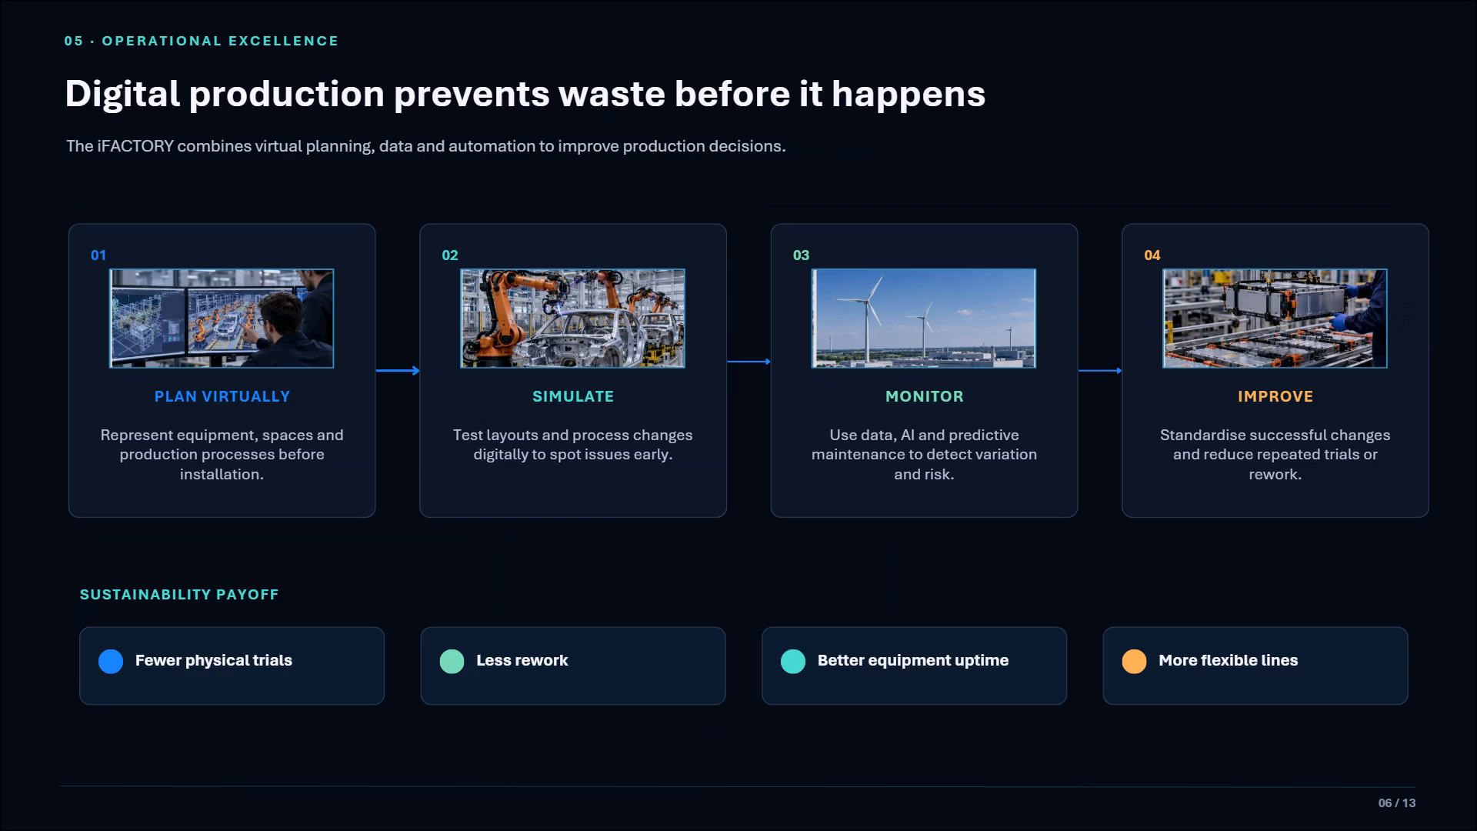
click(1402, 315)
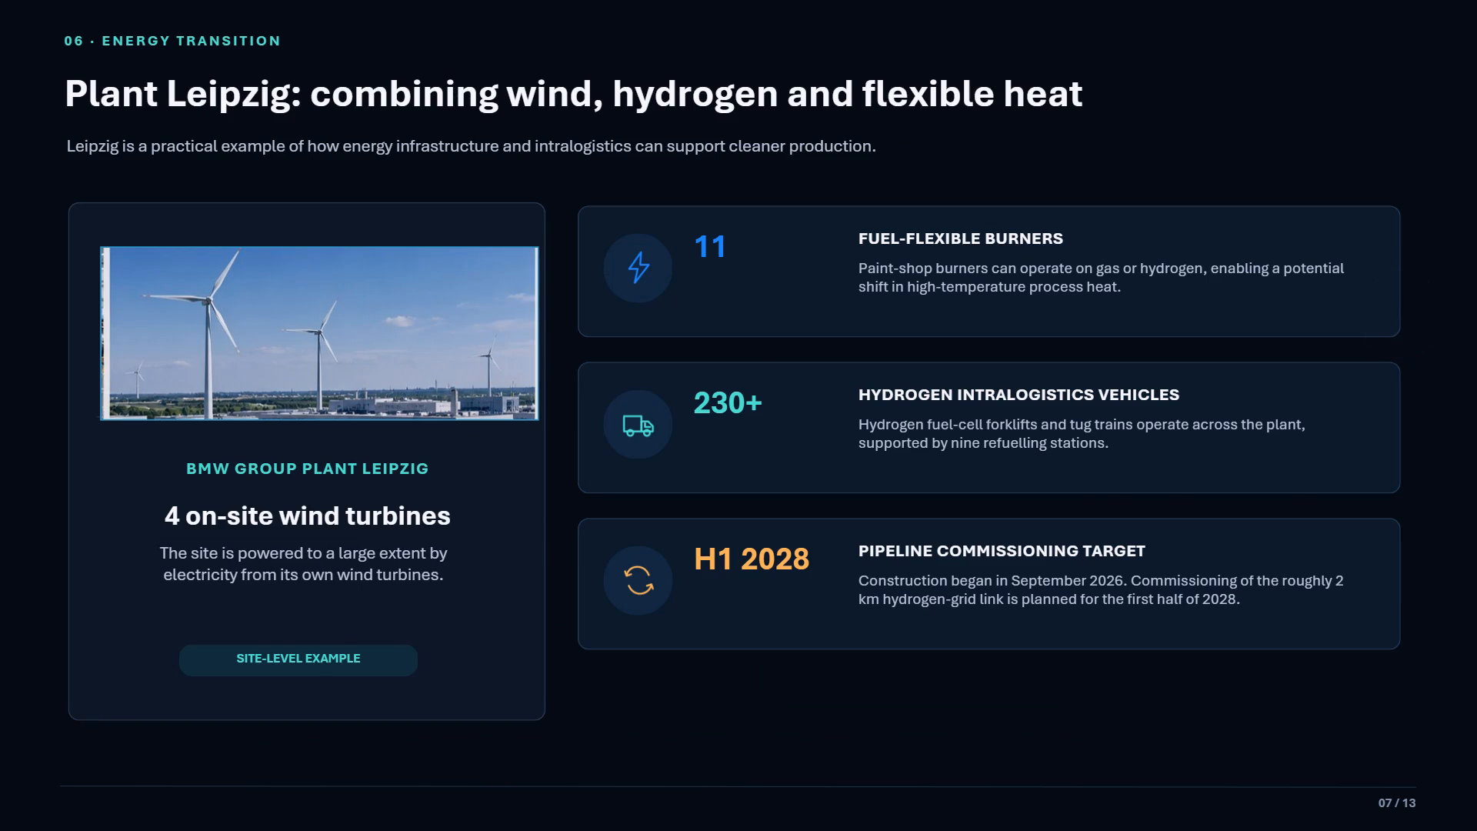
click(1402, 315)
click(1402, 315)
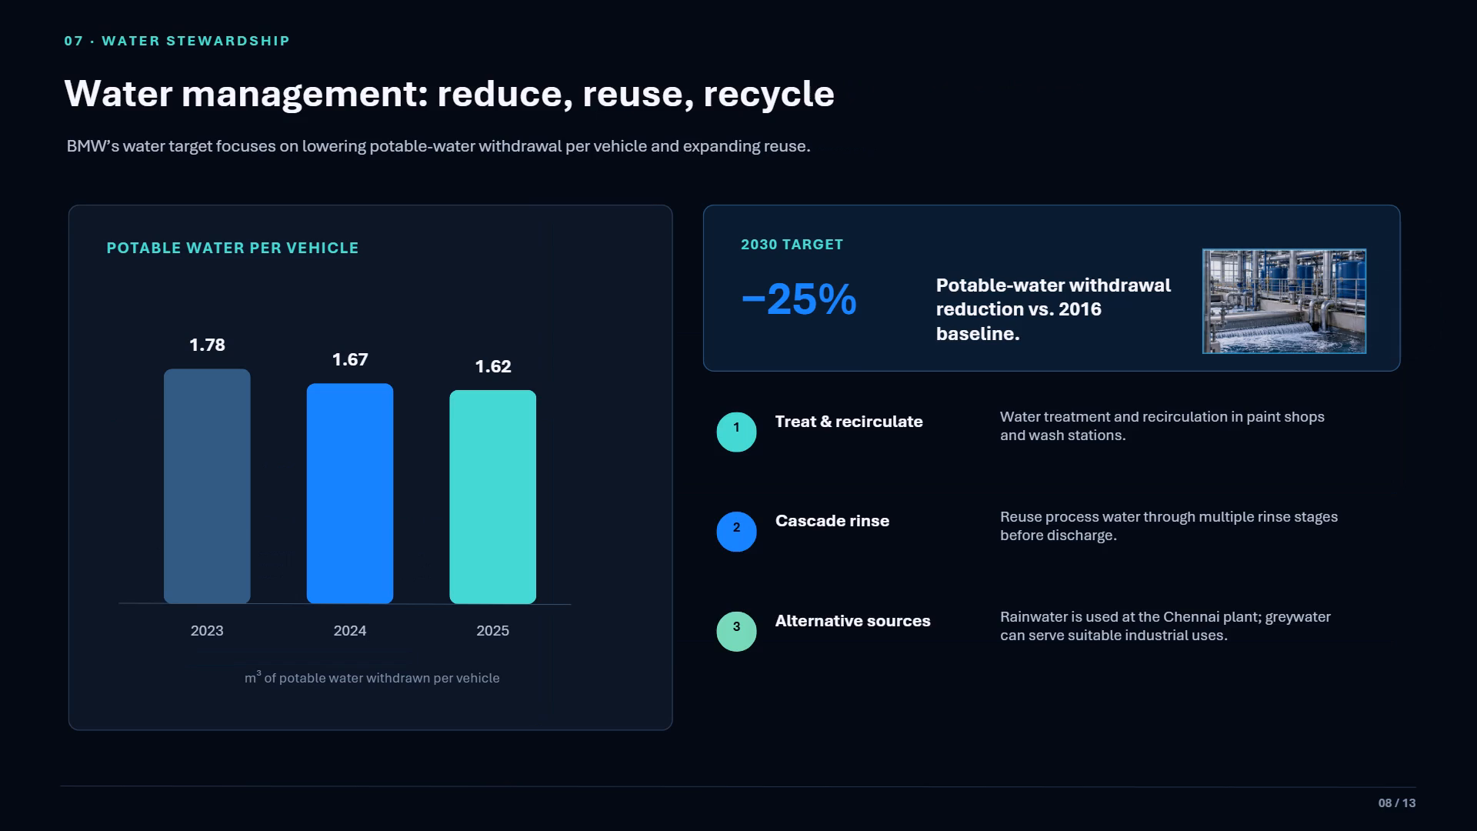
key(Left)
key(Right)
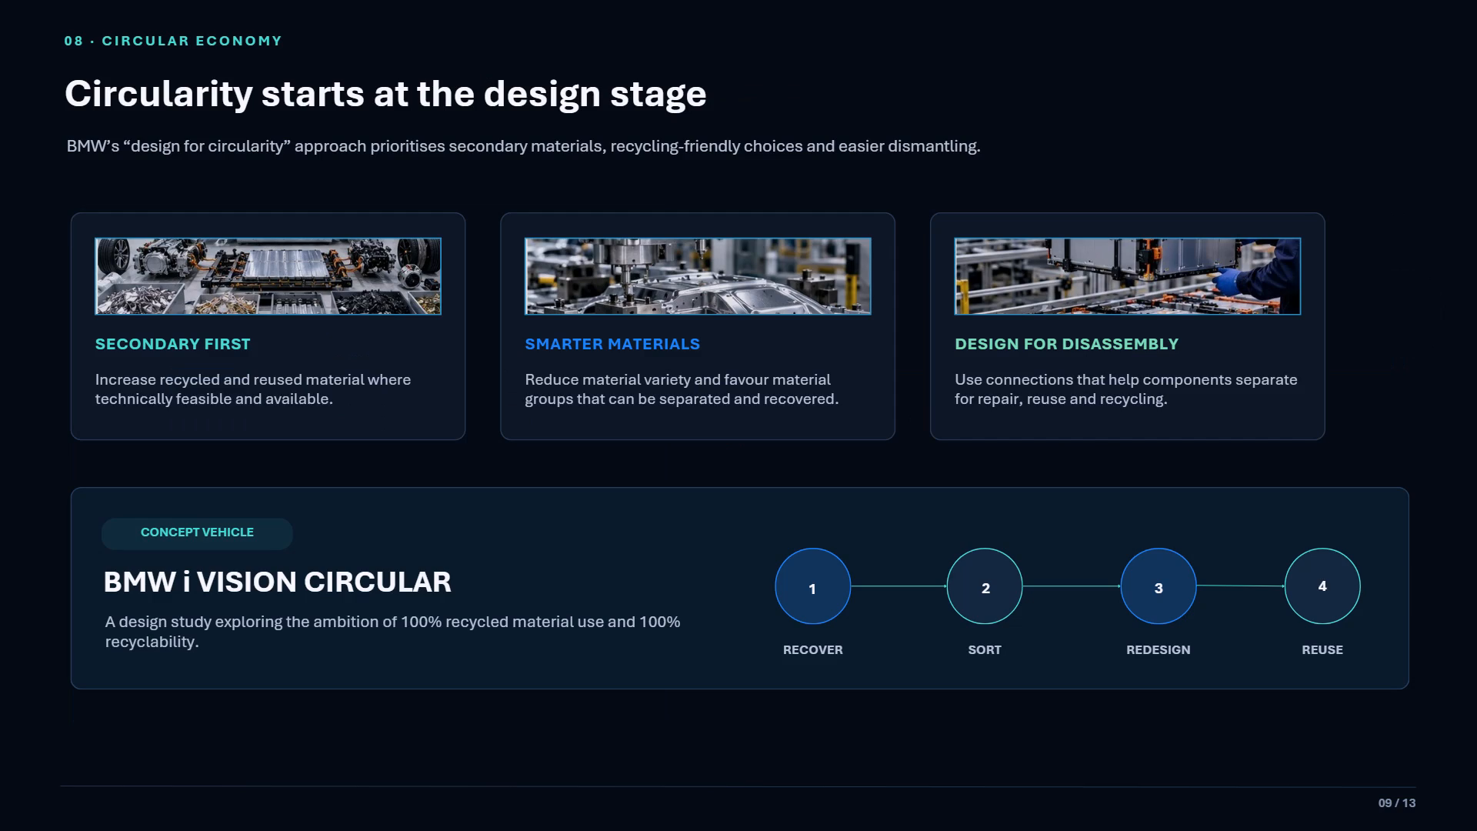
key(Right)
key(Right)
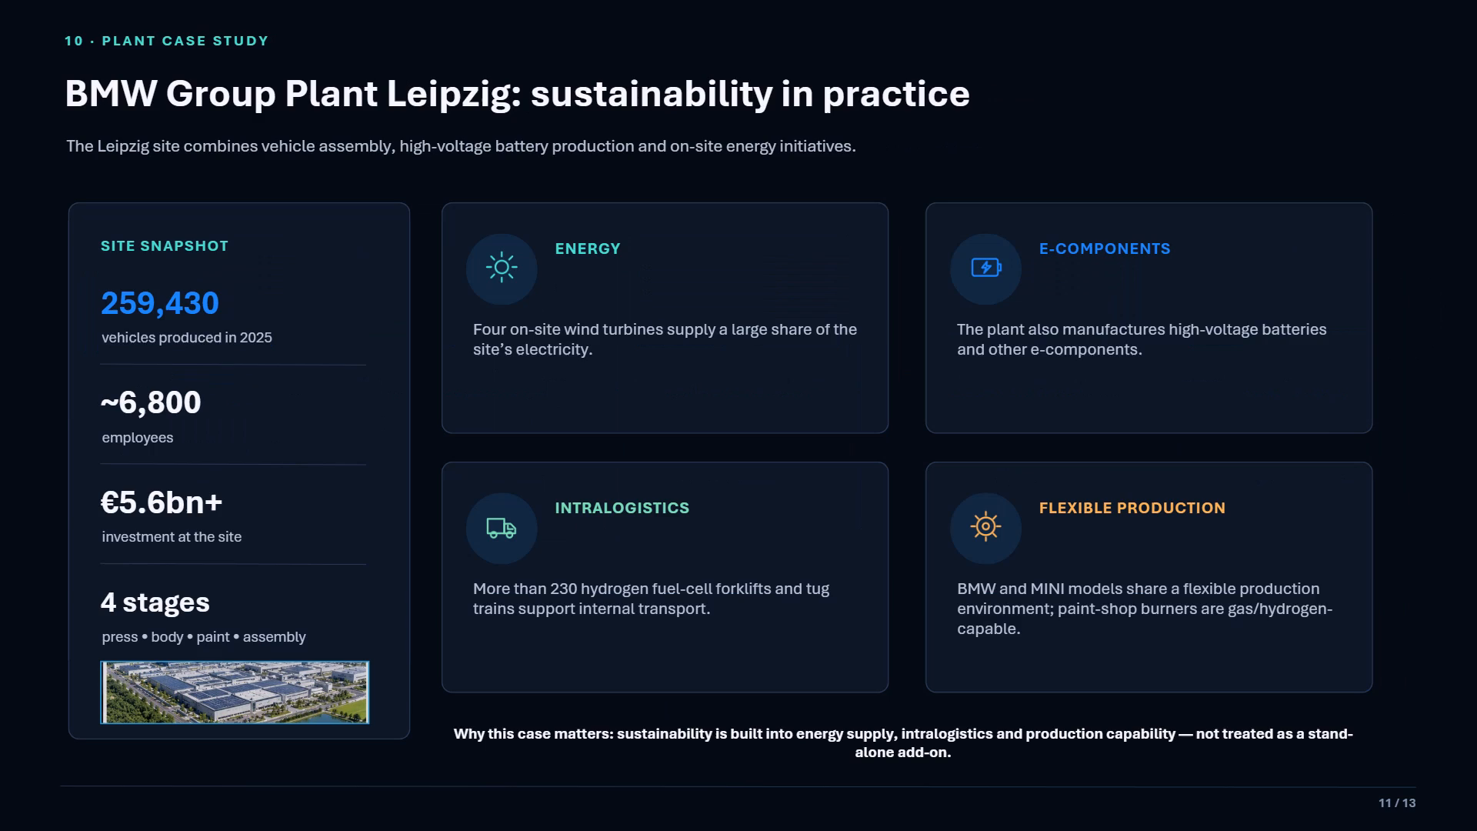
key(Right)
key(Right)
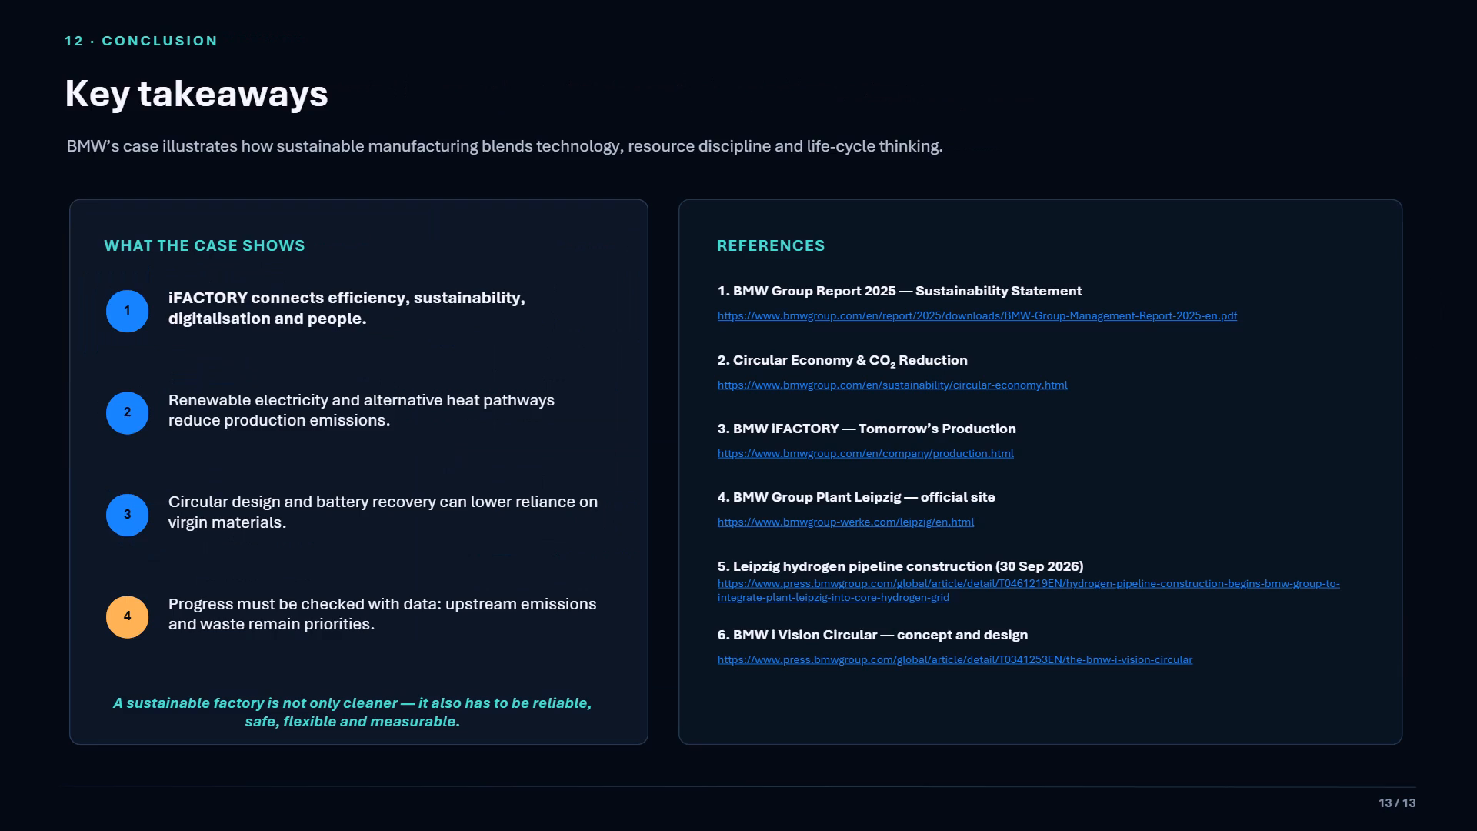
key(Right)
key(Right)
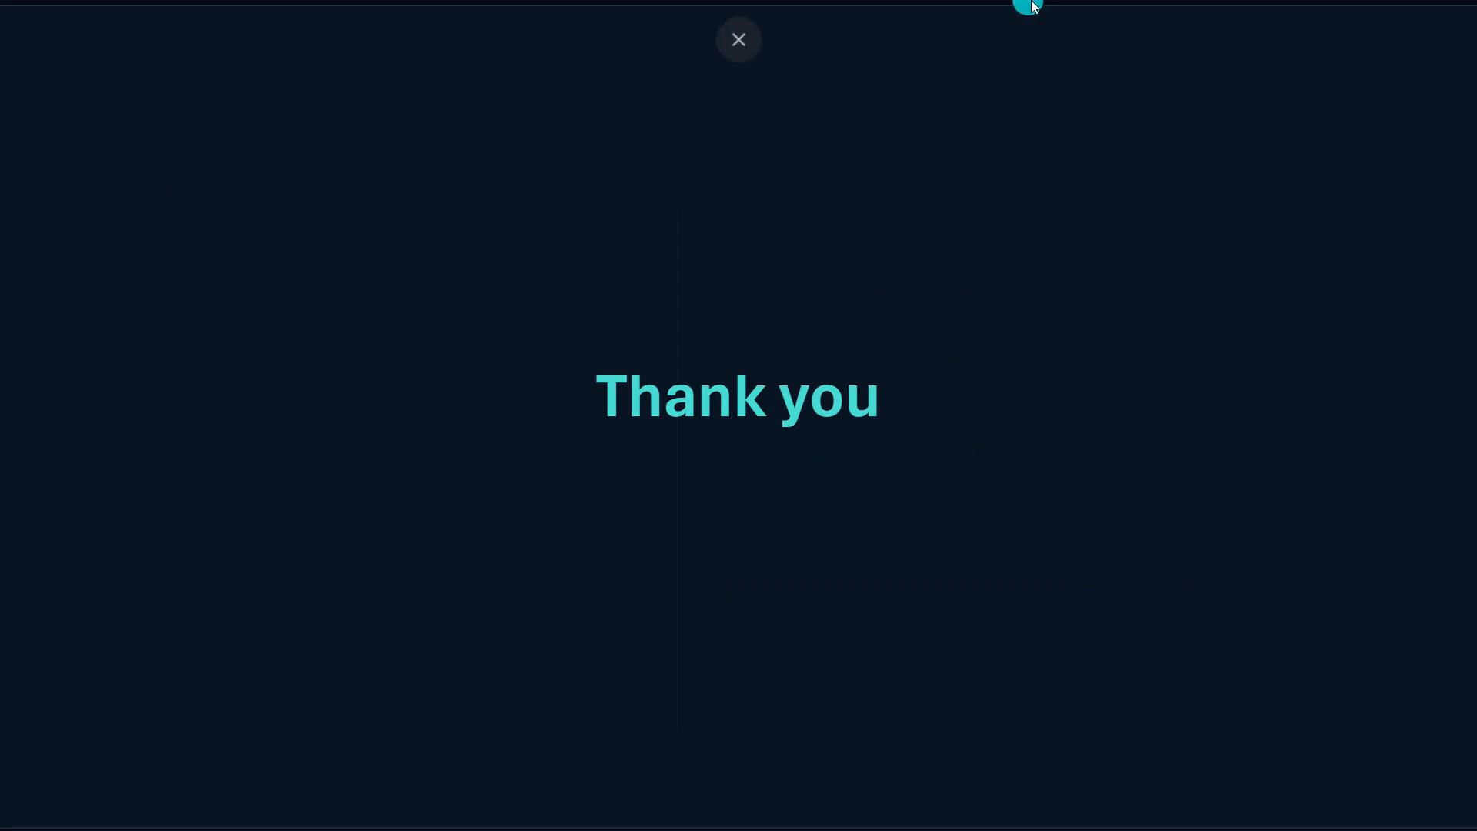
key(Left)
key(Right)
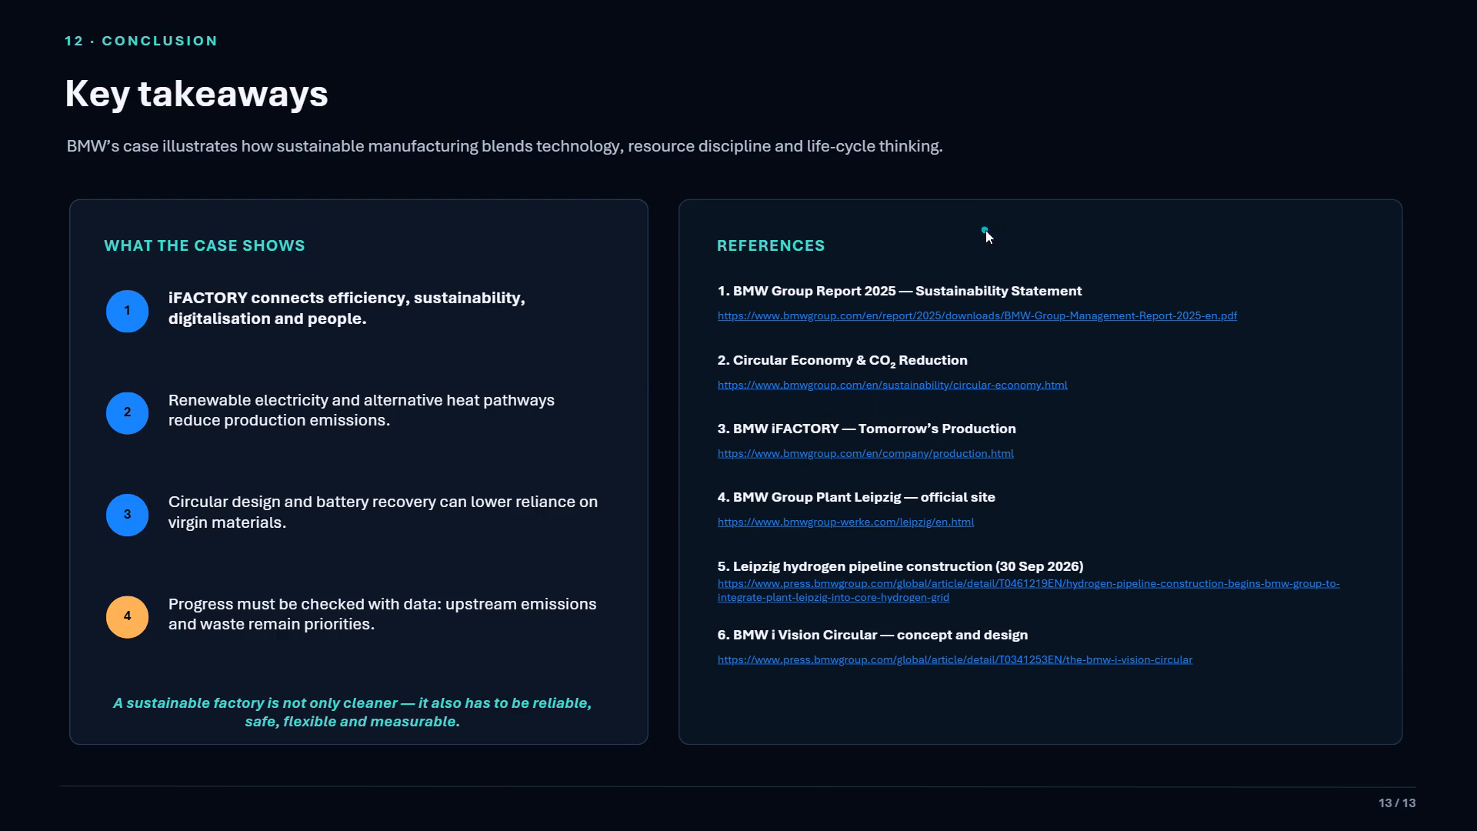
key(Escape)
Stretch the dark background panel on slide 14 slightly past the slide's top and bottom edges.
click(744, 309)
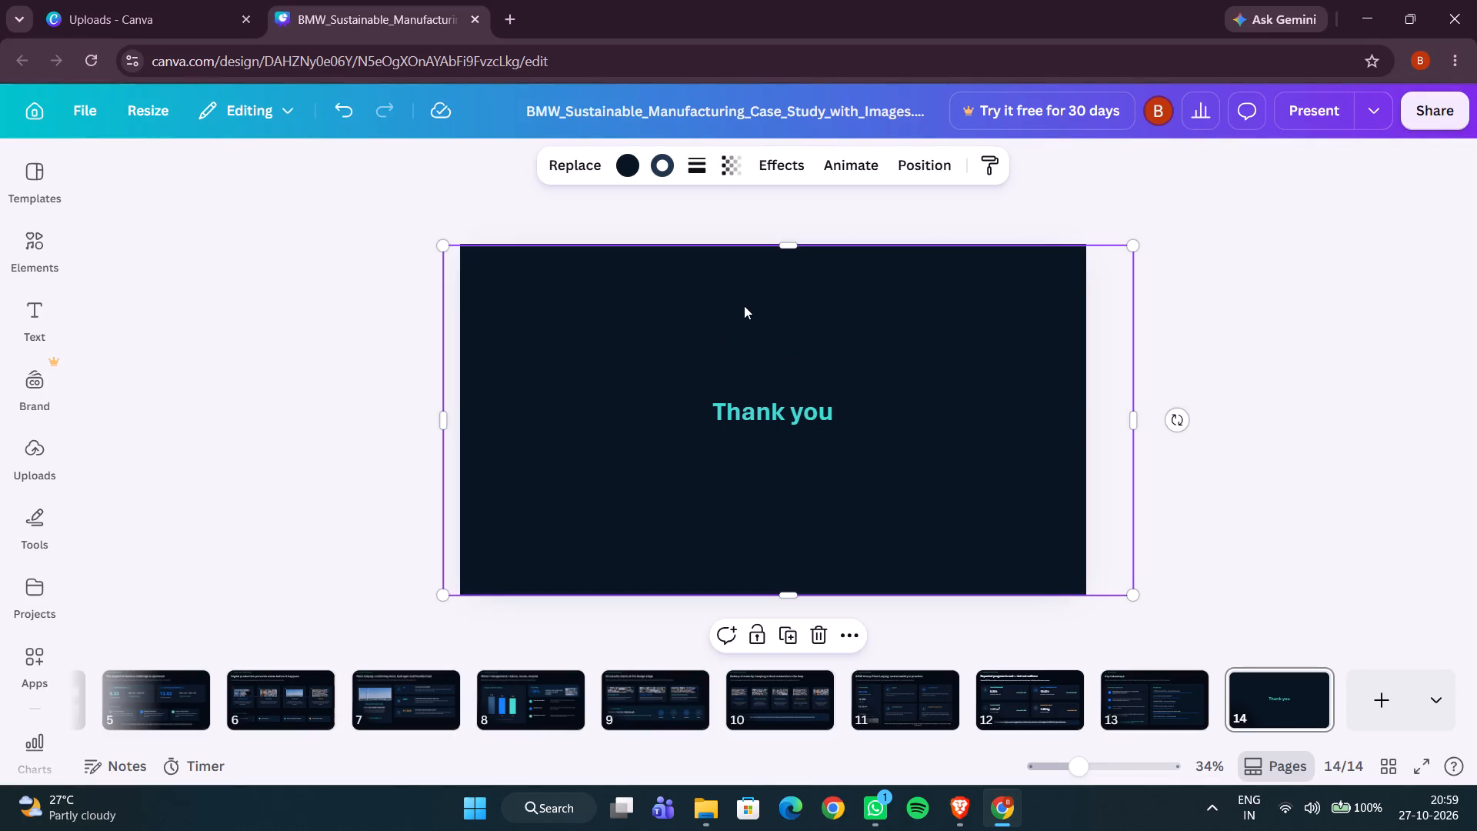
drag(792, 245, 792, 229)
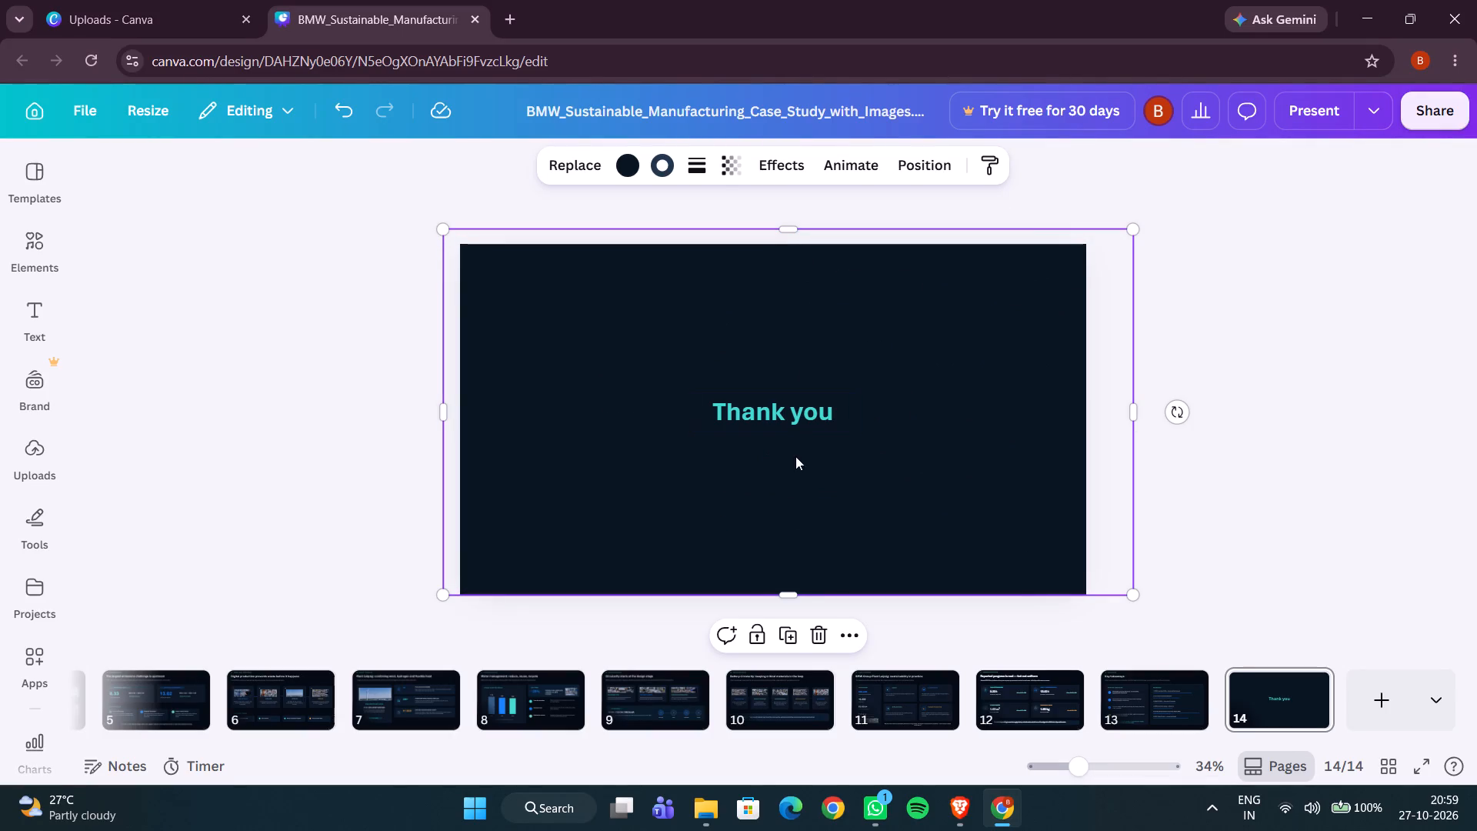
drag(792, 589, 790, 604)
click(1310, 512)
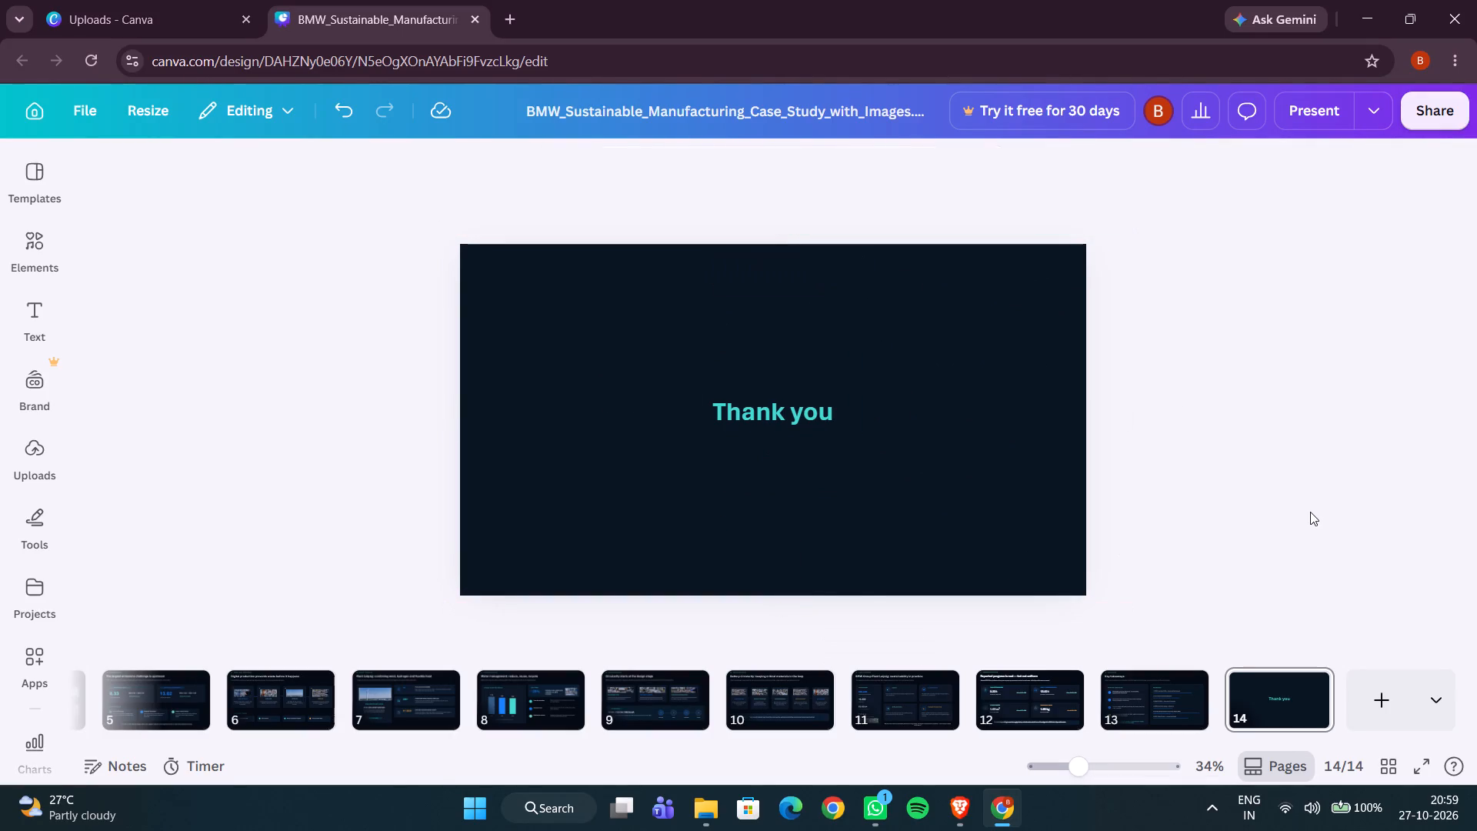
Present again from slide 14 and check the Thank you slide against slides 10 to 13, then return to the editor.
click(1342, 115)
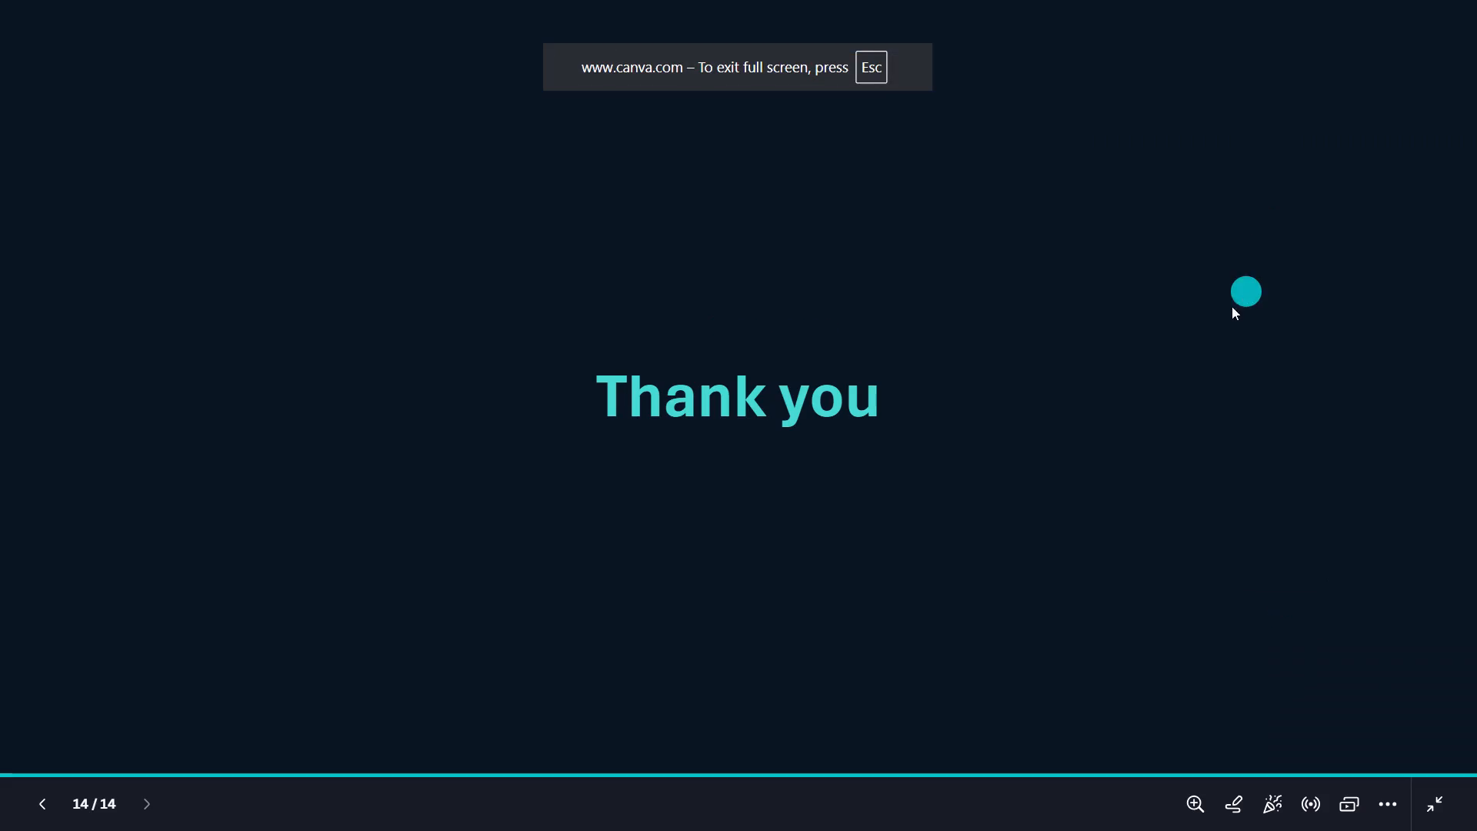
key(Left)
key(Left)
key(Left)
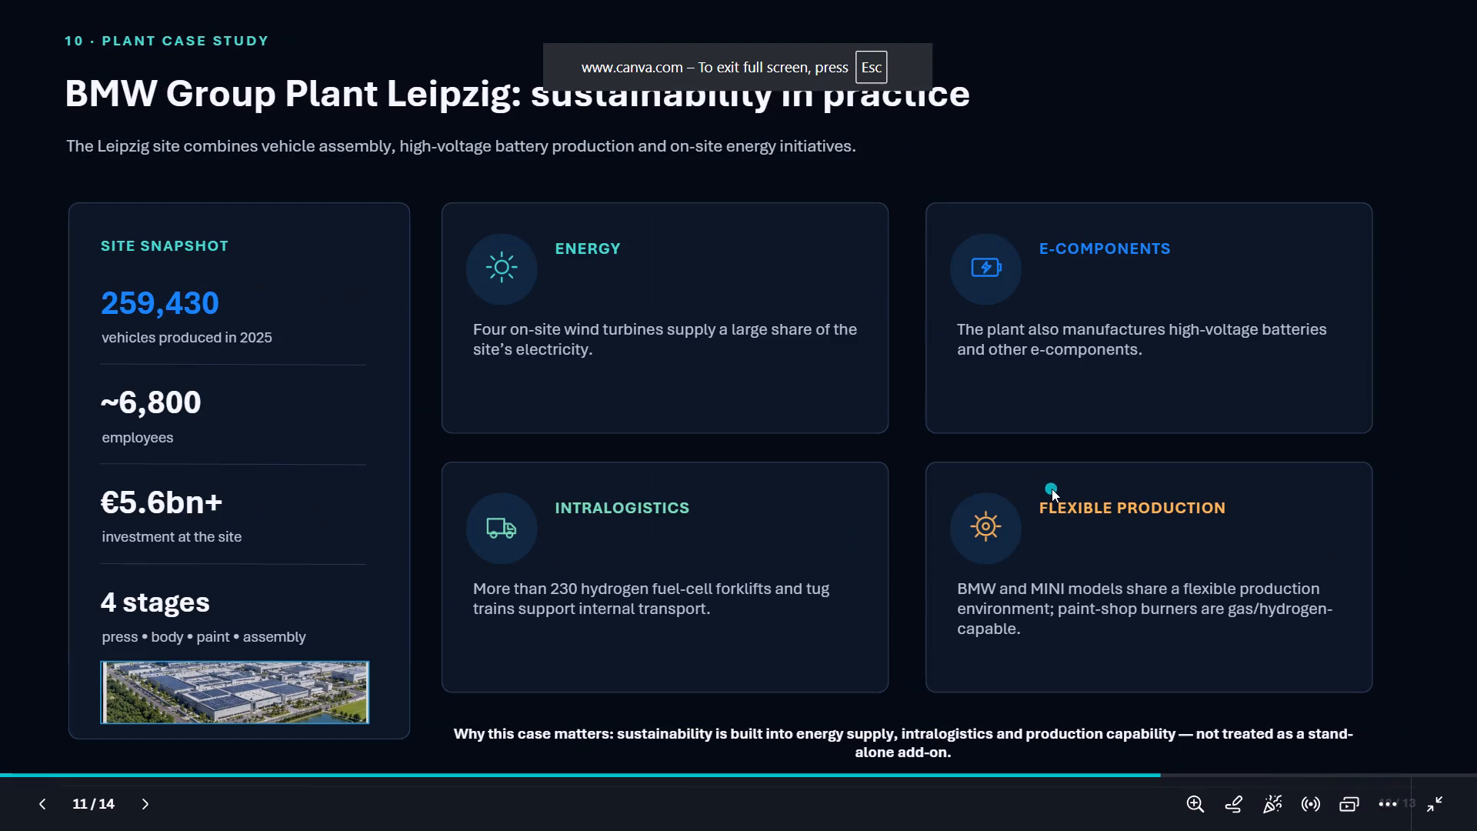
key(Right)
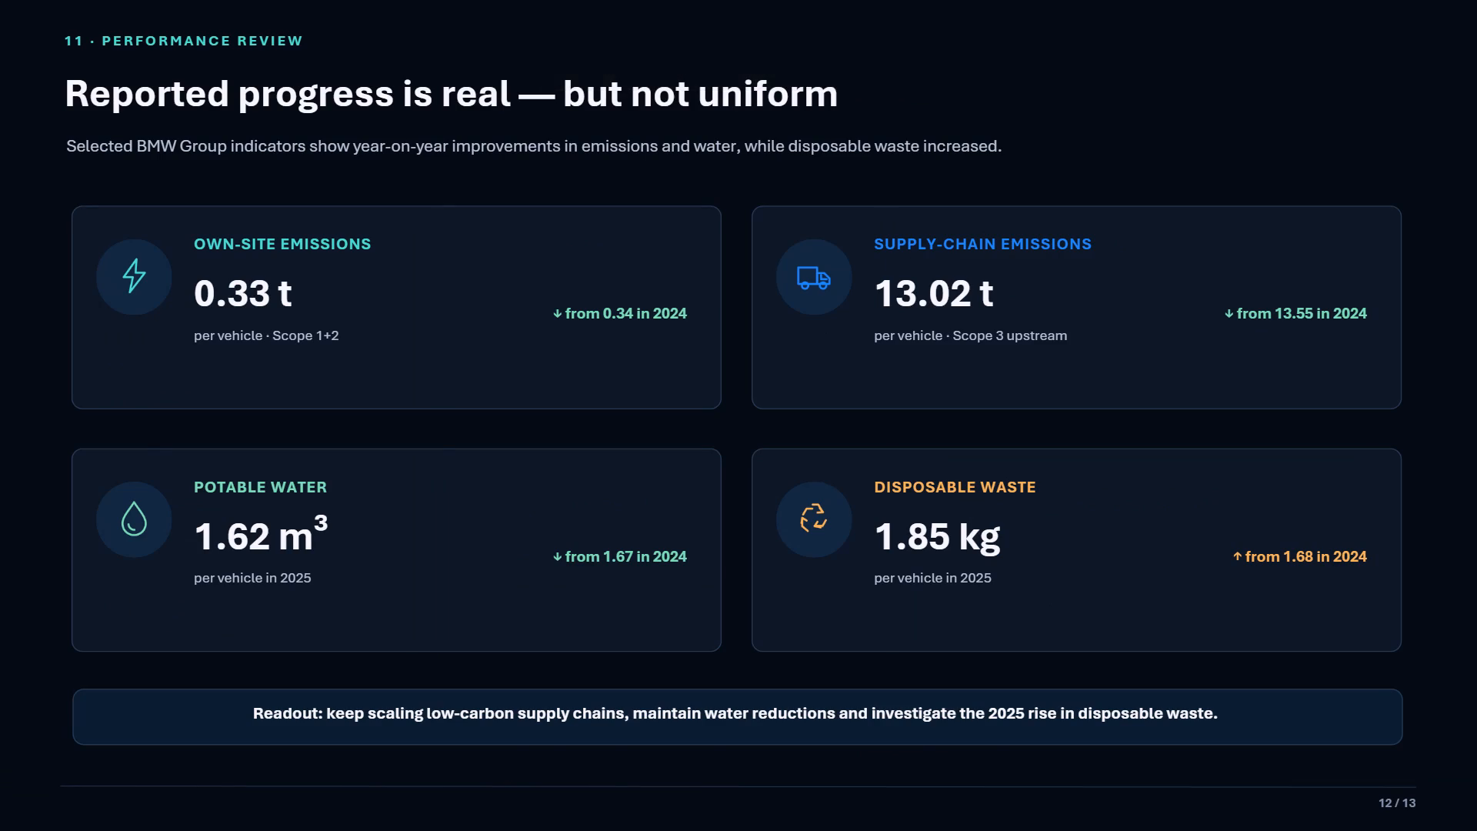
key(Left)
key(Right)
key(Right)
key(Right)
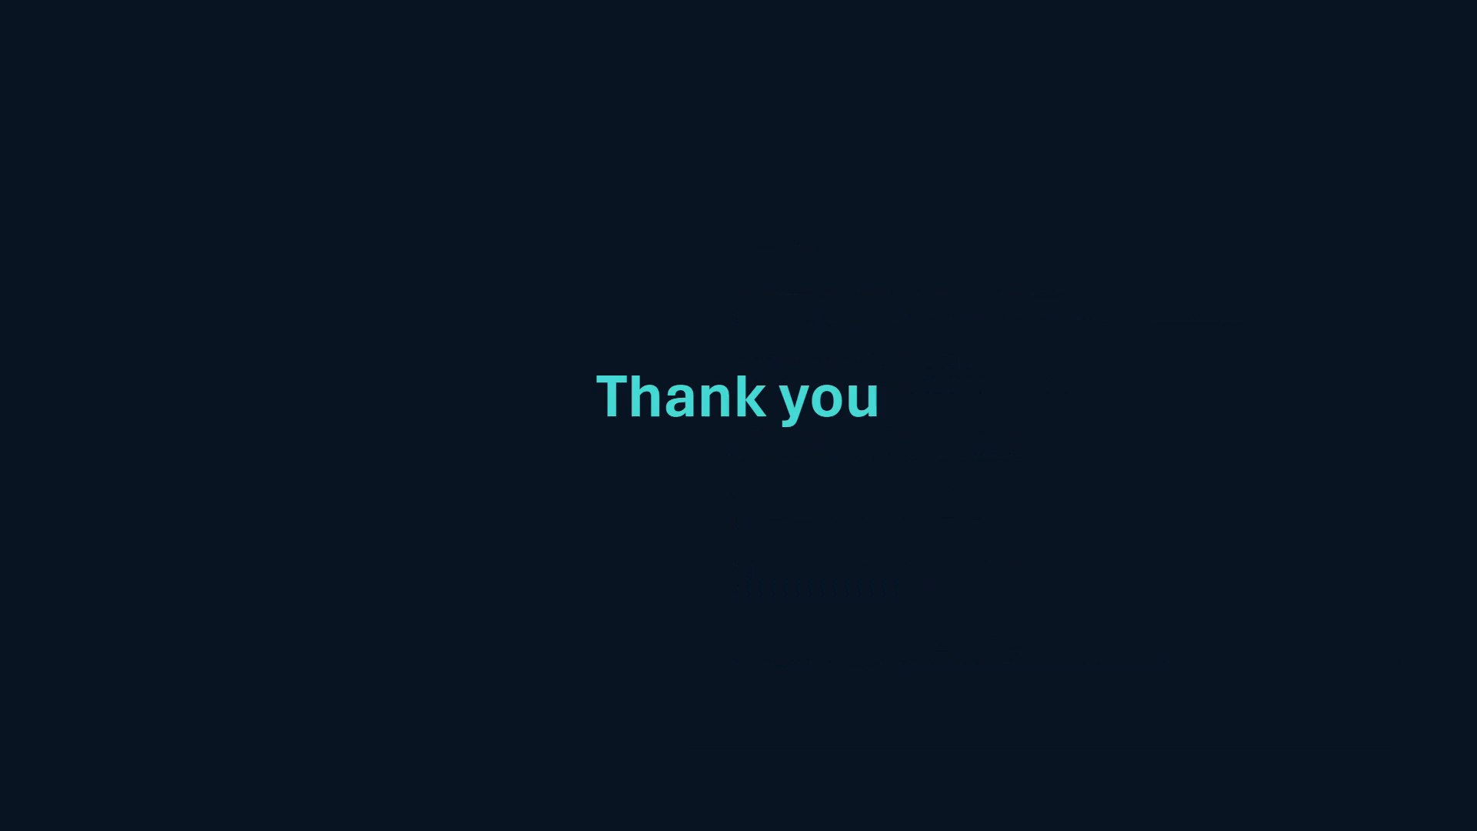
key(Left)
key(Left)
key(Left)
key(Left)
key(Right)
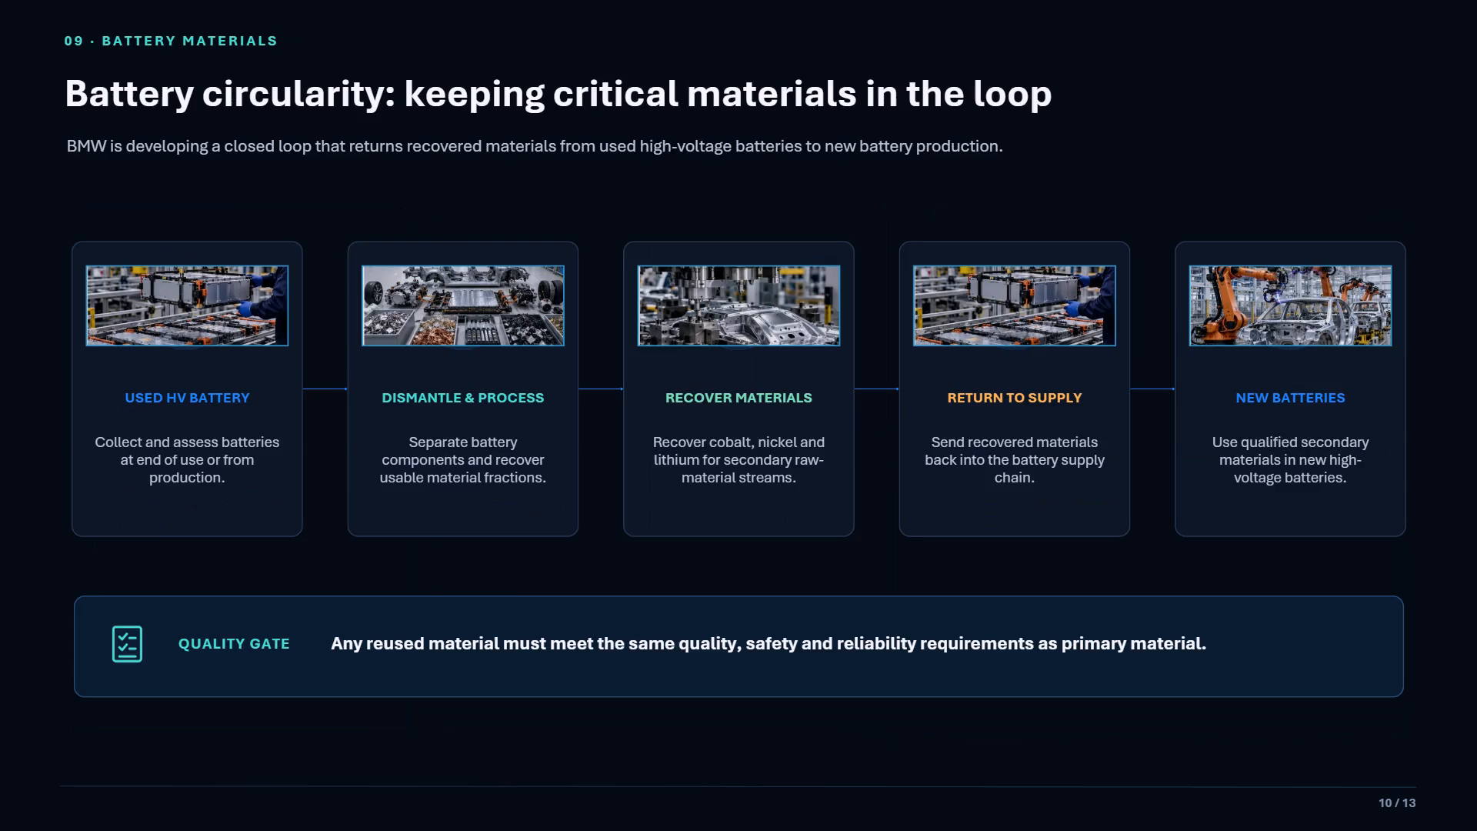
key(Right)
key(Left)
key(Right)
key(Right)
key(Right)
key(Left)
key(Left)
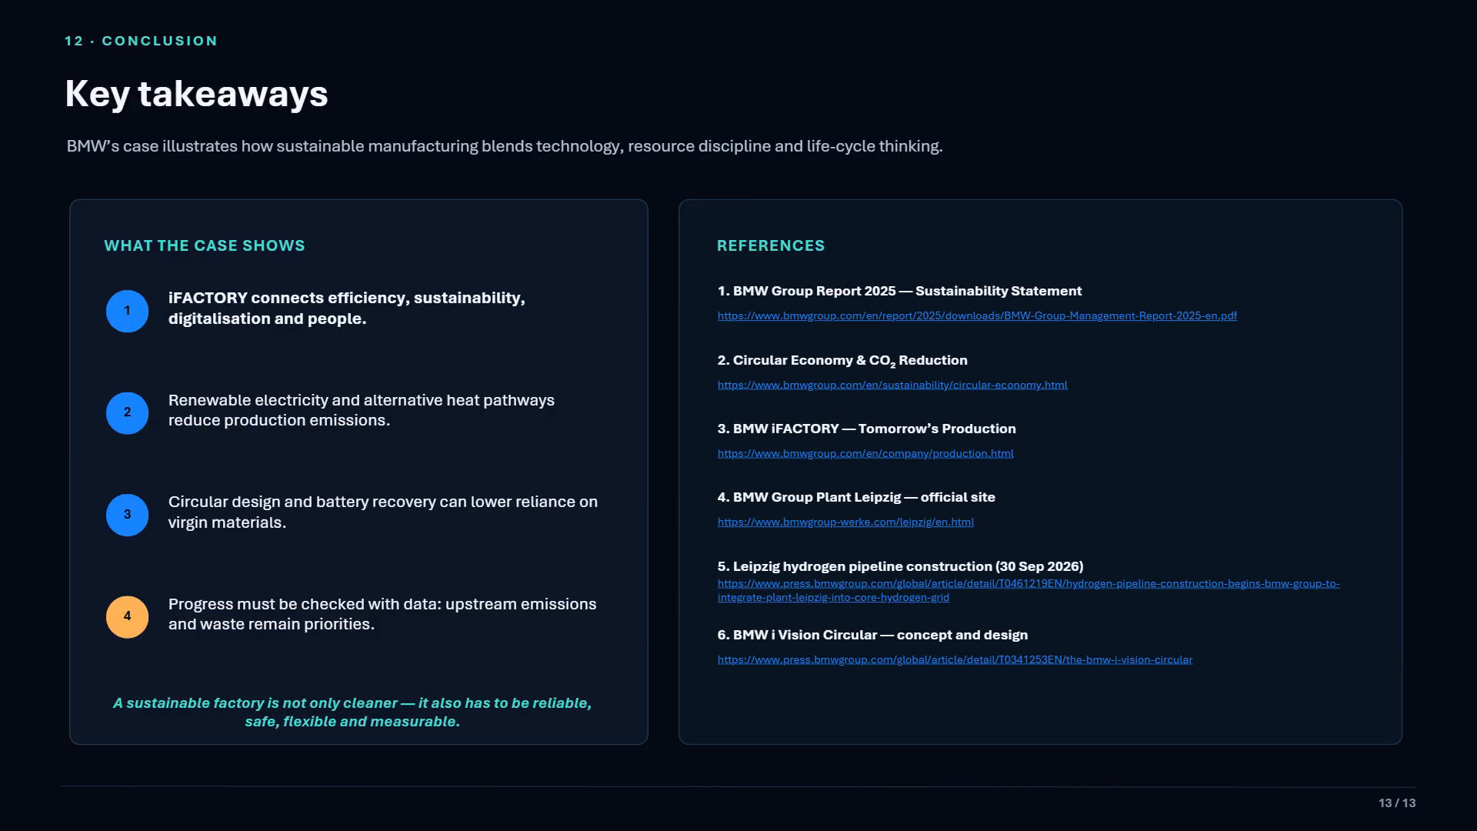
key(Right)
key(Right)
key(Right)
key(Right)
key(Right)
key(Right)
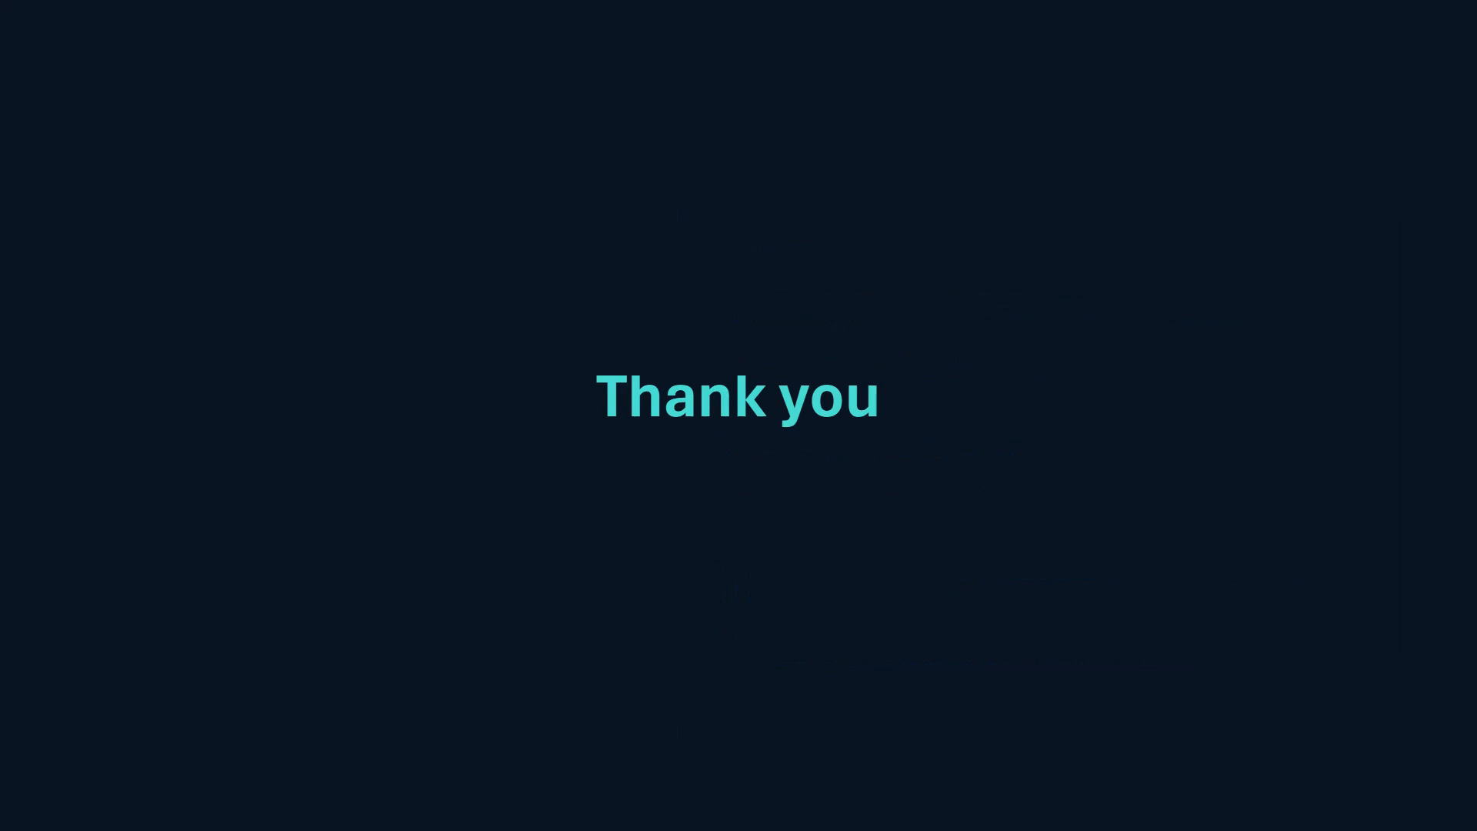
key(Escape)
click(1240, 426)
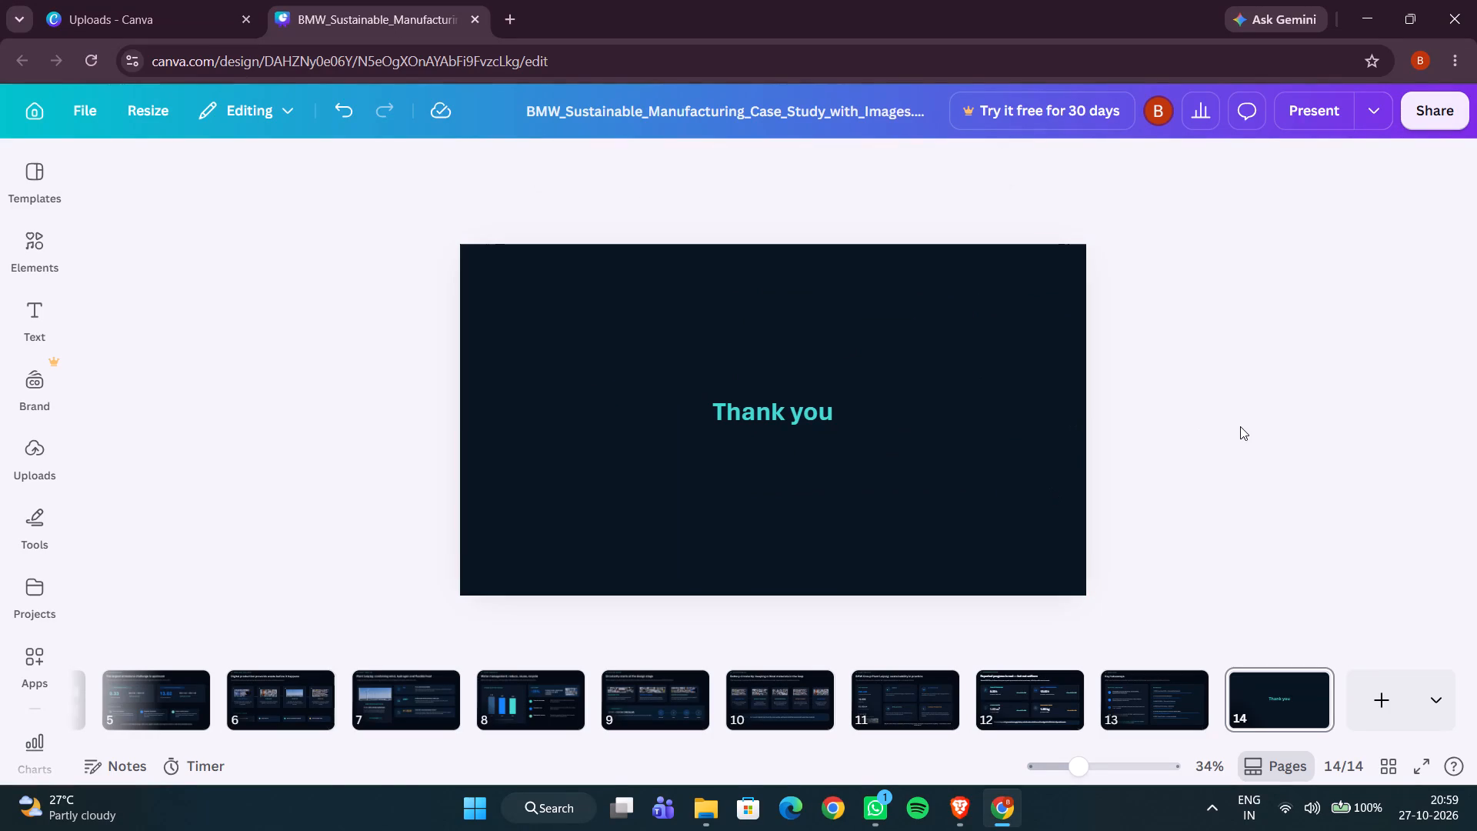
Check the Uploads folder page for the BMW Sustainable Manufacturing design and reload that page.
click(212, 0)
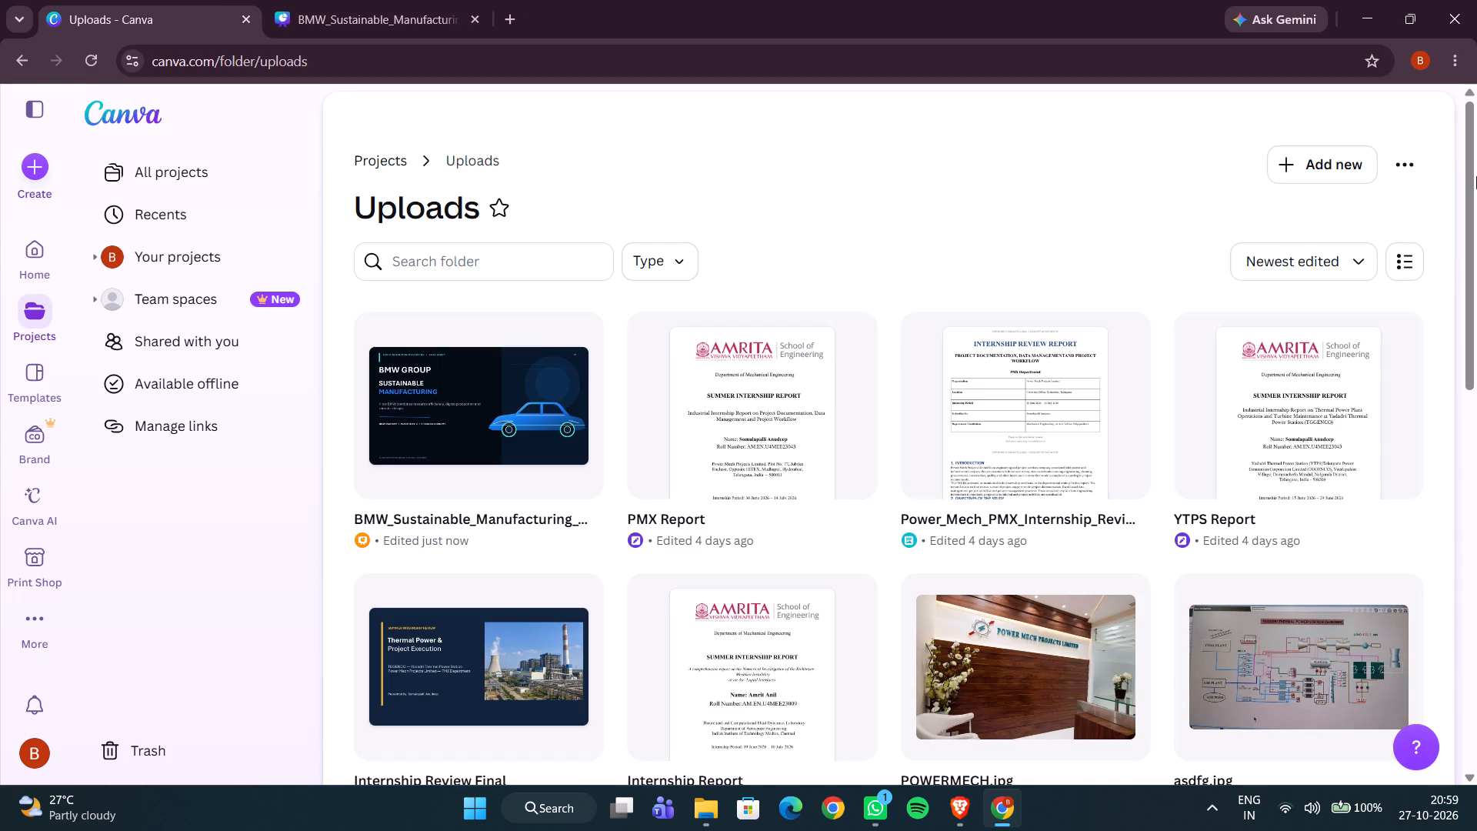
click(335, 0)
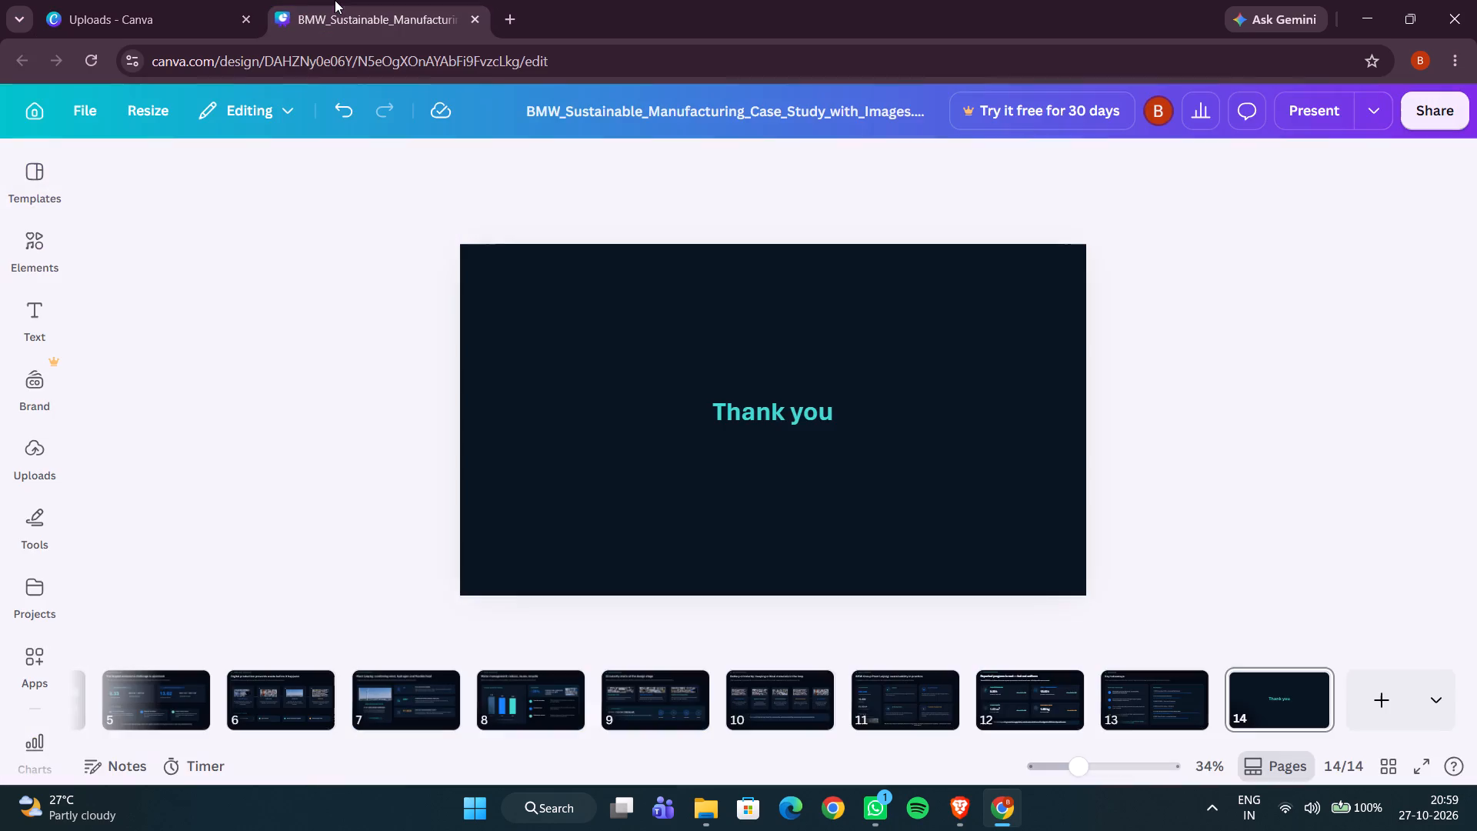
click(171, 0)
click(361, 3)
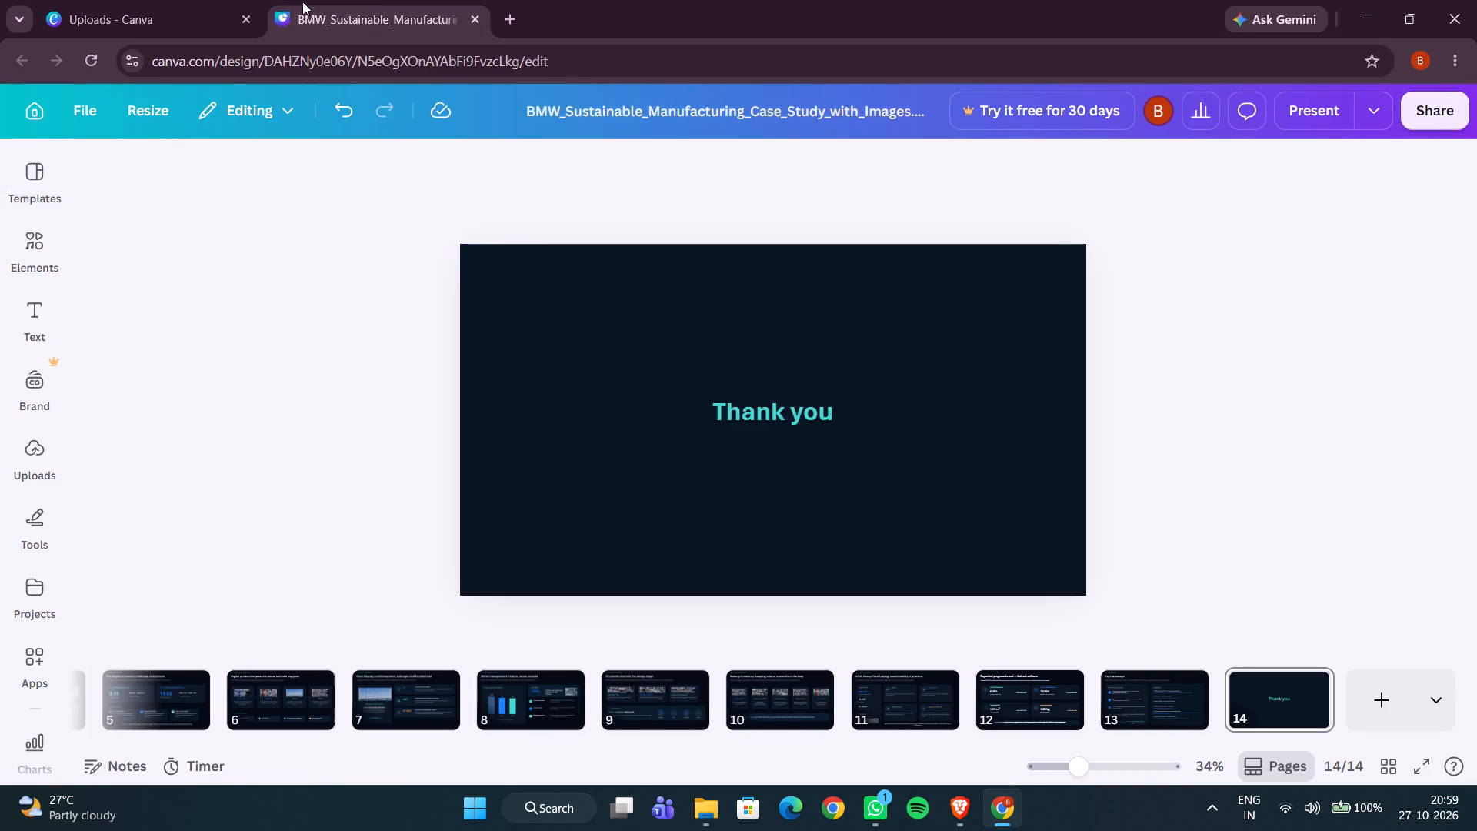
click(147, 0)
click(98, 69)
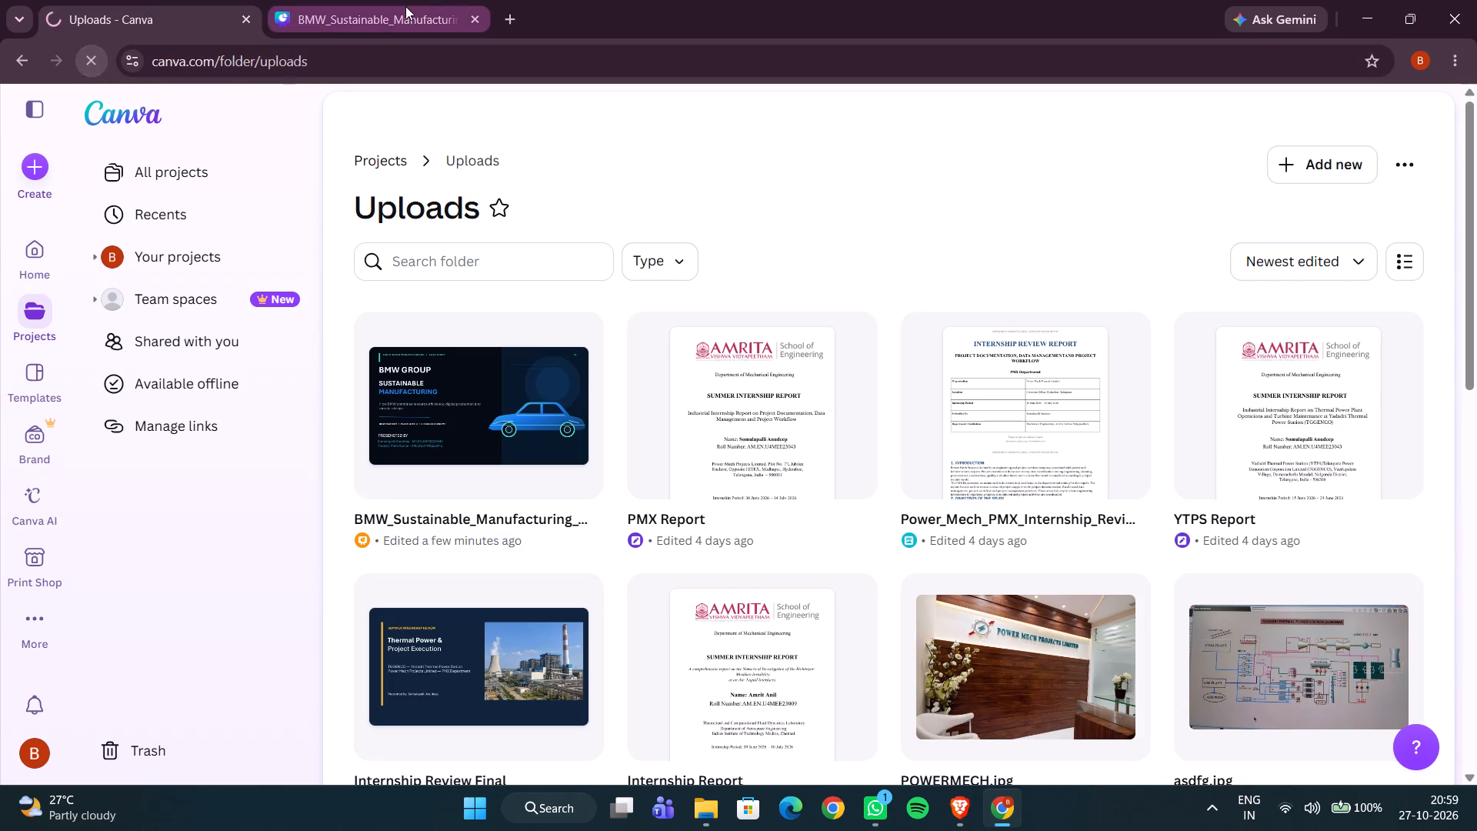
Compare the open BMW Sustainable Manufacturing design with its entry in the reloaded Uploads folder.
click(405, 5)
click(108, 0)
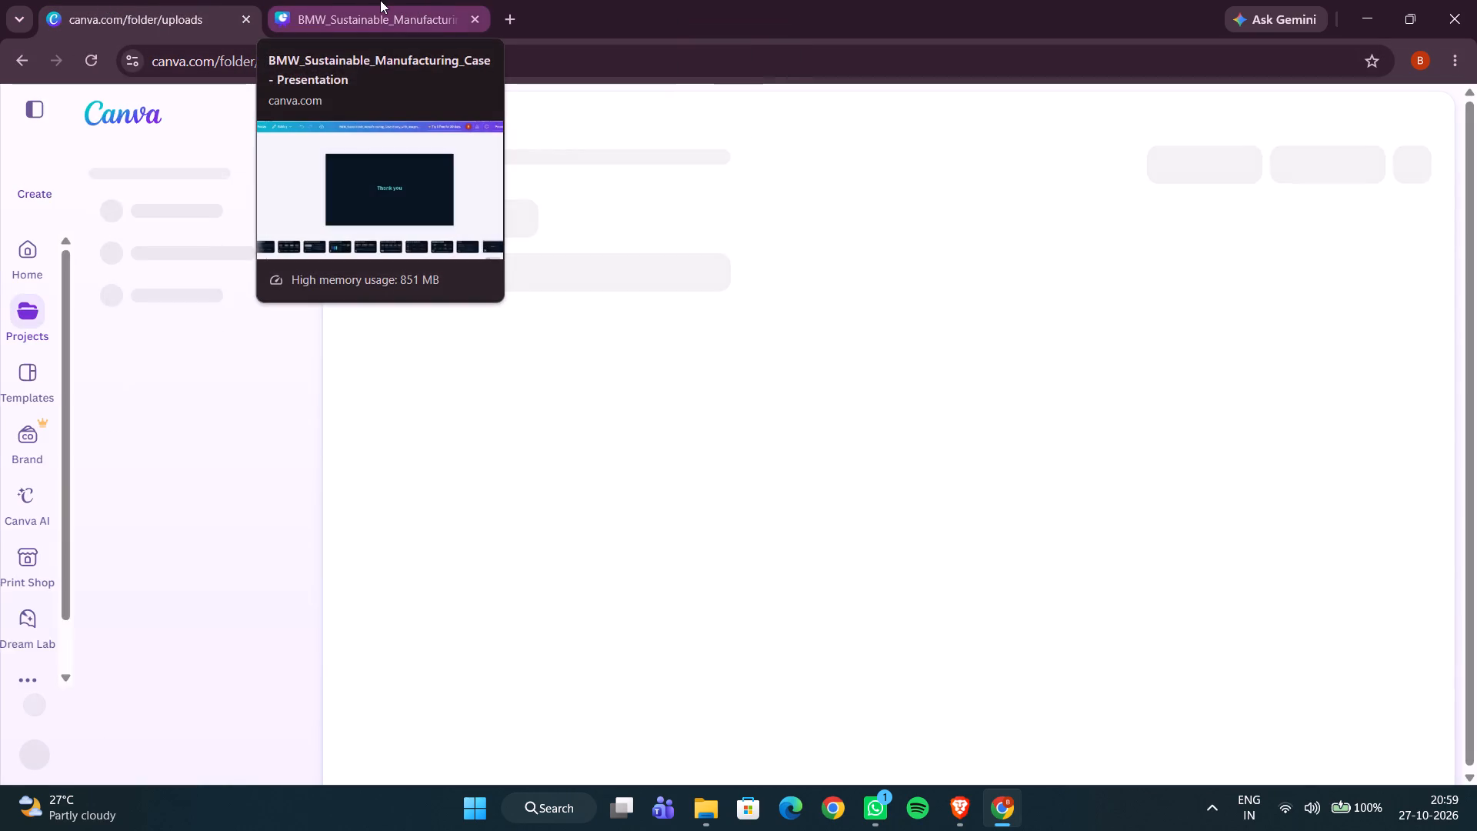
click(380, 0)
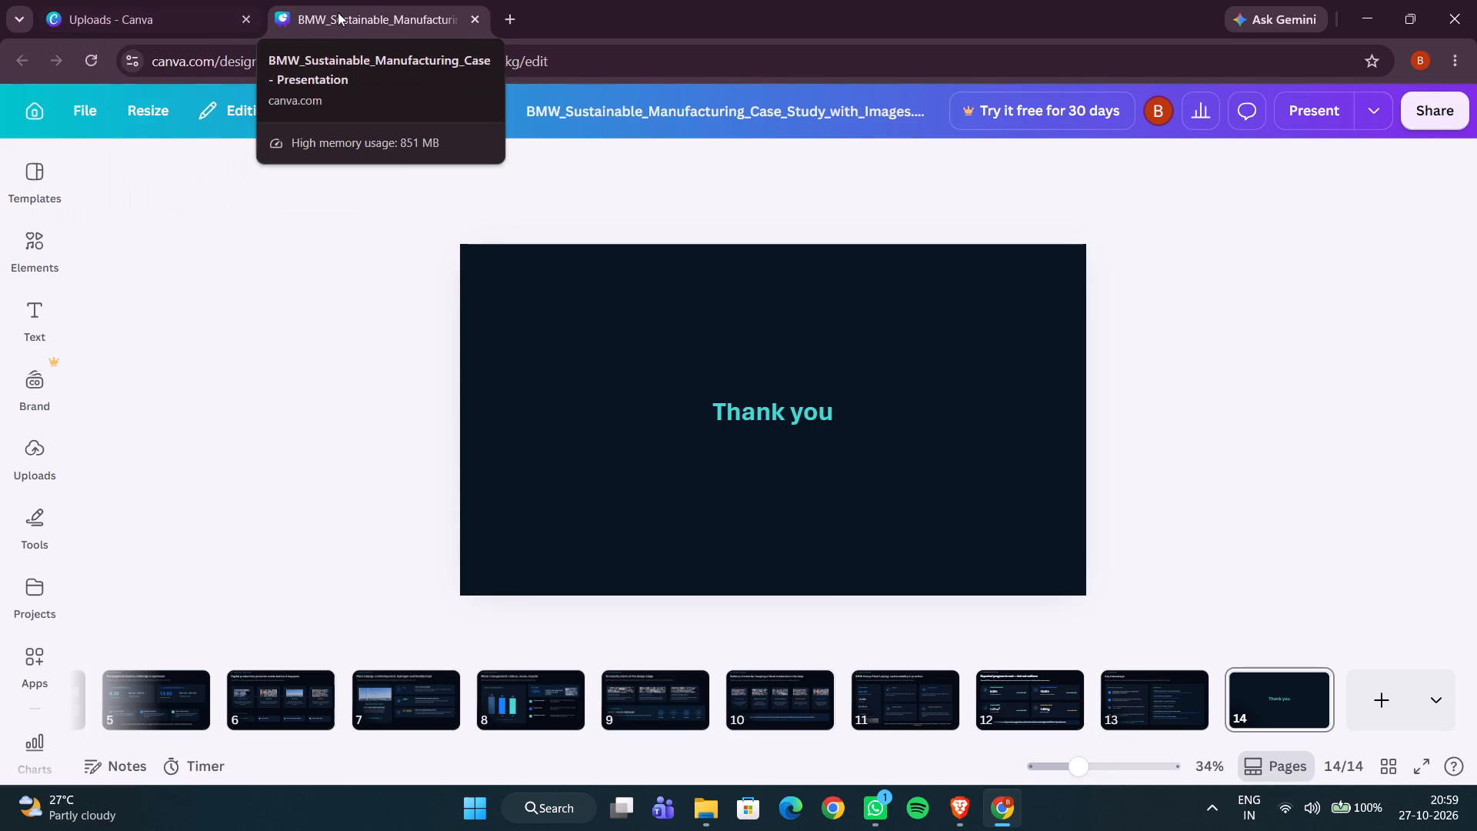
click(106, 8)
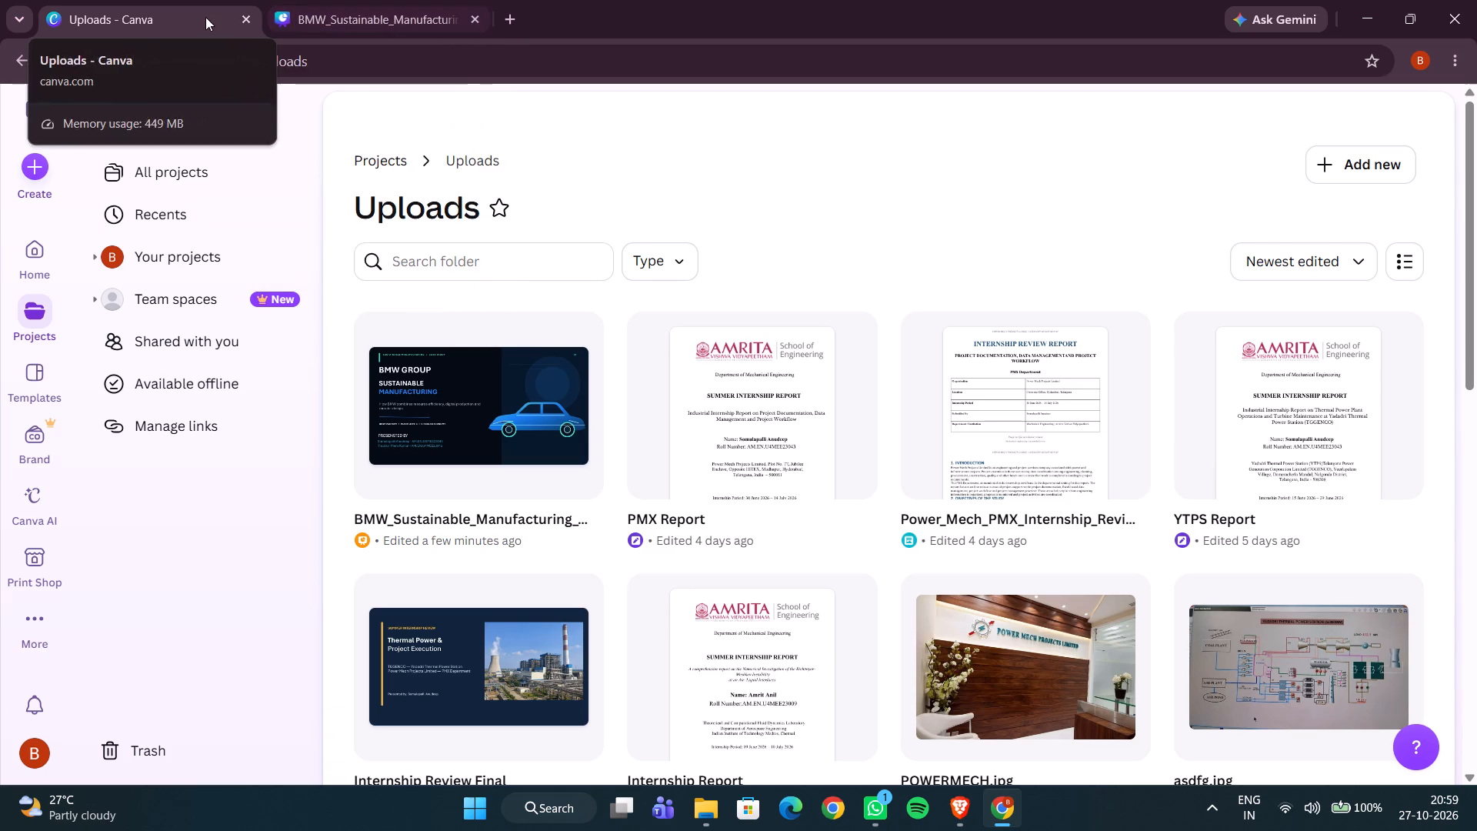
Switch to YouTube in Brave, play the suggested video "Vaama Vaama - Airport Version" and raise the player volume to 100%.
key(alt+Tab)
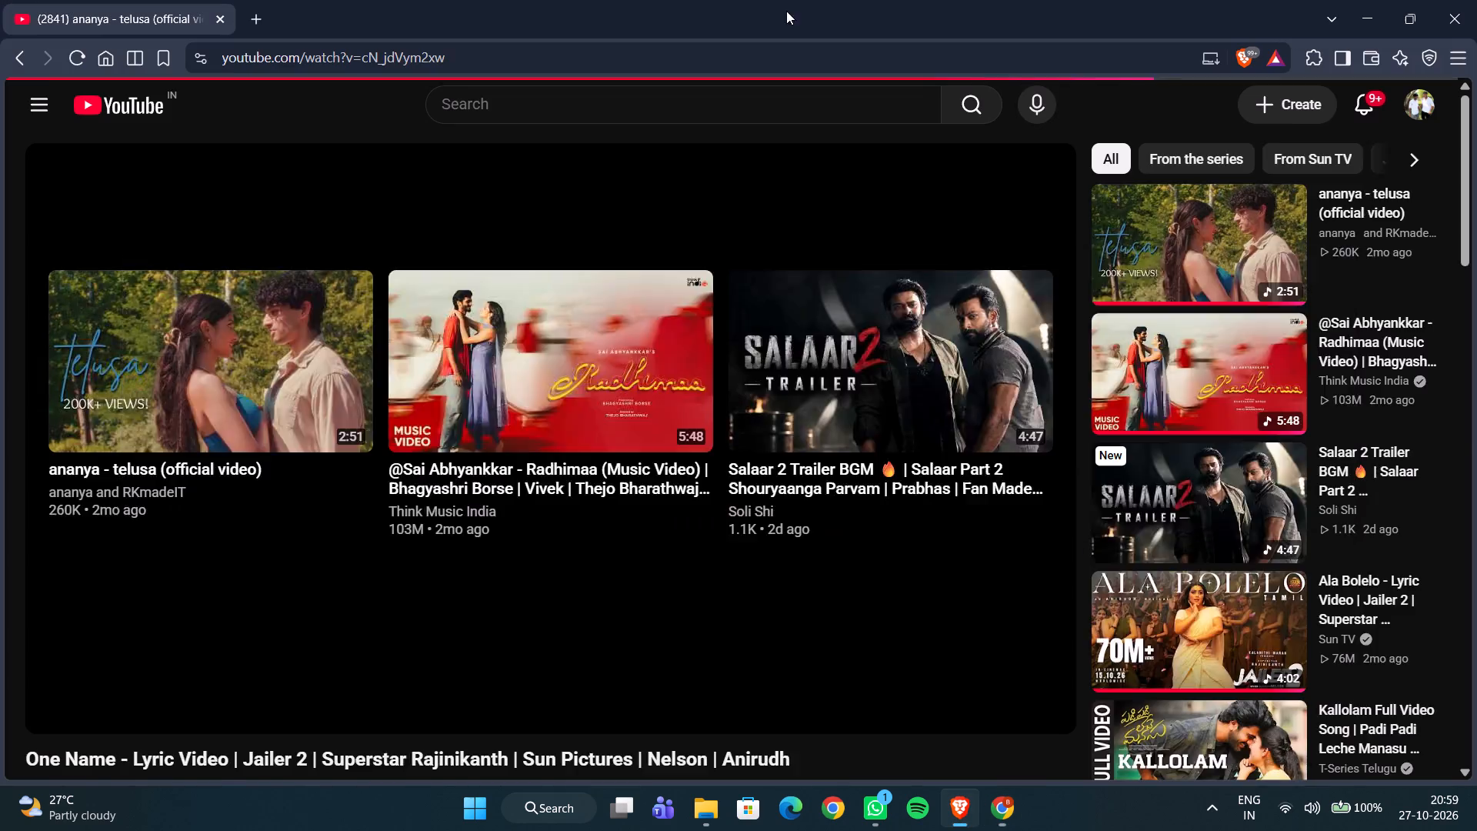
scroll(1465, 359, down, 4)
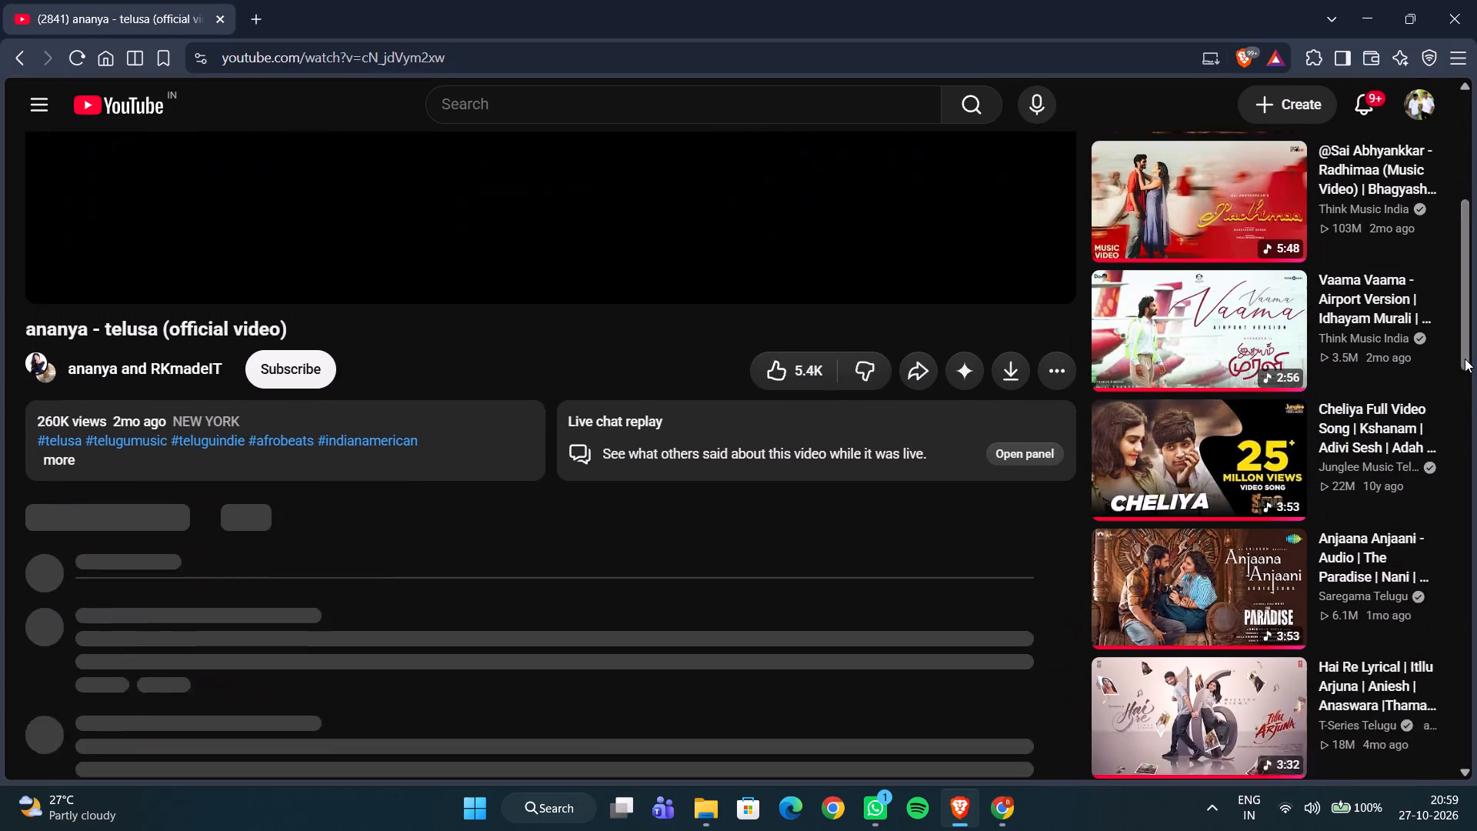
click(1203, 239)
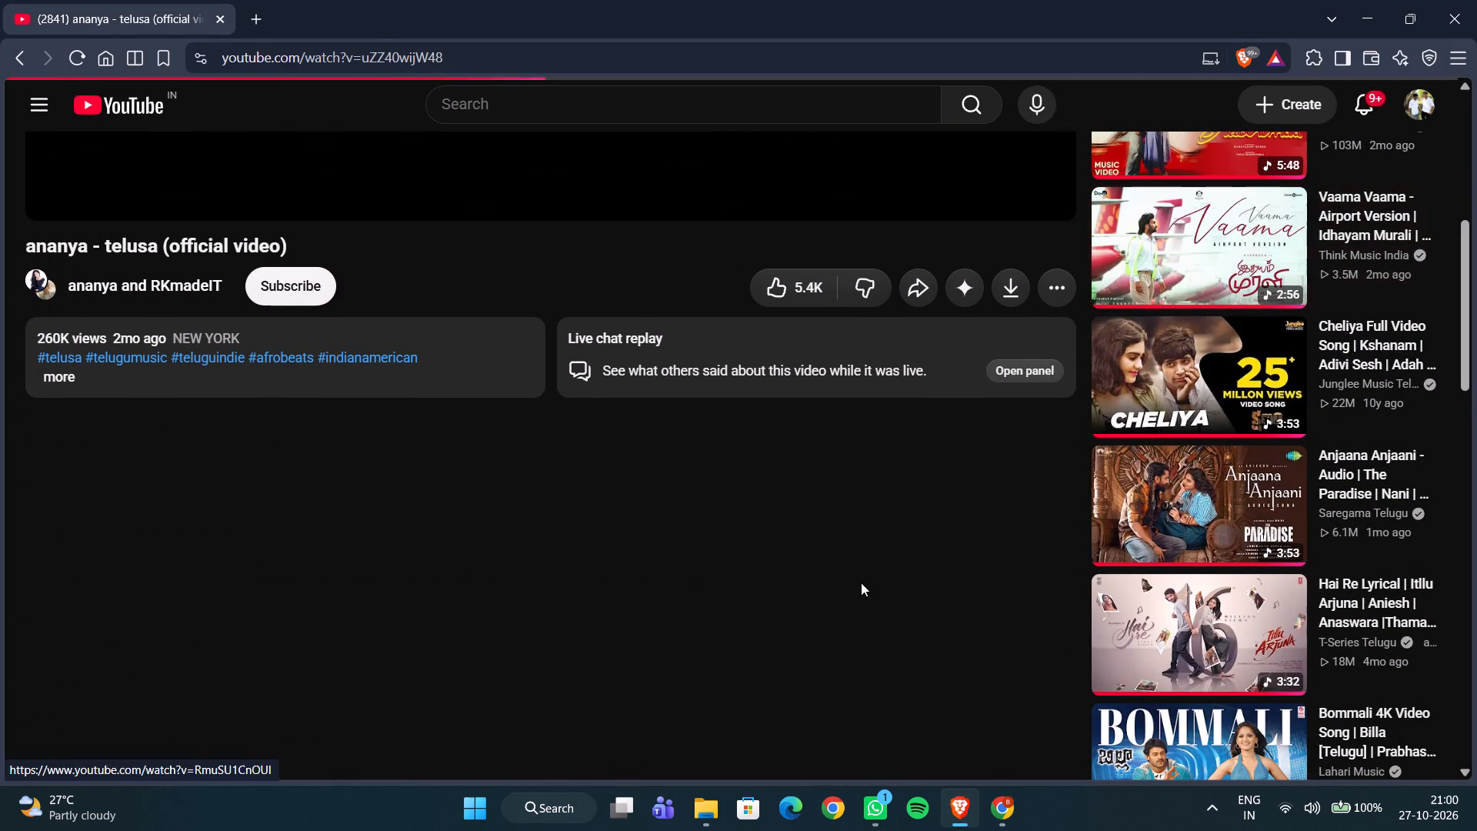
scroll(861, 582, up, 10)
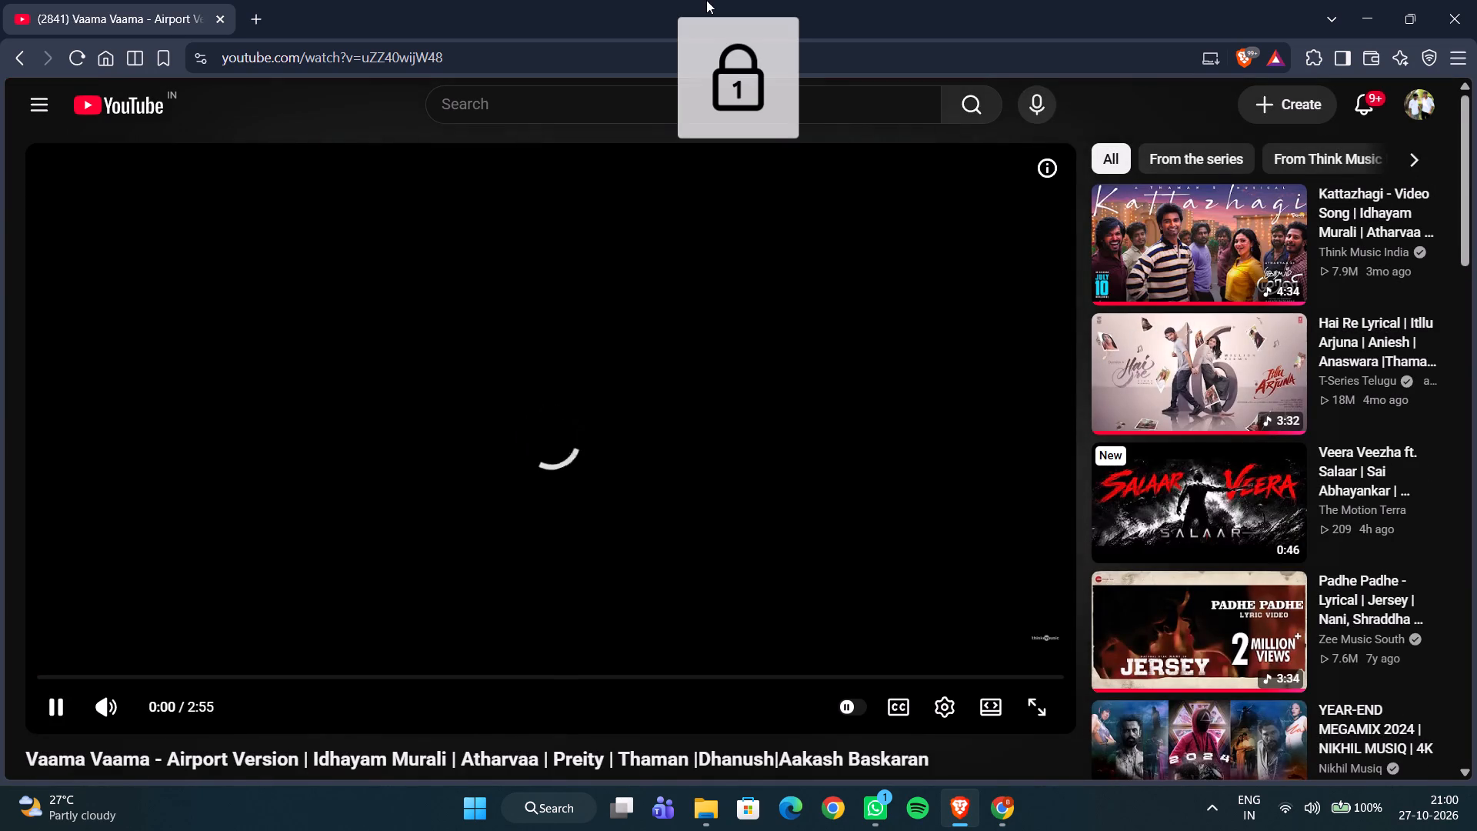
key(Up)
key(Up)
key(Up)
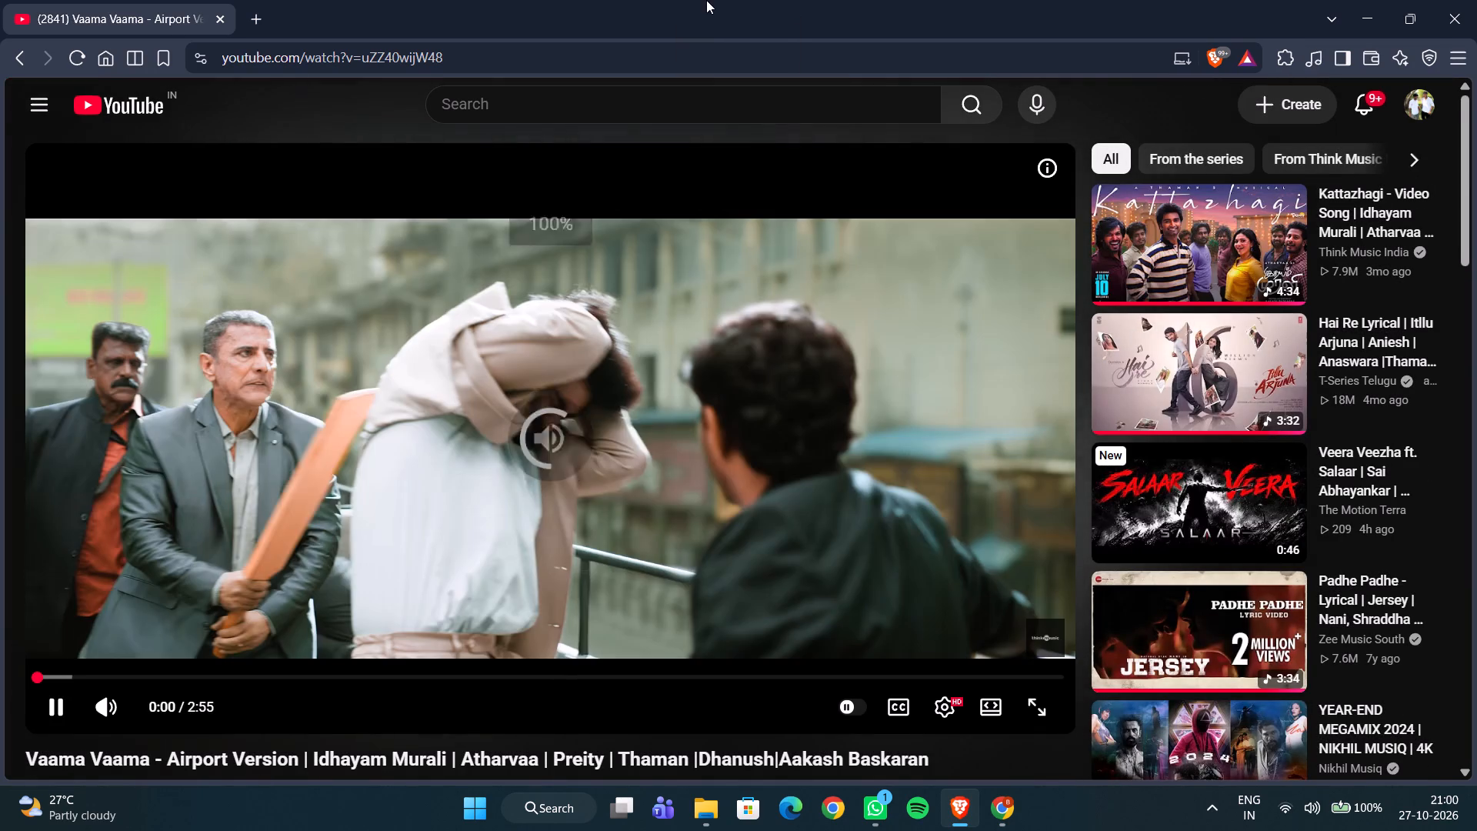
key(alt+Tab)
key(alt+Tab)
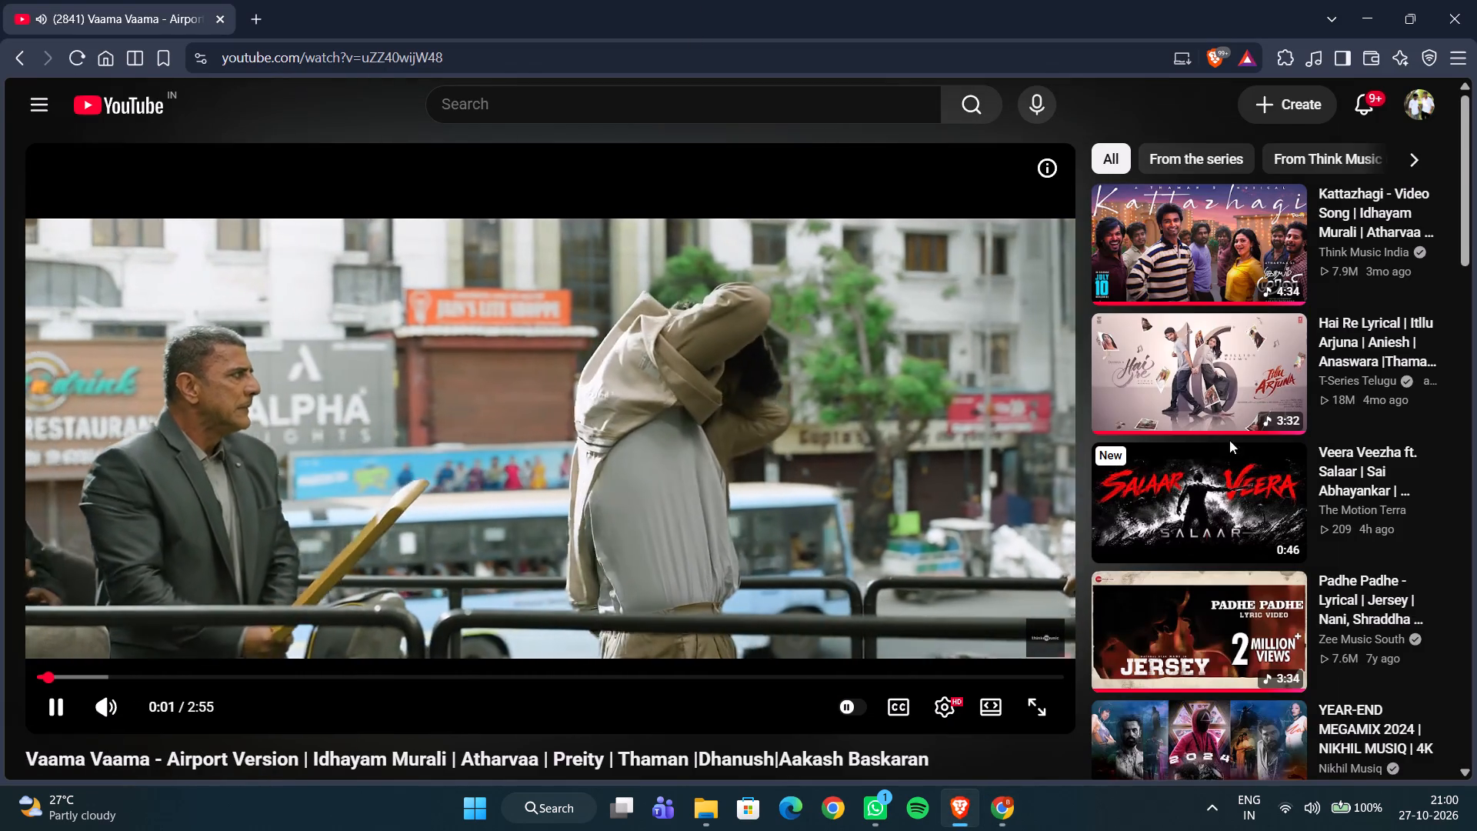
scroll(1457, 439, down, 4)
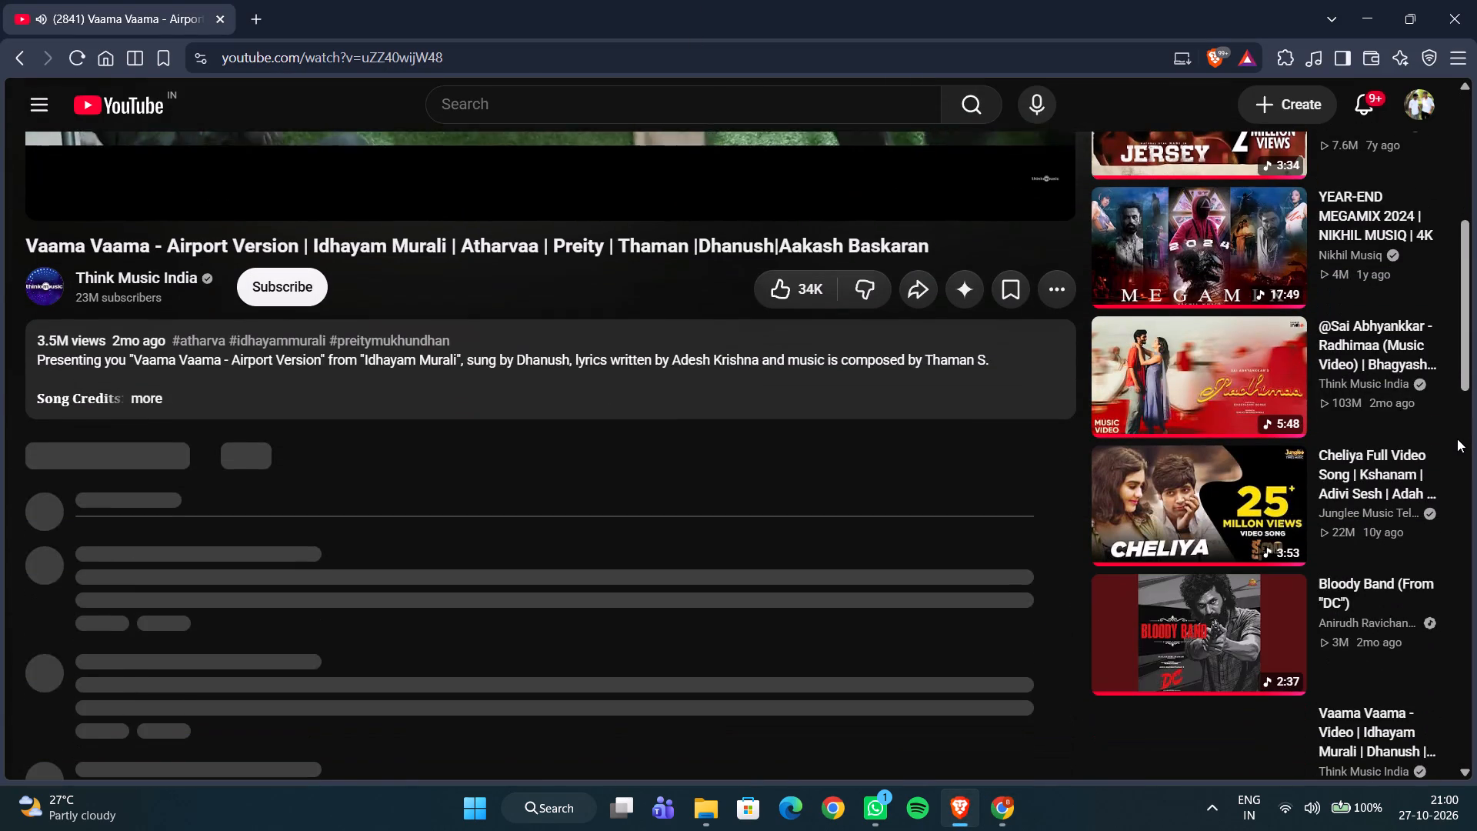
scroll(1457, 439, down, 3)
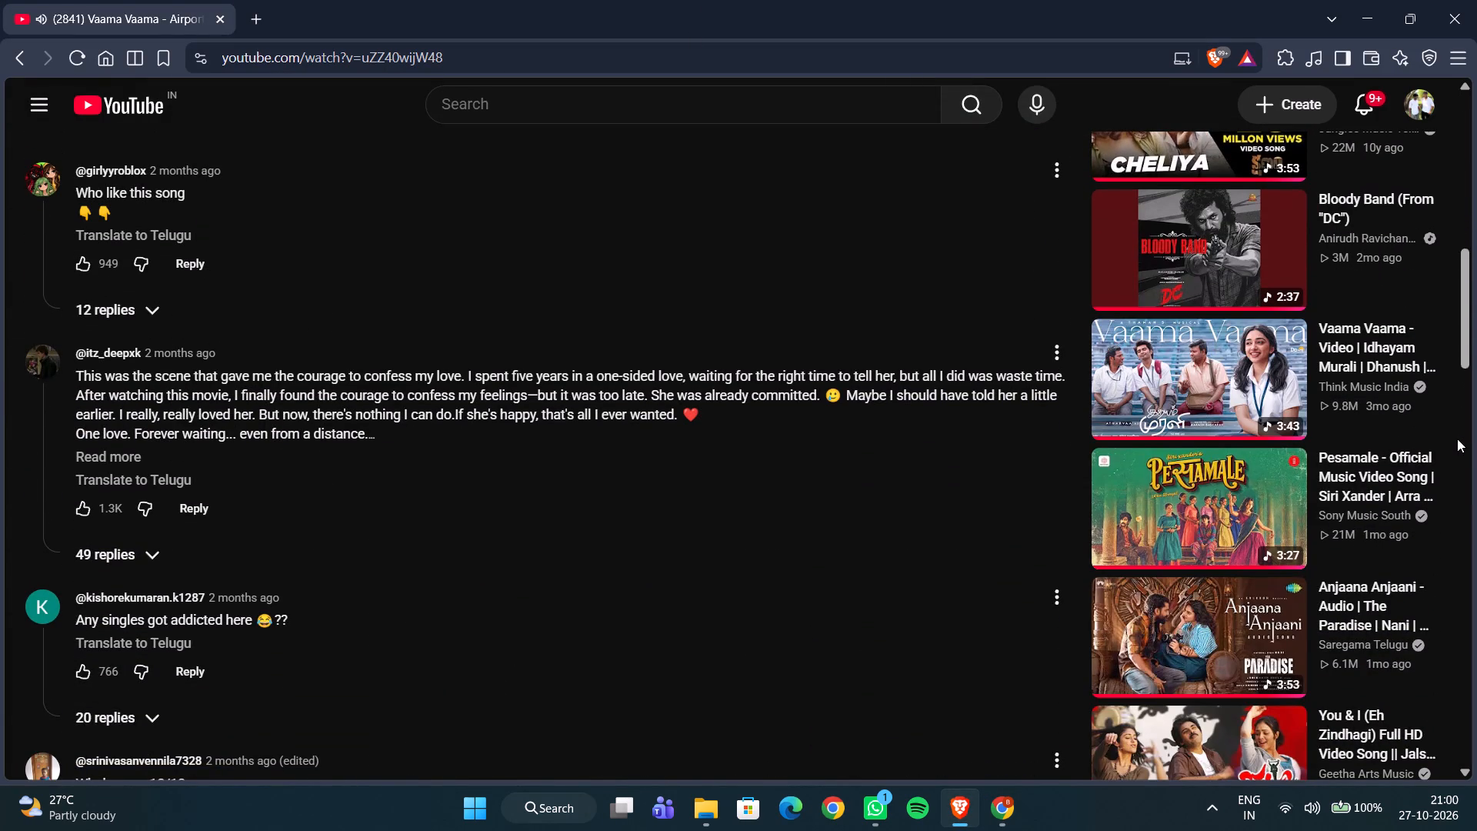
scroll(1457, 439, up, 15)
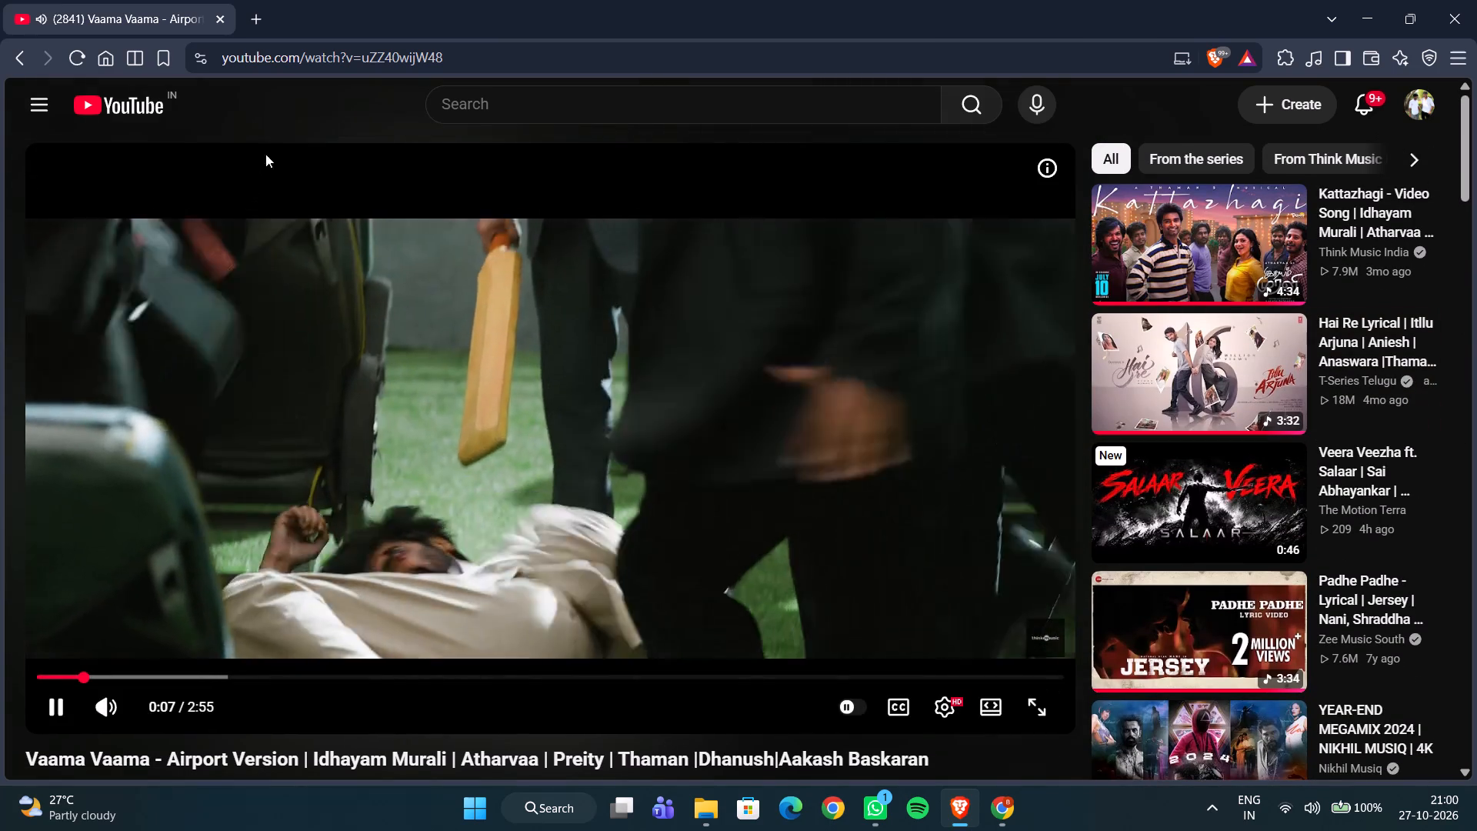
Switch back to Chrome and reload the BMW Sustainable Manufacturing design in the Canva editor.
key(alt+Tab)
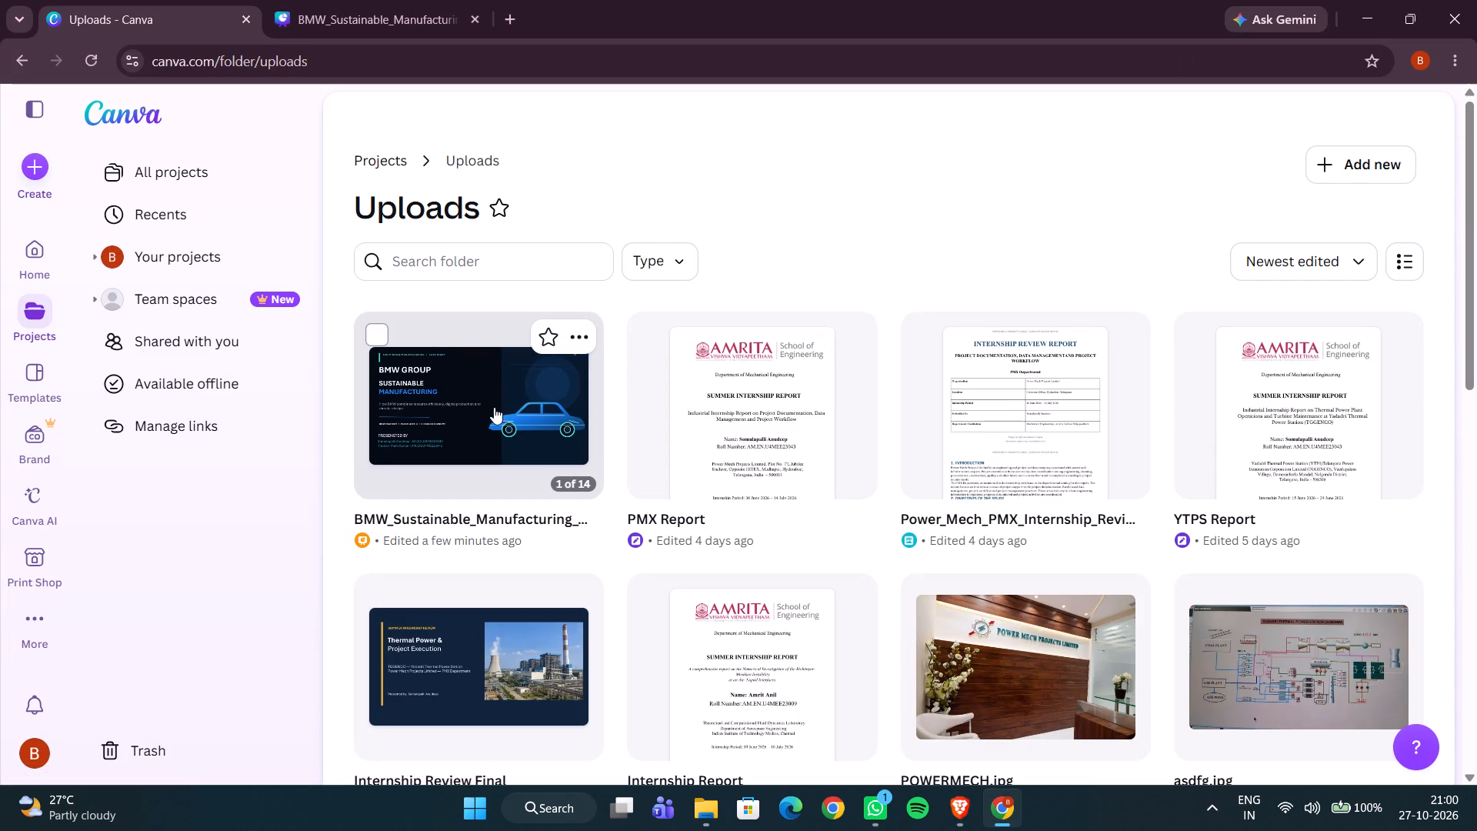
click(308, 0)
click(88, 61)
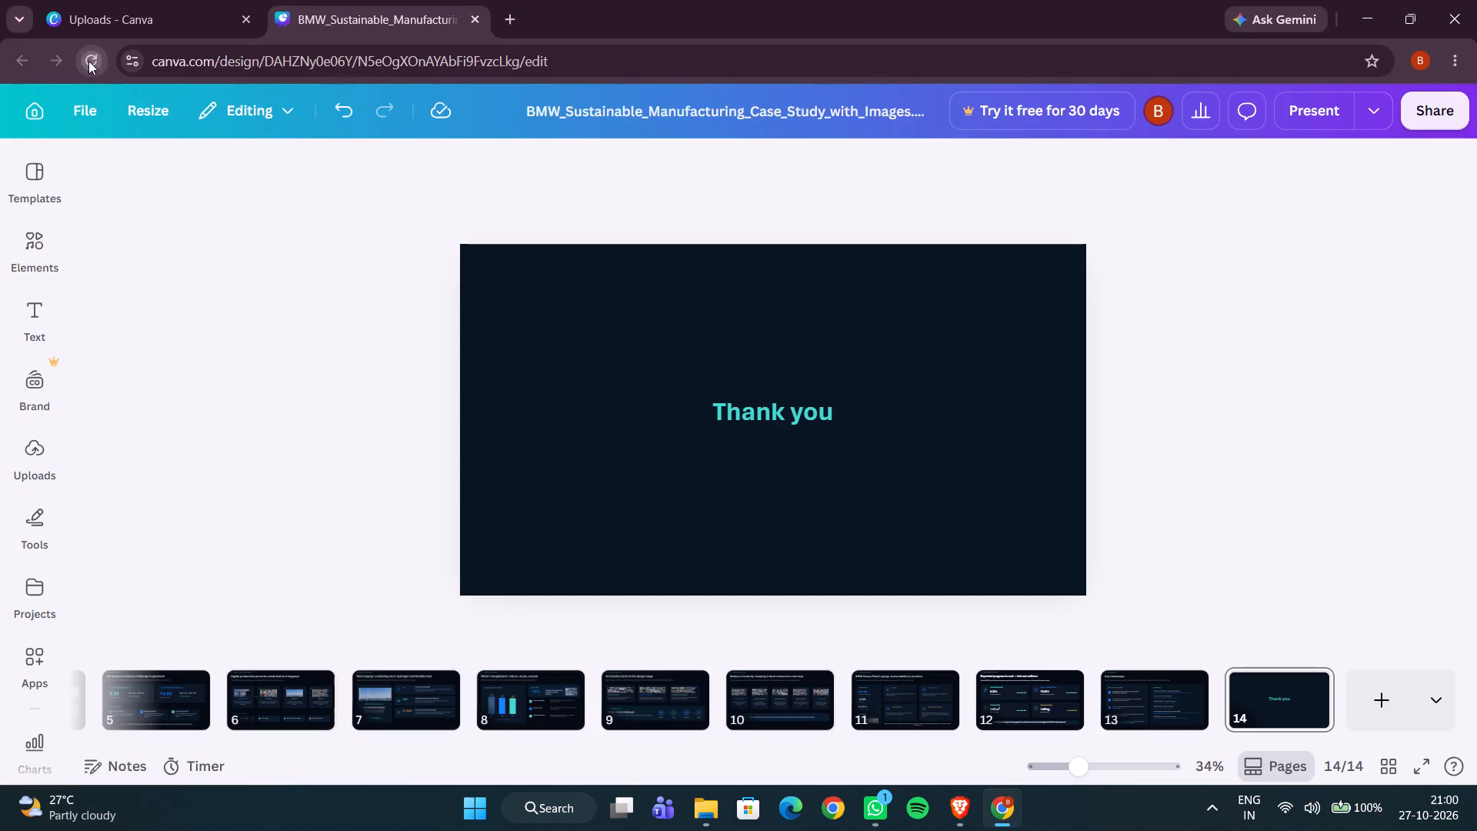
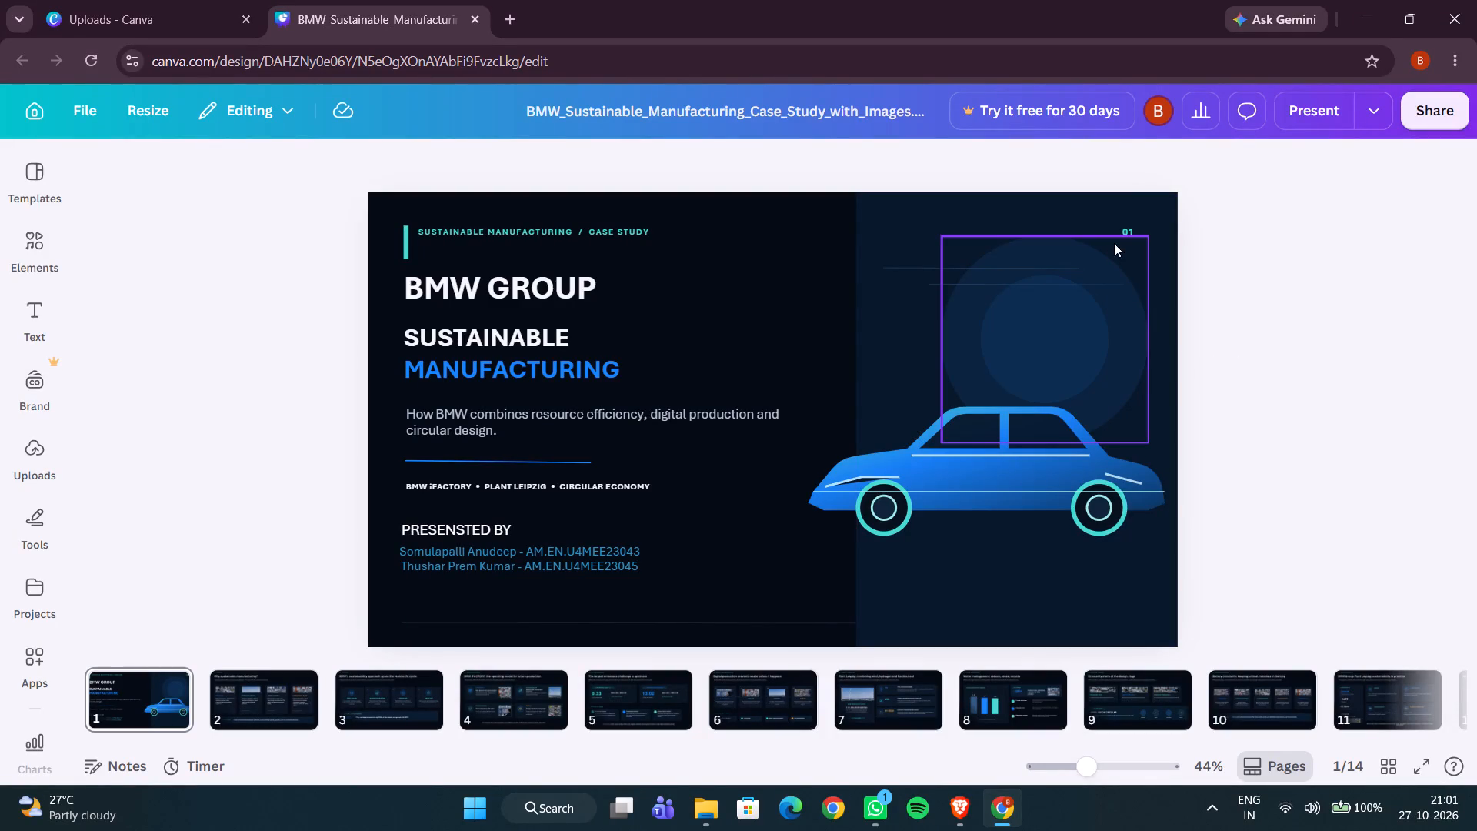
Rename the design as Case Study, dropping the BMW_Sustainable_Manufacturing prefix, the underscores and the with_Images.pptx ending.
key(Right)
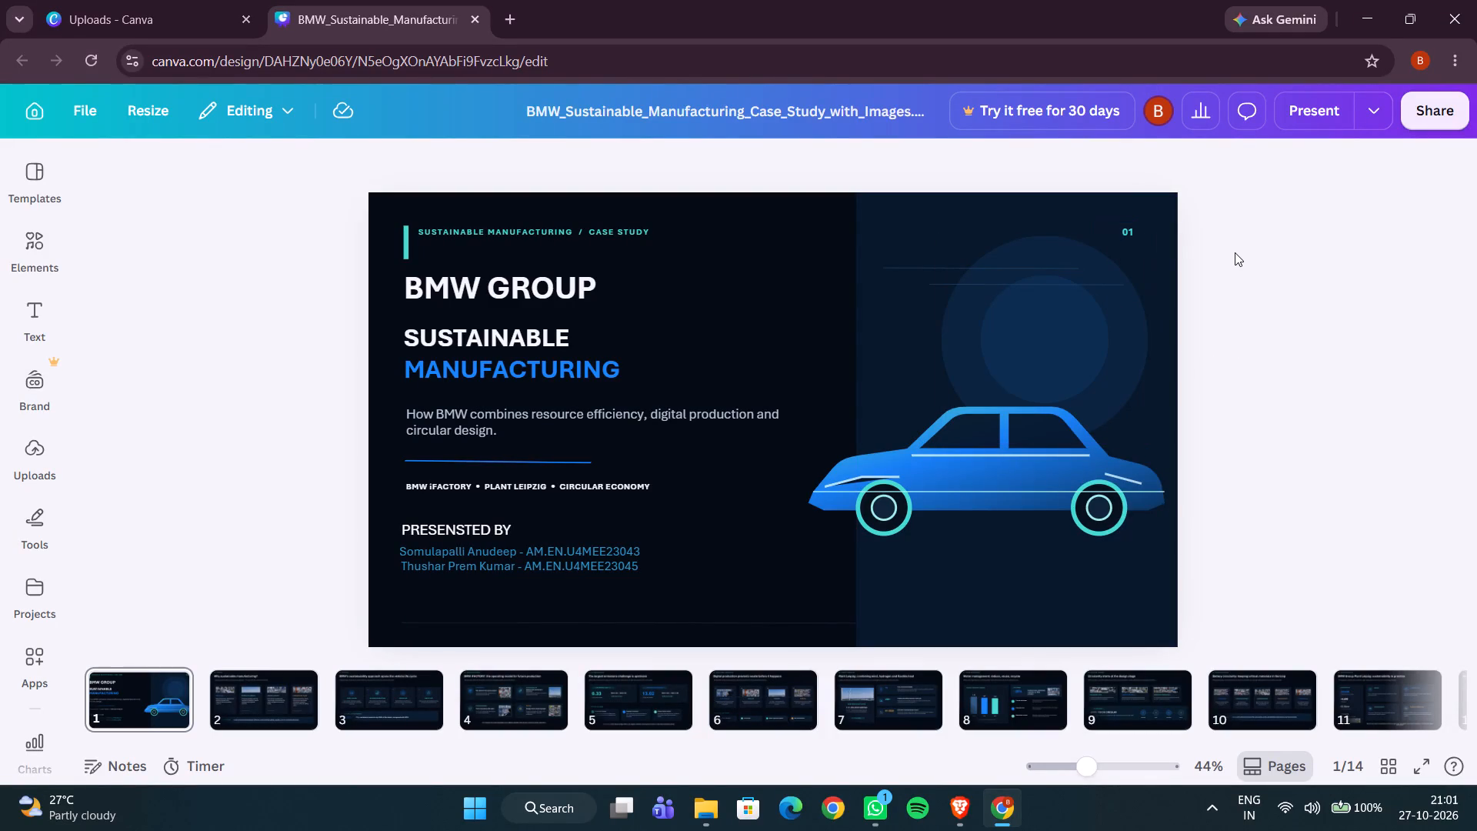
click(879, 111)
double_click(882, 115)
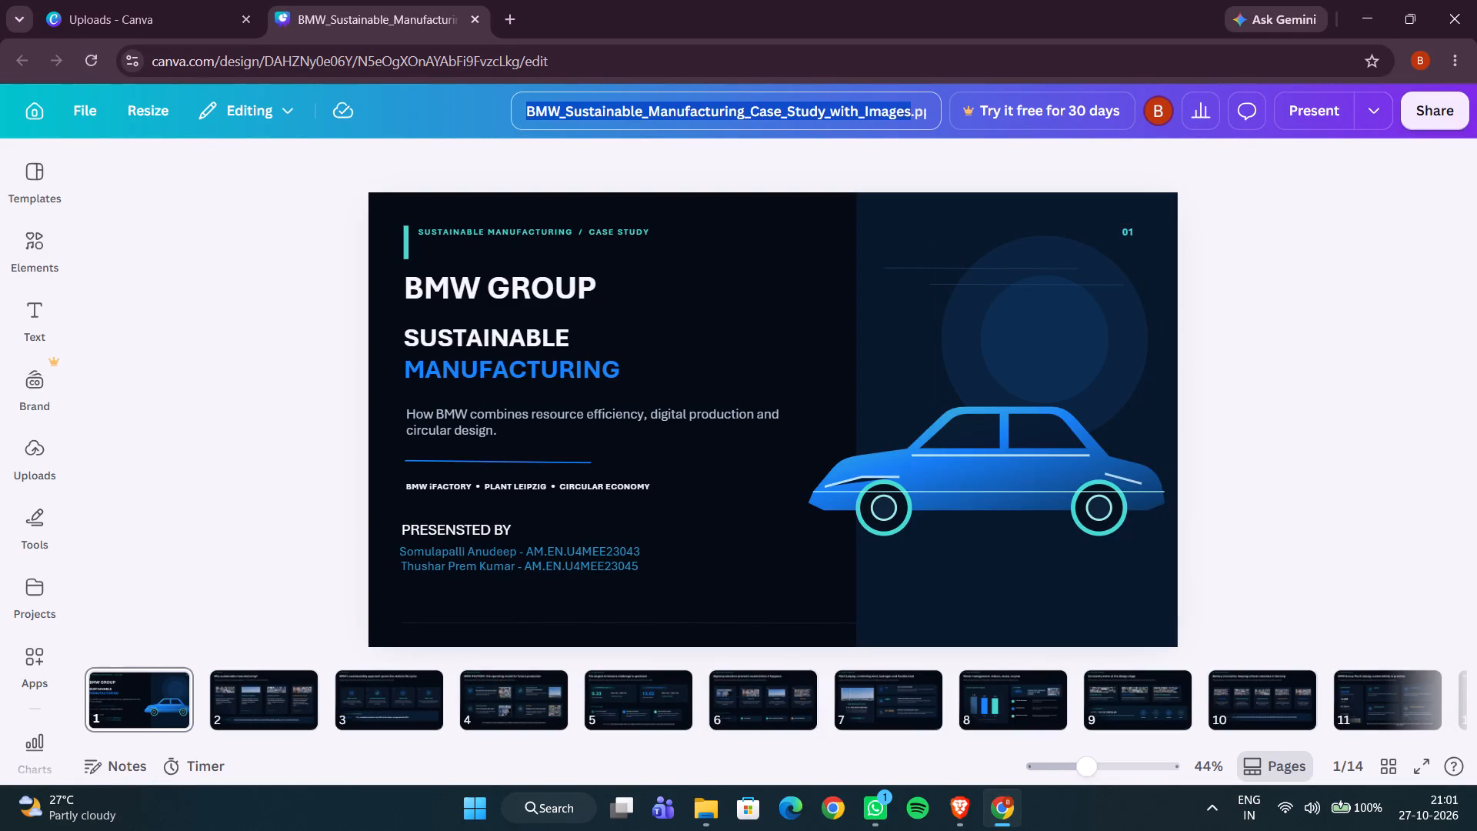
click(846, 115)
click(749, 110)
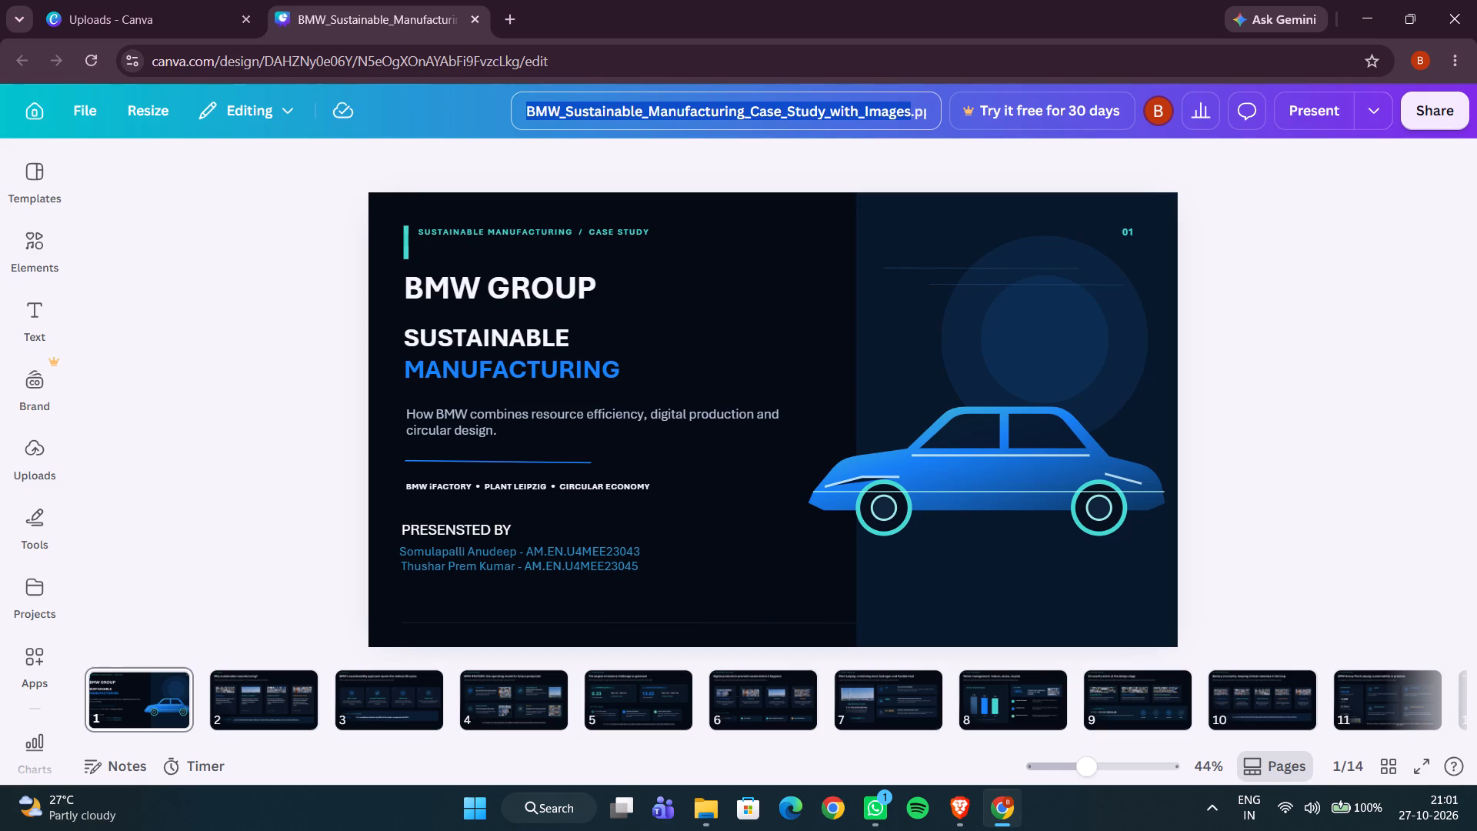
click(751, 112)
key(Left)
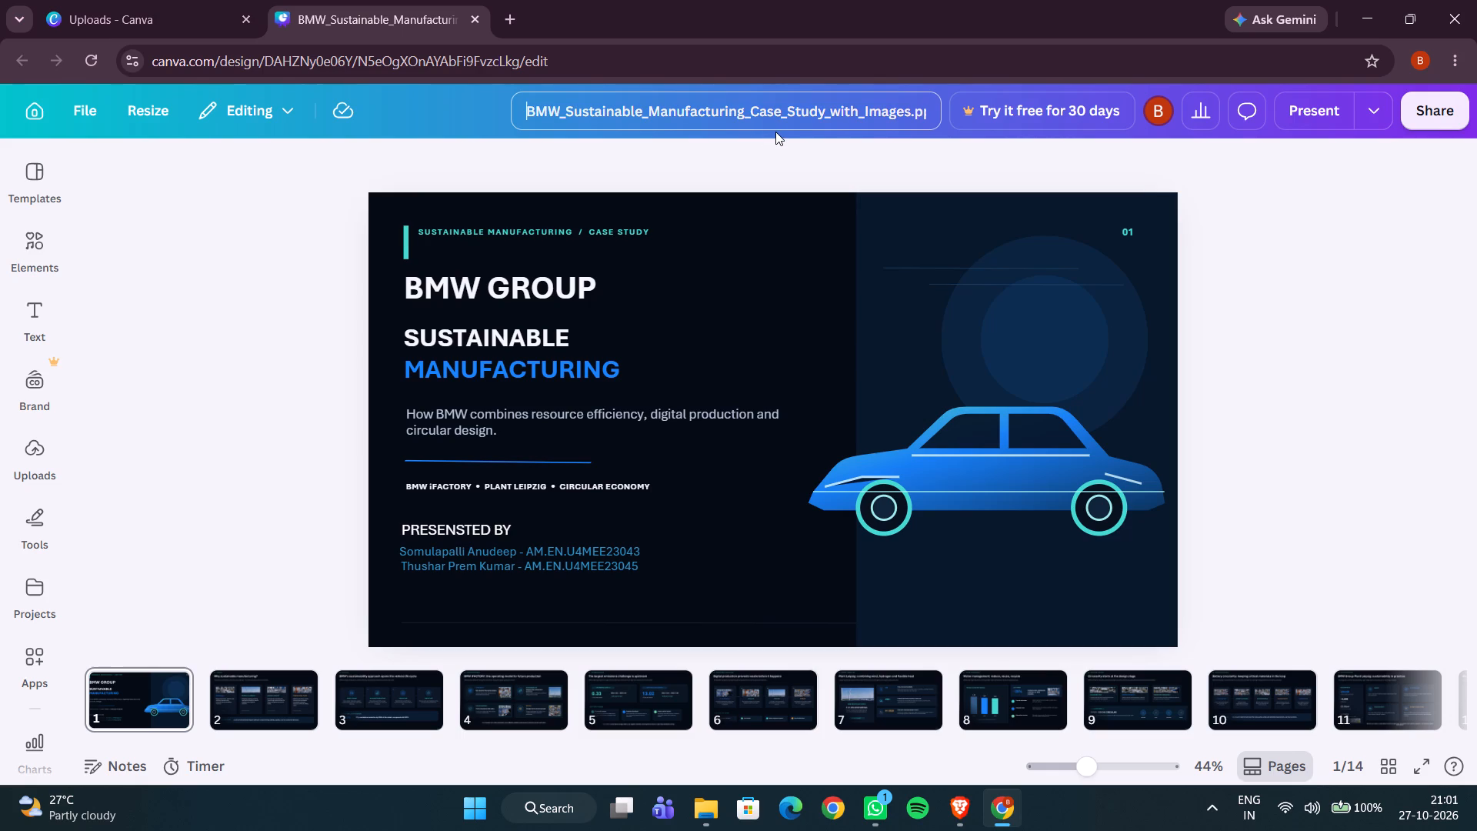
click(749, 111)
key(ctrl+shift+Left)
key(ctrl+shift+Left)
key(ctrl+shift+Left)
key(ctrl+shift+Left)
key(ctrl+shift+Left)
key(BackSpace)
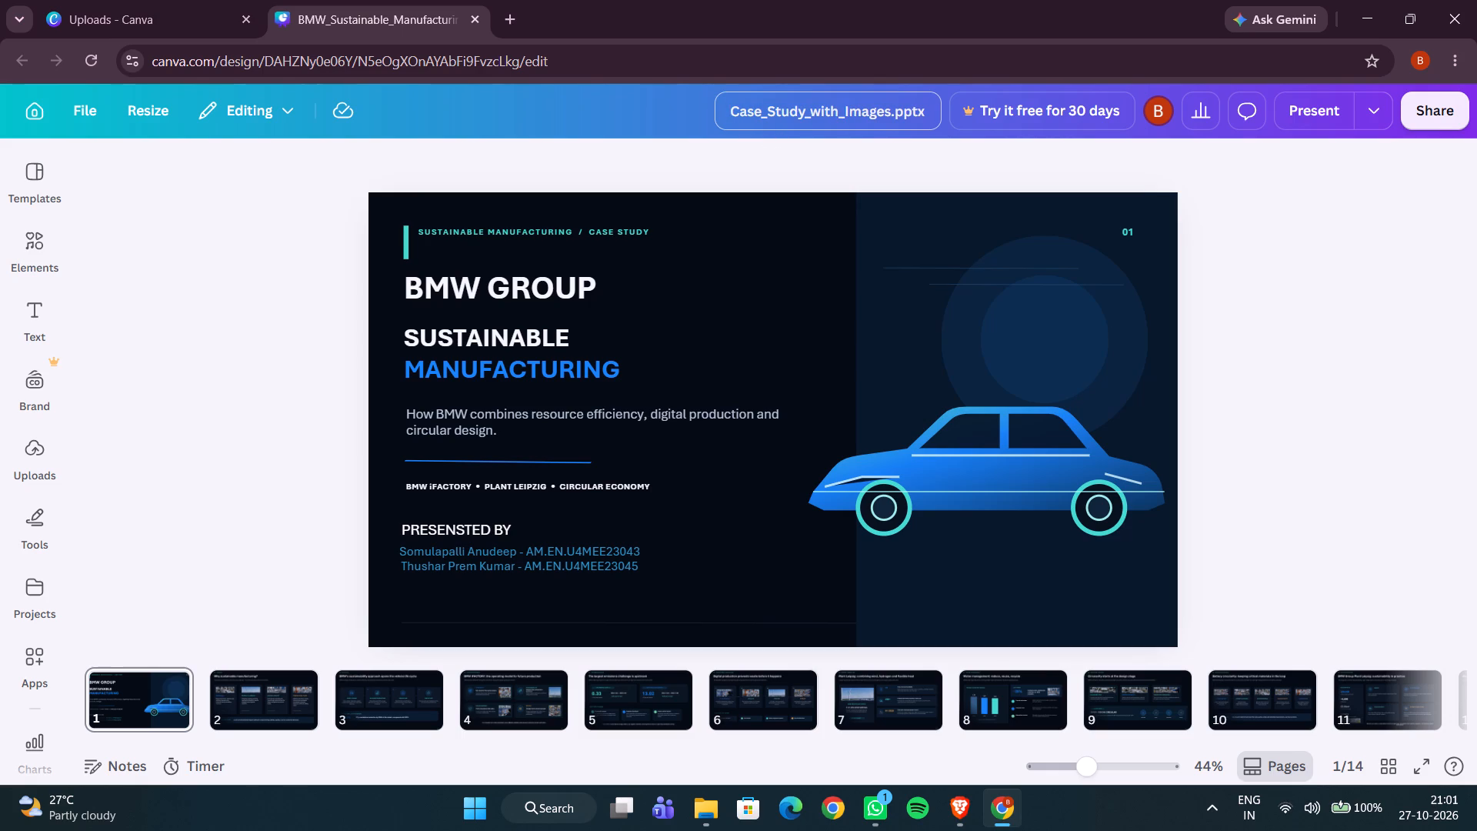
key(ctrl+Right)
key(ctrl+Left)
key(Right)
key(Right)
key(Right)
key(Right)
key(Delete)
key(space)
key(Right)
key(Right)
key(Right)
key(Right)
key(Right)
key(ctrl+shift+Right)
key(ctrl+shift+Right)
key(ctrl+shift+Right)
key(ctrl+shift+Right)
key(ctrl+shift+Right)
key(ctrl+shift+Right)
key(ctrl+shift+Right)
key(ctrl+shift+Right)
key(ctrl+shift+Right)
key(ctrl+shift+Right)
key(ctrl+shift+Right)
key(ctrl+shift+Right)
key(ctrl+shift+Right)
key(ctrl+shift+Right)
key(ctrl+shift+Right)
key(BackSpace)
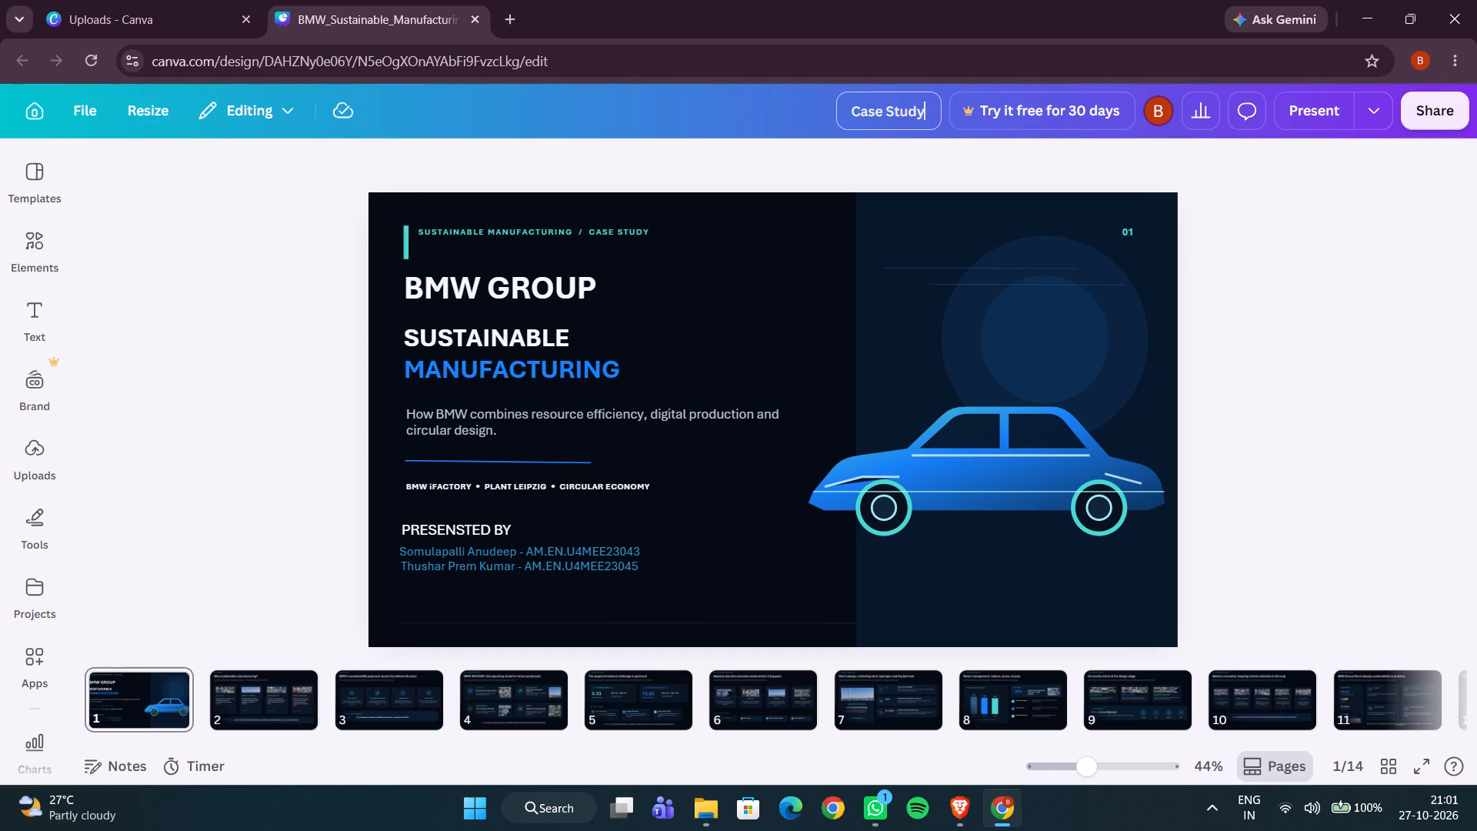
key(Return)
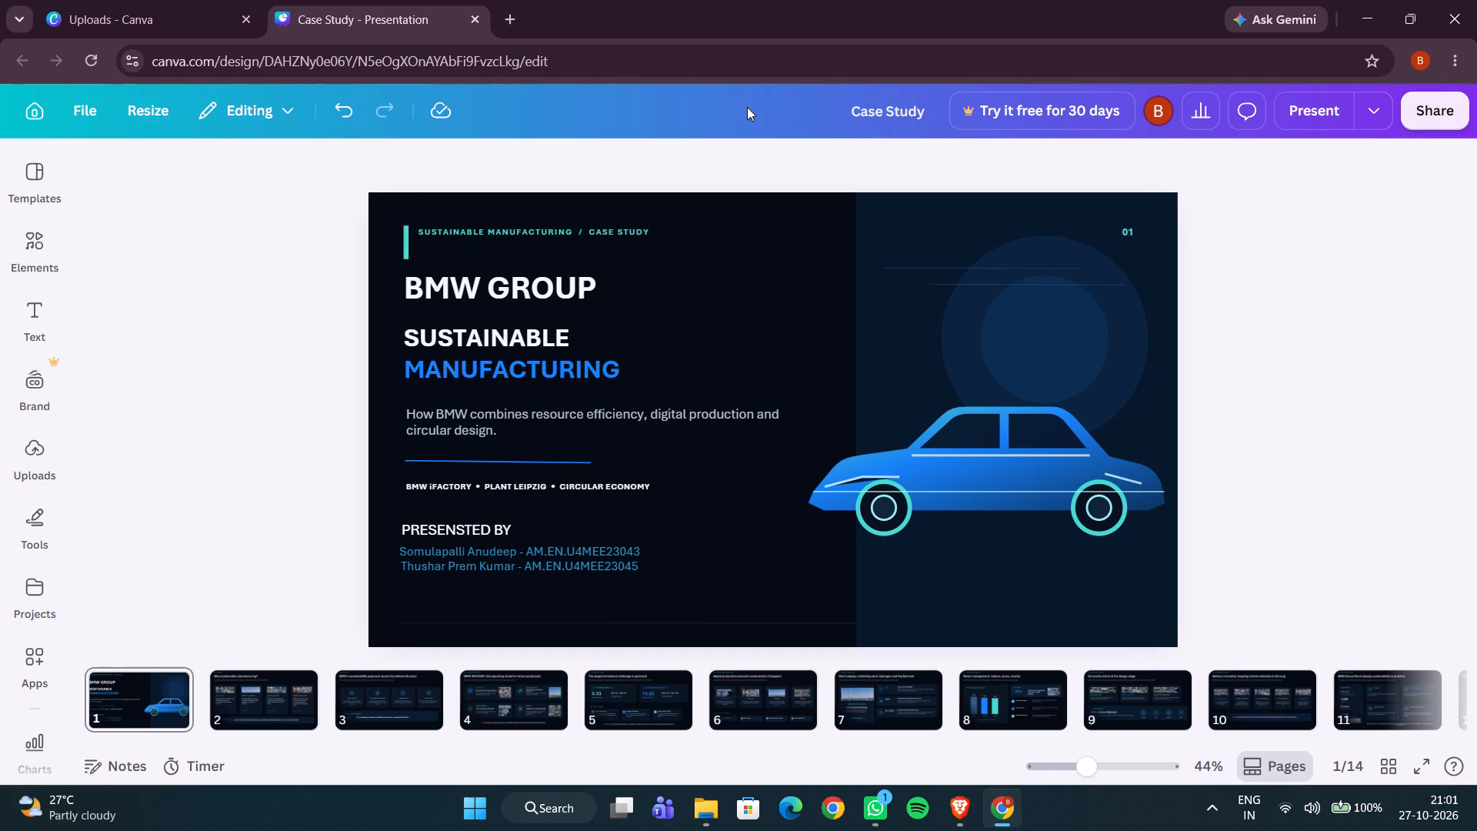
Download all pages of the Case Study design as a PPTX file.
click(1425, 108)
click(1129, 561)
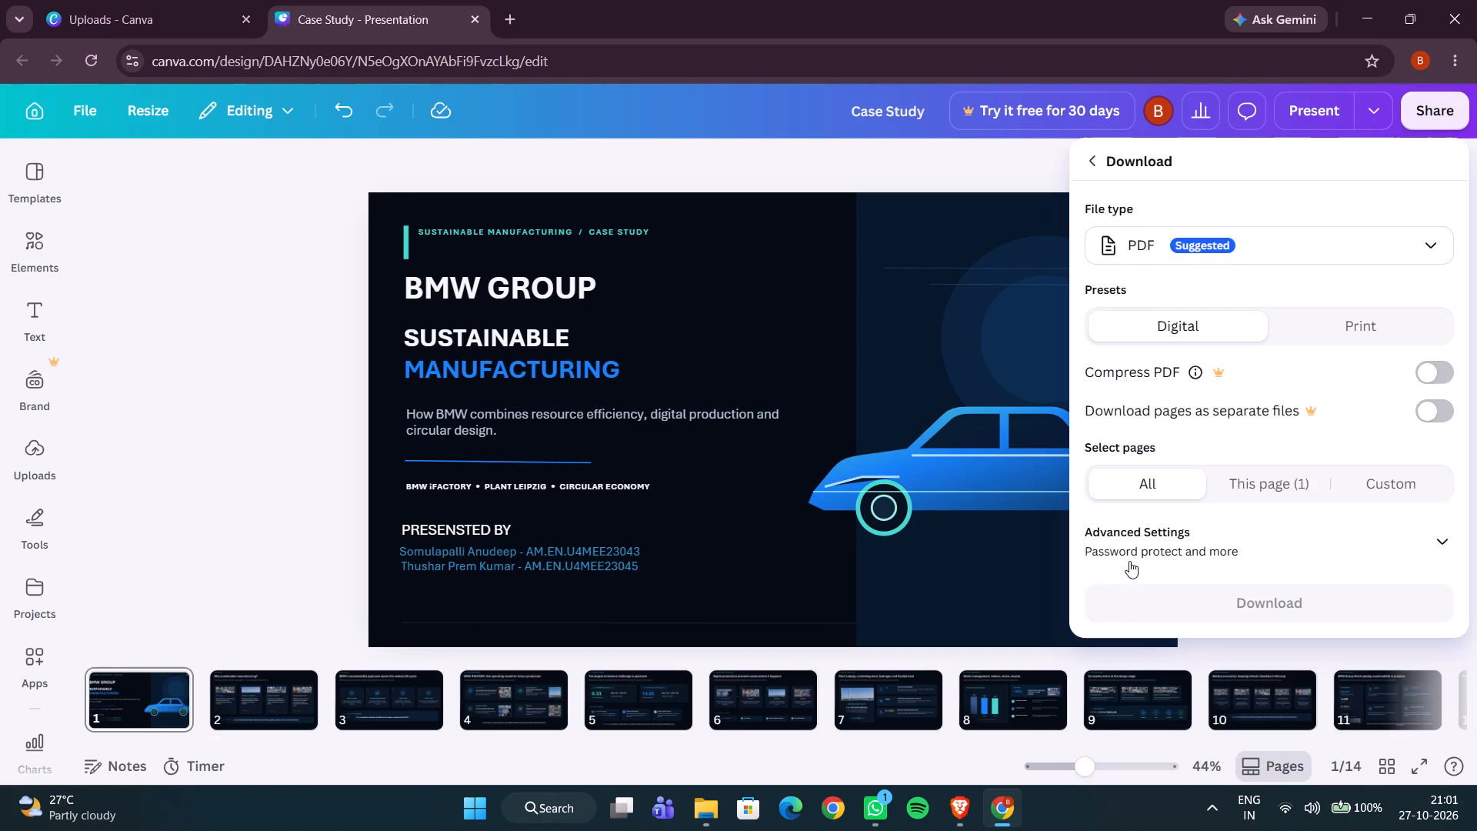
click(1237, 253)
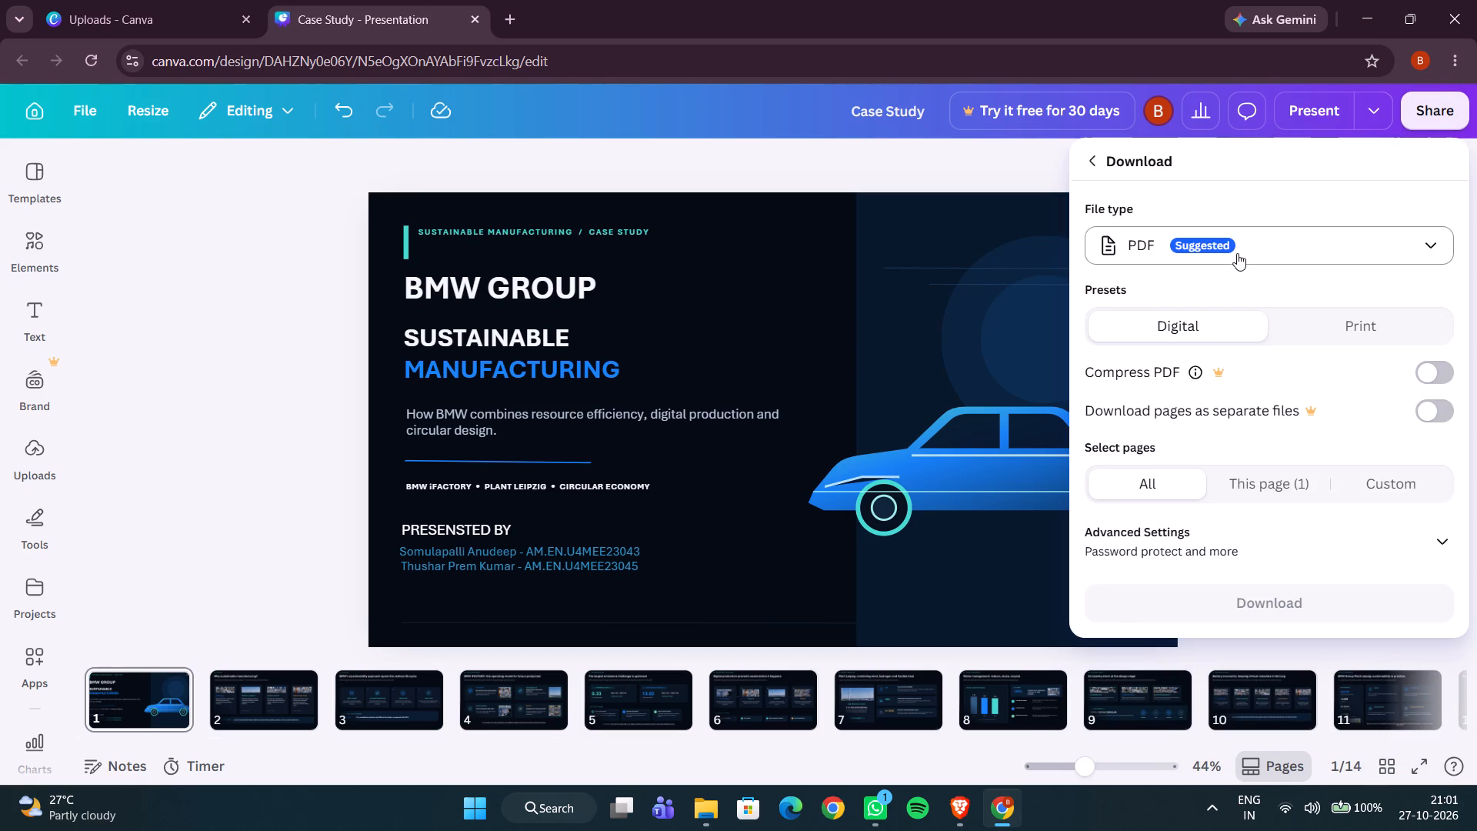
click(1298, 241)
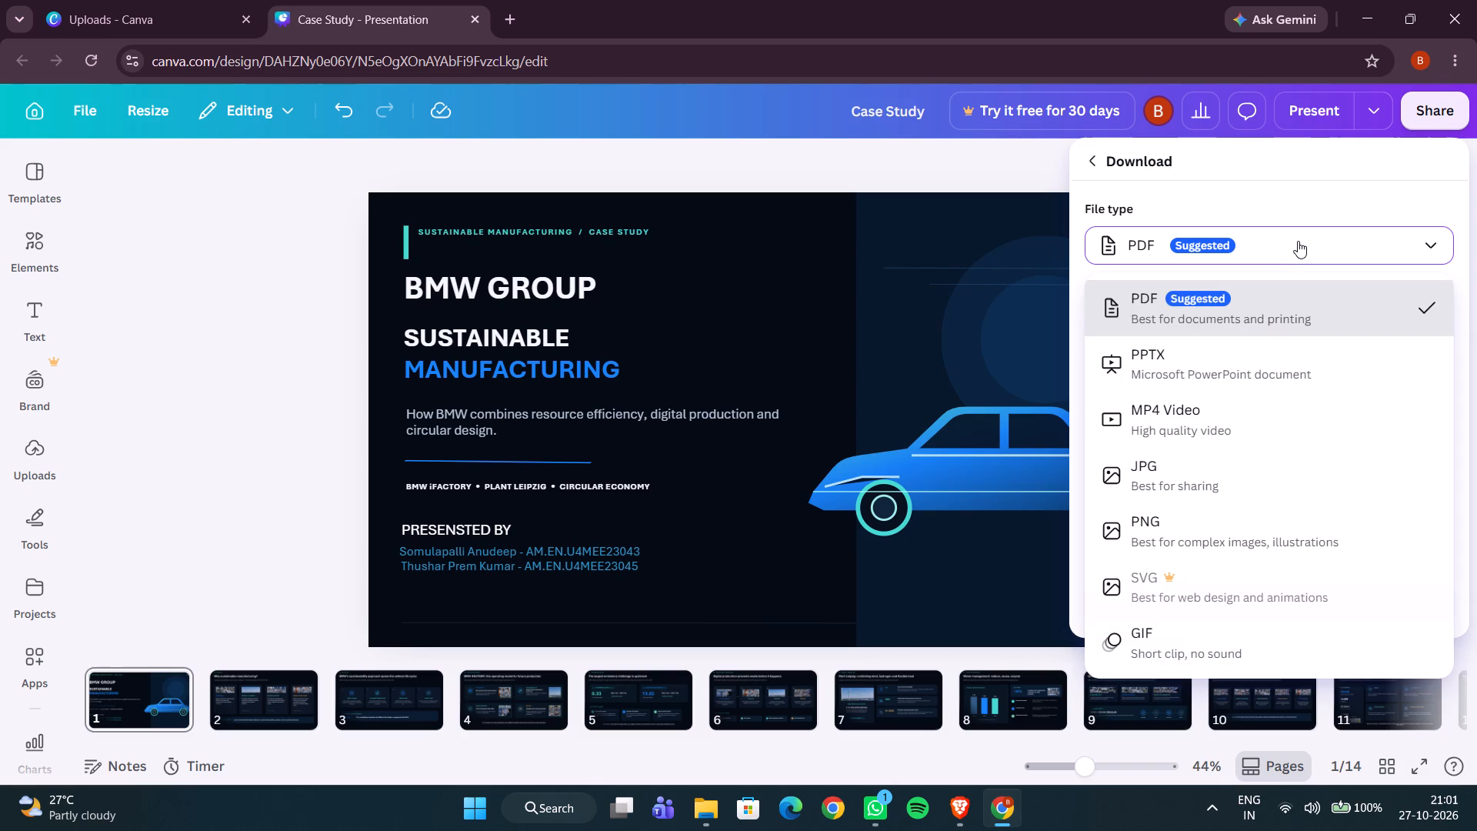
click(1202, 362)
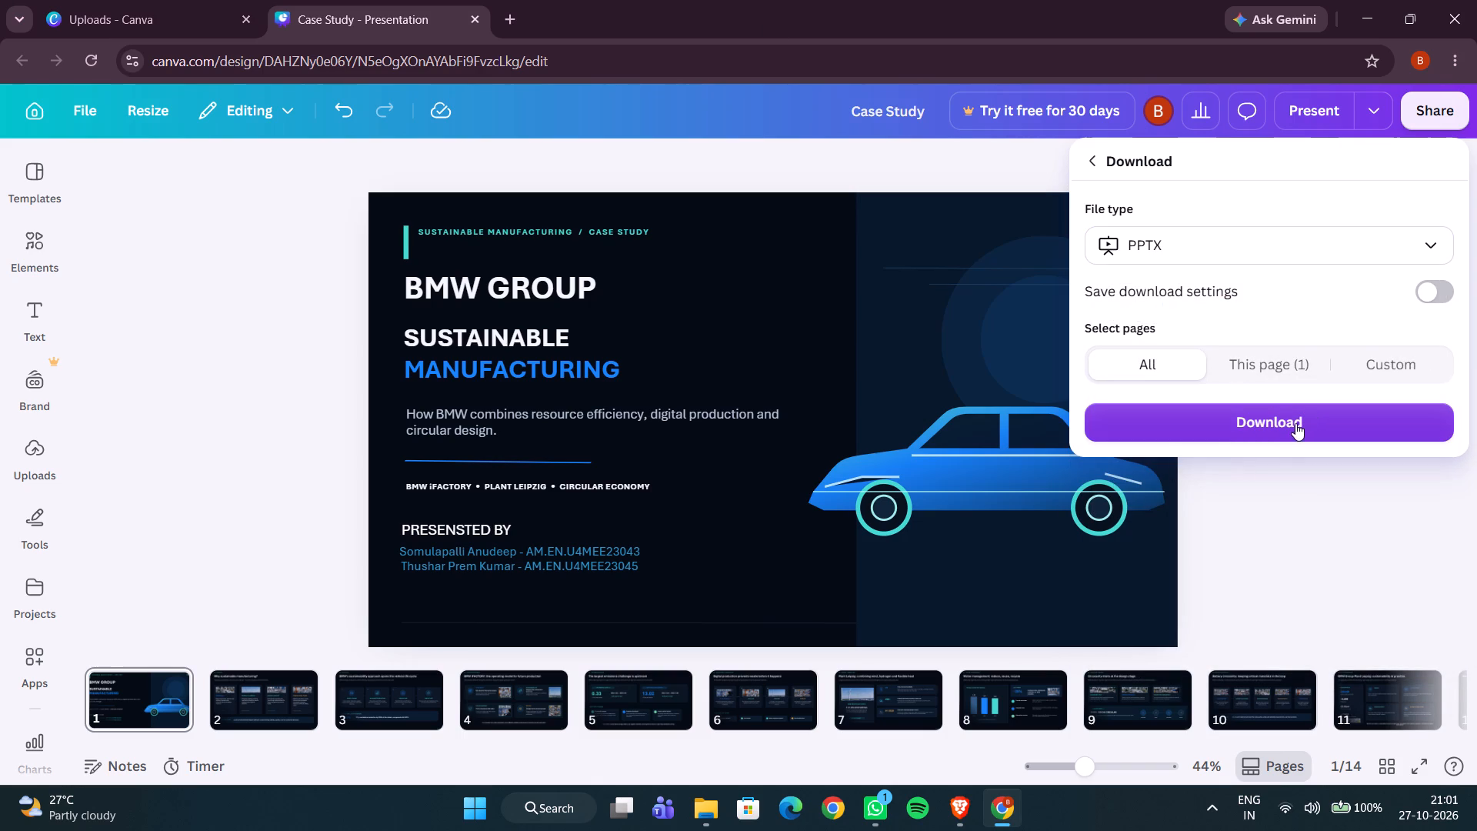
click(1295, 423)
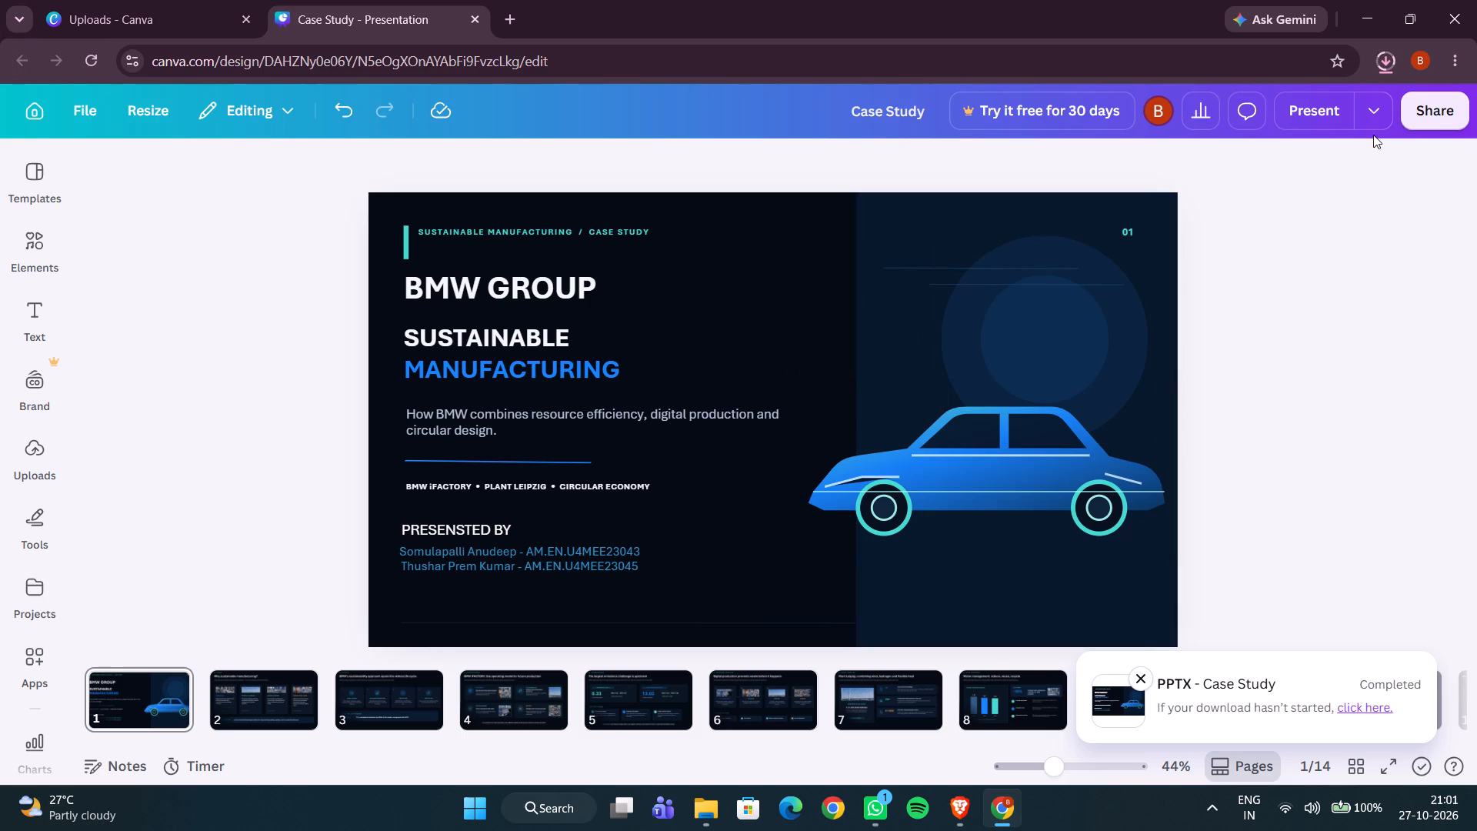
Open the downloaded Case Study.pptx in WPS Office and inspect the blue divider line on the cover slide.
click(1247, 107)
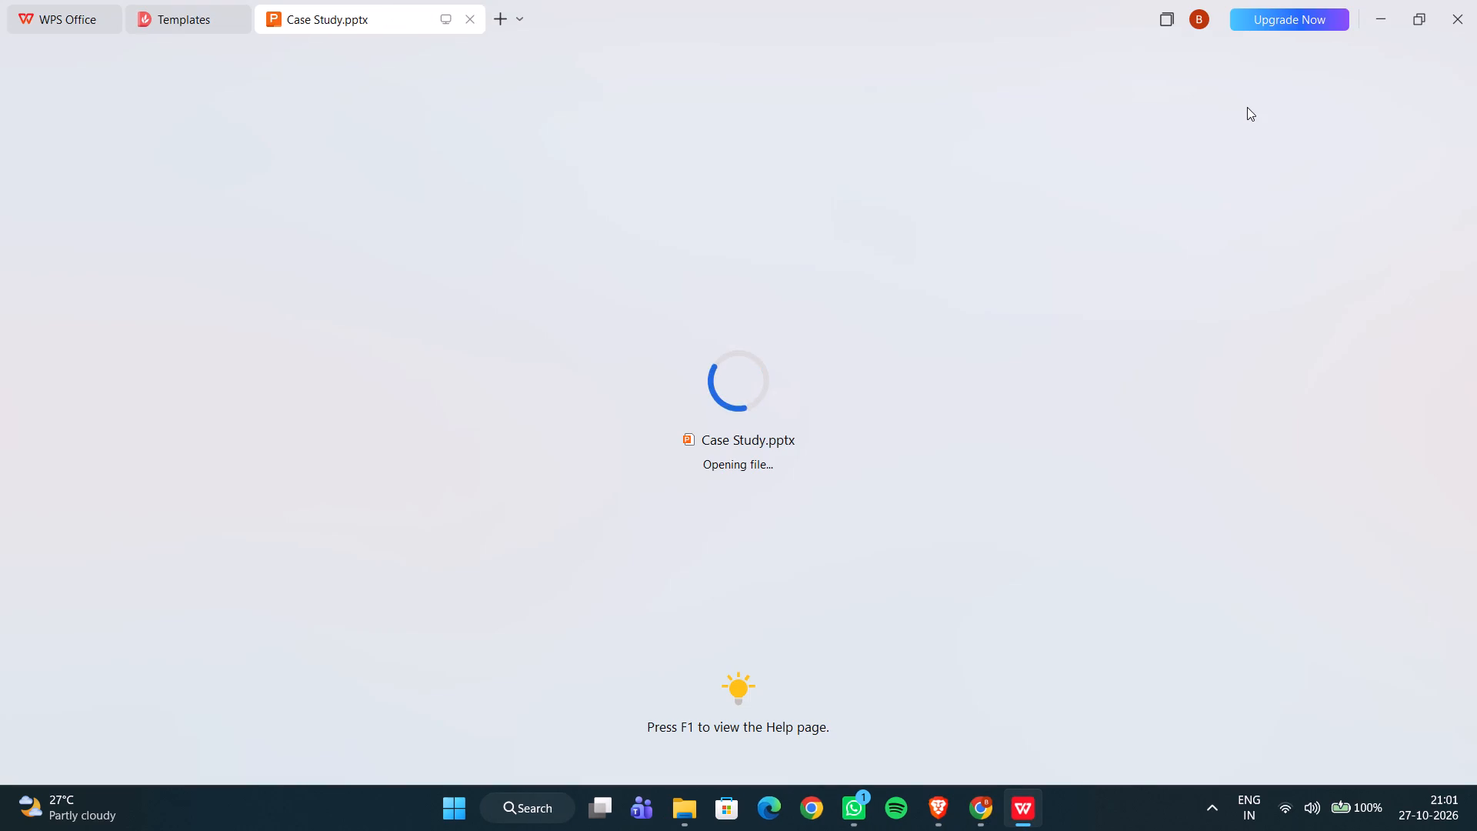
click(1439, 596)
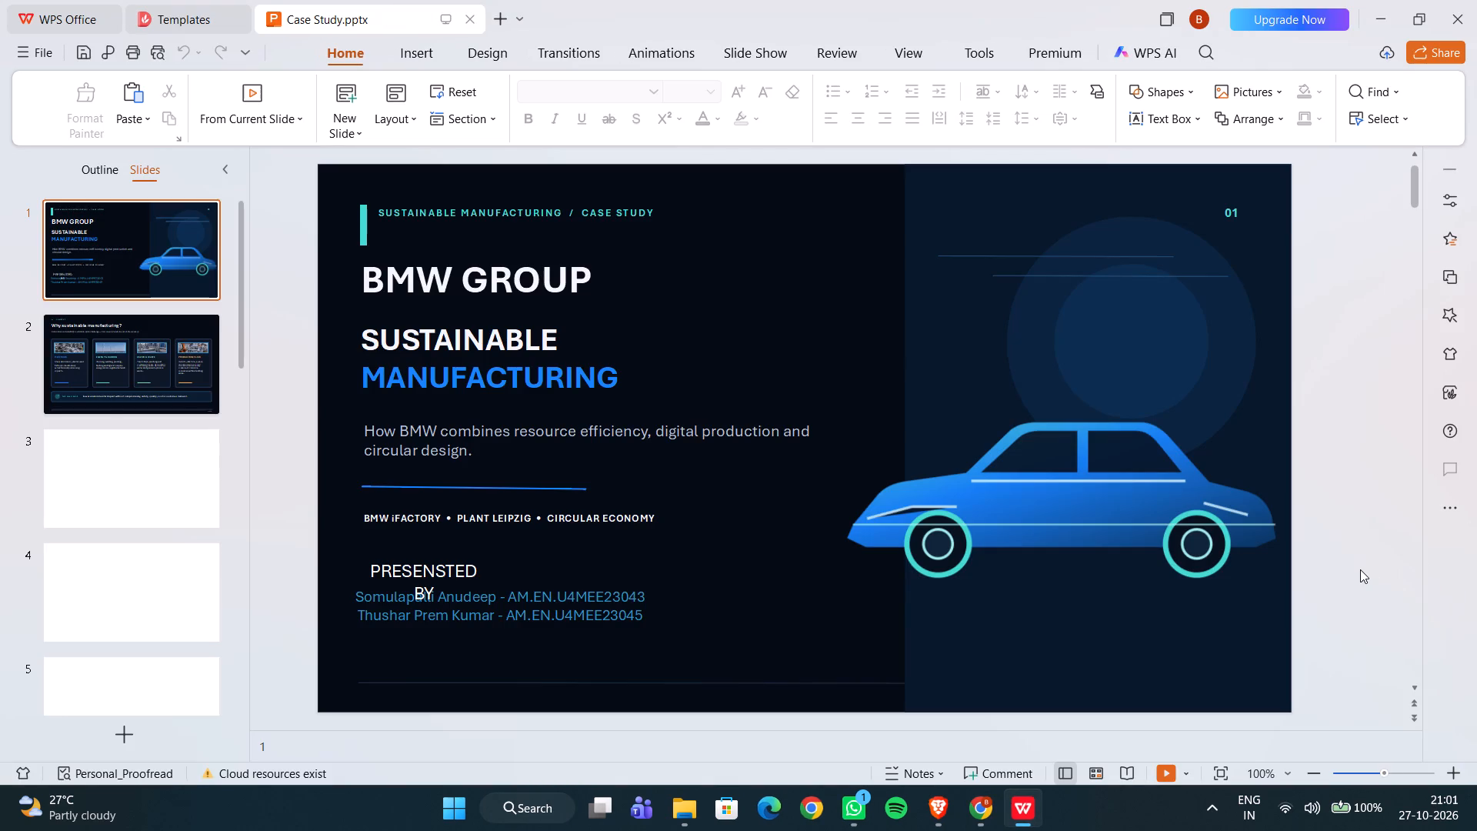
click(474, 489)
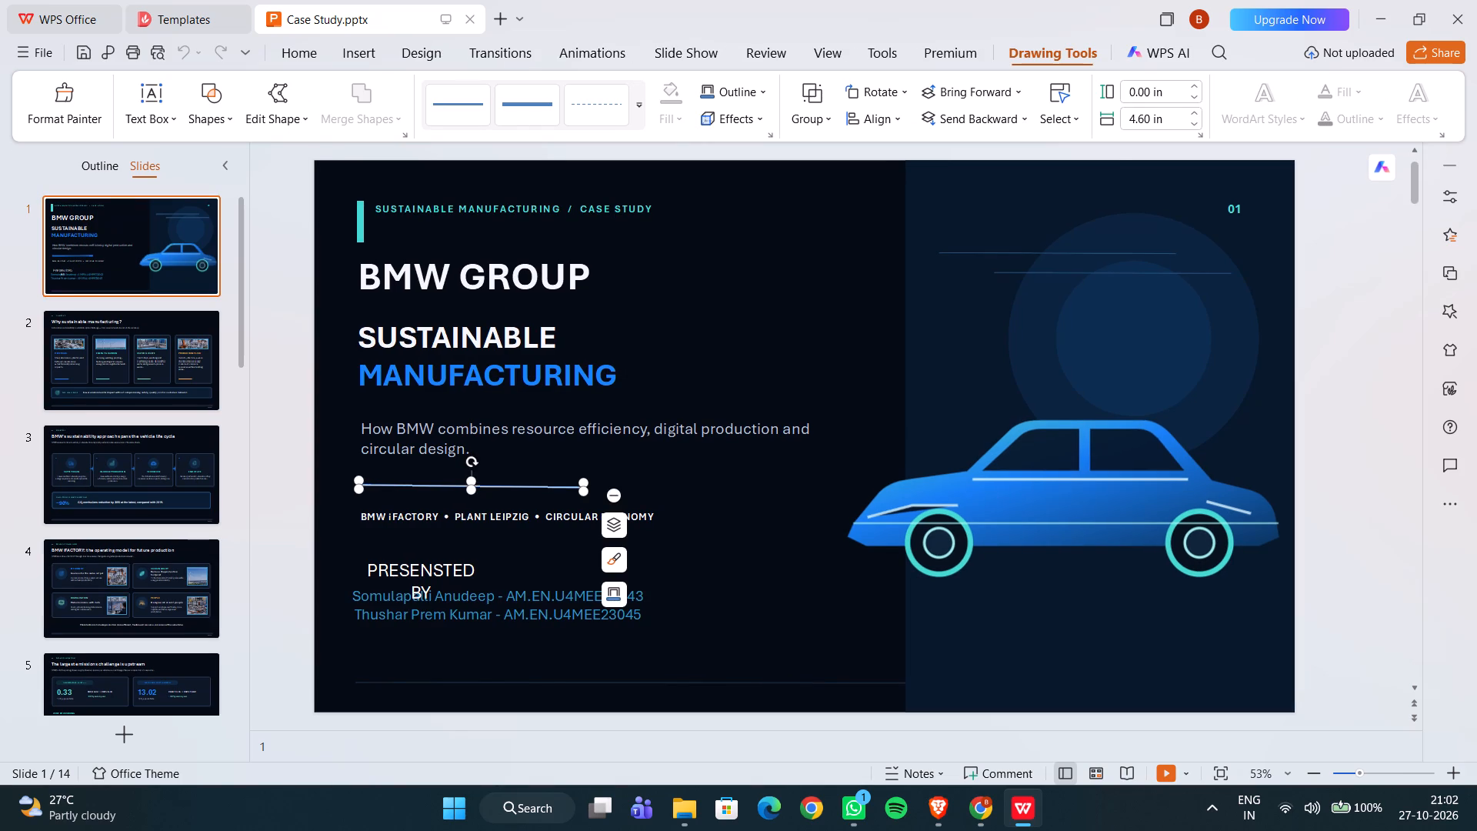
click(1329, 462)
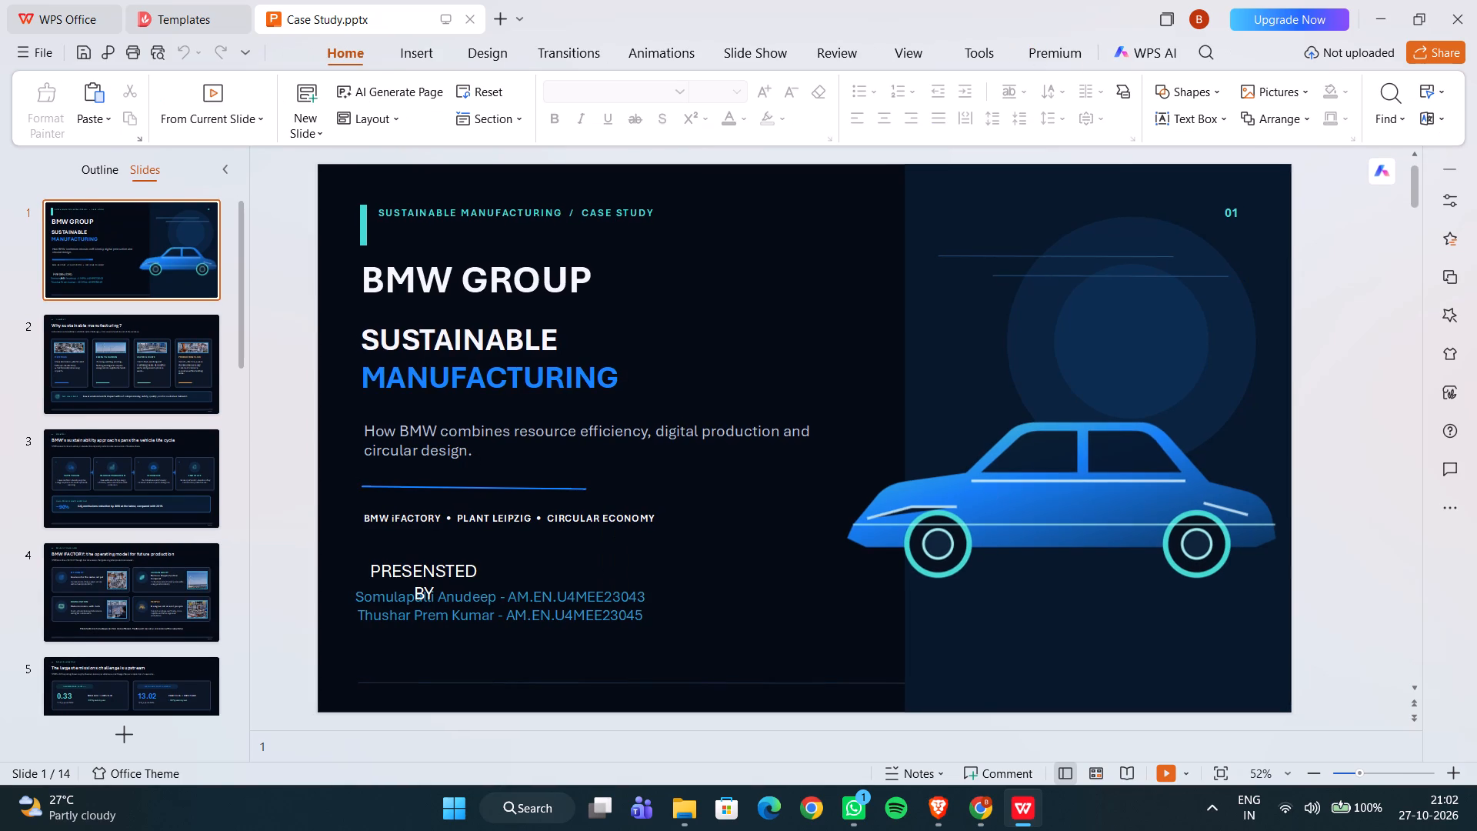
Review slides 2 to 9 of the exported presentation for layout problems, and close WPS Office.
key(Right)
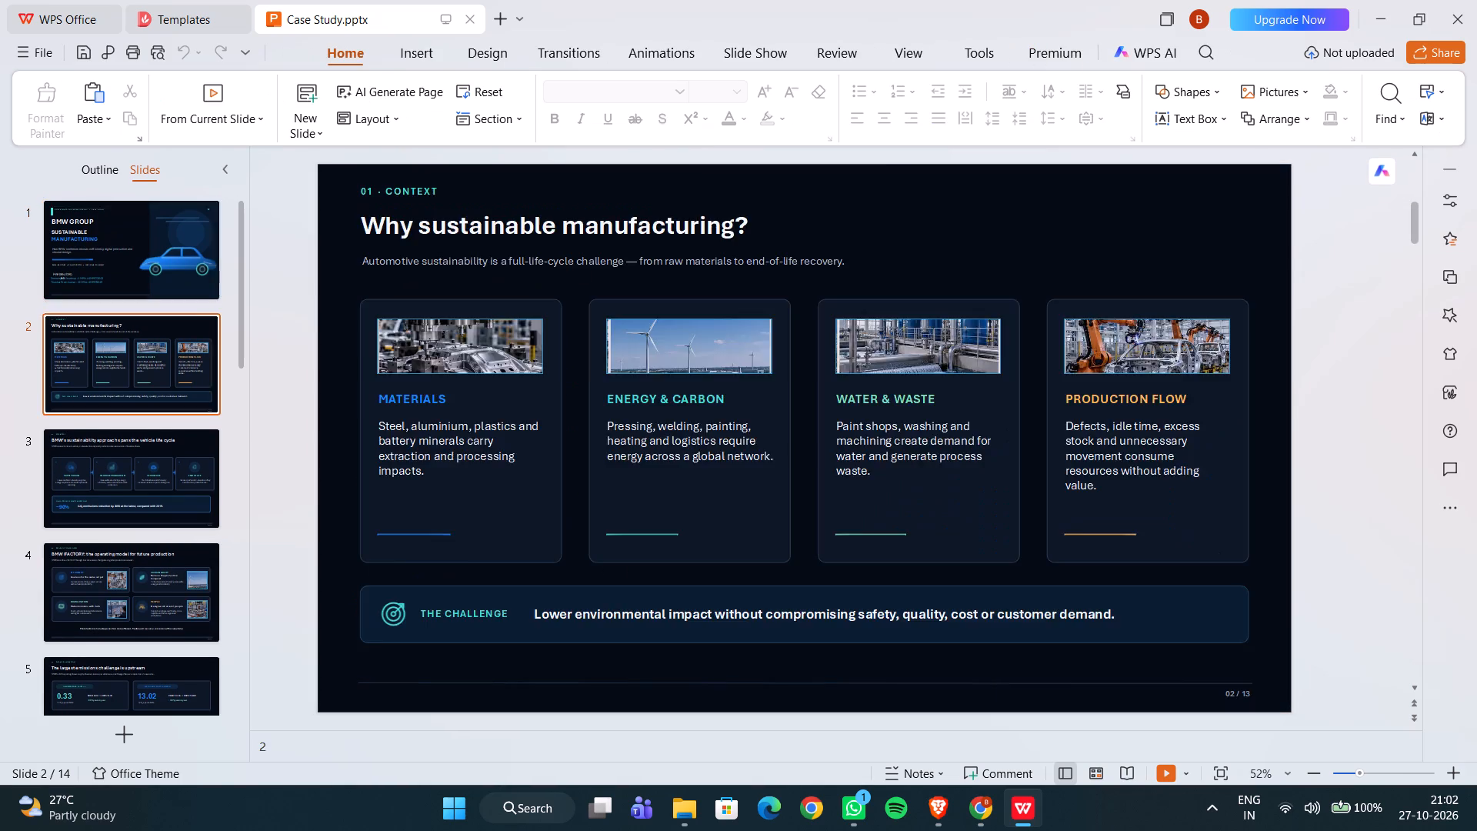
key(Left)
key(Right)
key(Right)
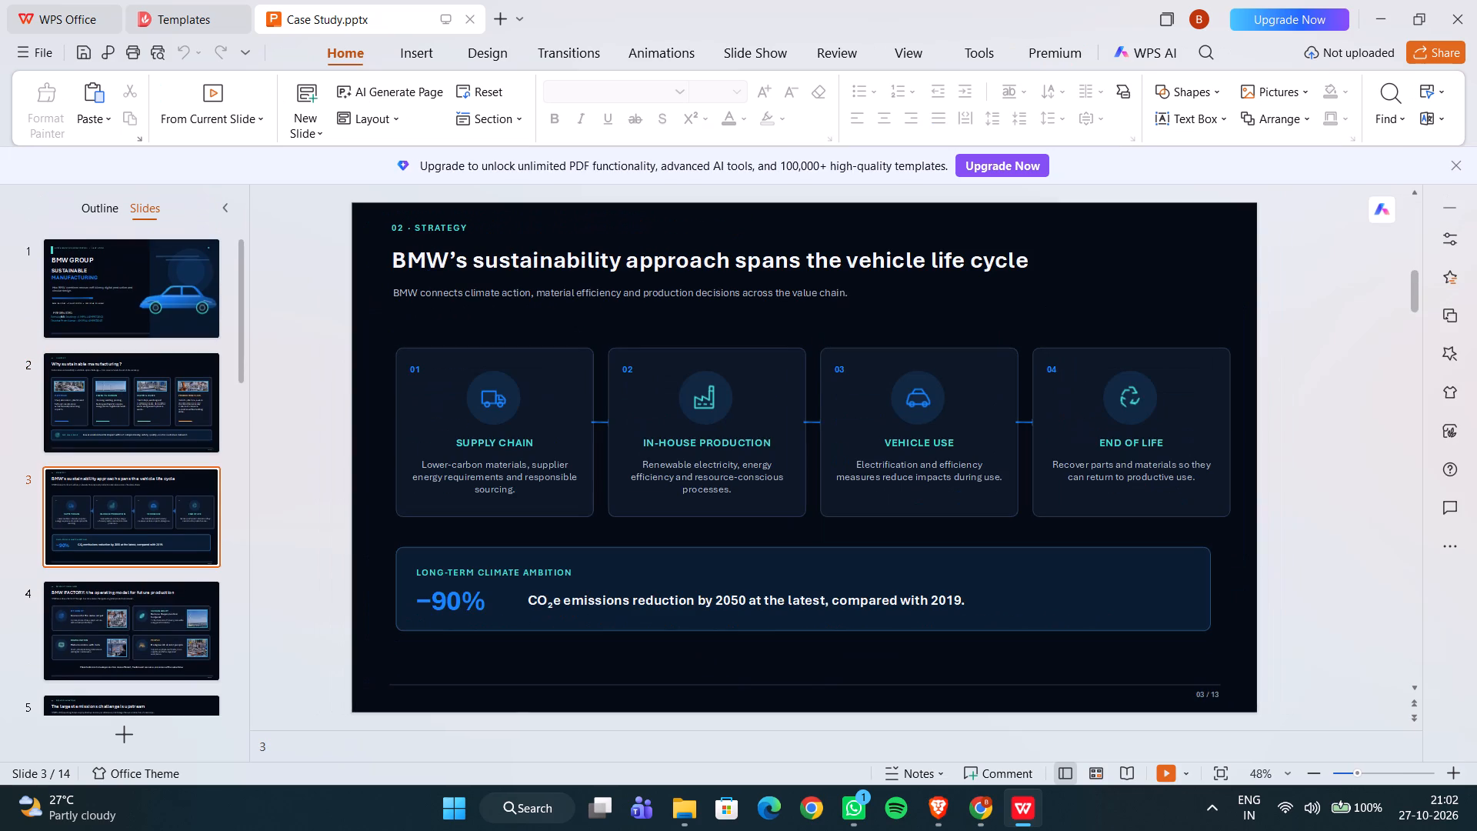
key(Right)
key(Left)
key(Right)
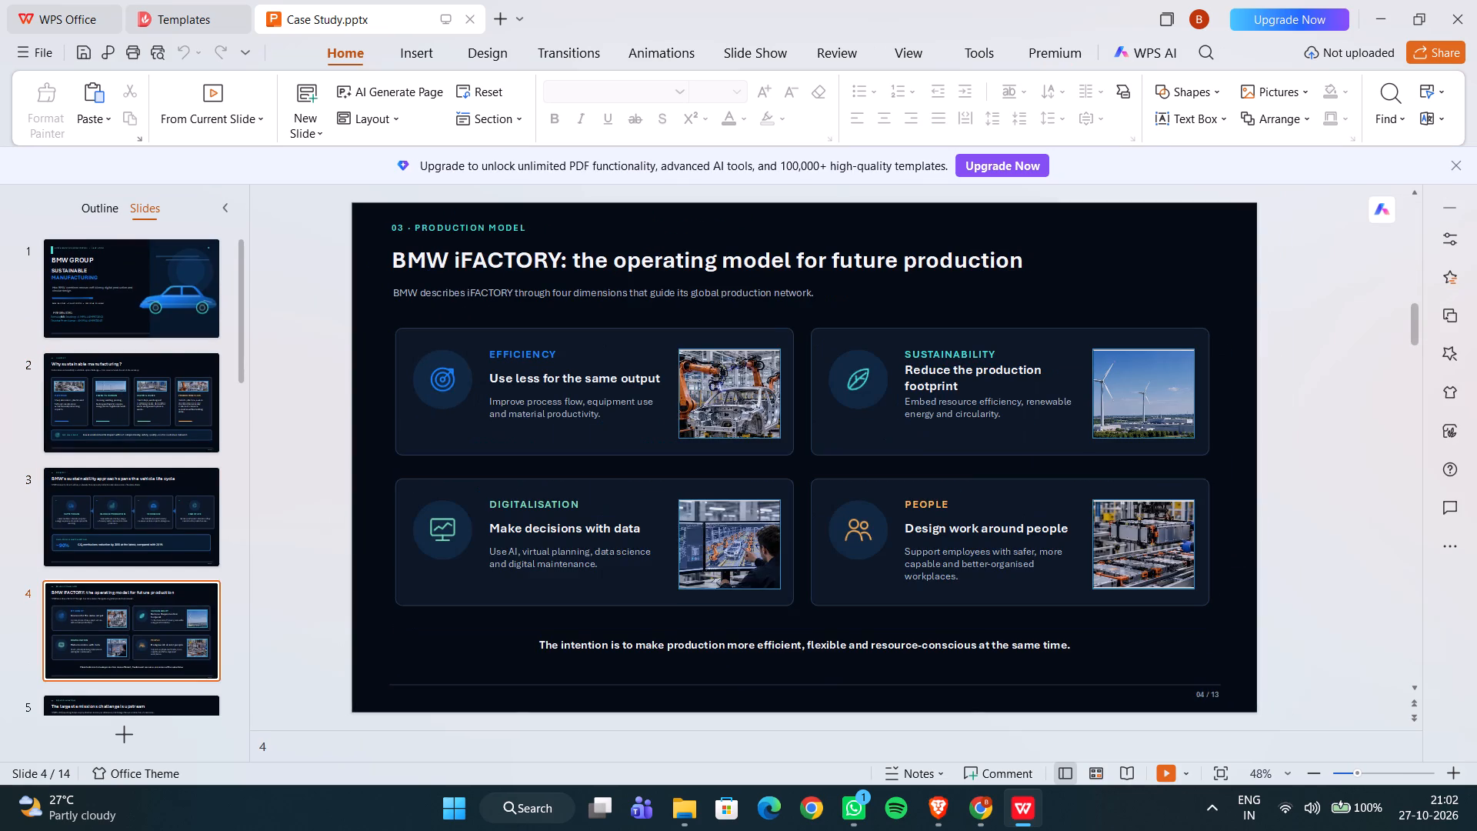
key(Right)
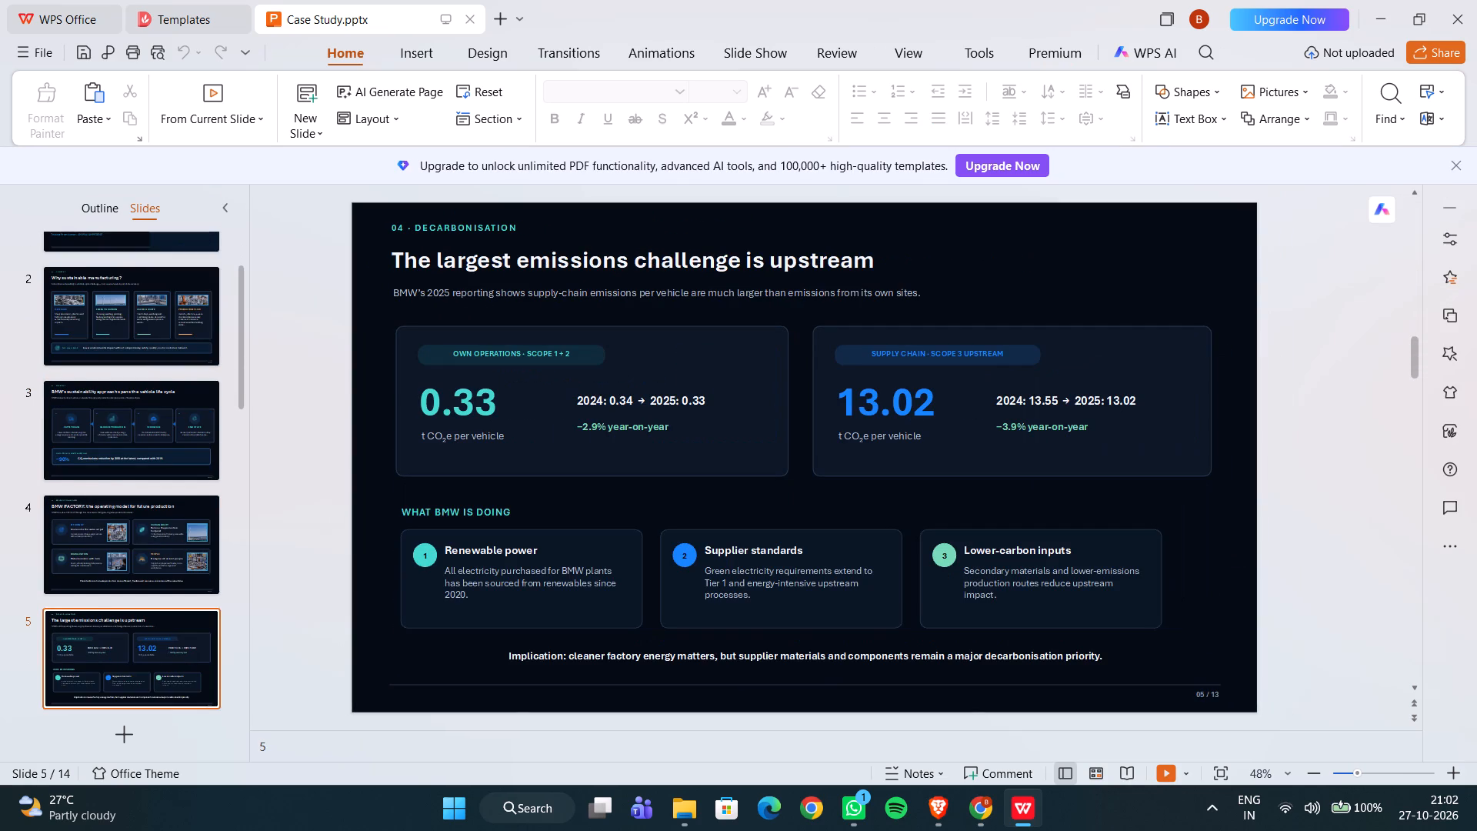
key(Right)
key(Left)
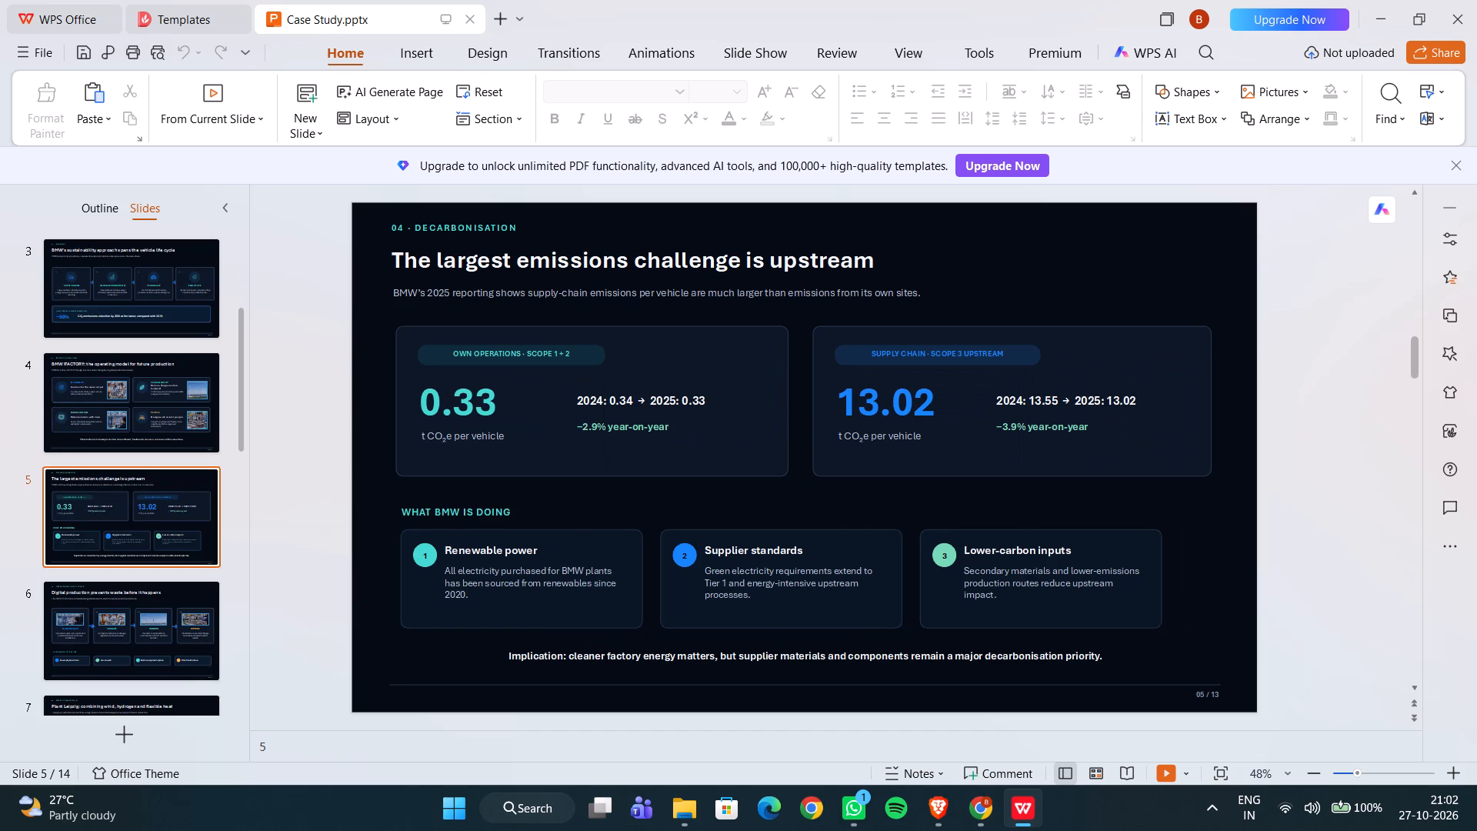
key(Right)
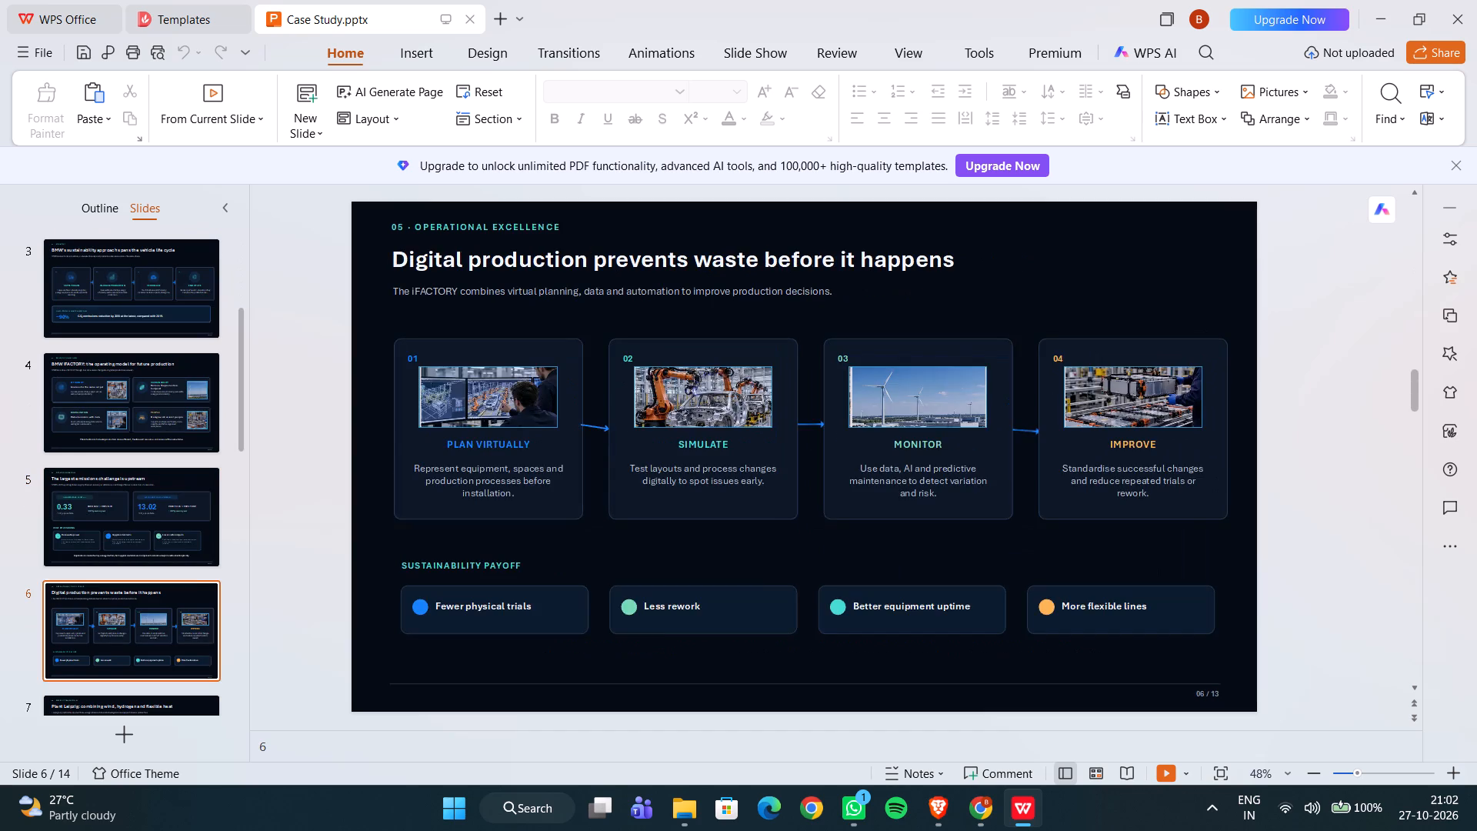
key(Left)
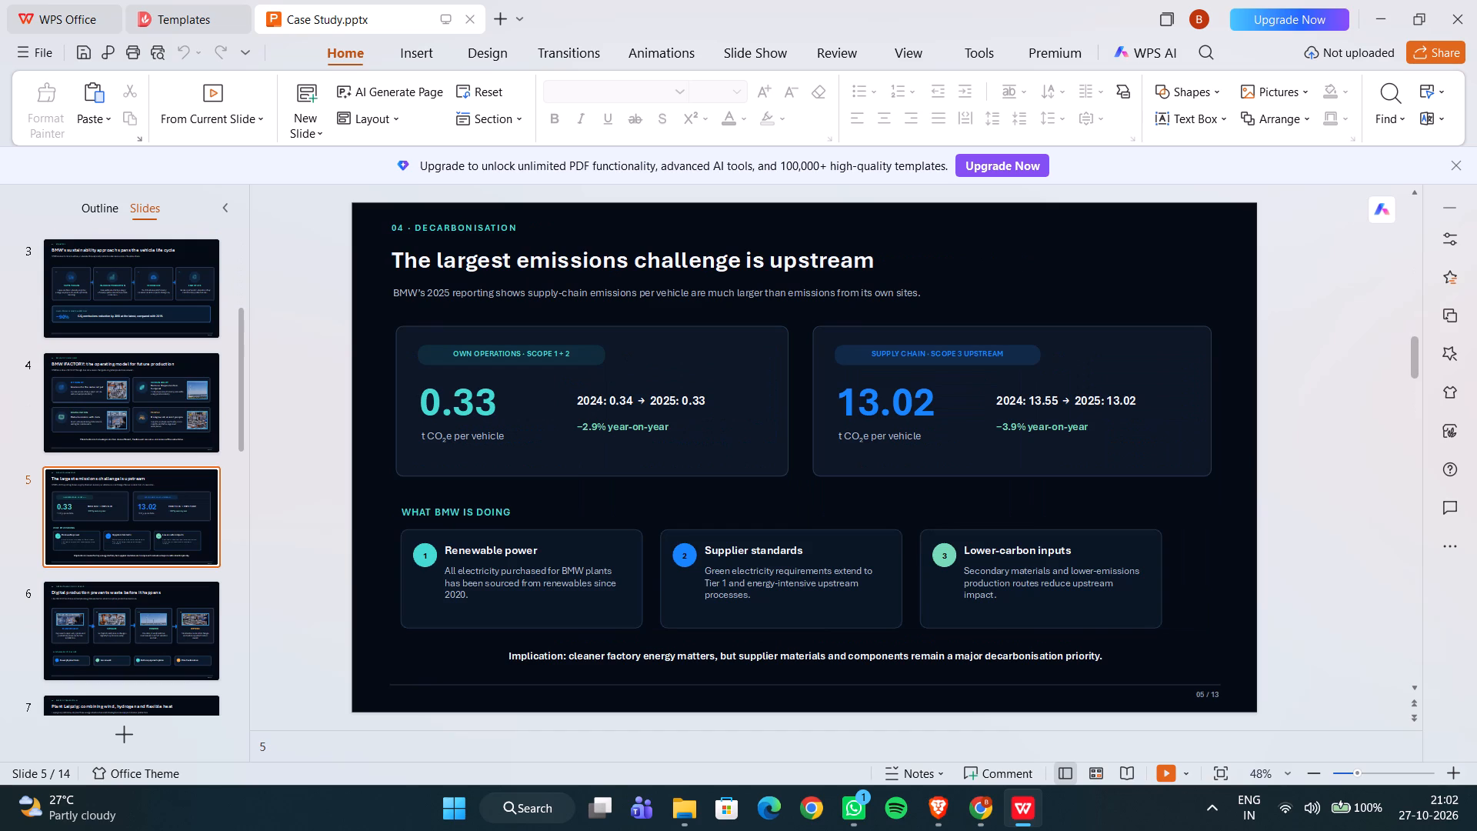
key(Right)
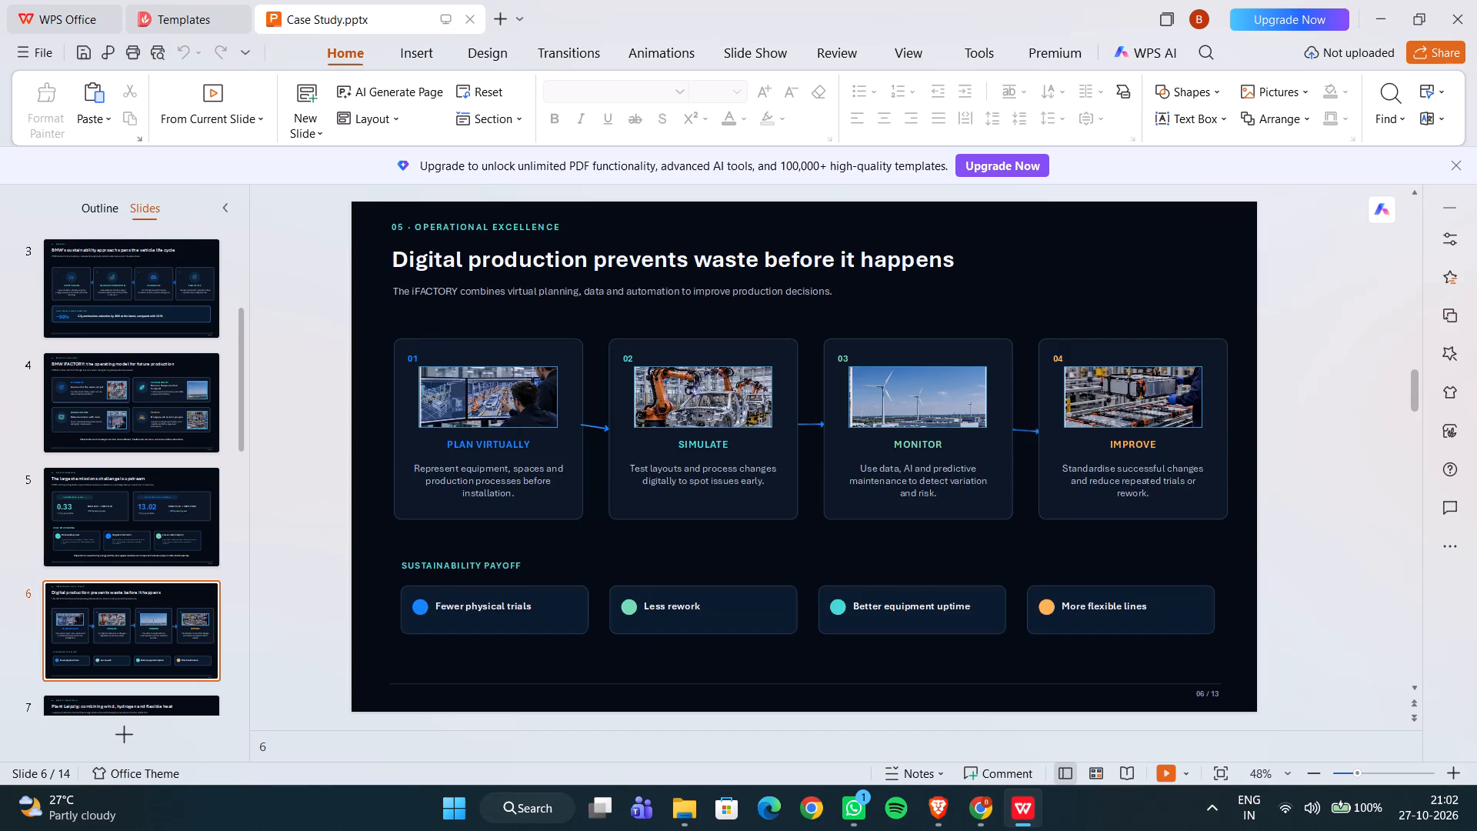
key(Right)
key(Right)
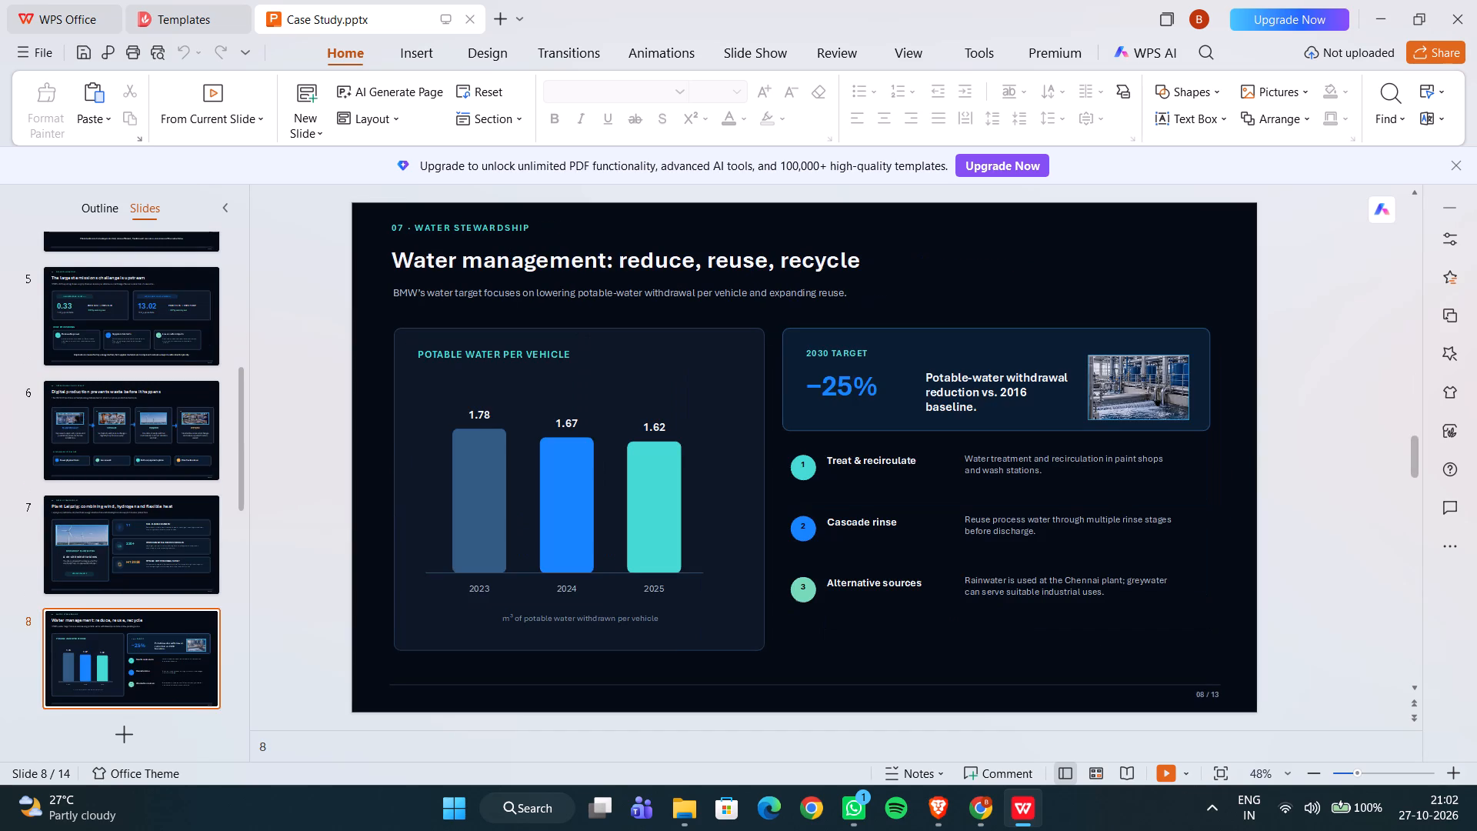
key(Right)
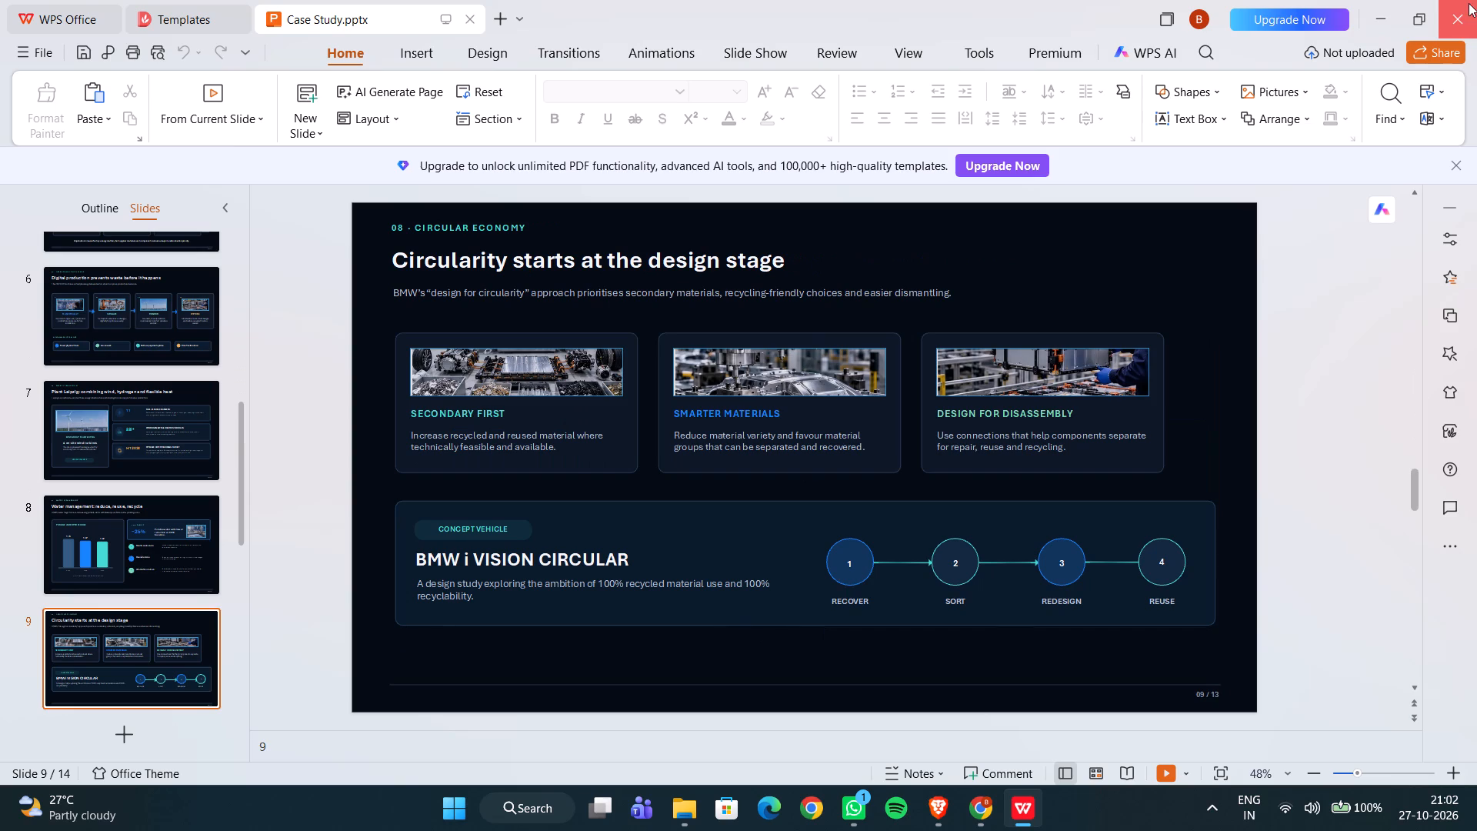
click(1469, 3)
Level the blue divider line on the cover to 0° and extend it to just short of the end of CIRCULAR ECONOMY.
click(532, 462)
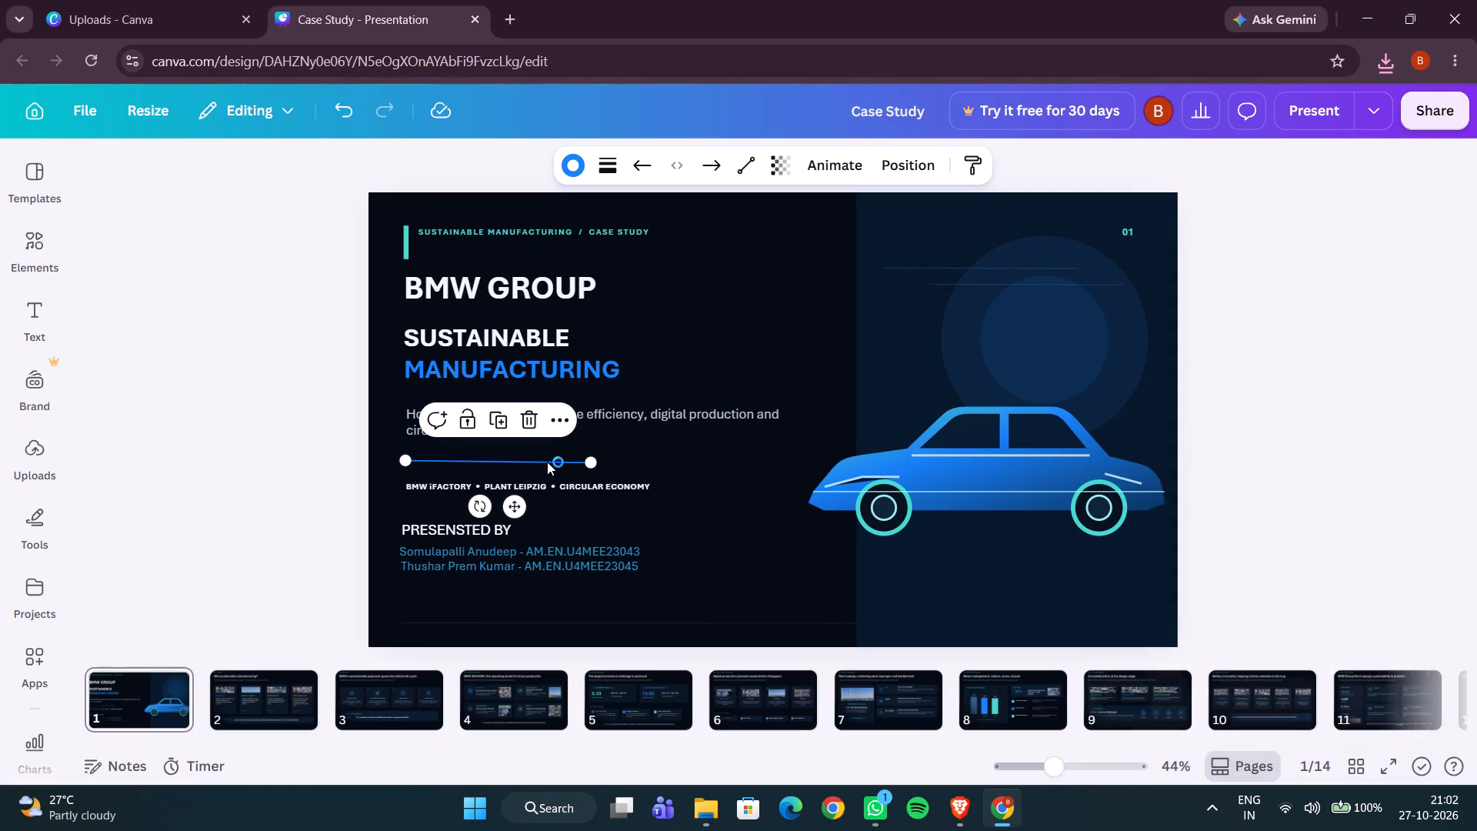
drag(591, 462, 594, 456)
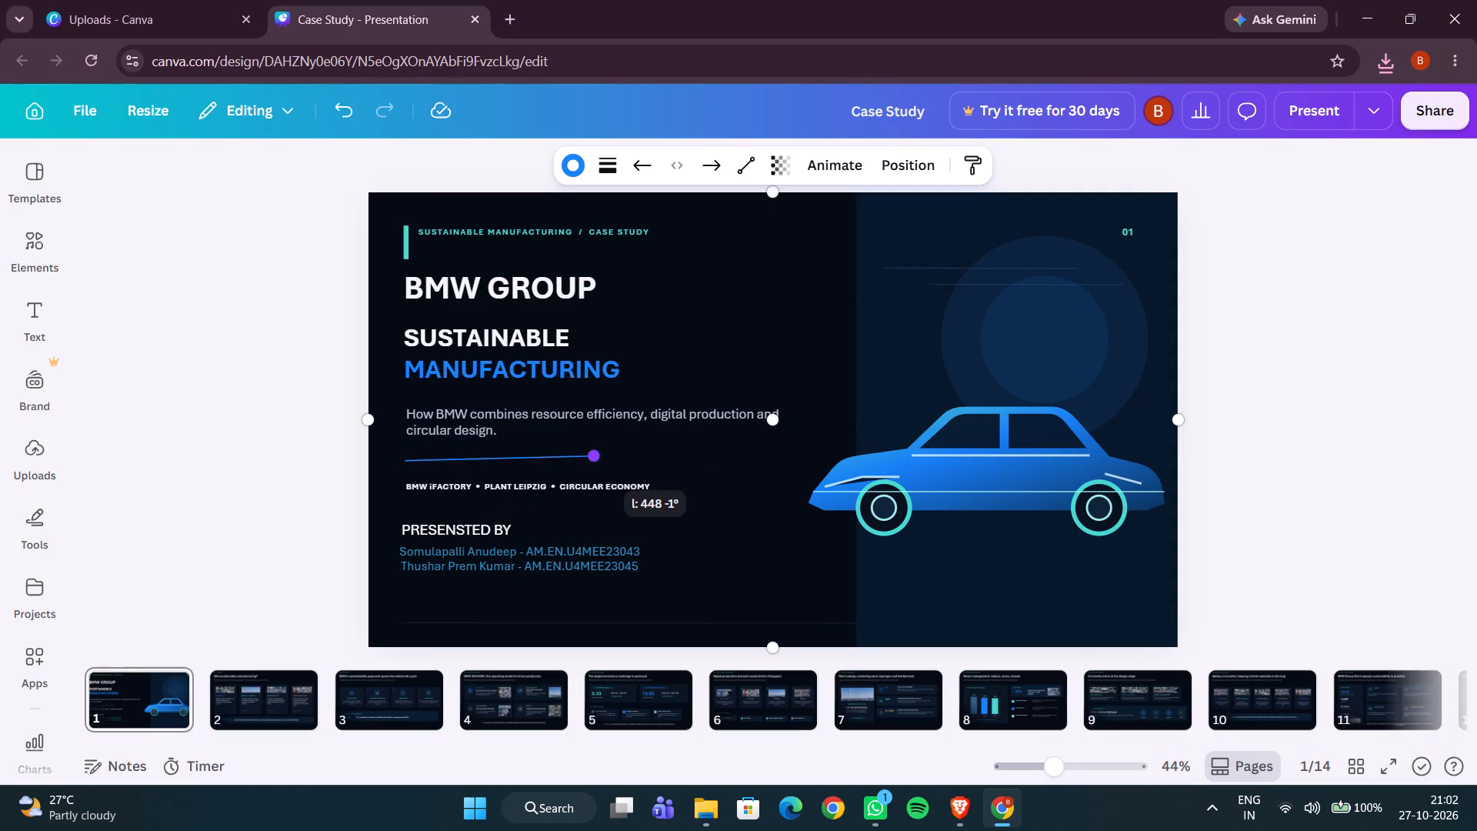
drag(594, 456, 594, 460)
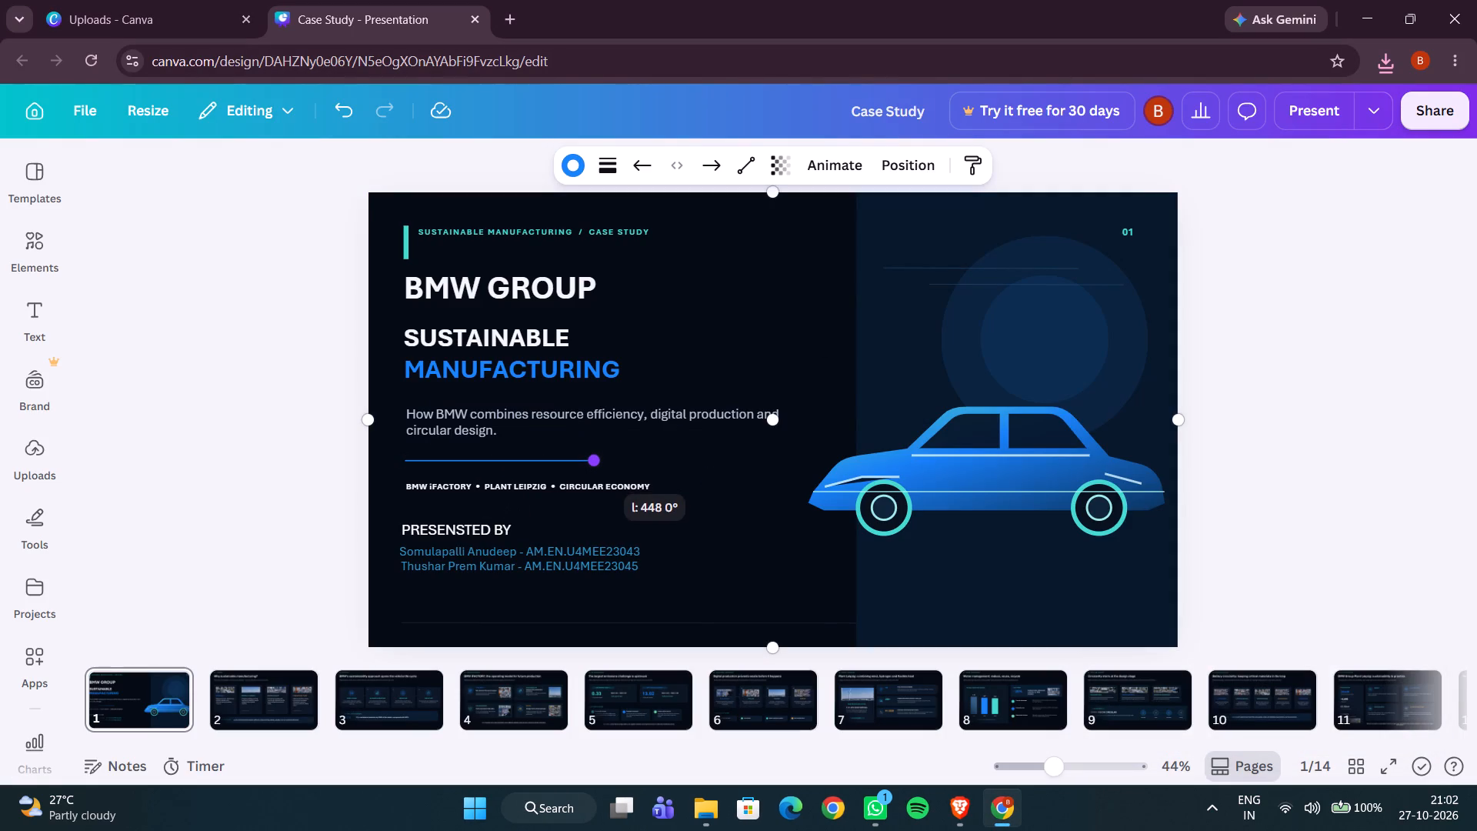
drag(594, 460, 641, 459)
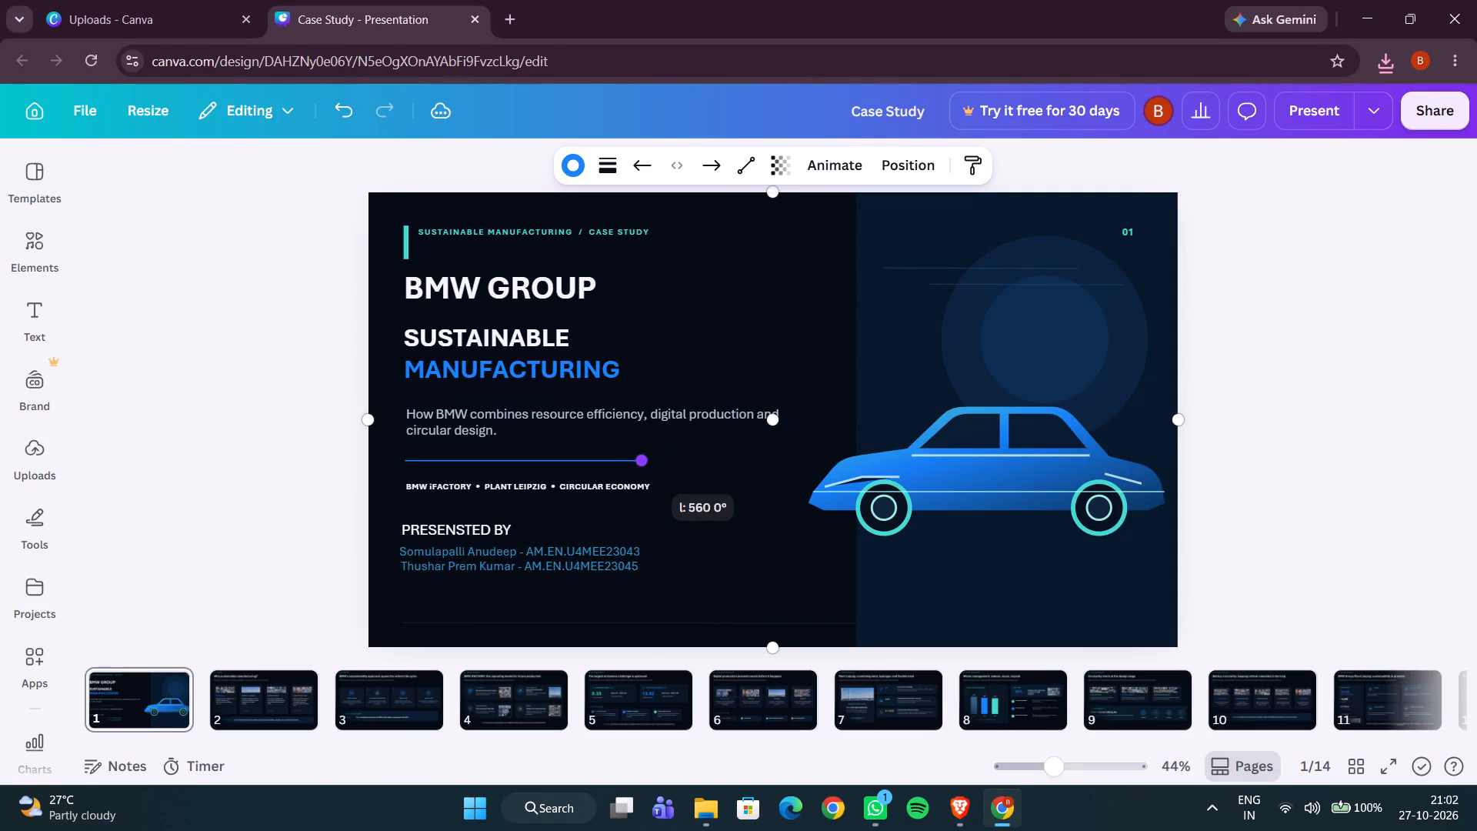
drag(641, 459, 636, 459)
click(1290, 390)
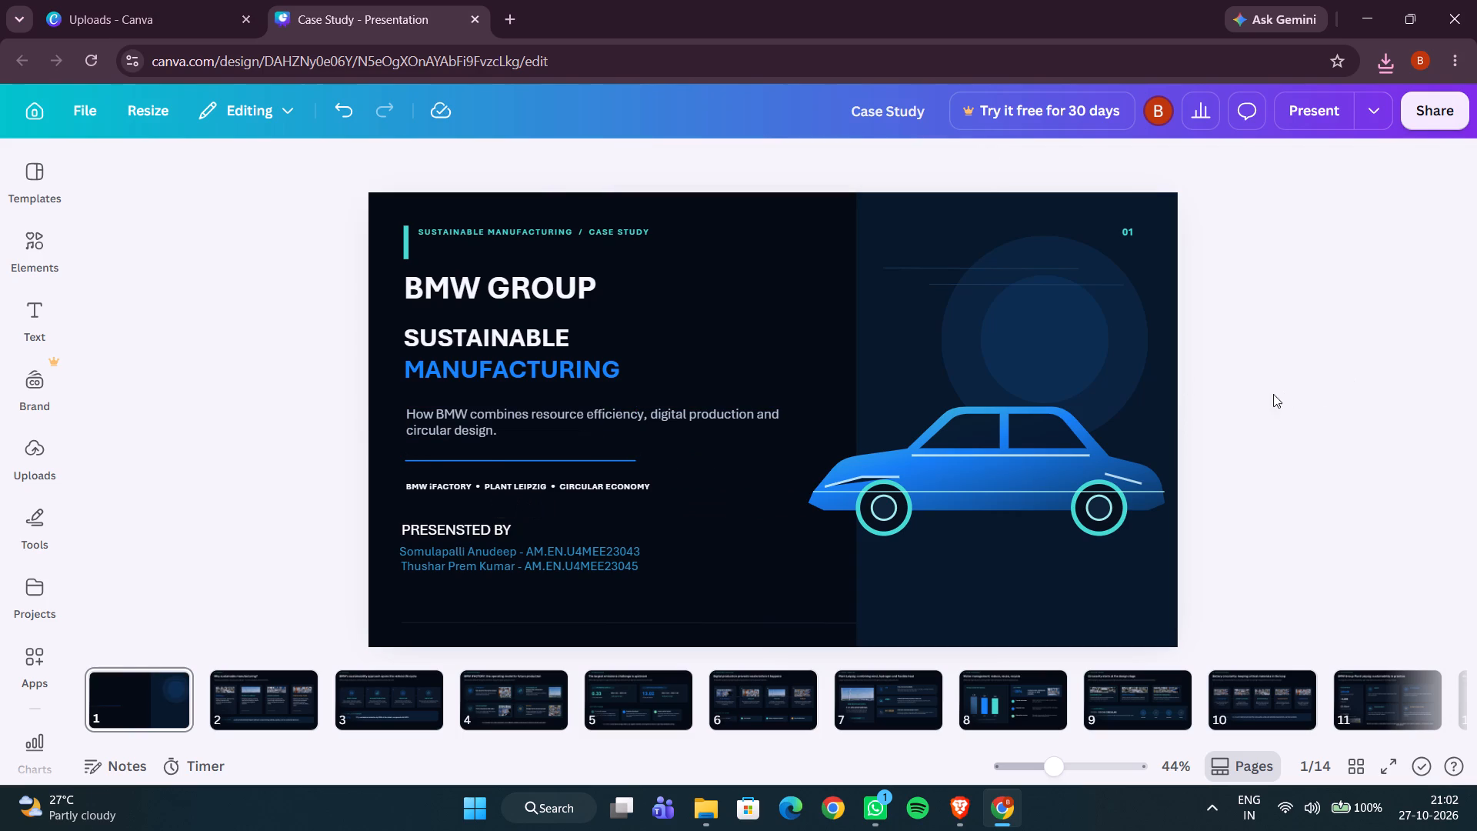
Correct the misspelled heading above the presenter names on the cover to PRESENTED BY.
double_click(484, 530)
click(467, 530)
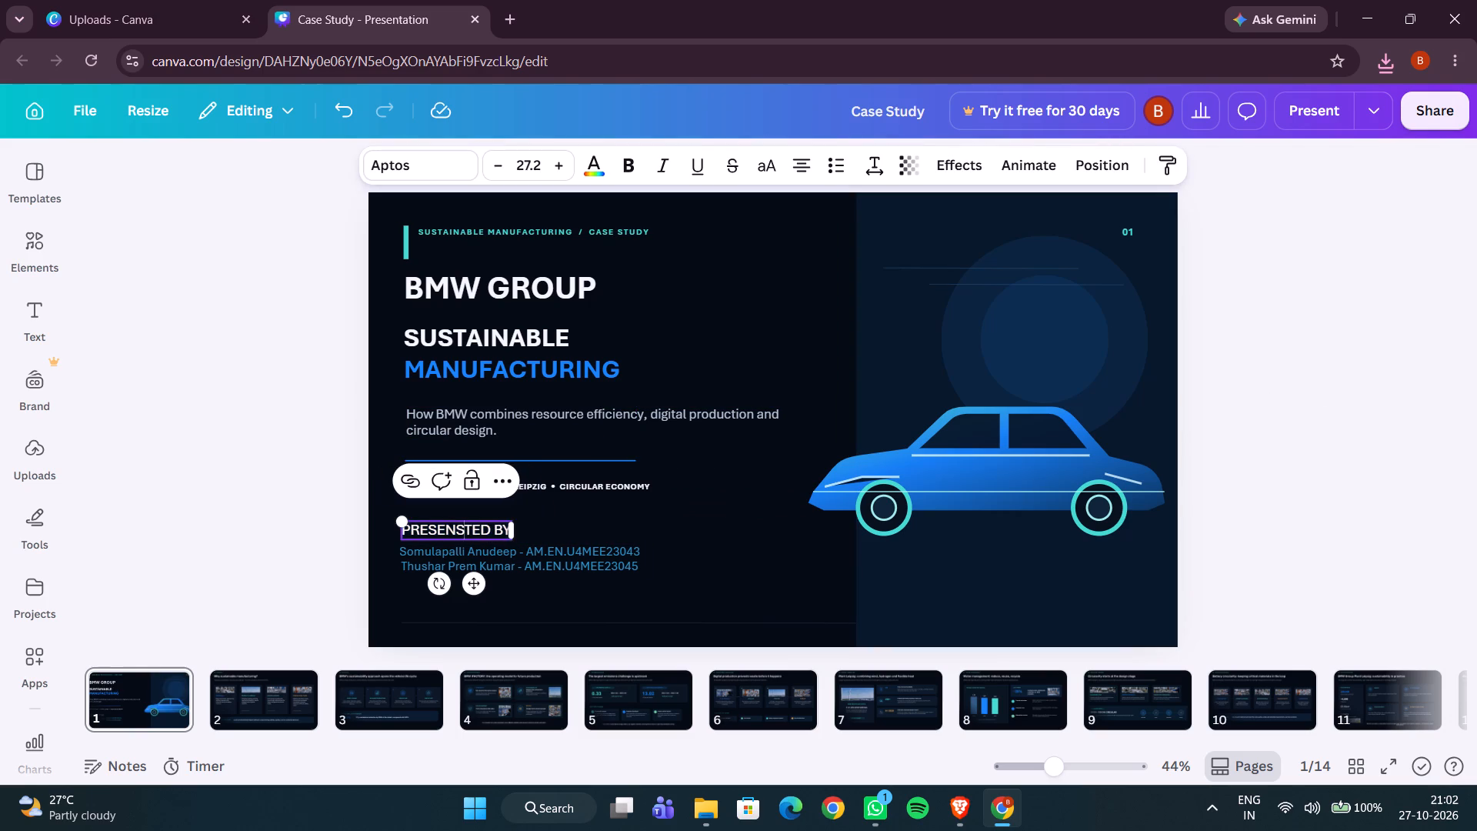
click(467, 530)
key(BackSpace)
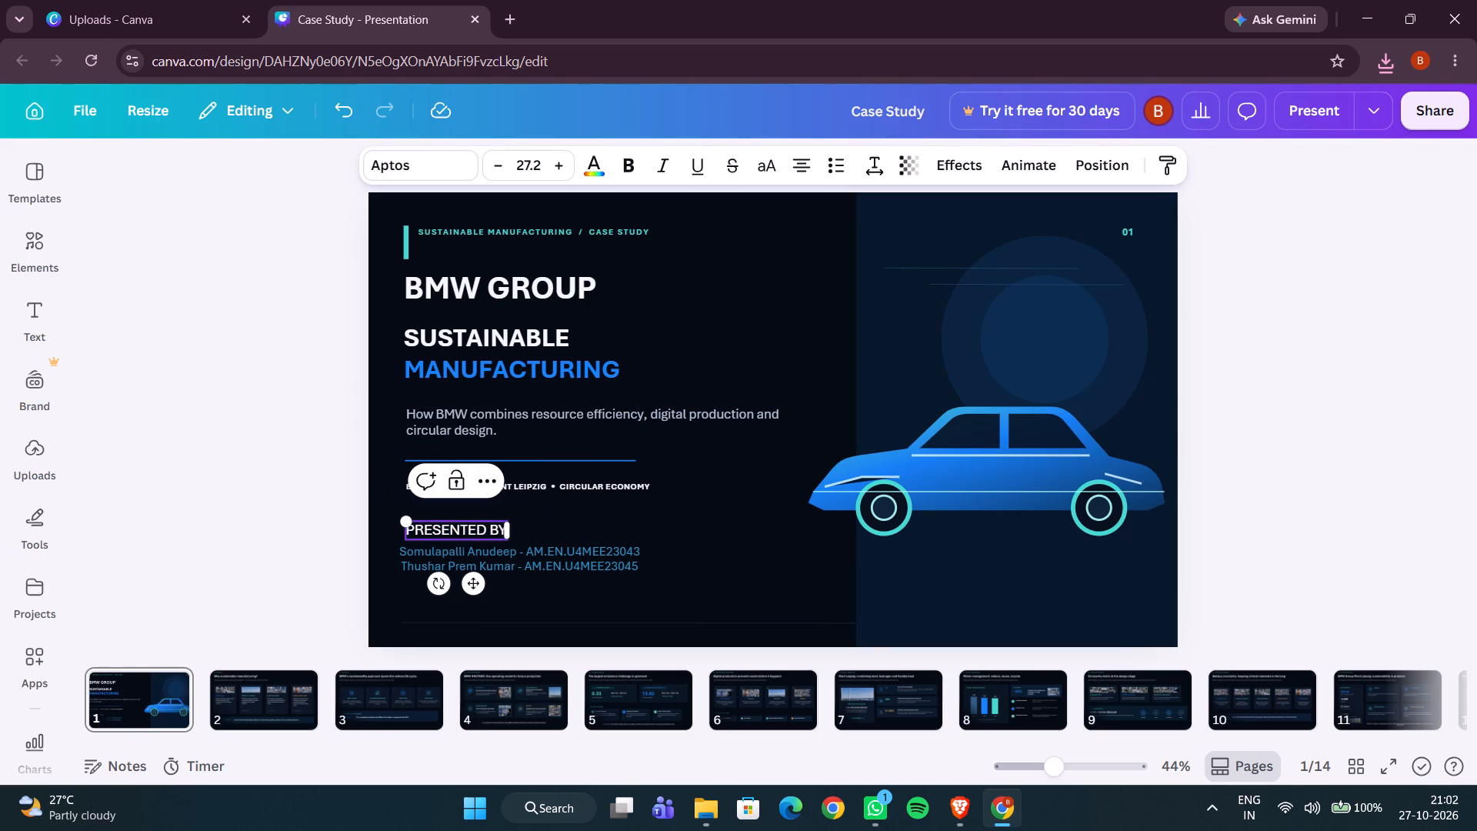
Widen the PRESENTED BY text box and left-align its text.
drag(508, 530, 571, 528)
click(808, 167)
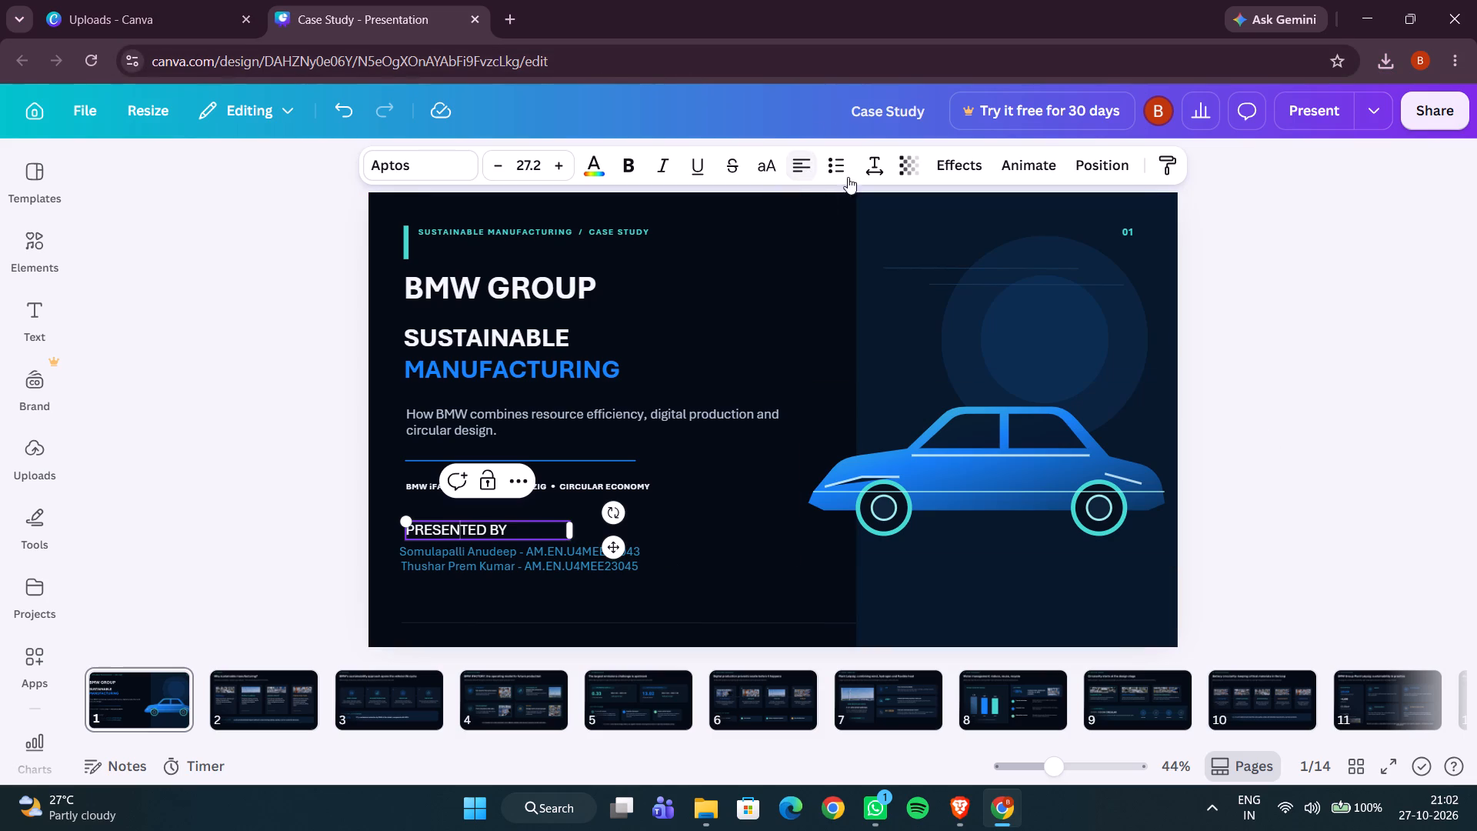
click(1318, 332)
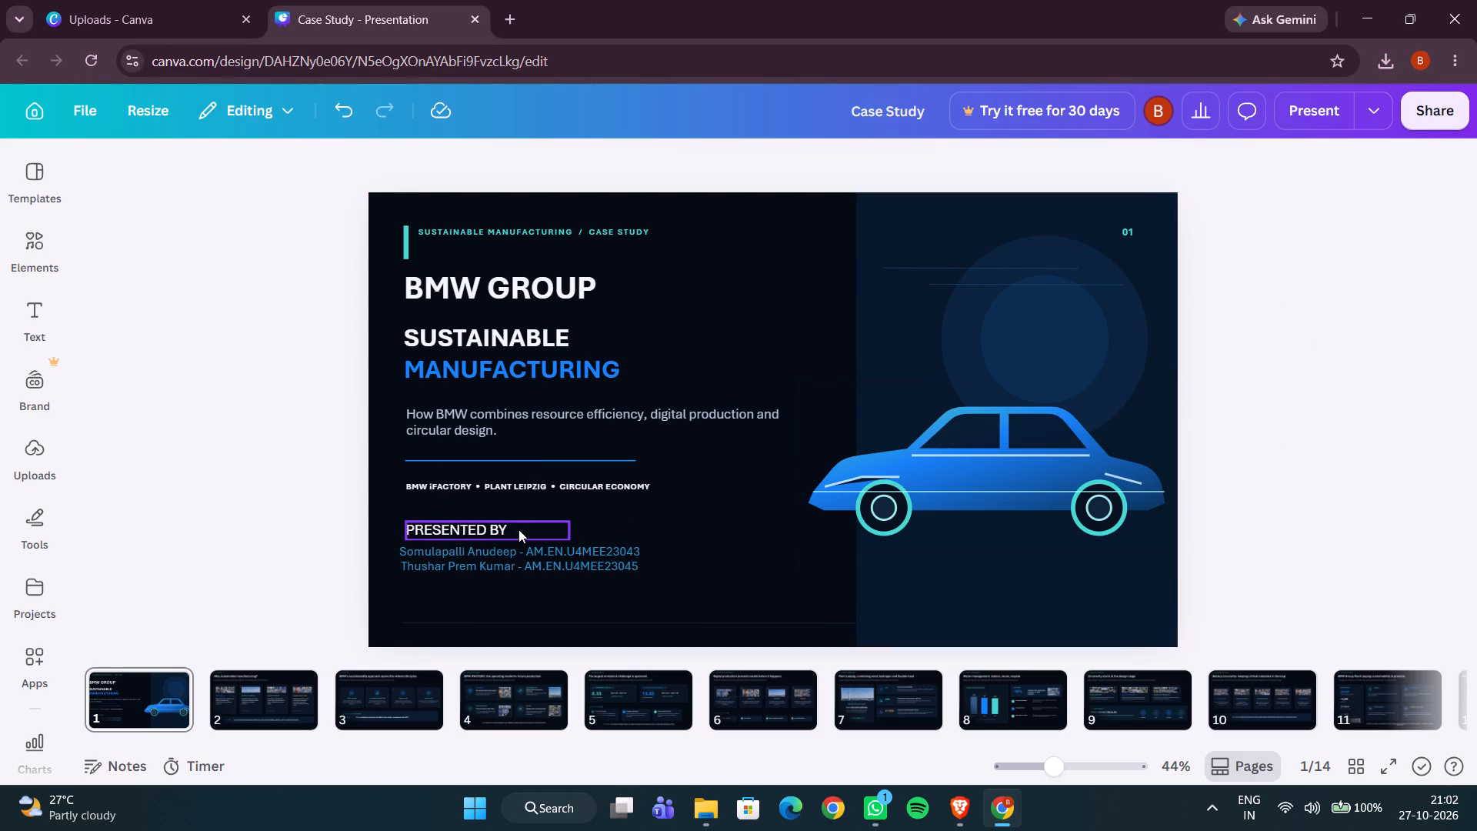
click(518, 529)
click(1275, 492)
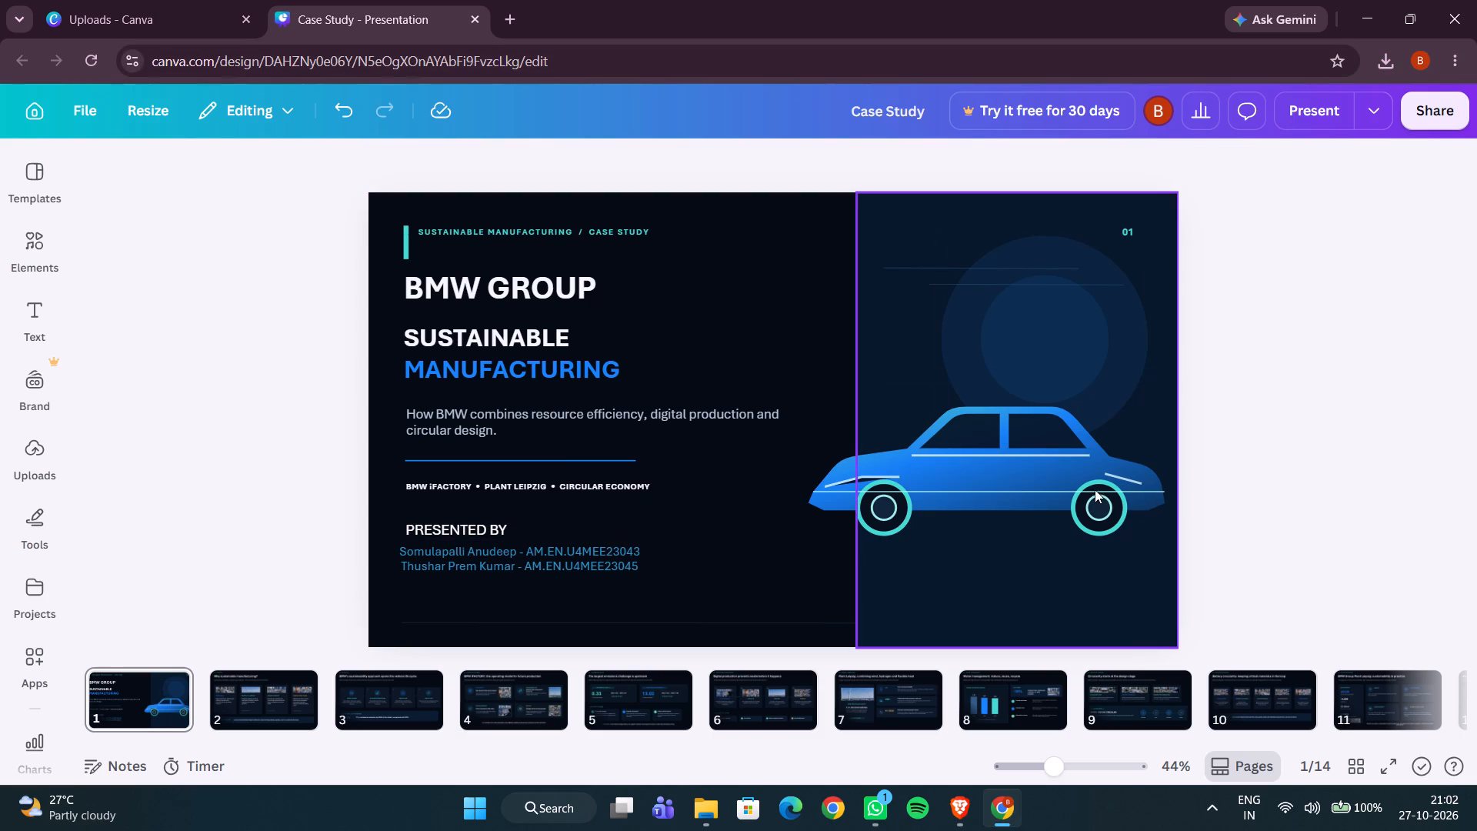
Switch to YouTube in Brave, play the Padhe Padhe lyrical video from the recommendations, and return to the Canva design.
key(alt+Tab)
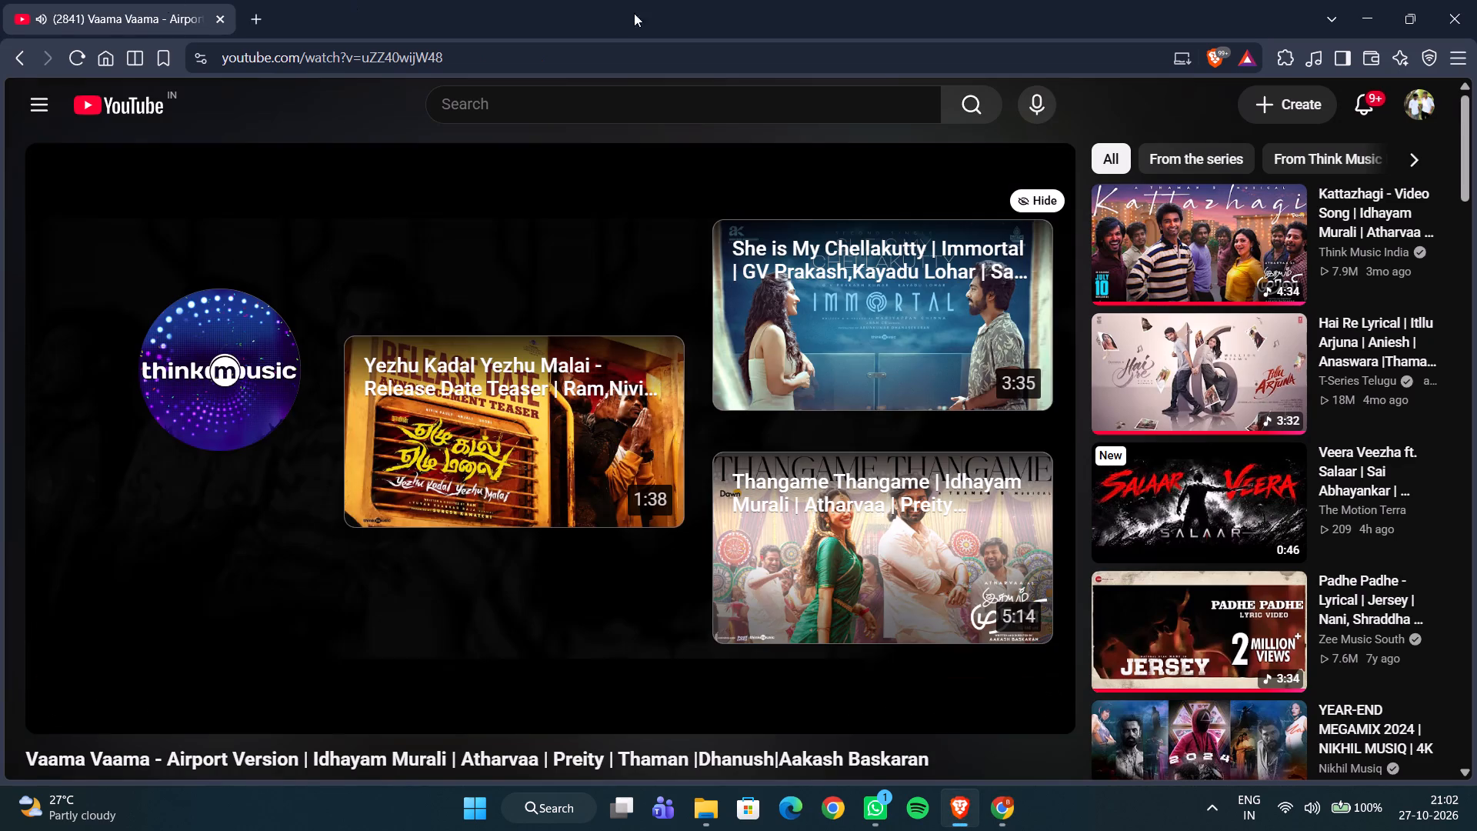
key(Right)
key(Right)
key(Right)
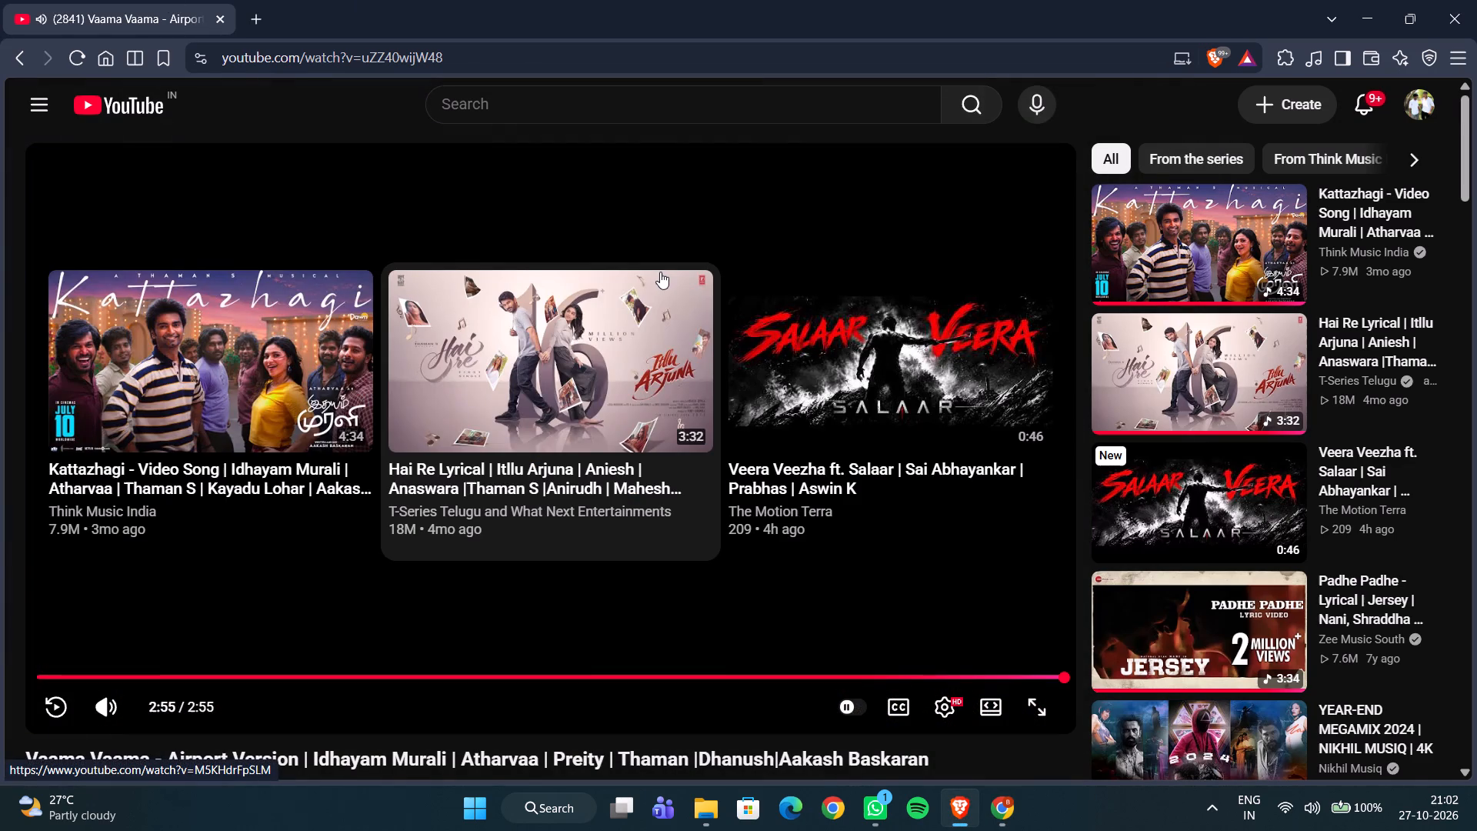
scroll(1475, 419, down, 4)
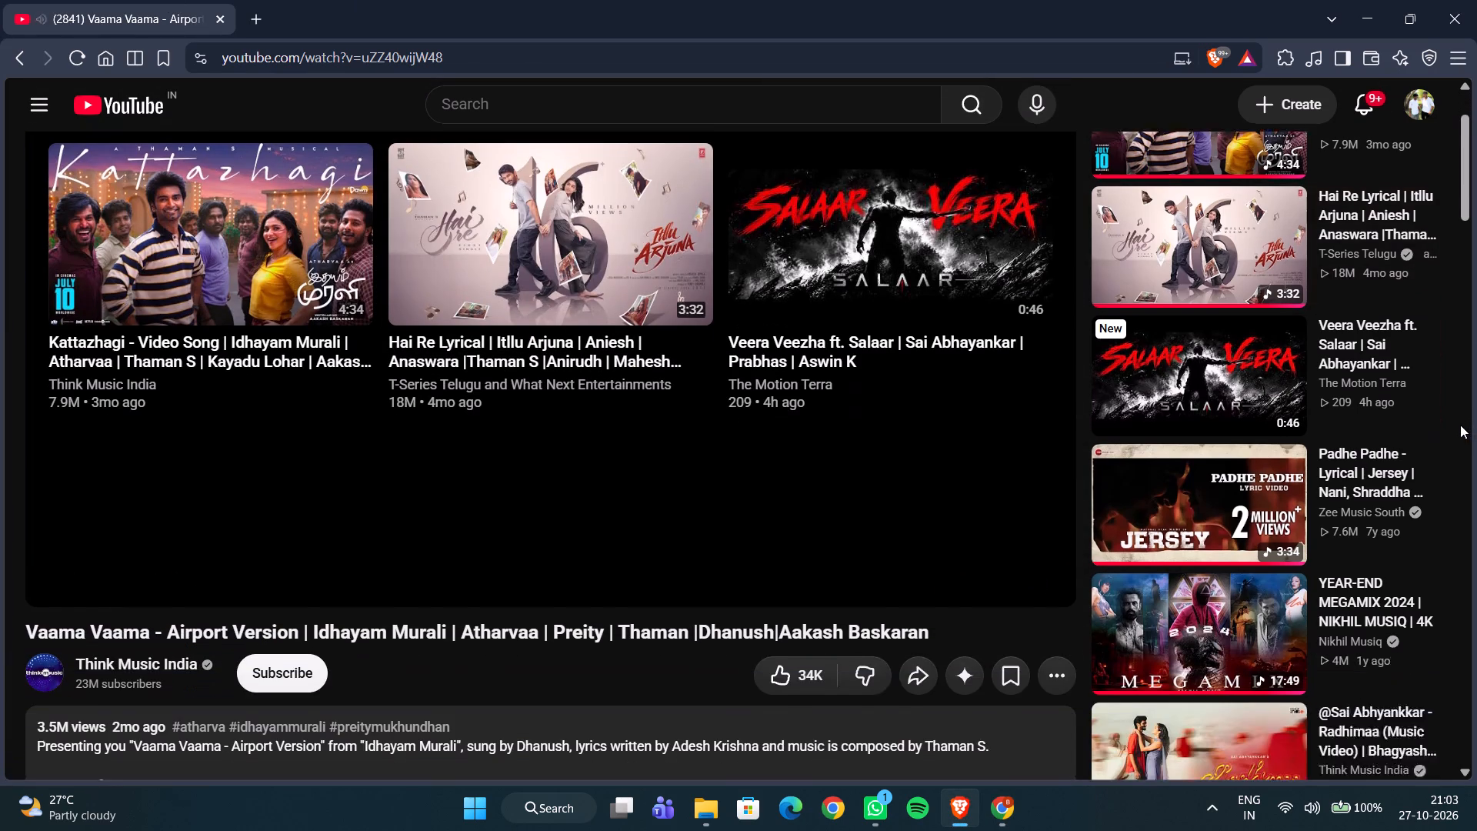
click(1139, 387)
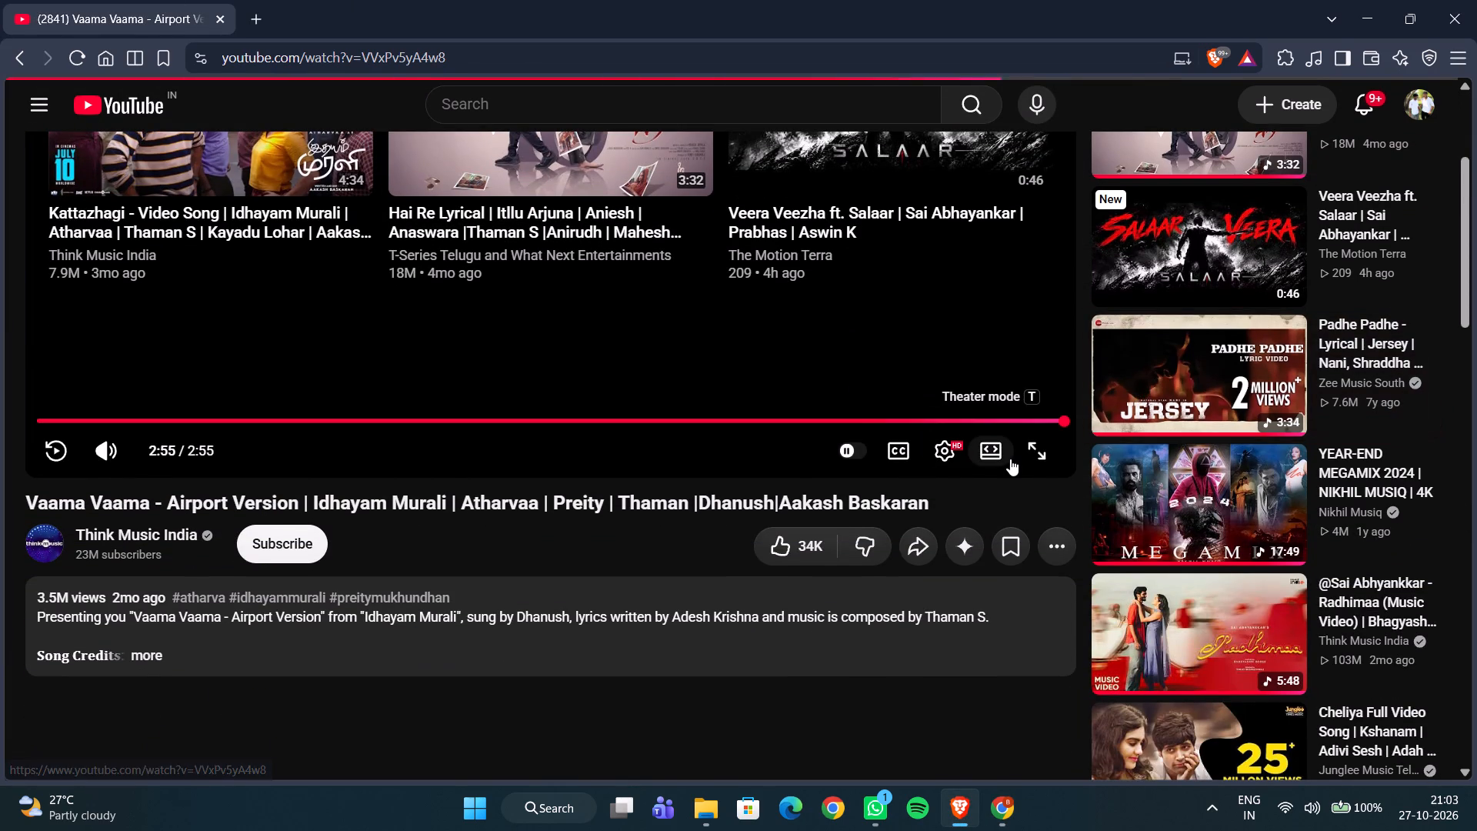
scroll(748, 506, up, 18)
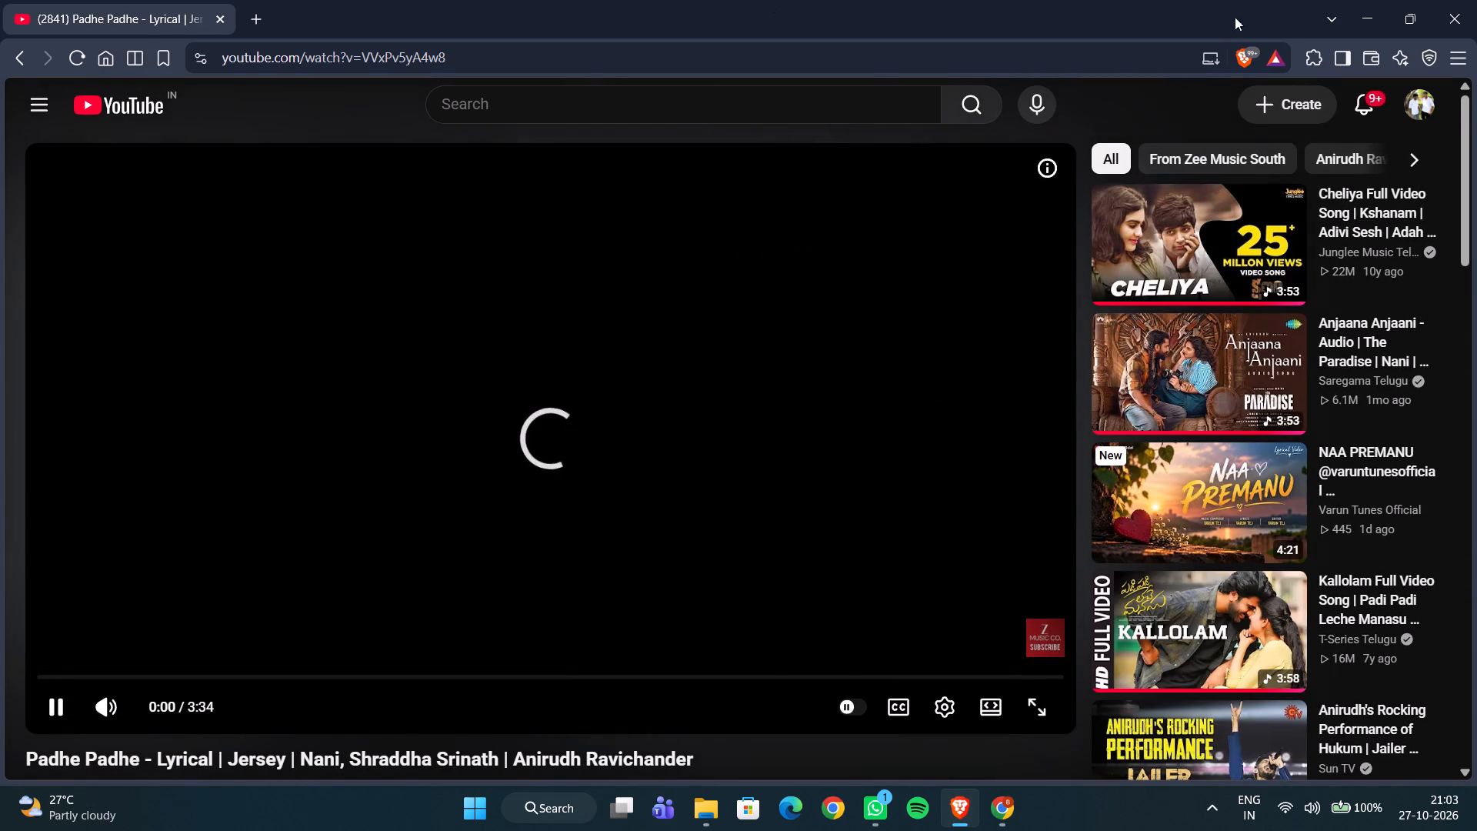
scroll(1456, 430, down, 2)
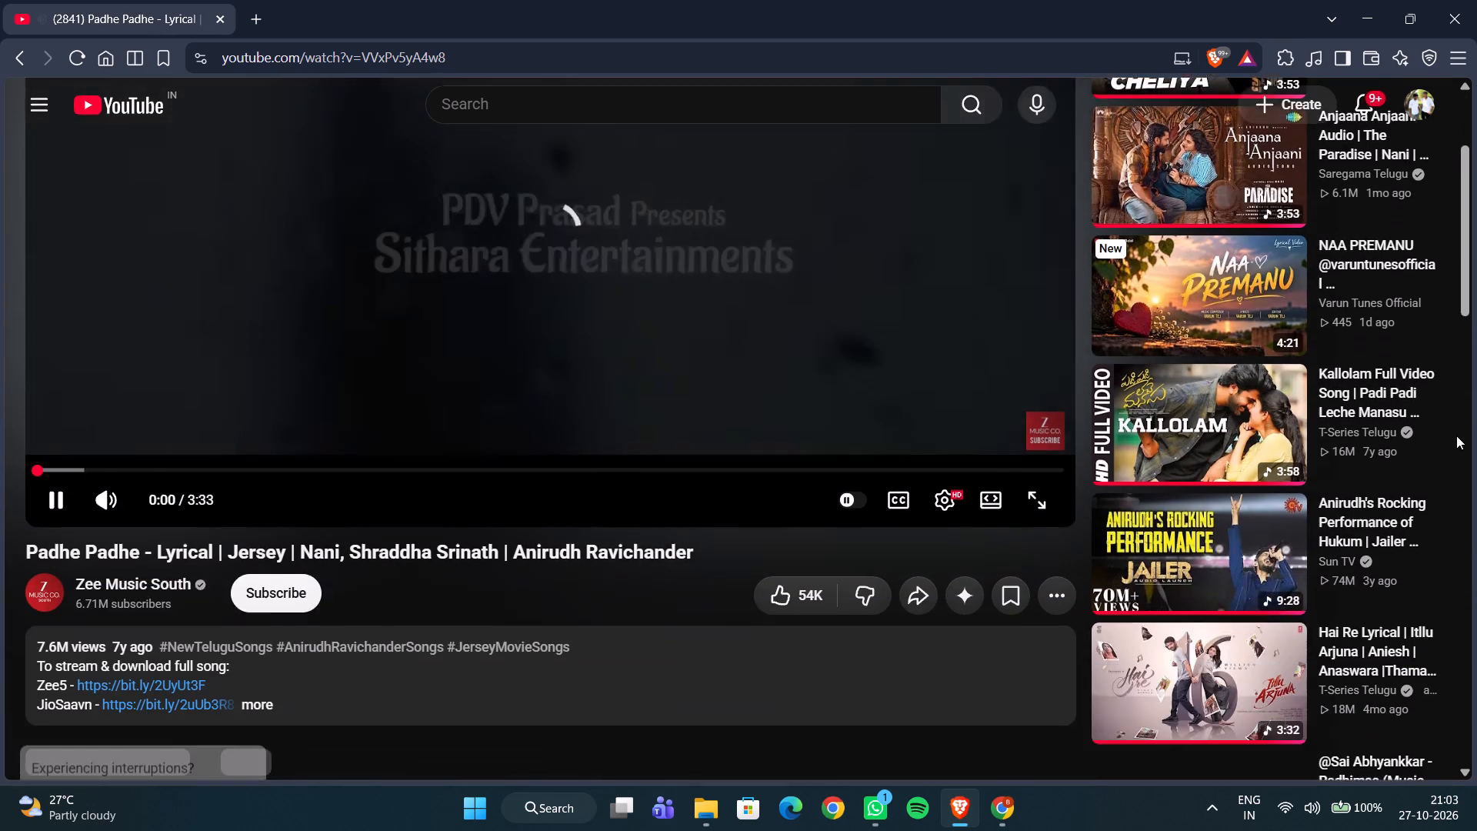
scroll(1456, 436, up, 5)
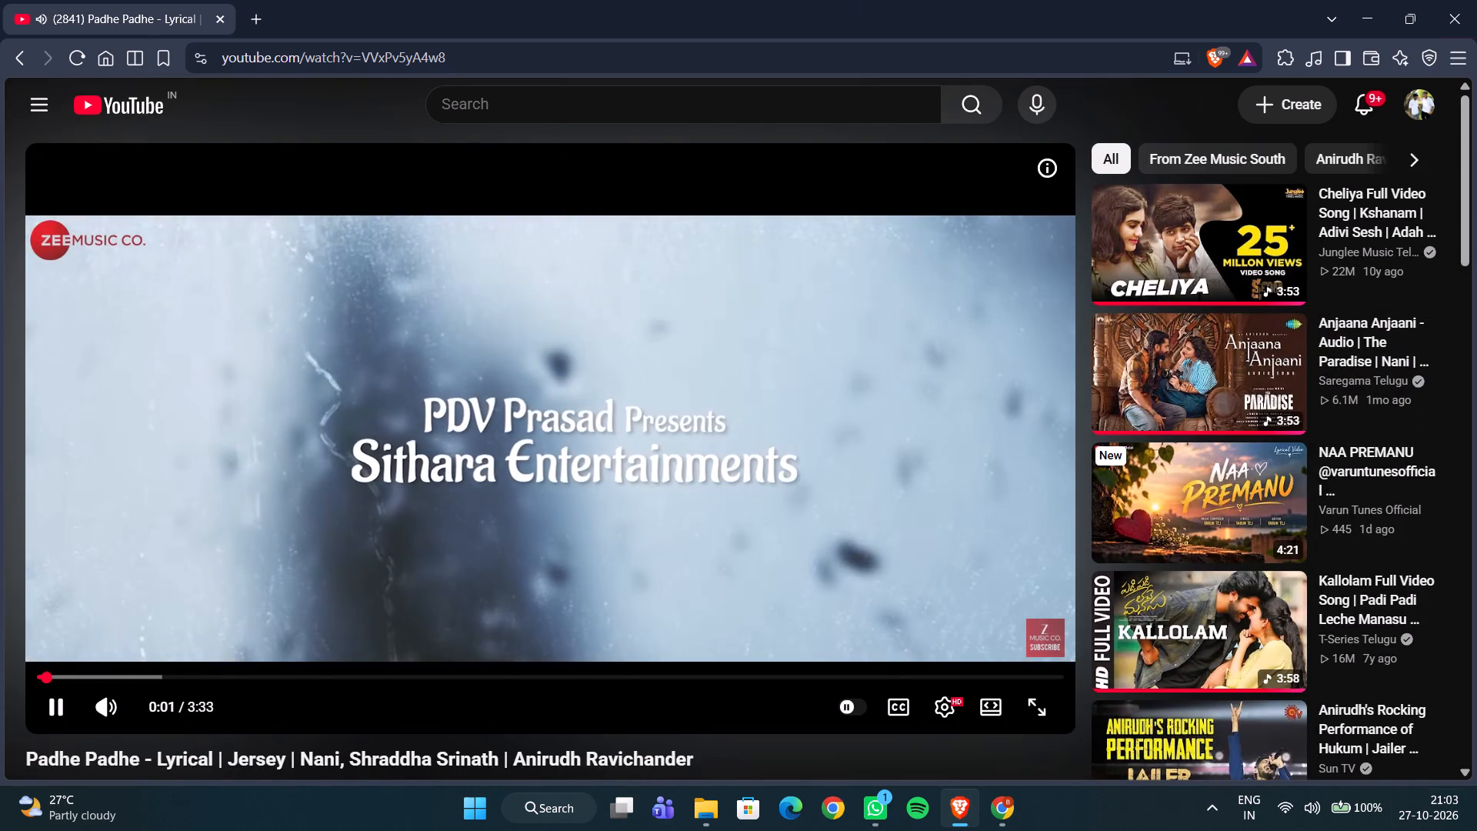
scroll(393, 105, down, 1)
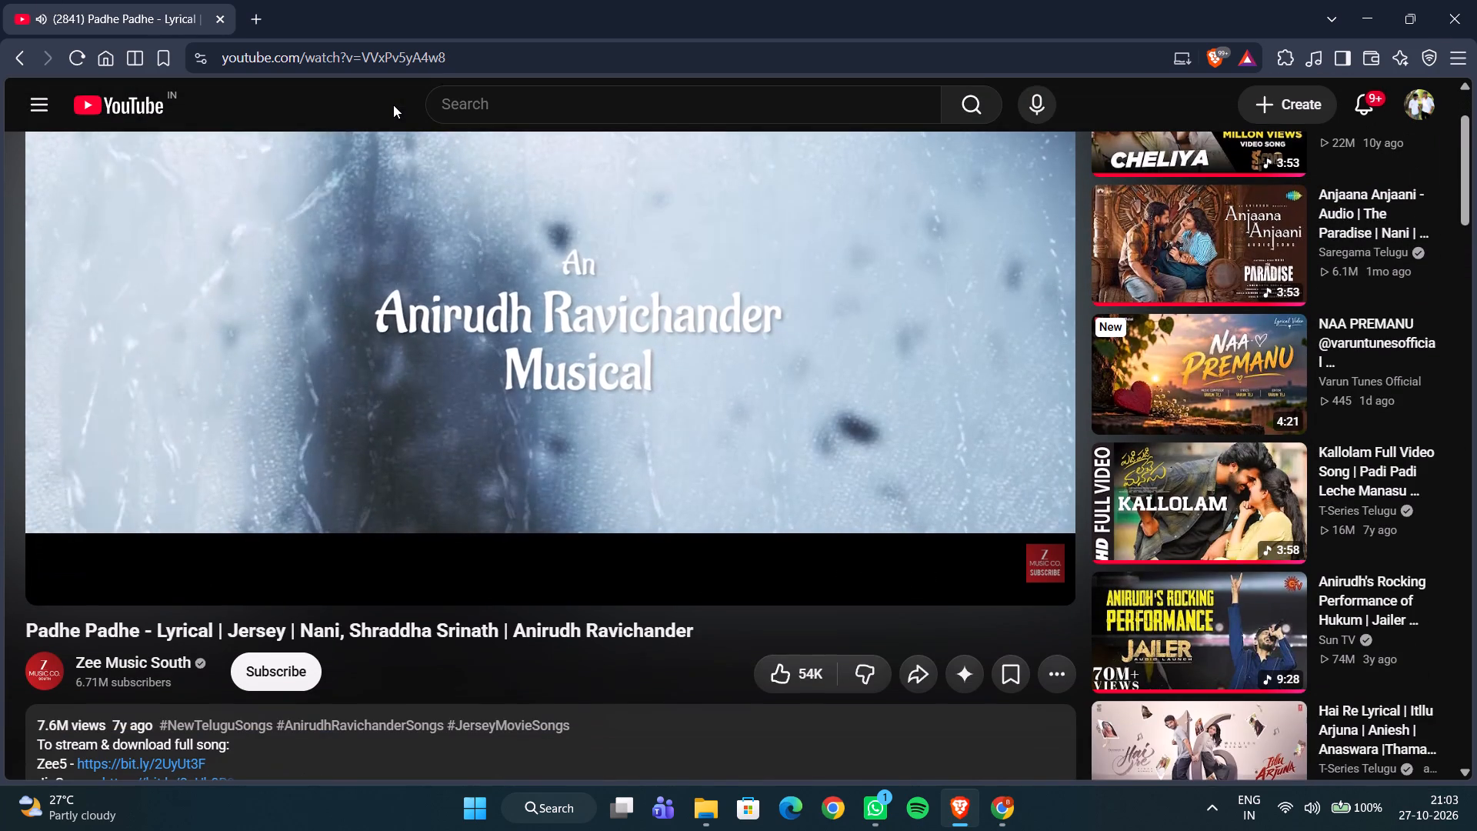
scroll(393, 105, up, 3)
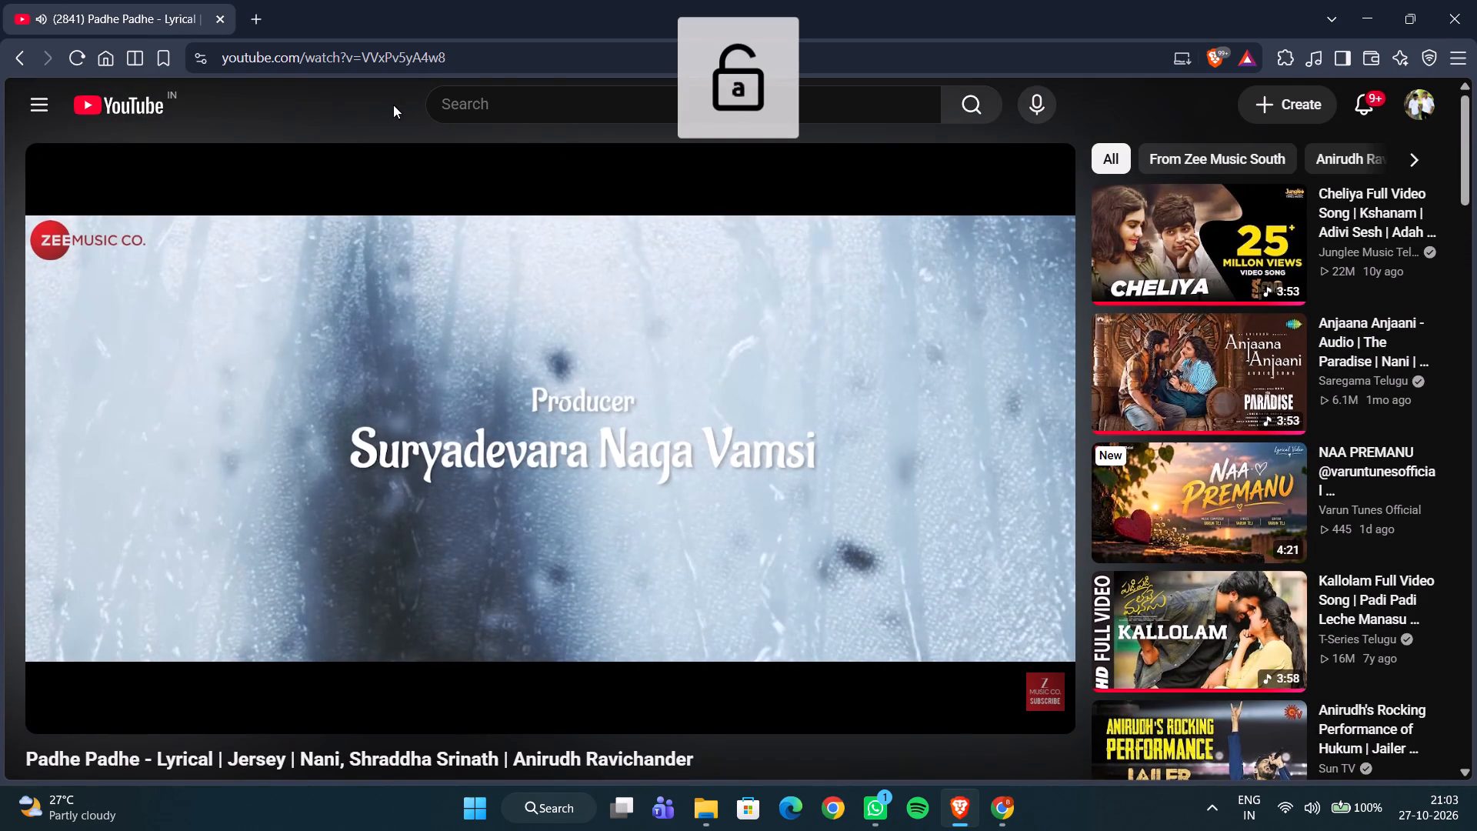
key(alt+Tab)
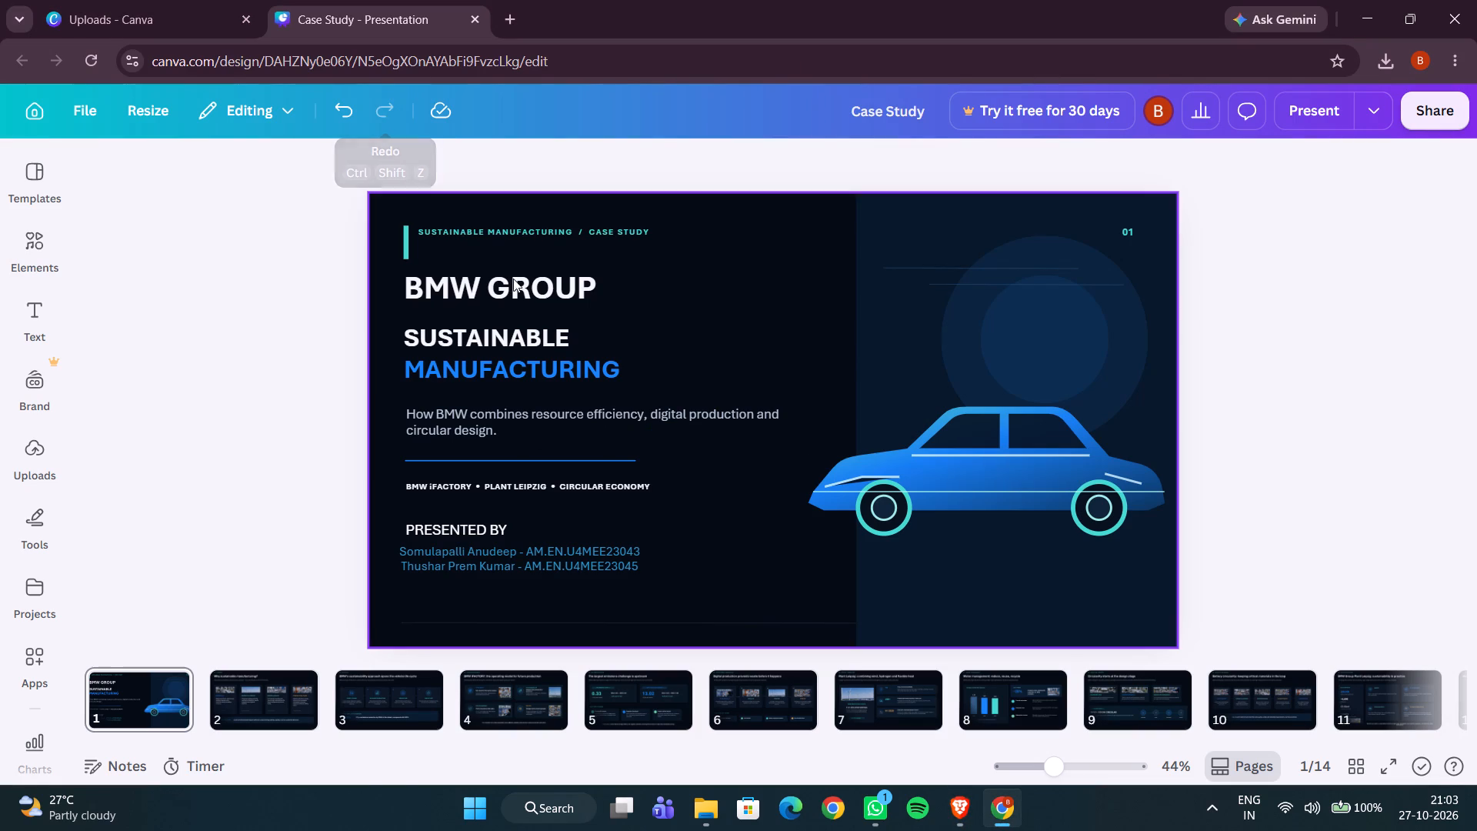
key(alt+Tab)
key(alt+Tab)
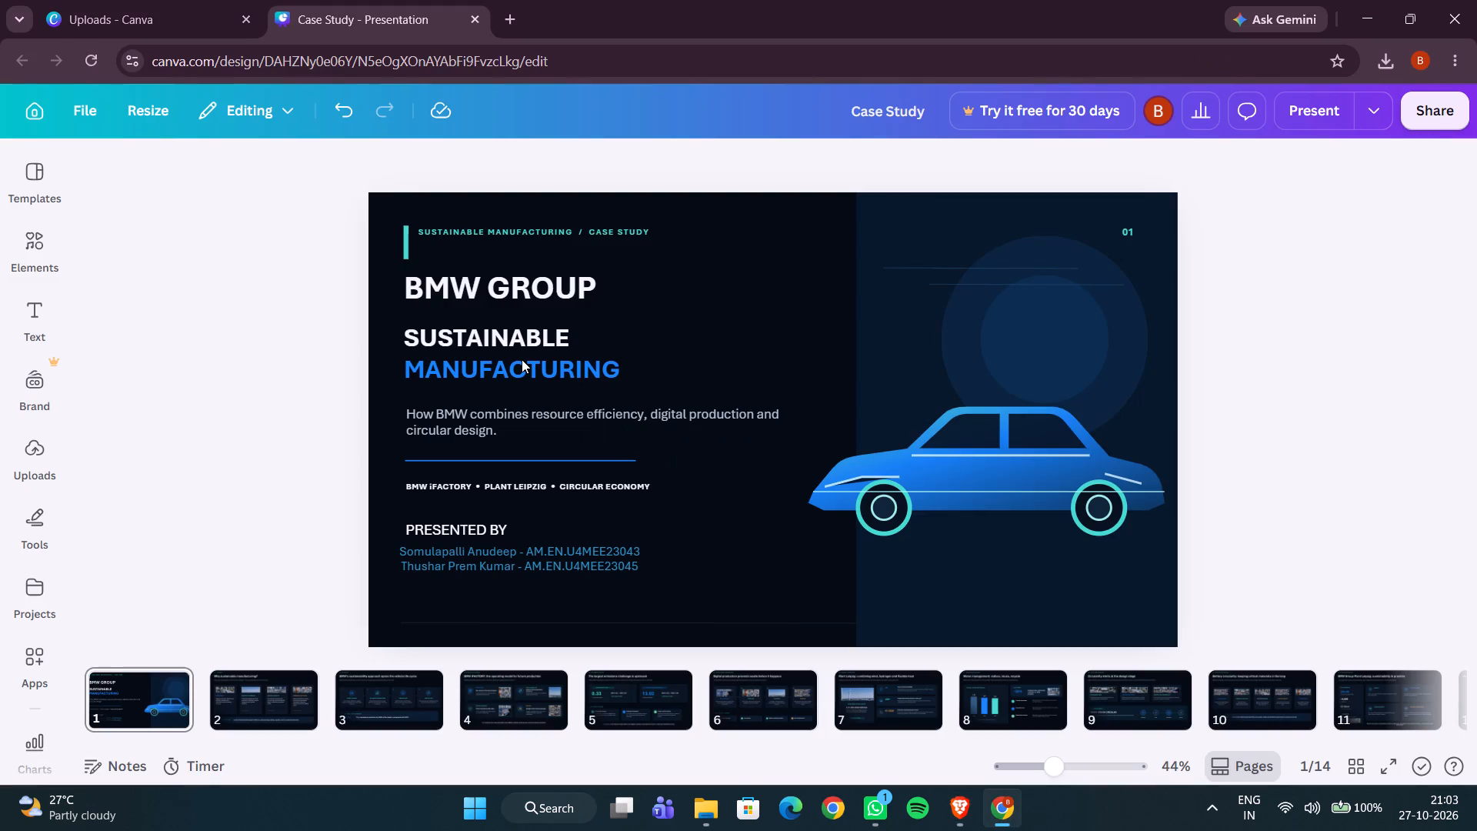
Reopen the downloaded Case Study.pptx in WPS Office, then return to Canva and compare the layout of slides 1 and 2.
click(1387, 53)
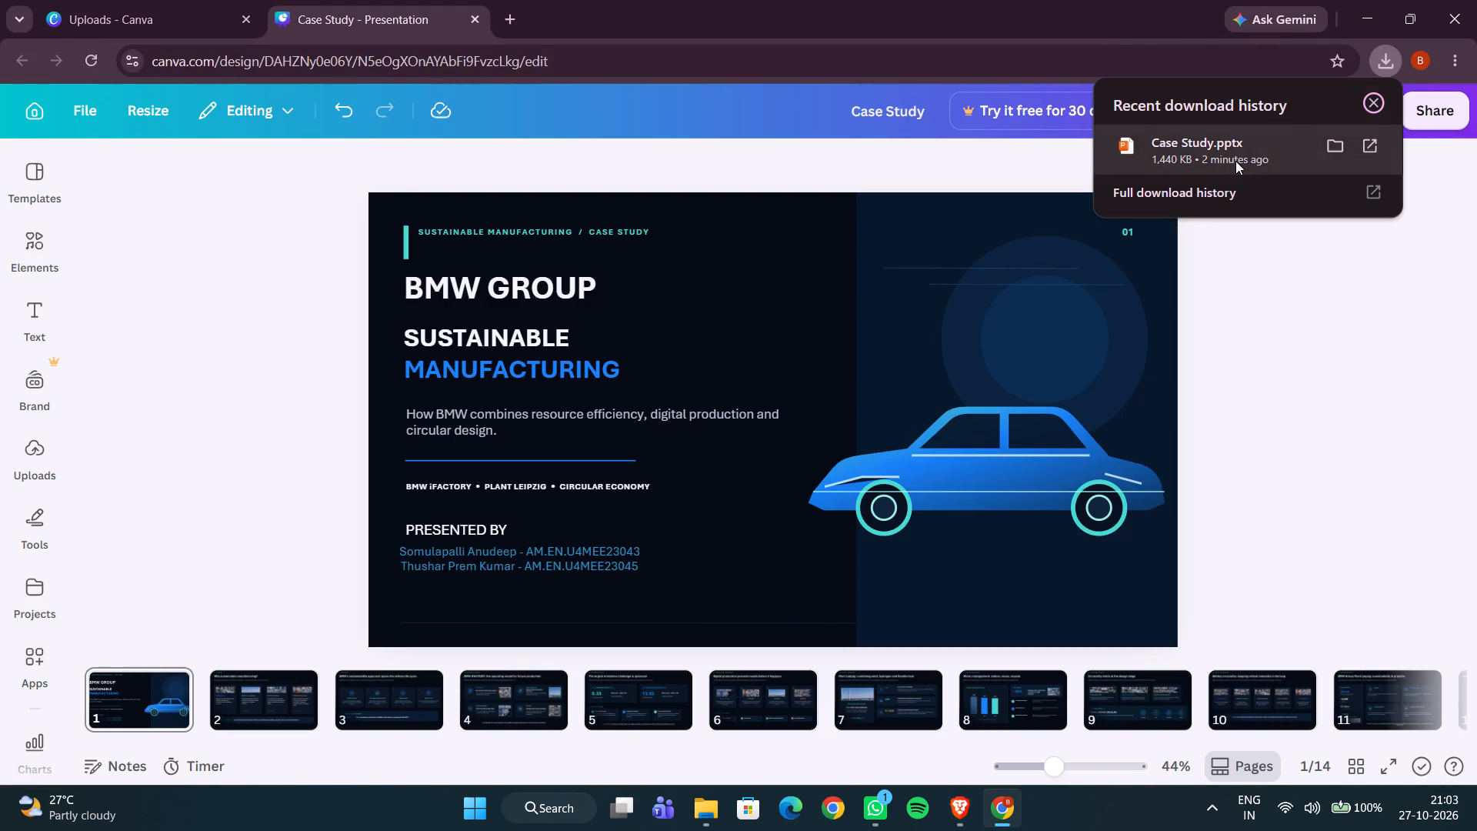
click(1235, 161)
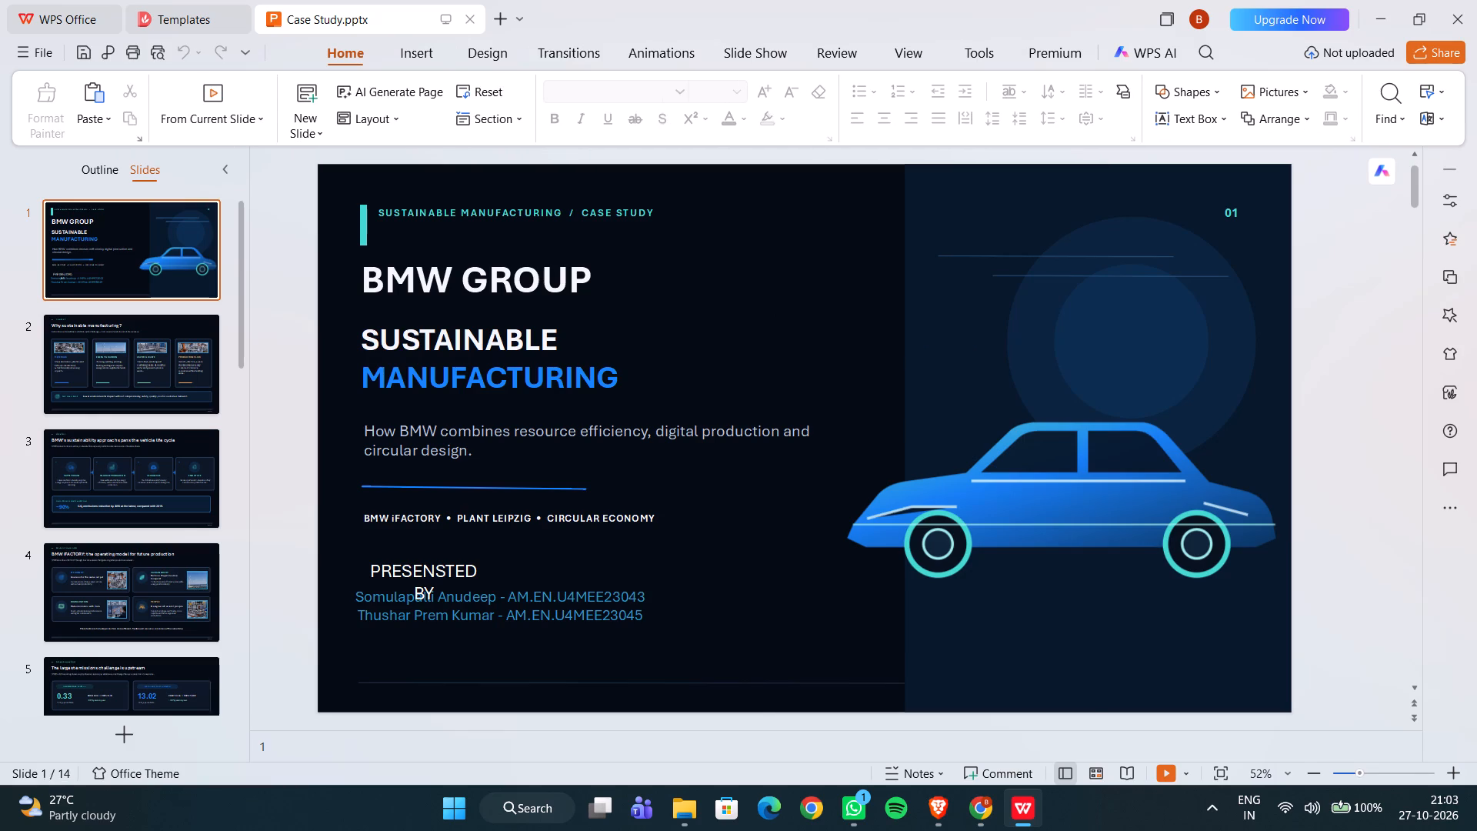
key(alt+Tab)
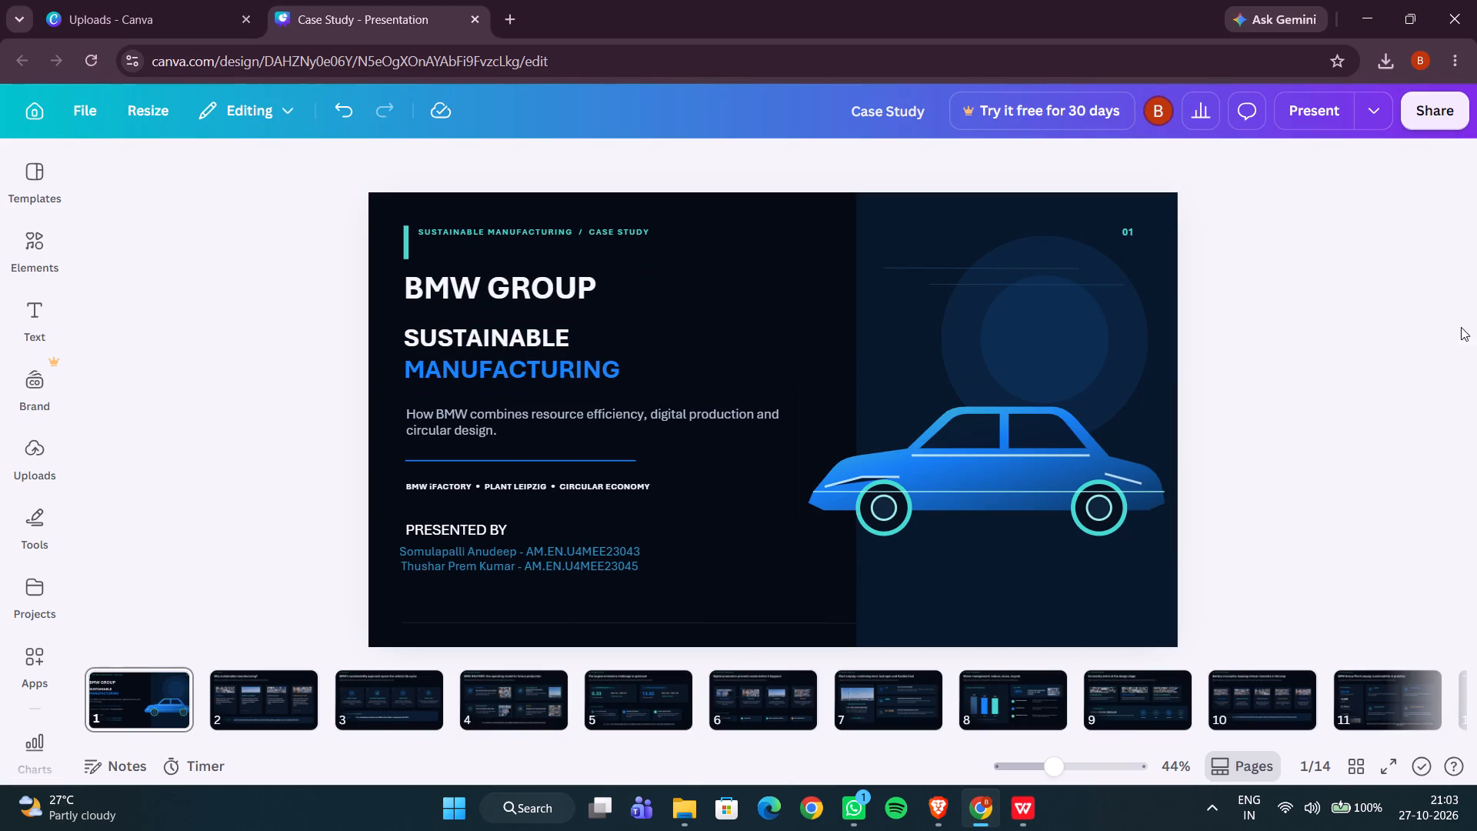
key(Right)
key(Left)
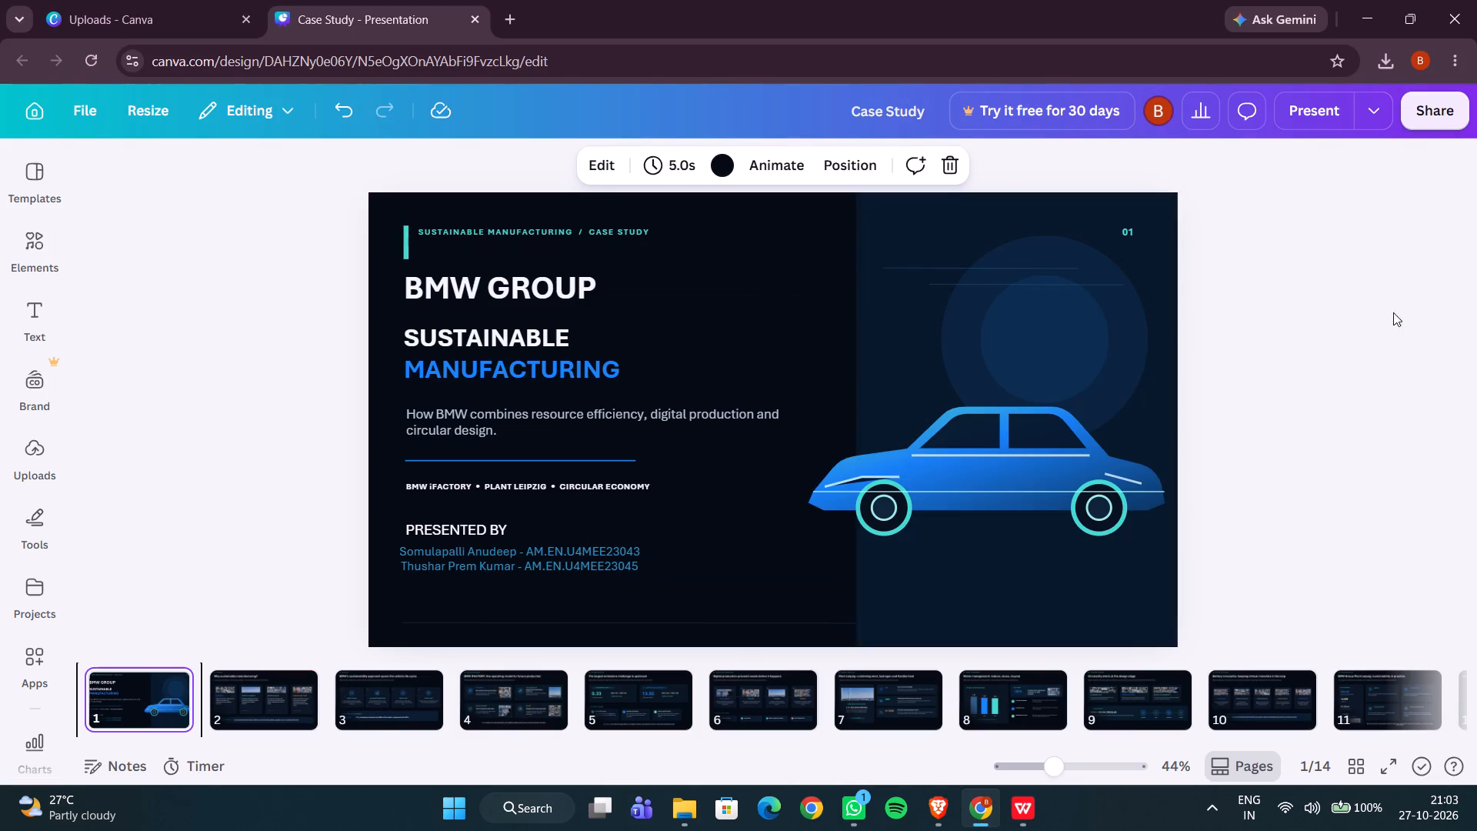
key(Right)
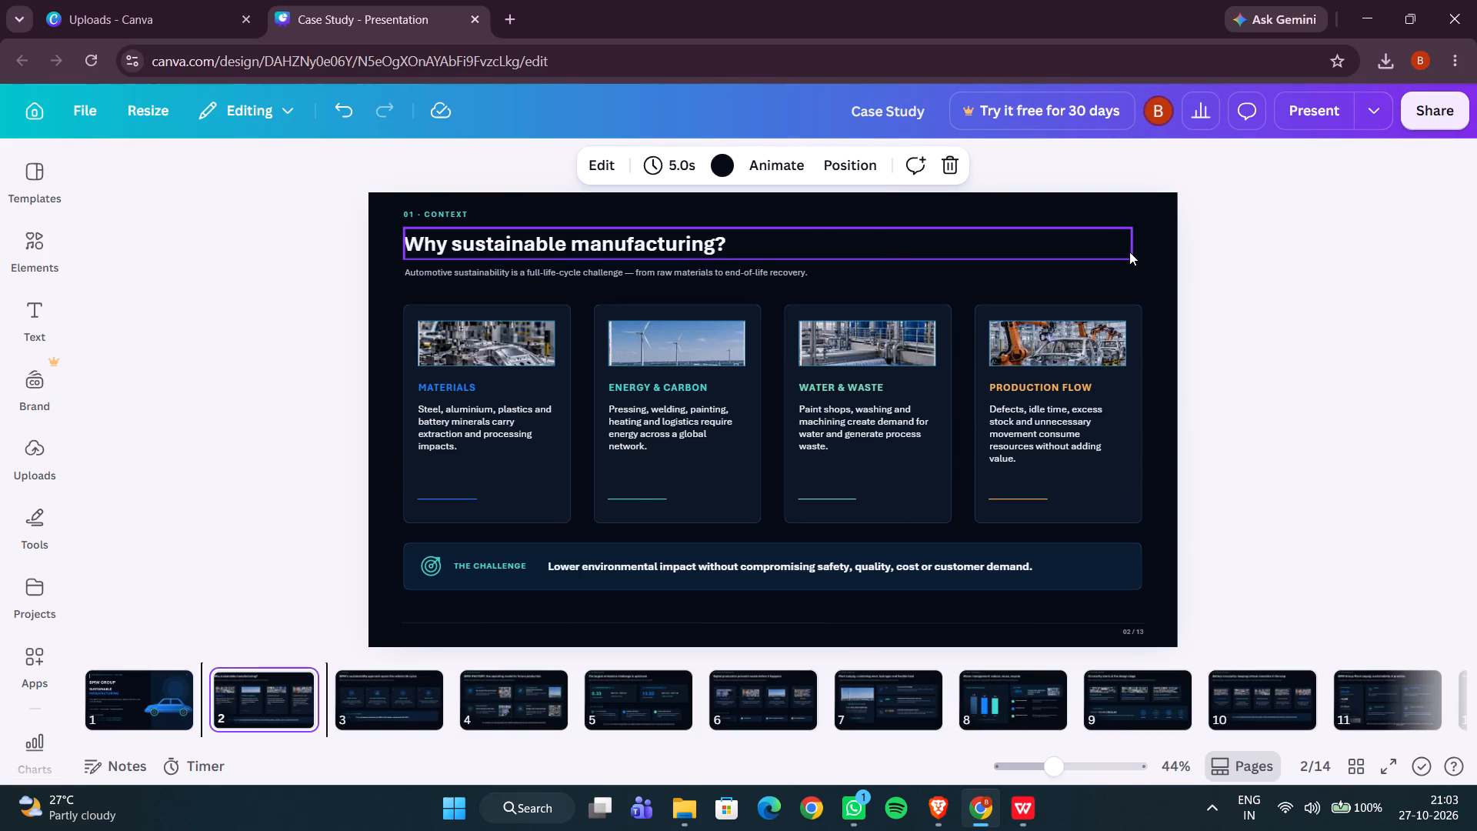
key(Left)
key(Right)
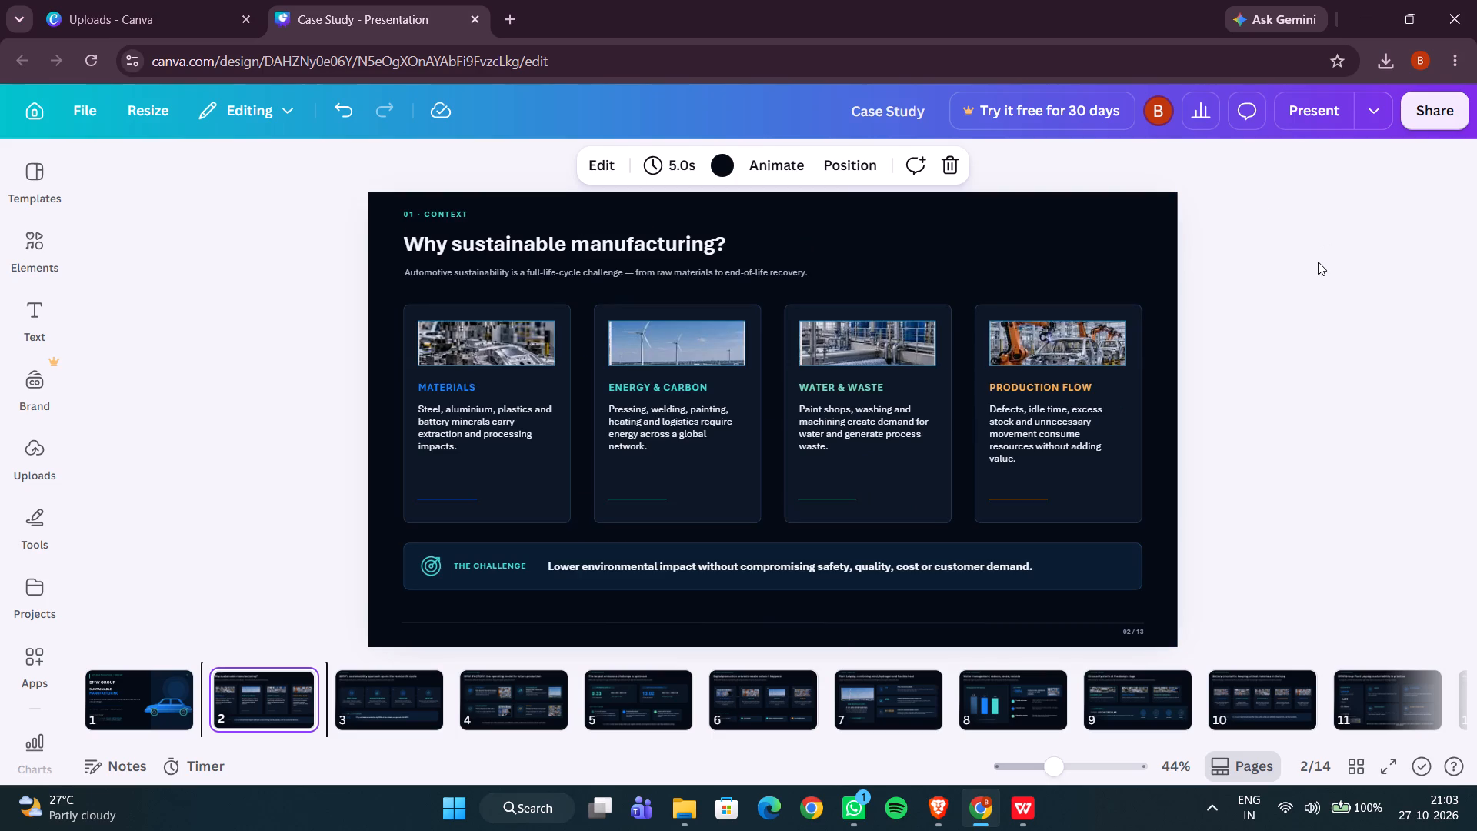
Move the SUSTAINABLE MANUFACTURING / CASE STUDY label on the cover slightly down and closer to the teal bar, centring it vertically beside it.
key(Left)
drag(534, 231, 528, 243)
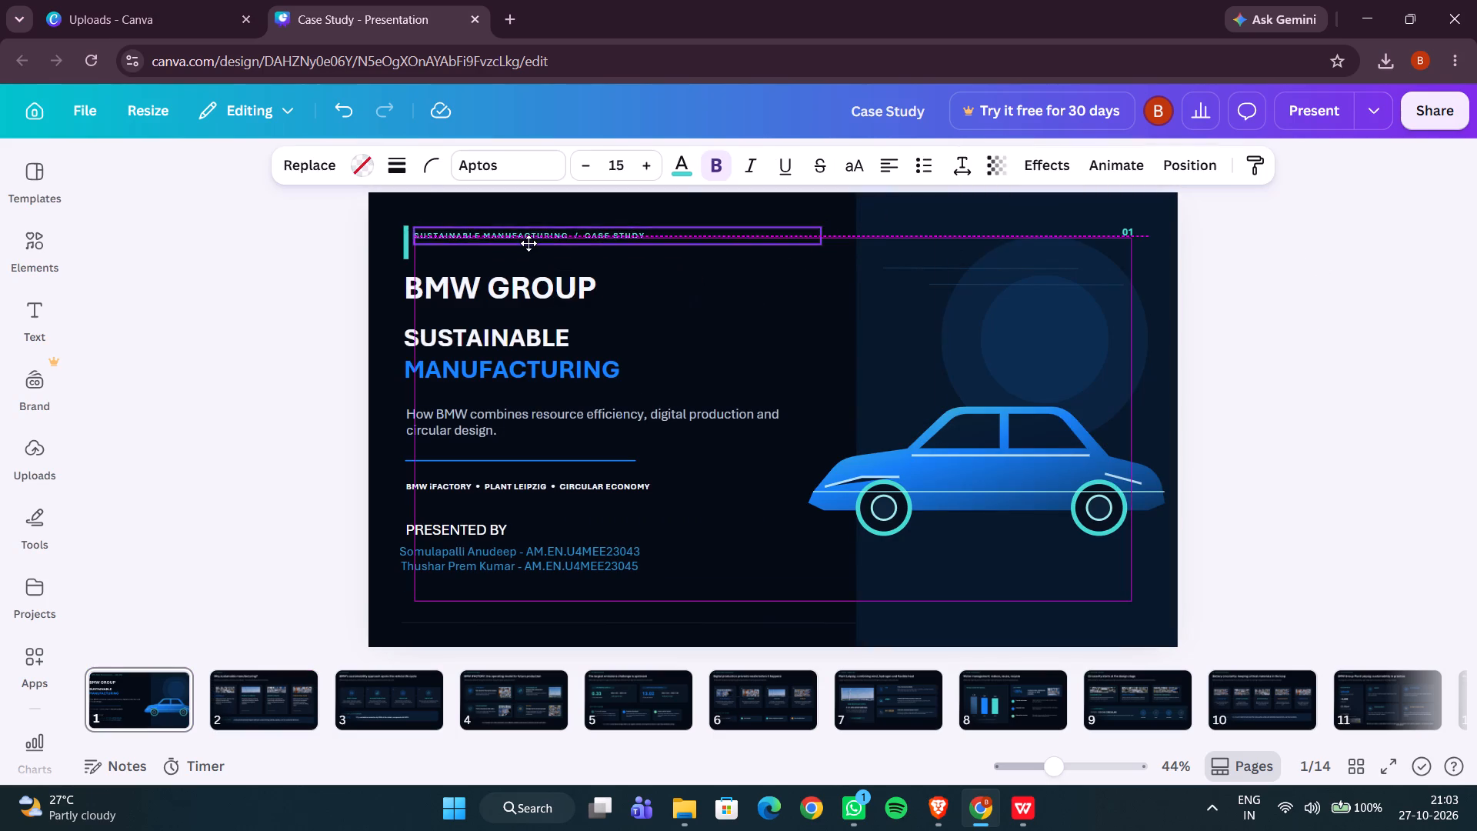
drag(528, 243, 527, 240)
click(1426, 333)
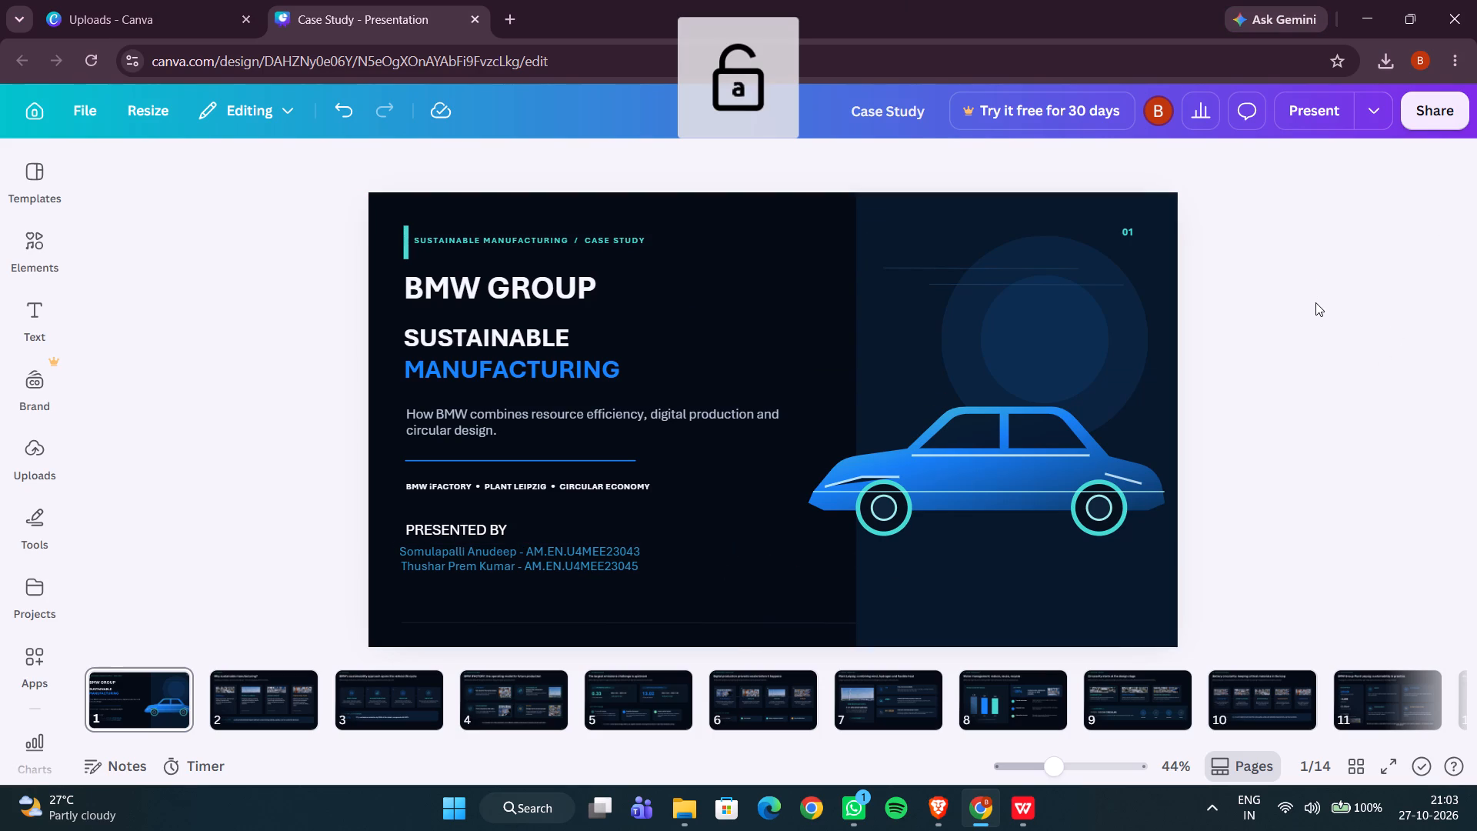
Compare the cover slide in Canva with the cover of Case Study.pptx in WPS Office.
key(Right)
key(Left)
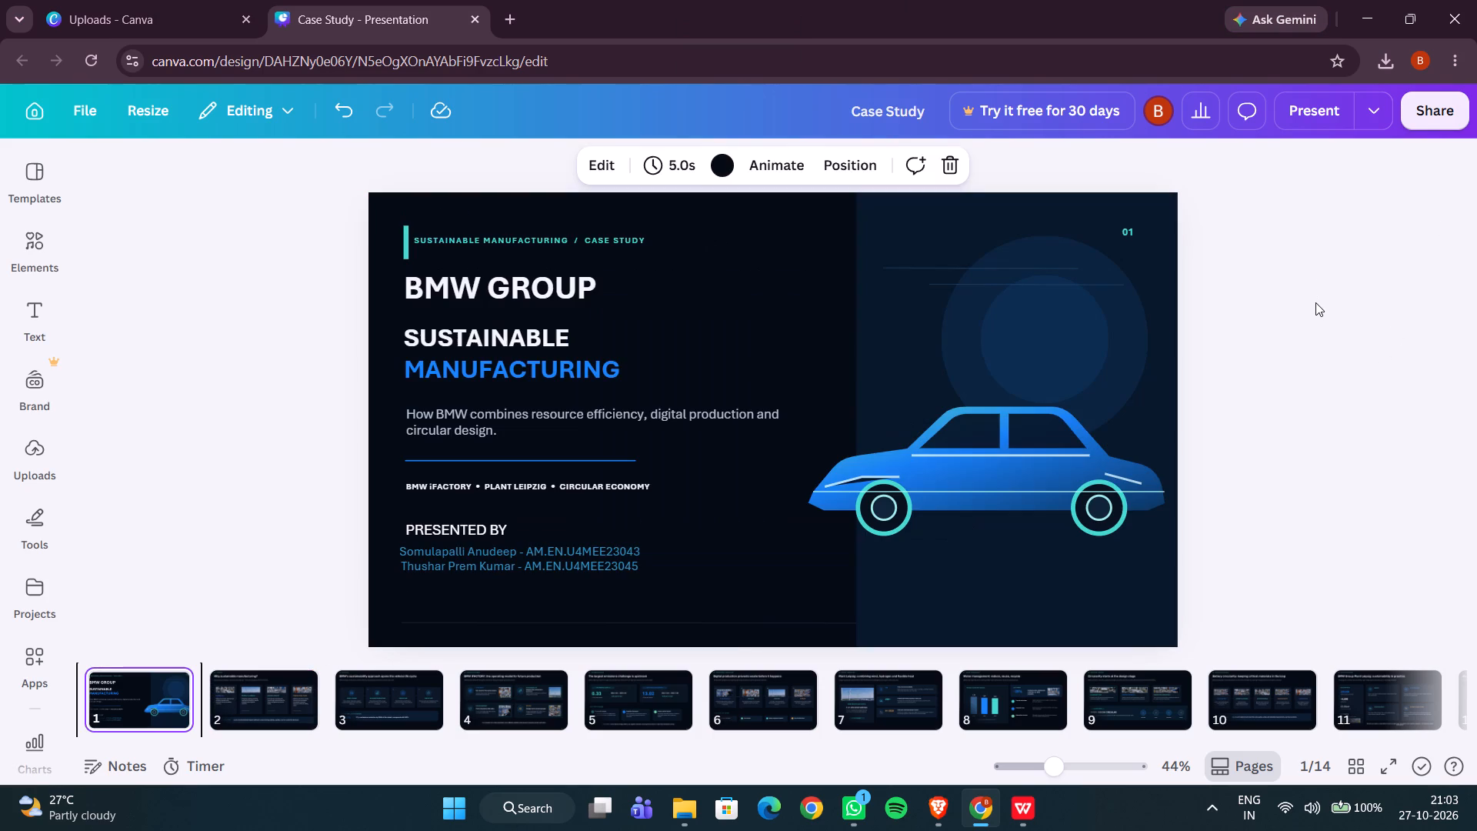
key(Right)
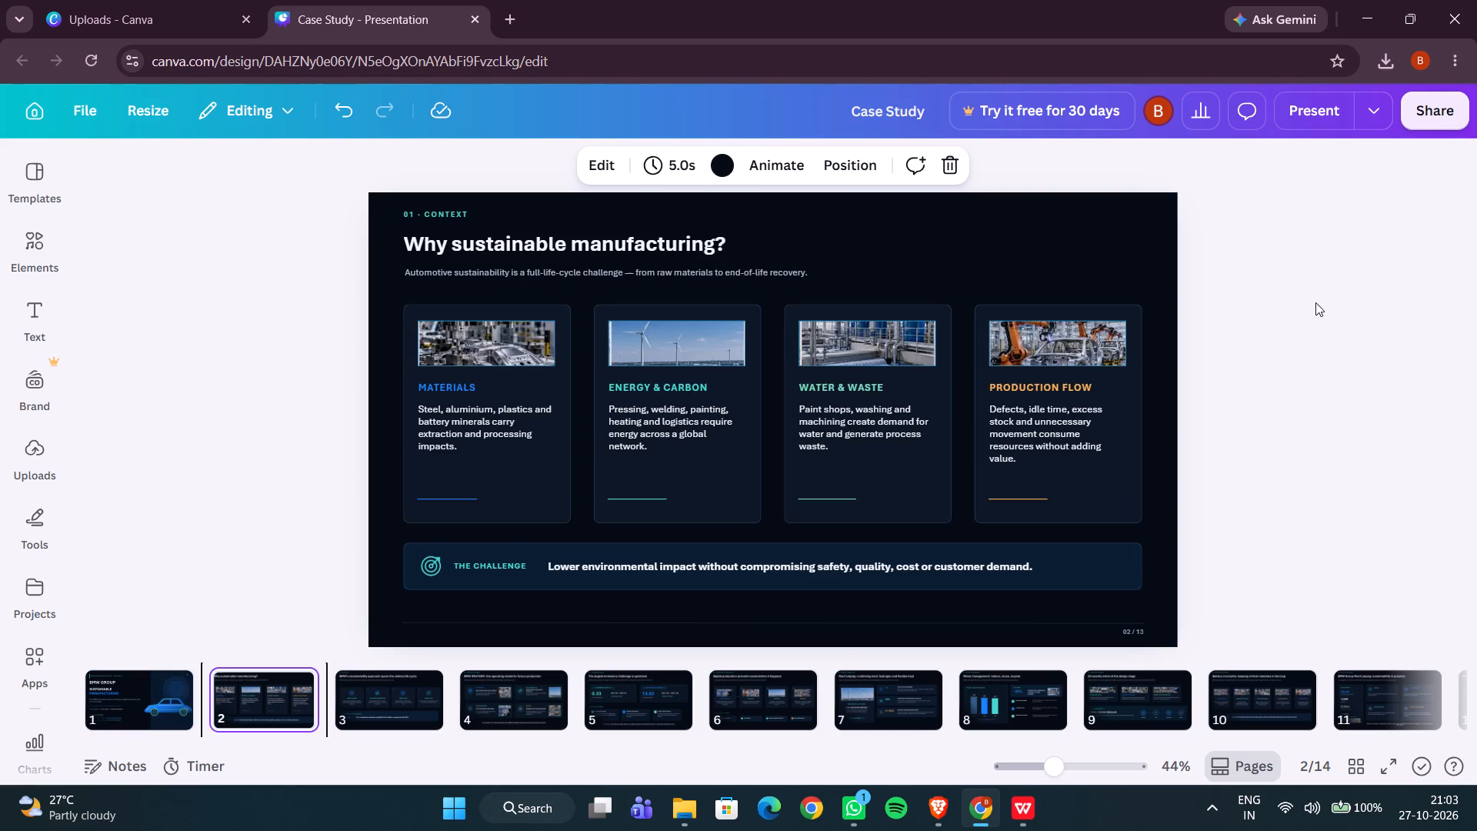
key(Left)
key(alt+Tab)
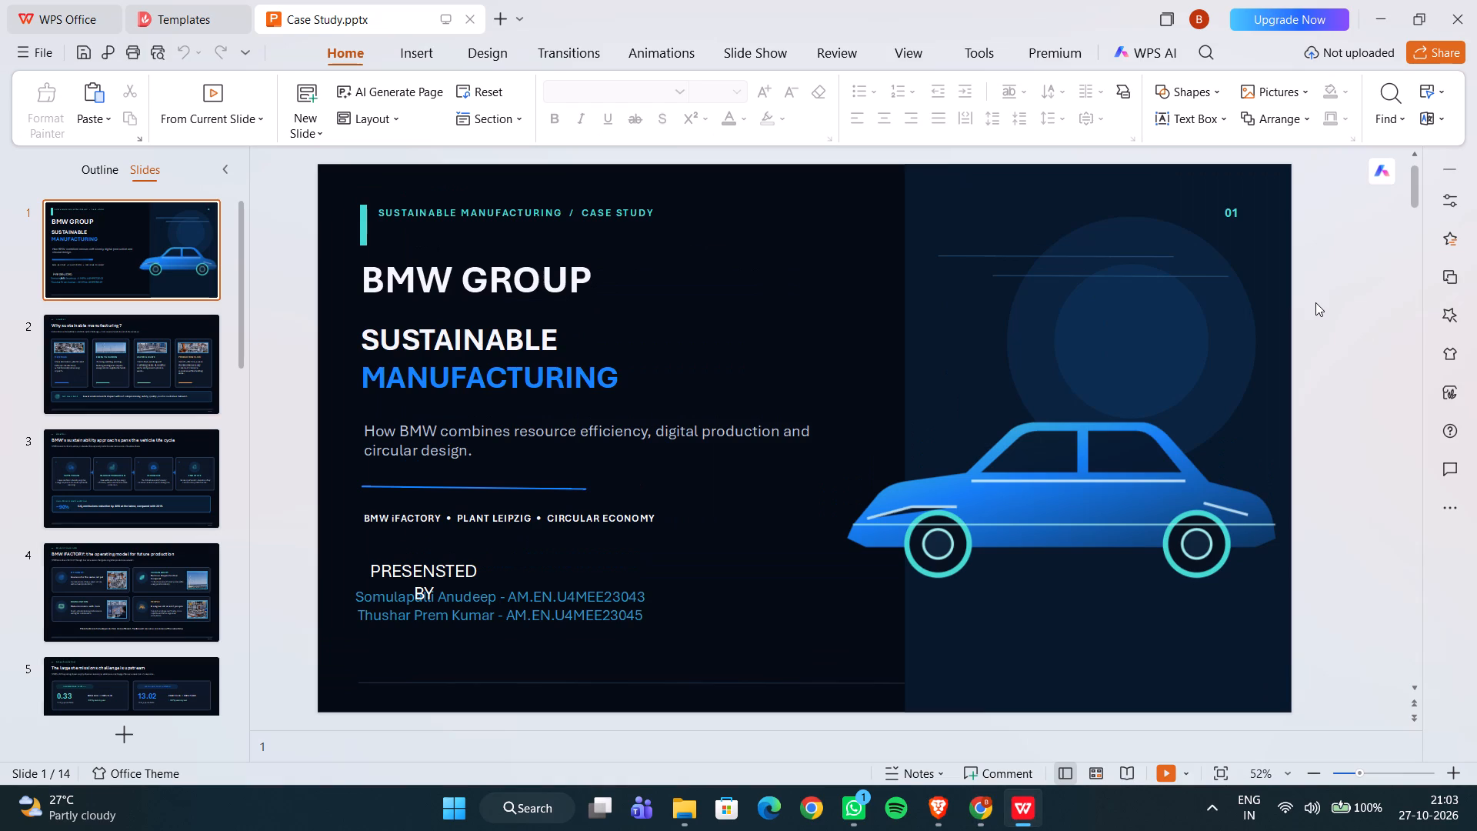
key(alt+Tab)
key(alt+Tab)
key(alt+Tab)
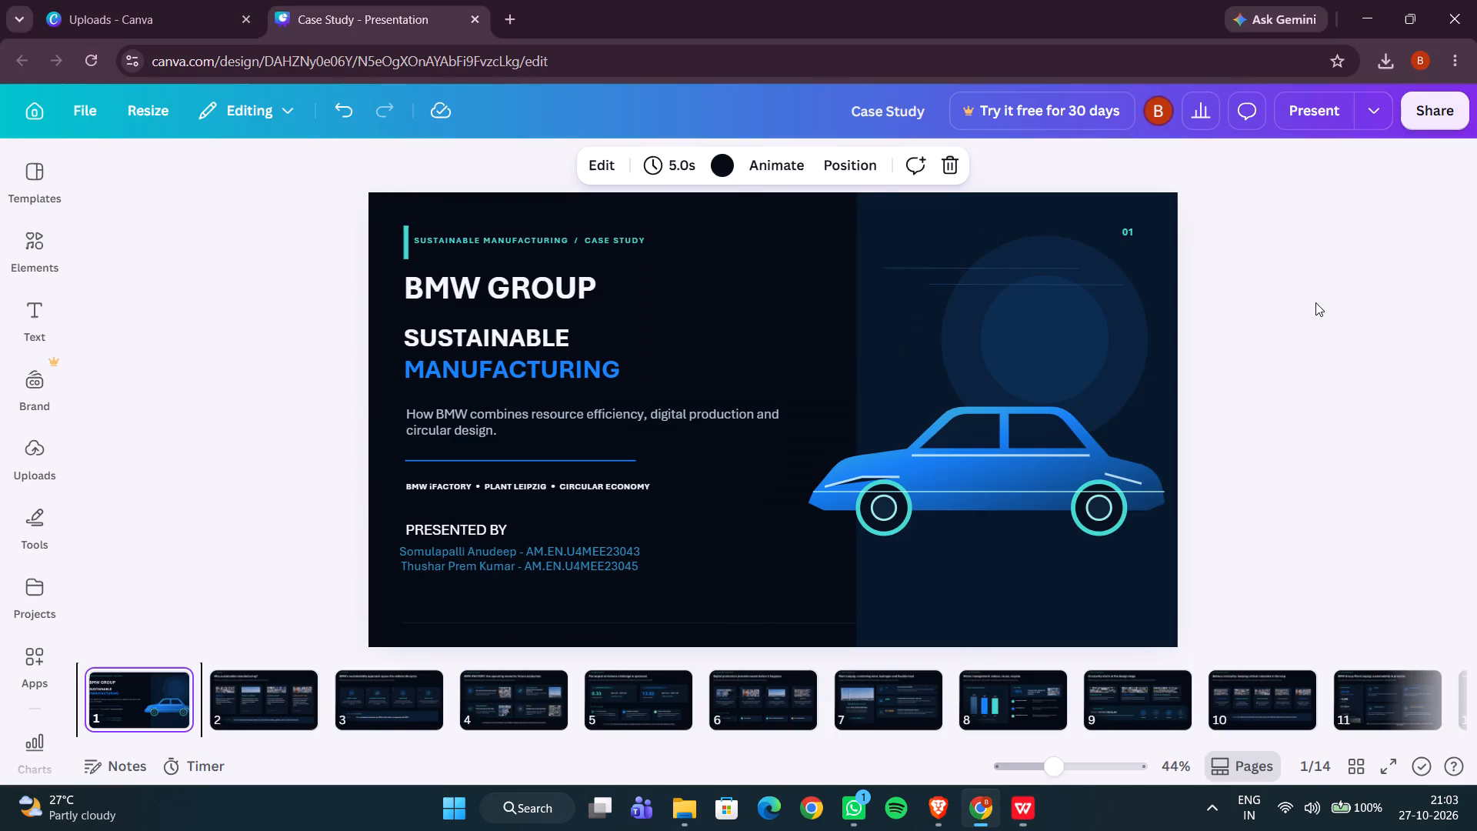
key(alt+Tab)
key(alt+Tab)
Switch to WPS Office and review the layout of slides 2 to 6 in Case Study.pptx.
key(Right)
key(alt+Tab)
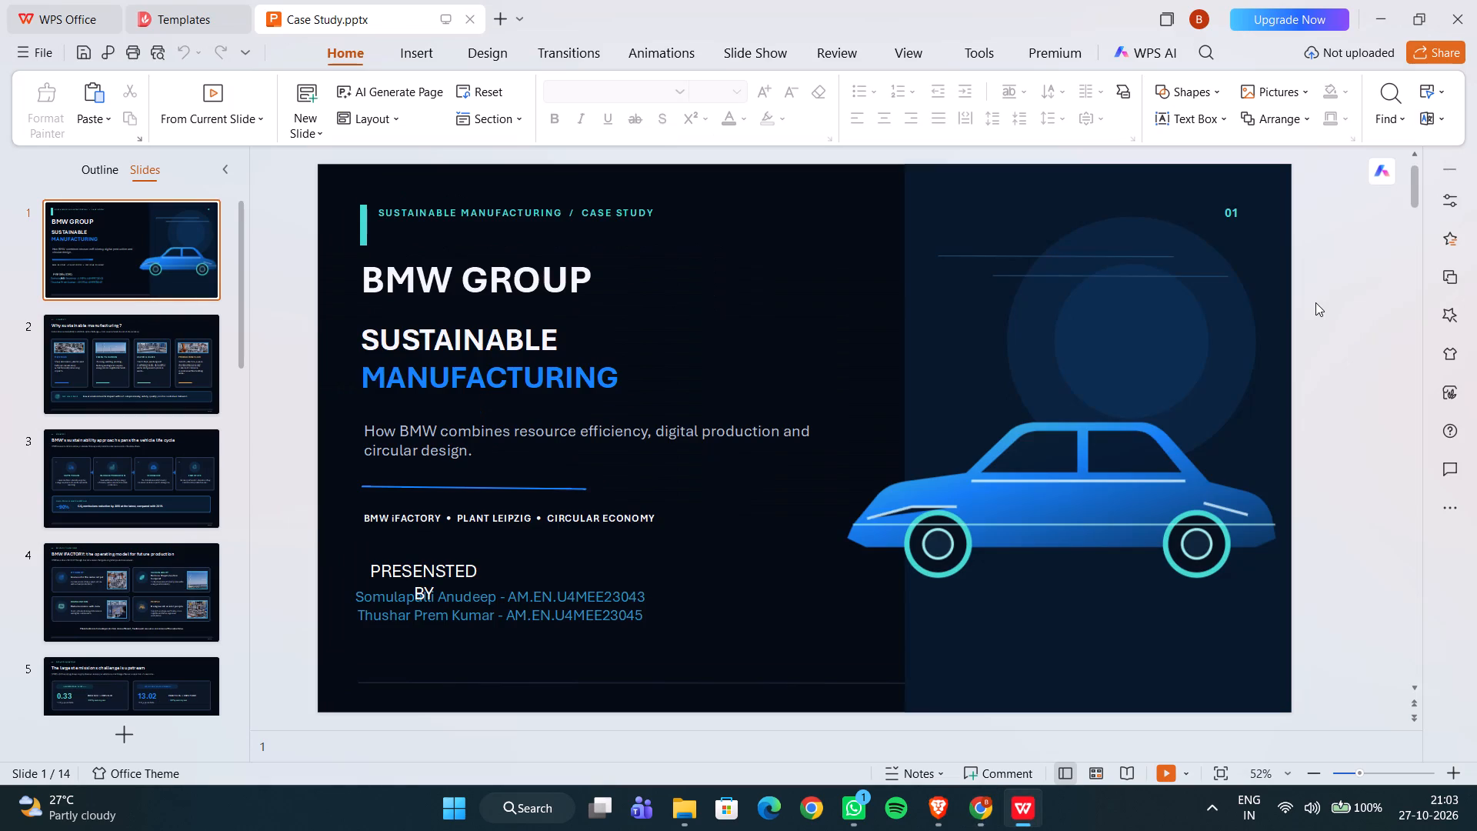
key(Right)
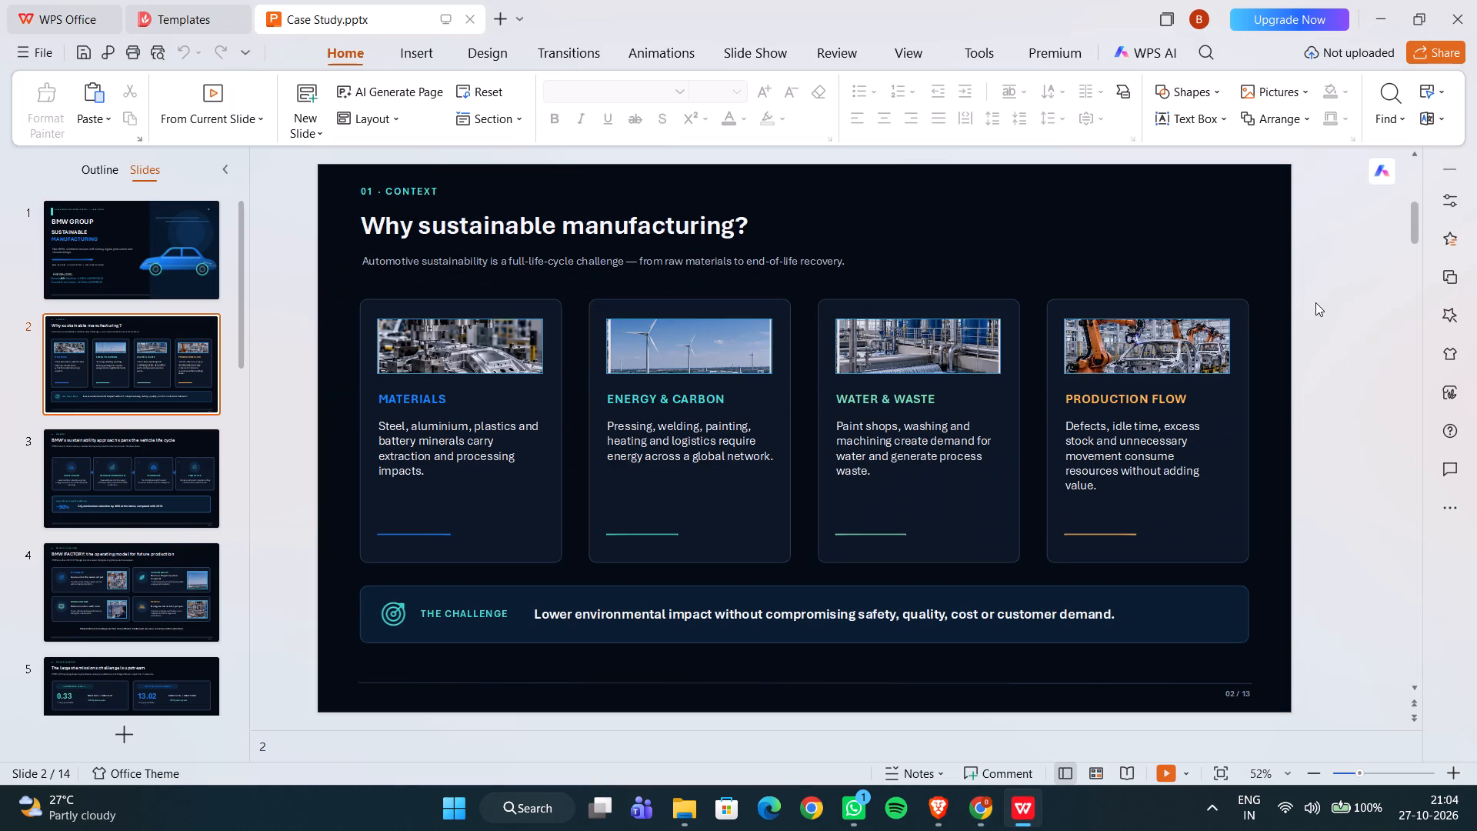
key(Right)
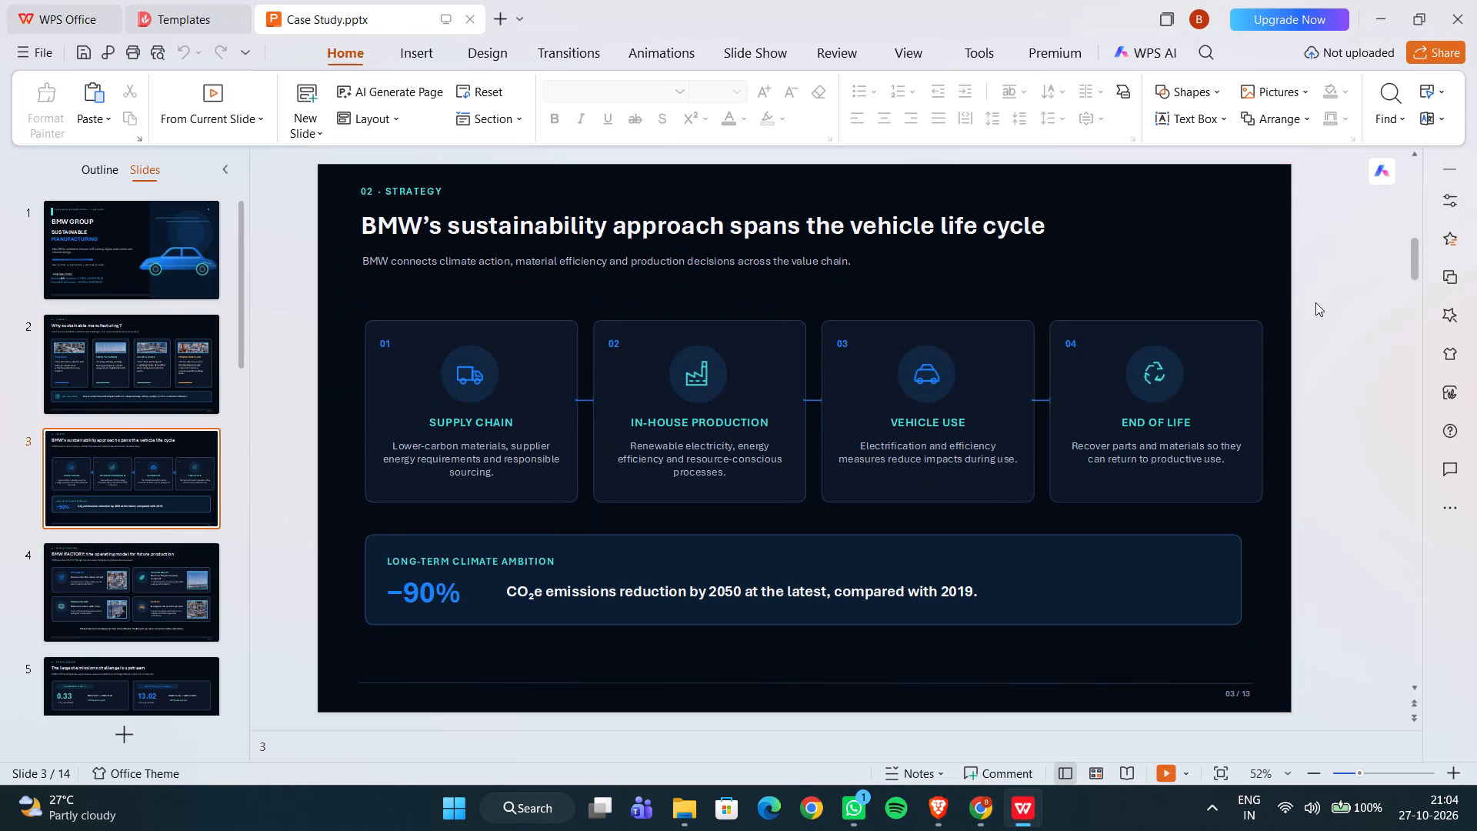
key(Right)
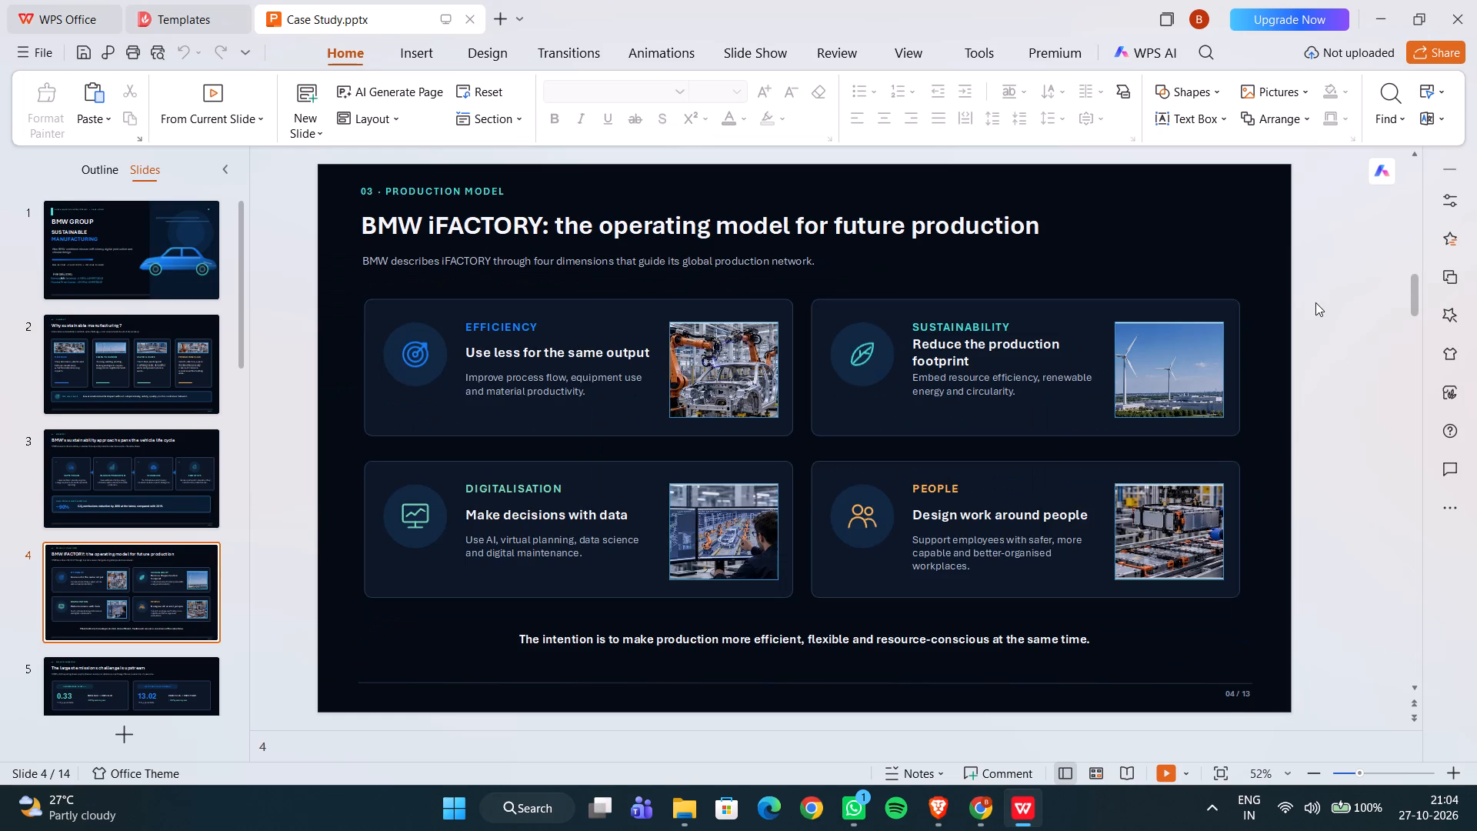
key(Right)
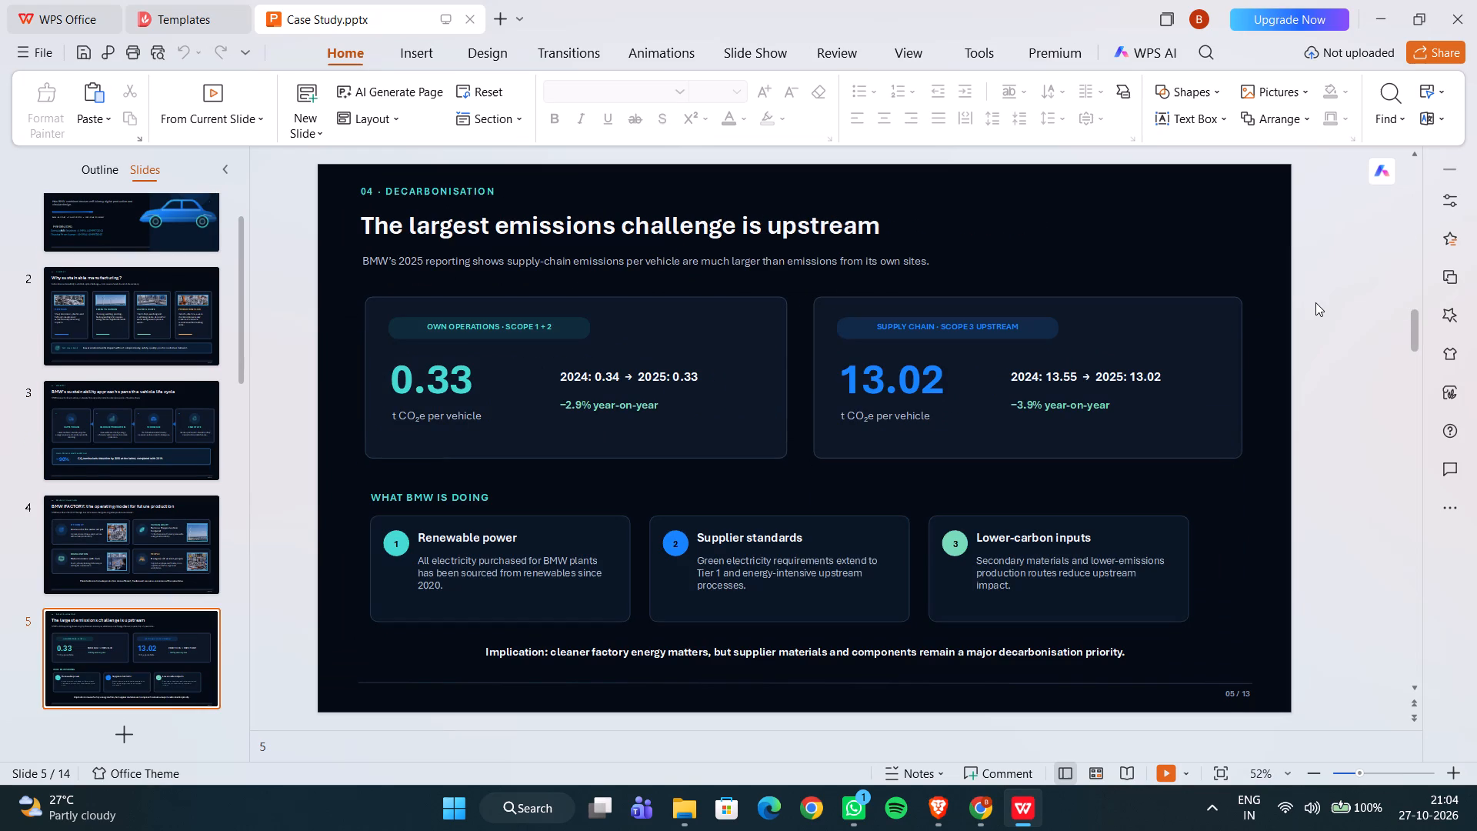
key(Right)
key(Left)
key(Right)
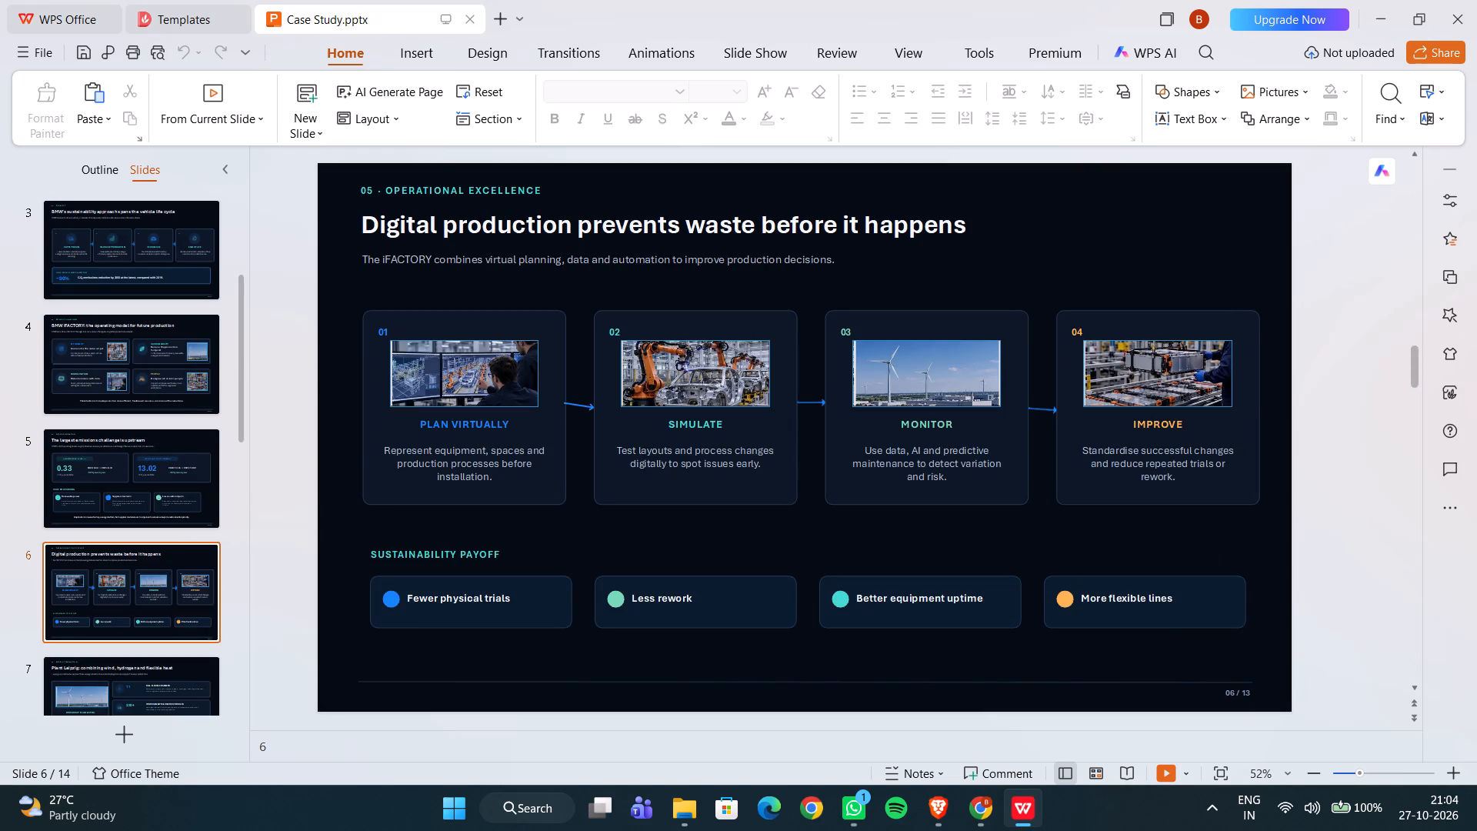
Return to Canva, go through slides 3 to 6, and examine the connector arrow between the PLAN VIRTUALLY and SIMULATE cards up close.
key(alt+Tab)
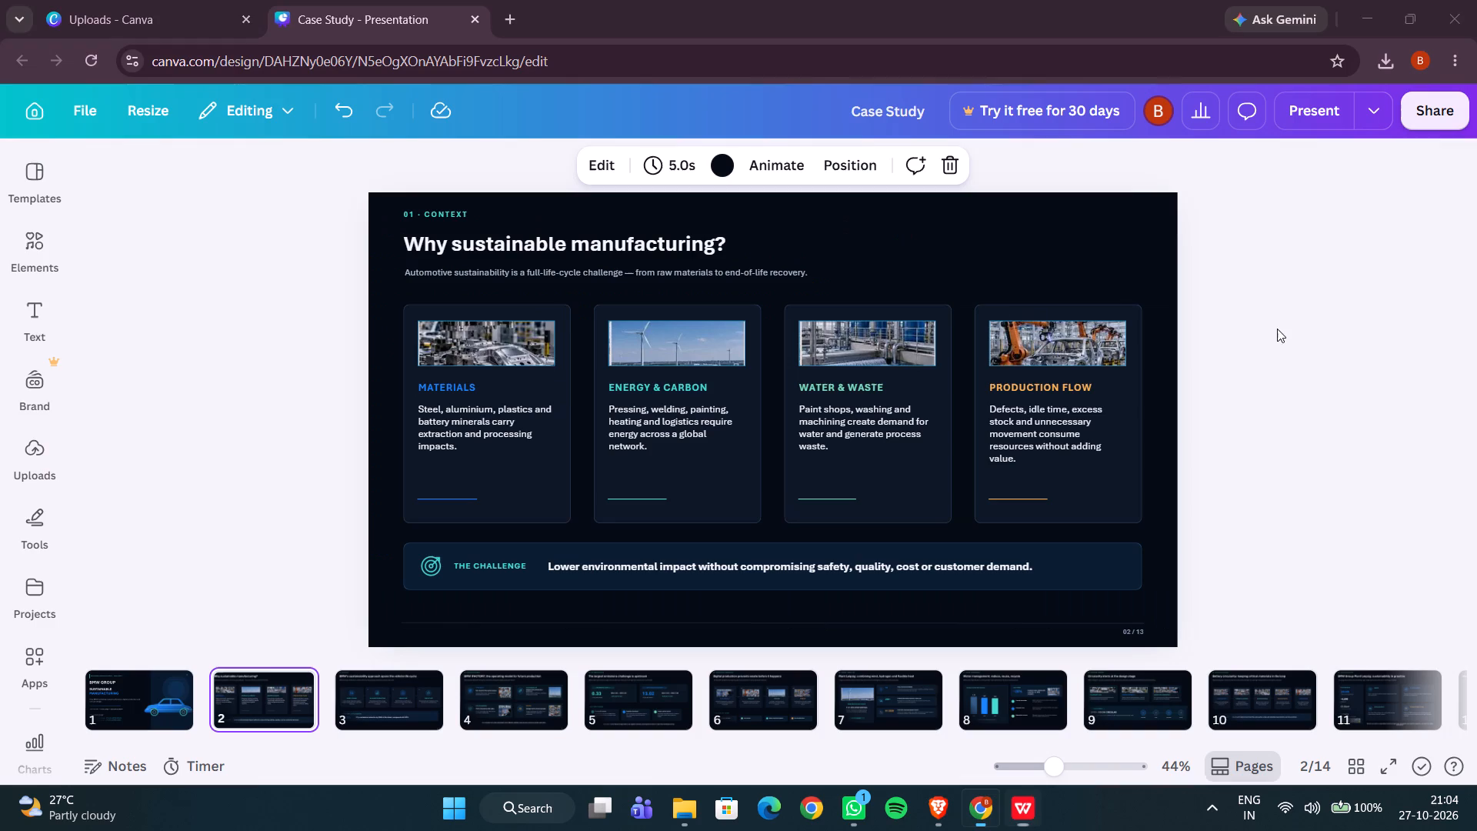
key(alt+Tab)
key(alt+Tab)
key(Right)
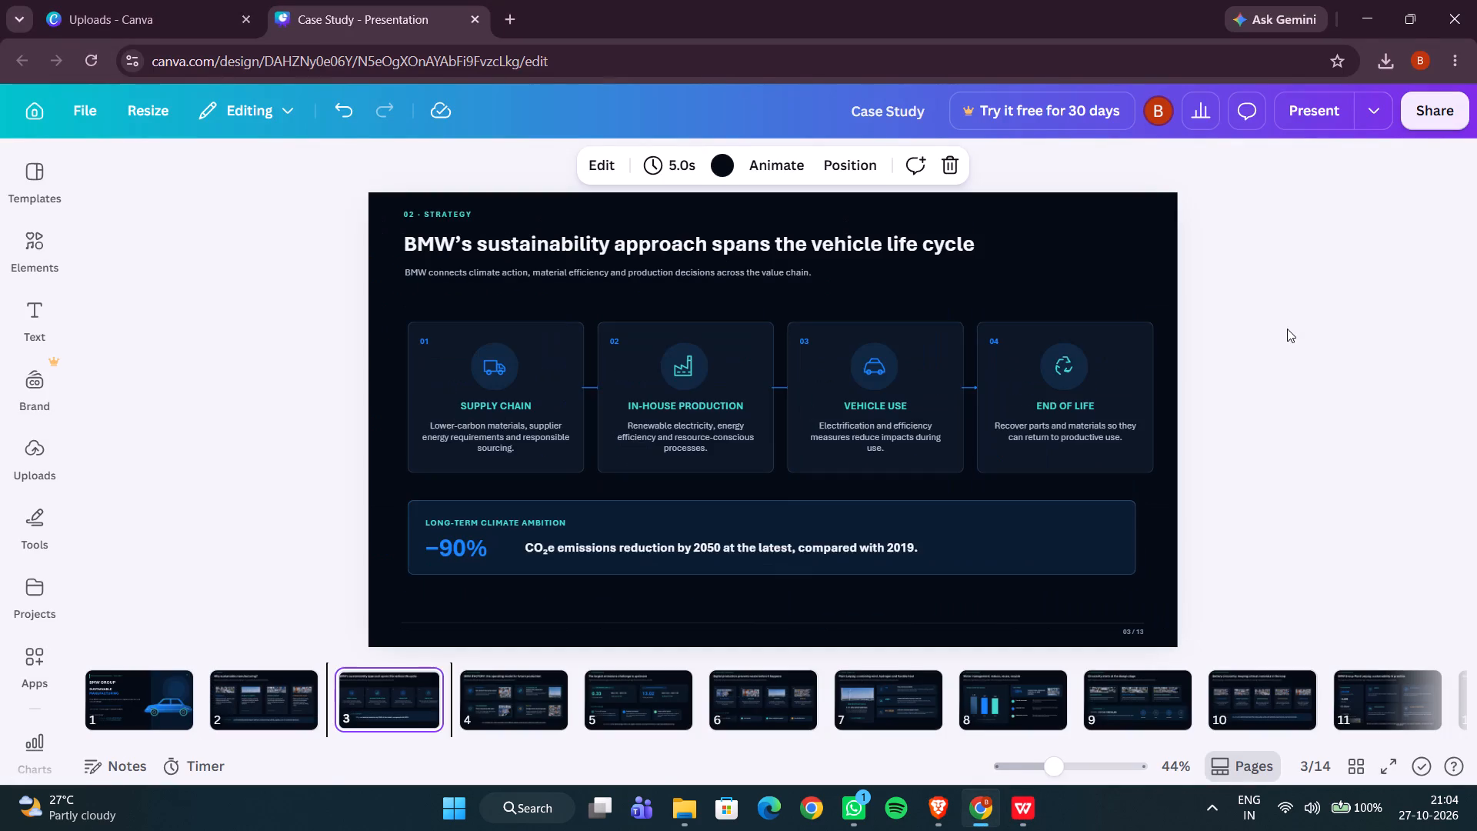
key(Right)
key(Right)
key(Right)
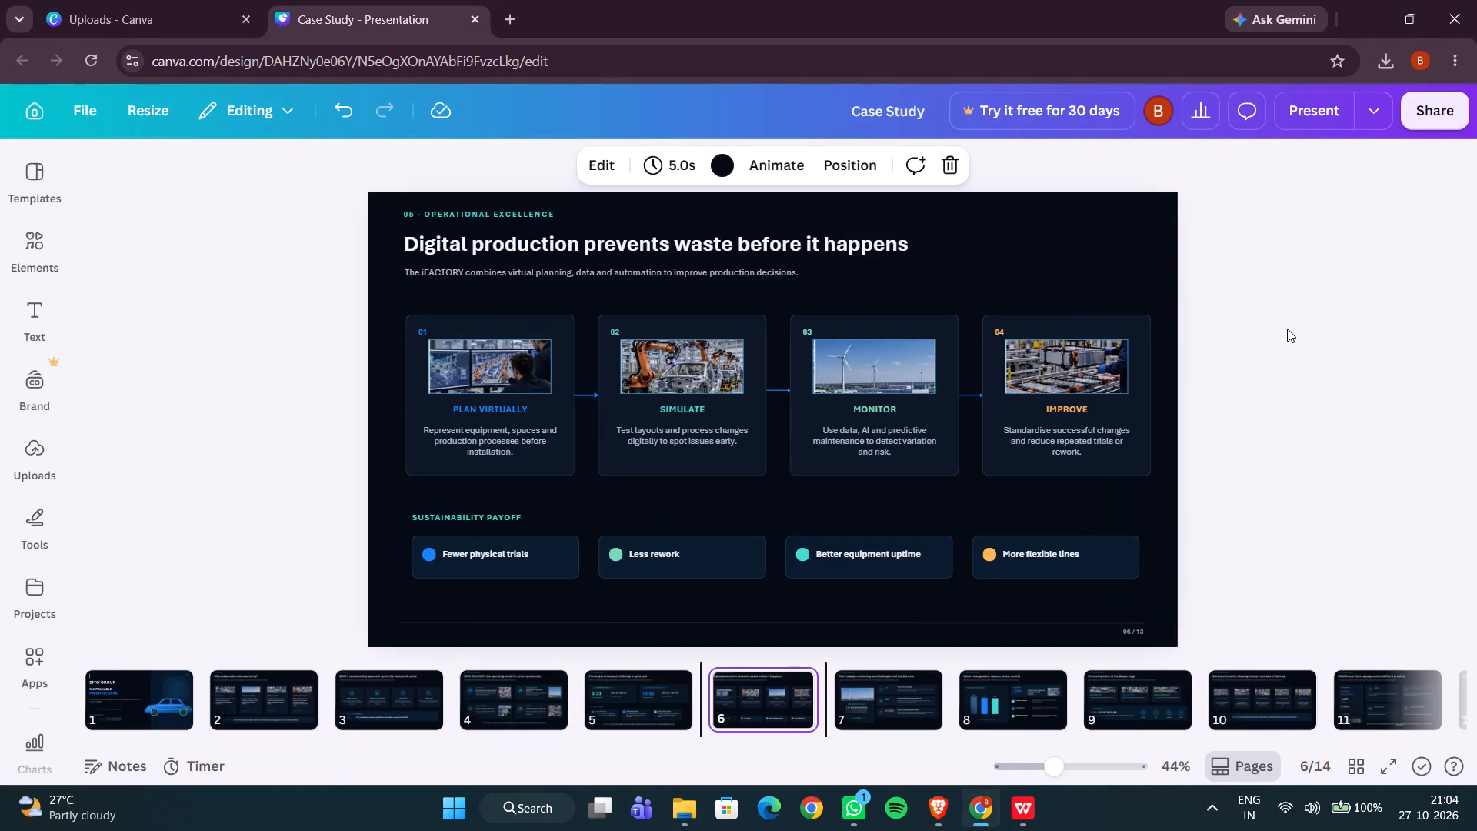
ctrl+scroll(591, 401, up, 3)
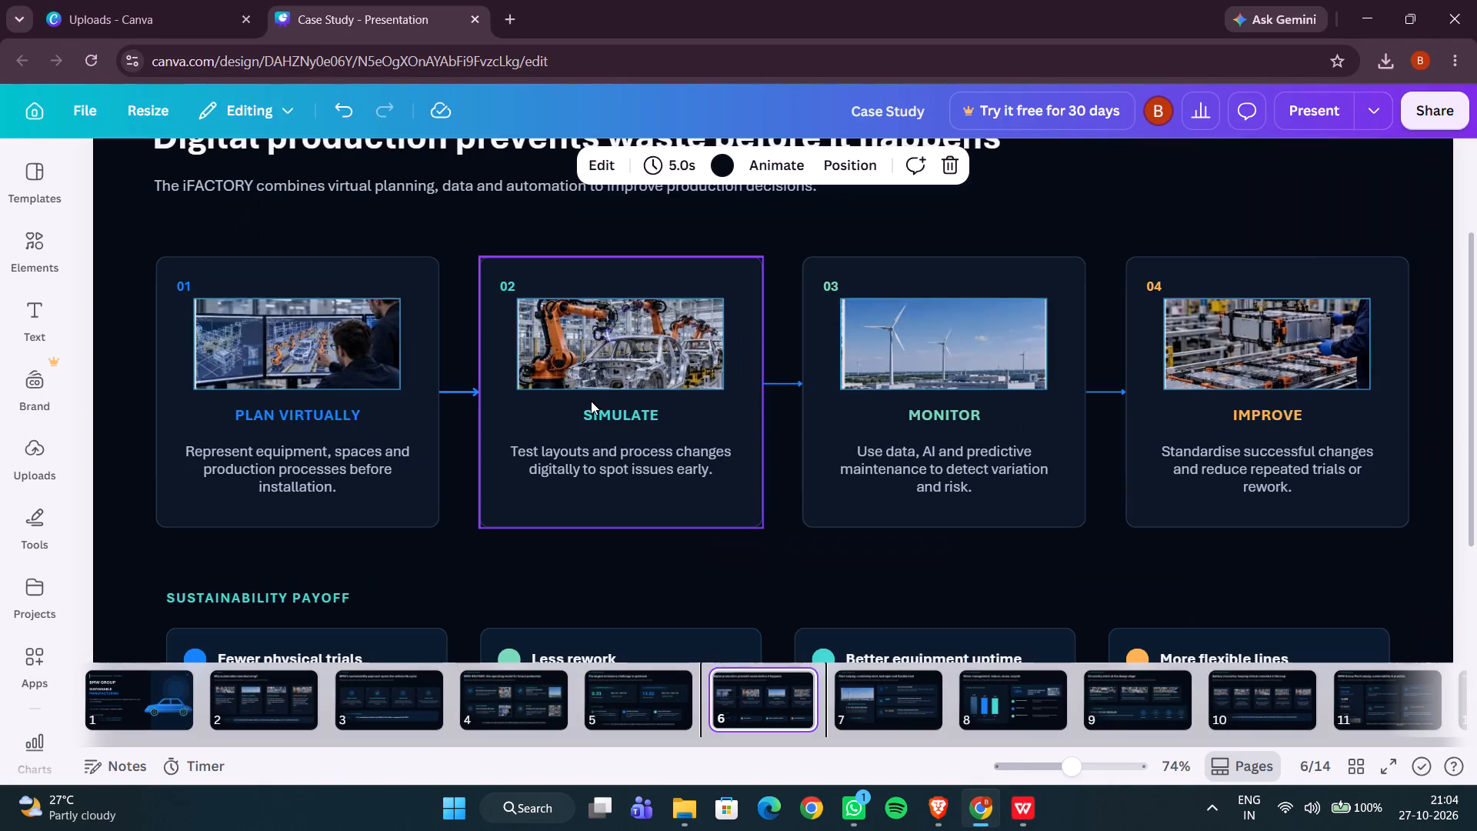
click(461, 394)
click(478, 391)
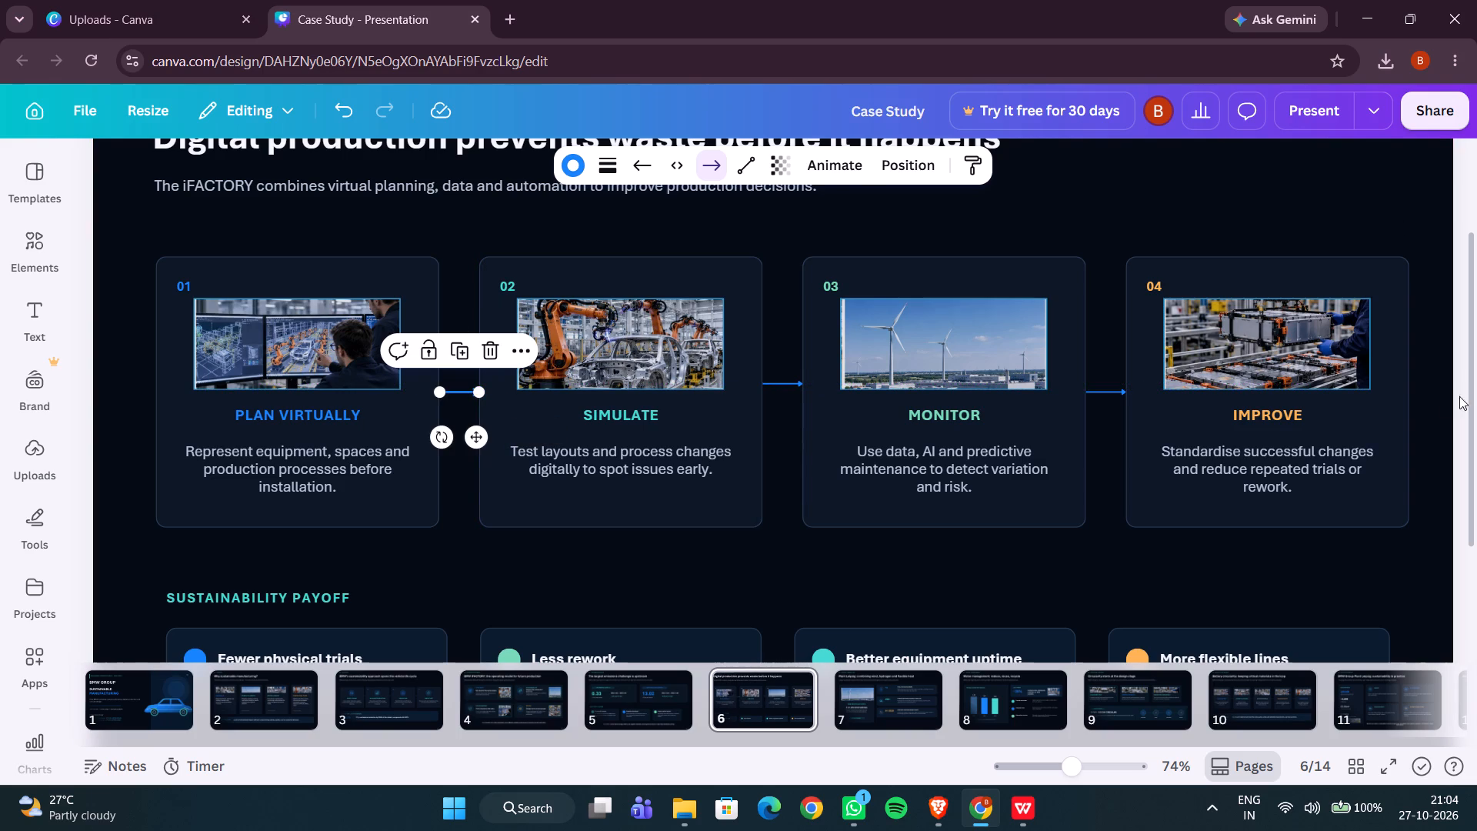
click(1410, 397)
ctrl+scroll(1410, 397, down, 3)
click(1366, 369)
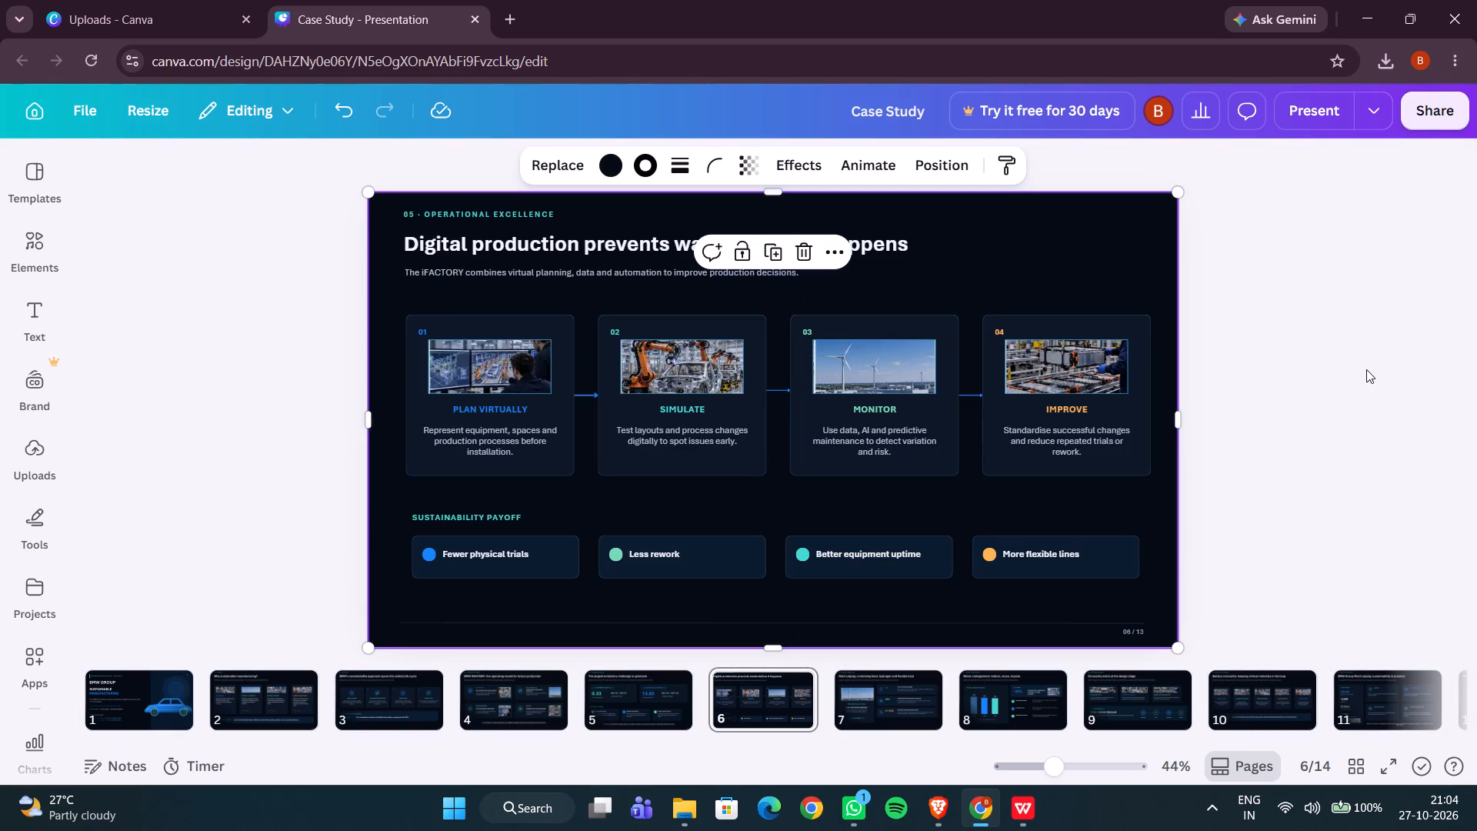
Review the Plant Leipzig, Water management and Circularity slides (7 to 9) in Canva for layout flaws.
key(Right)
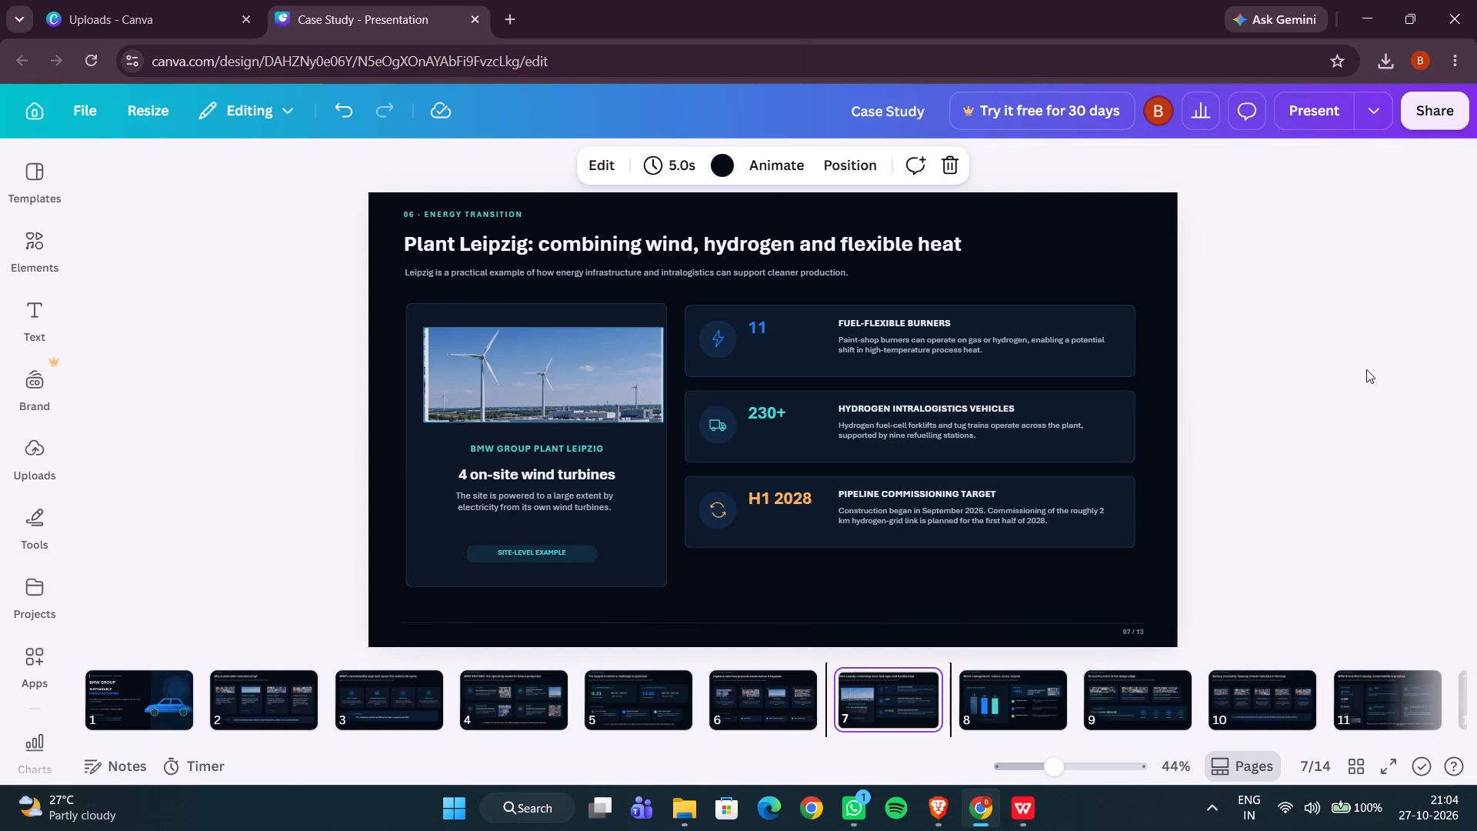
key(Left)
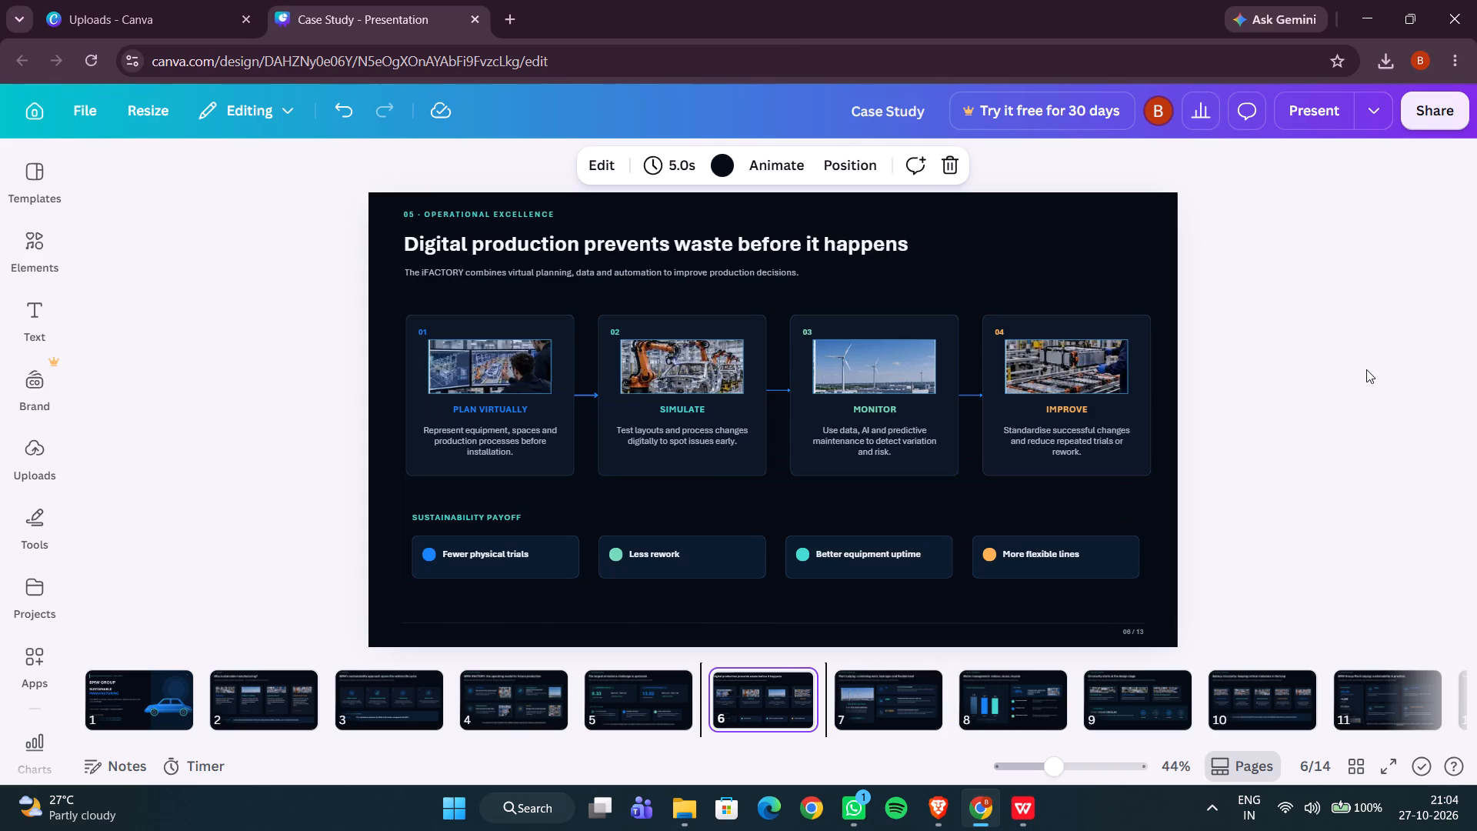
key(Right)
key(Right)
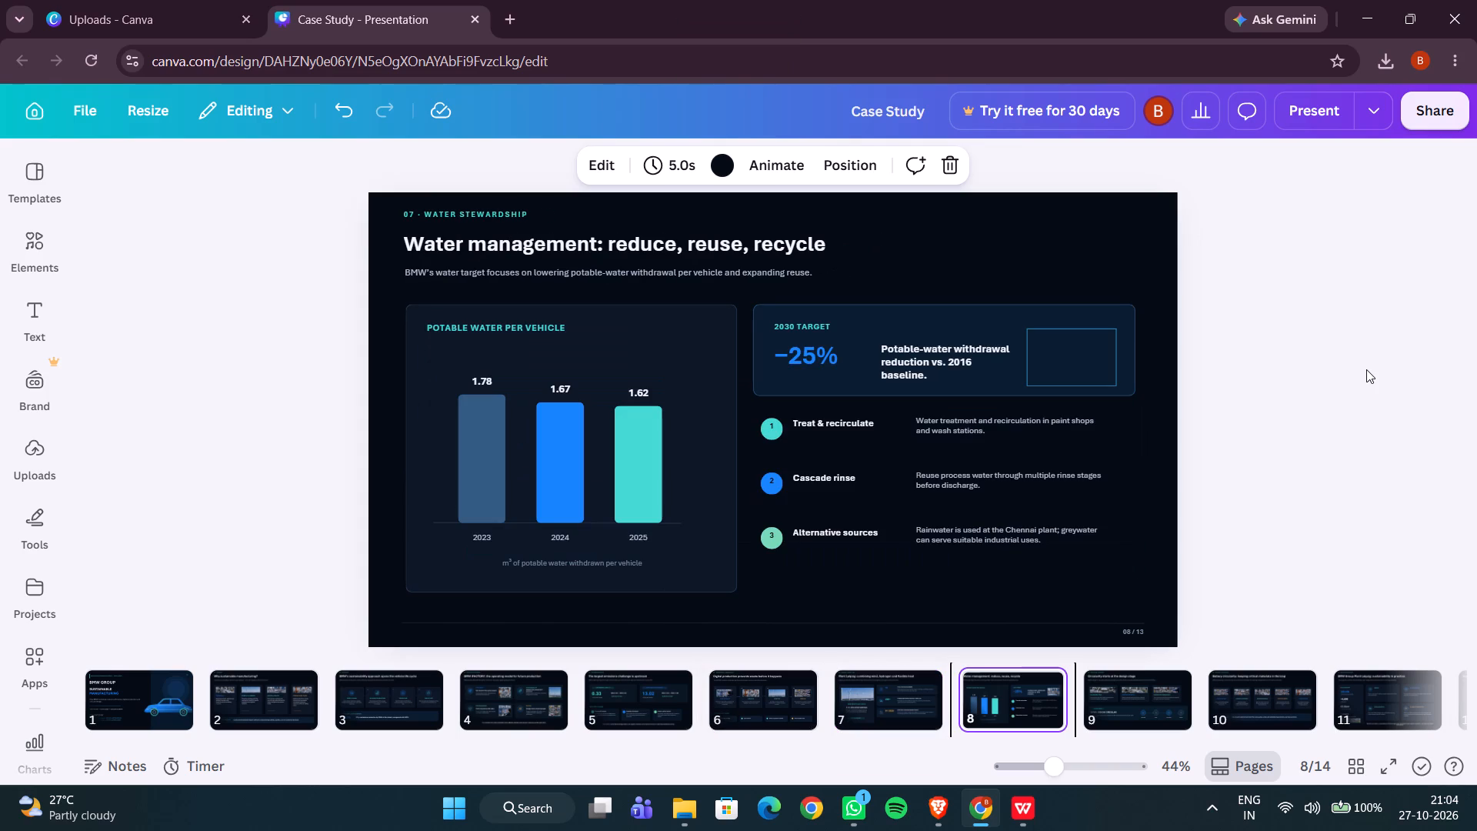
key(Right)
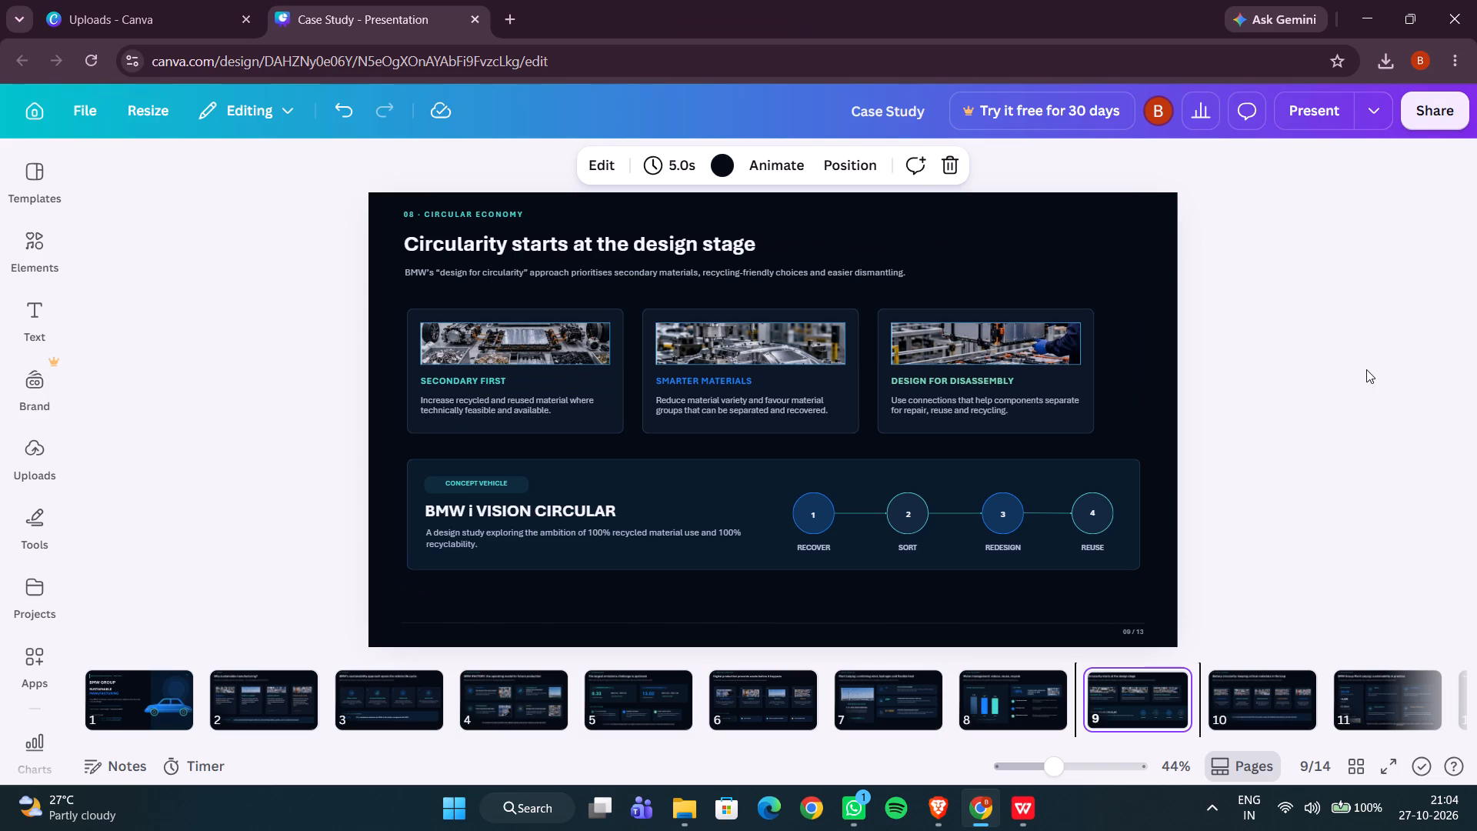
key(Left)
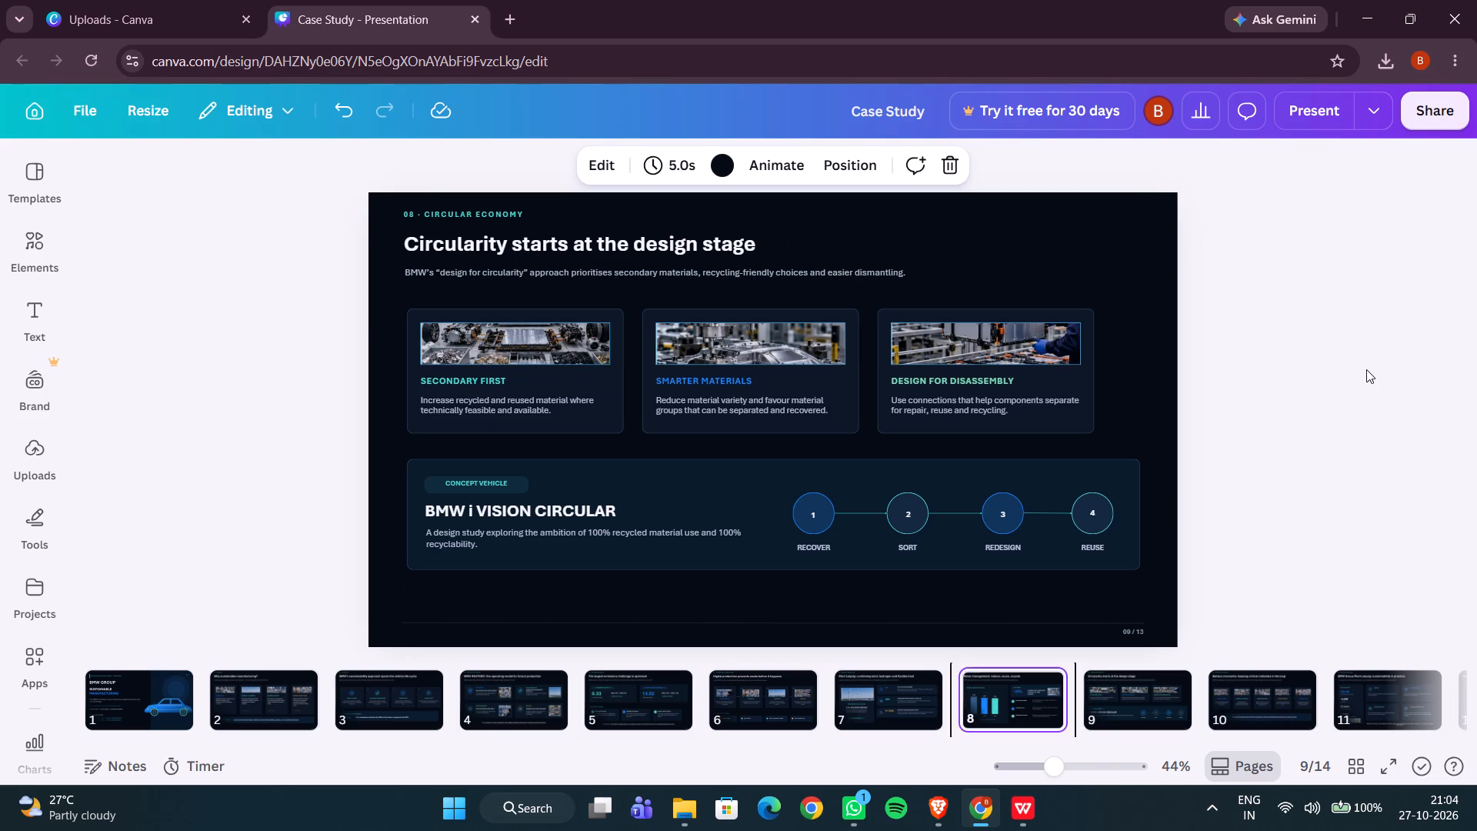
key(Left)
Switch to WPS Office and check slides 7 to 13 of the exported Case Study.pptx for layout differences.
key(alt+Tab)
key(Right)
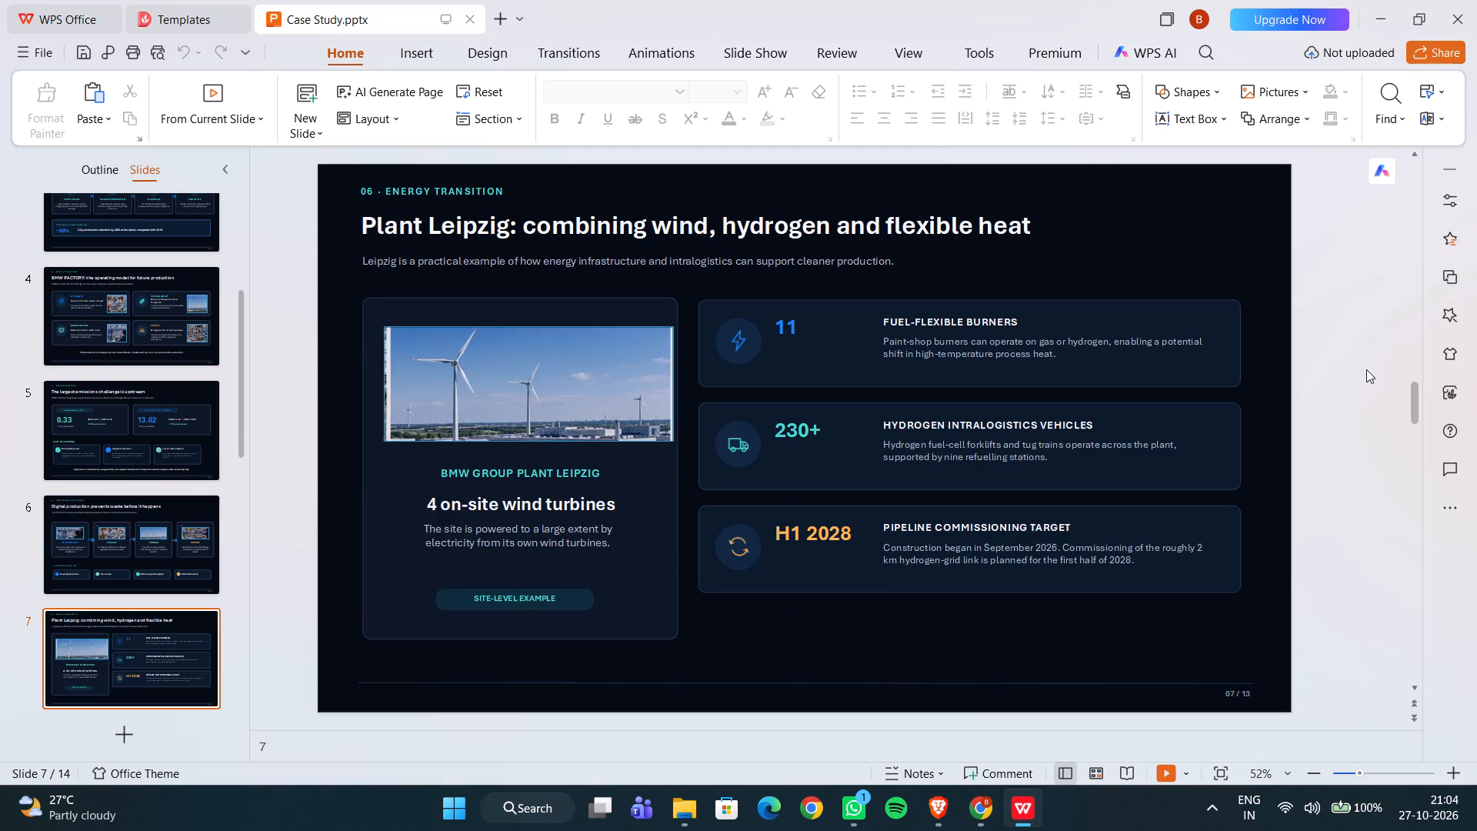
key(Right)
key(Right)
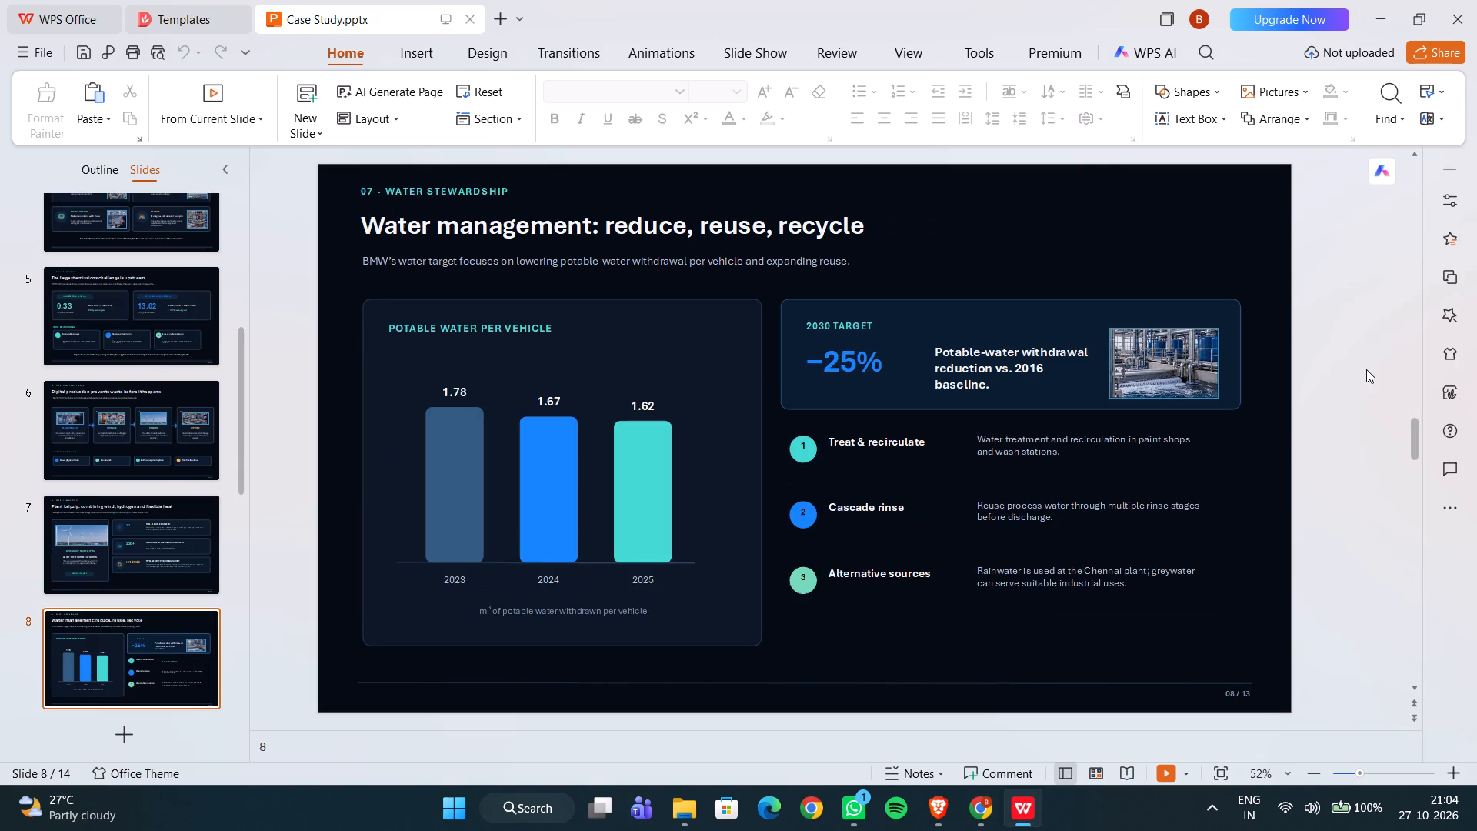
key(Right)
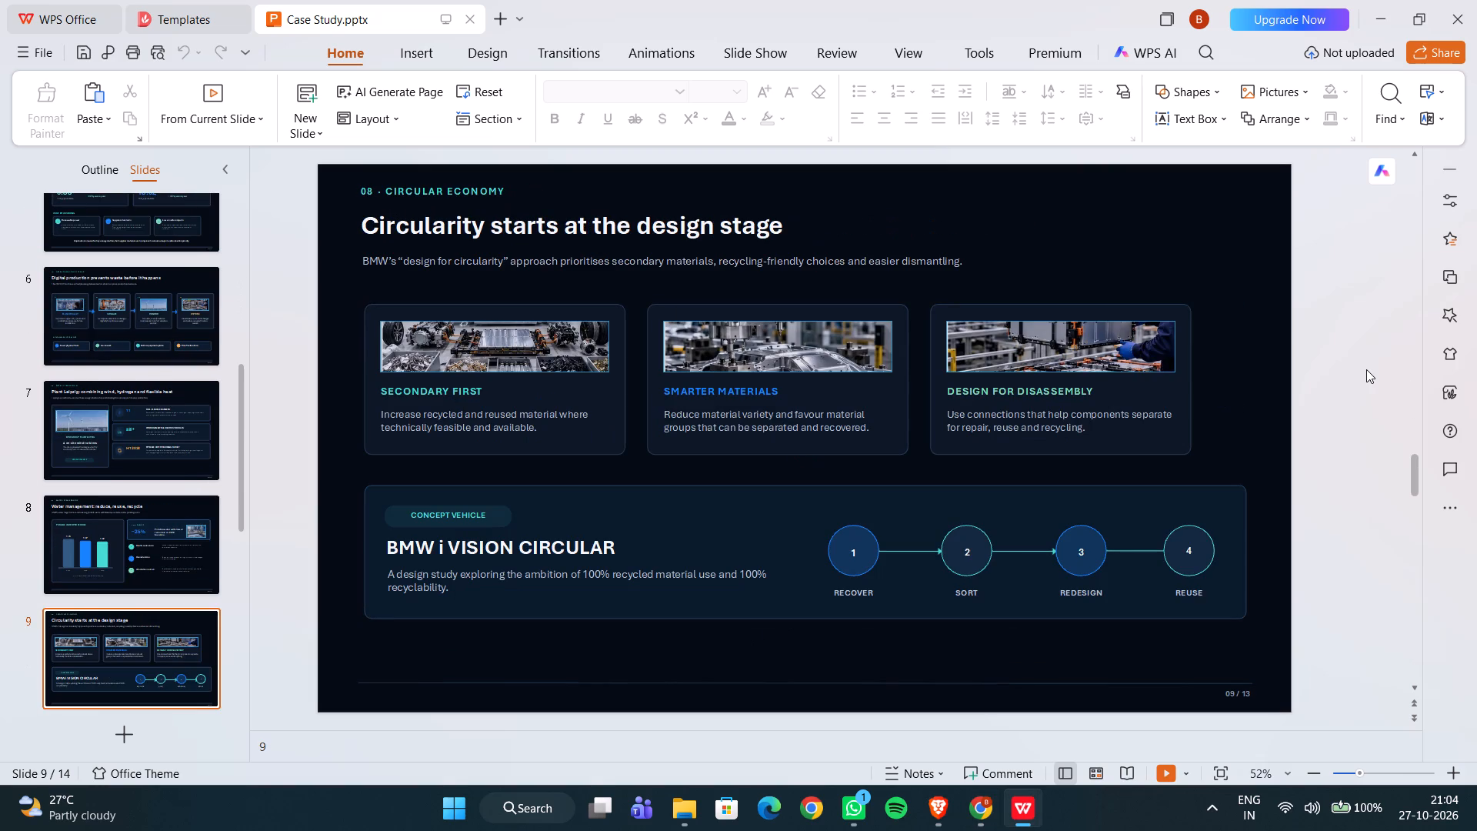
key(Left)
key(Right)
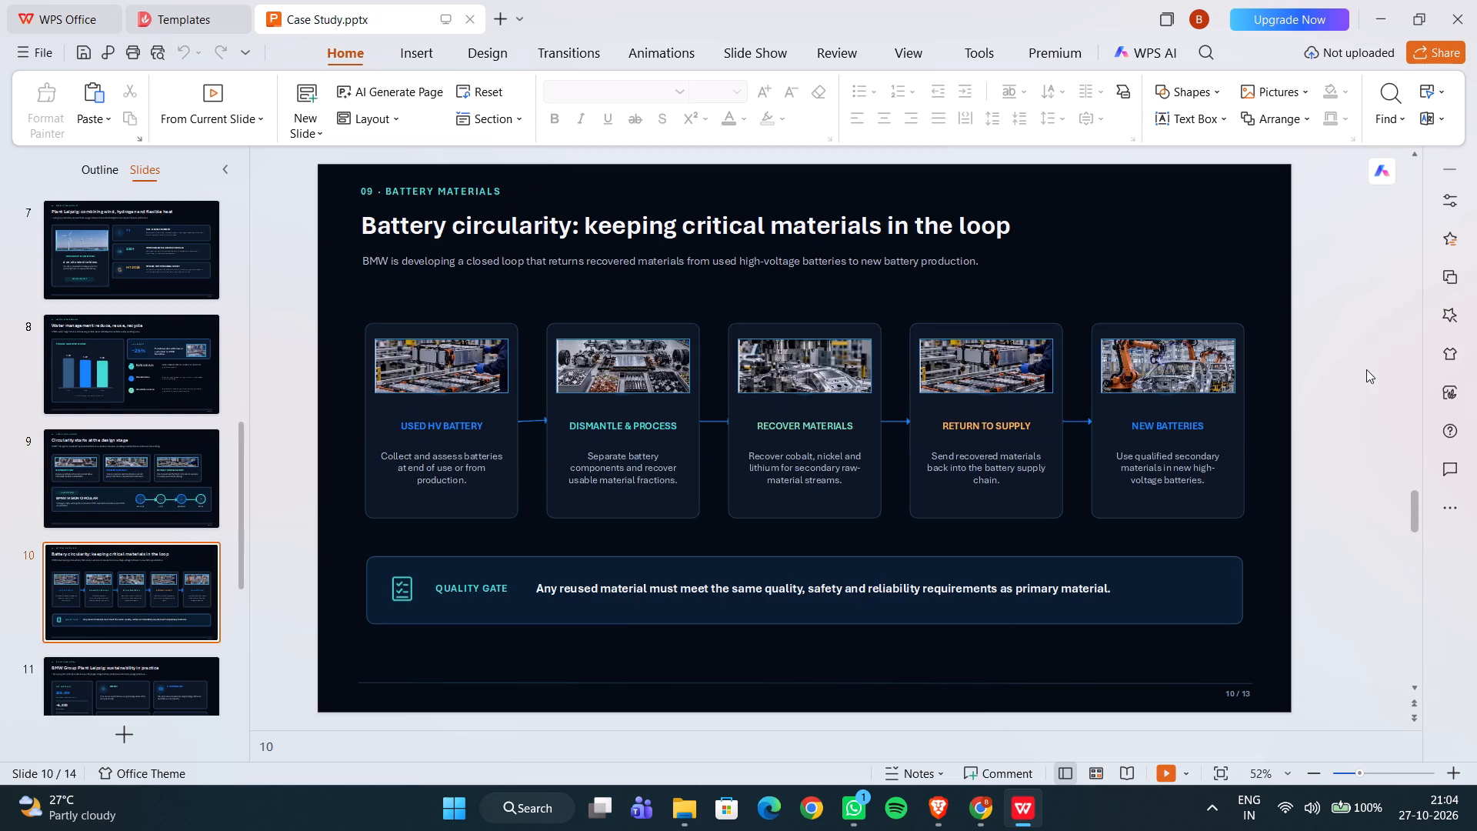
key(Right)
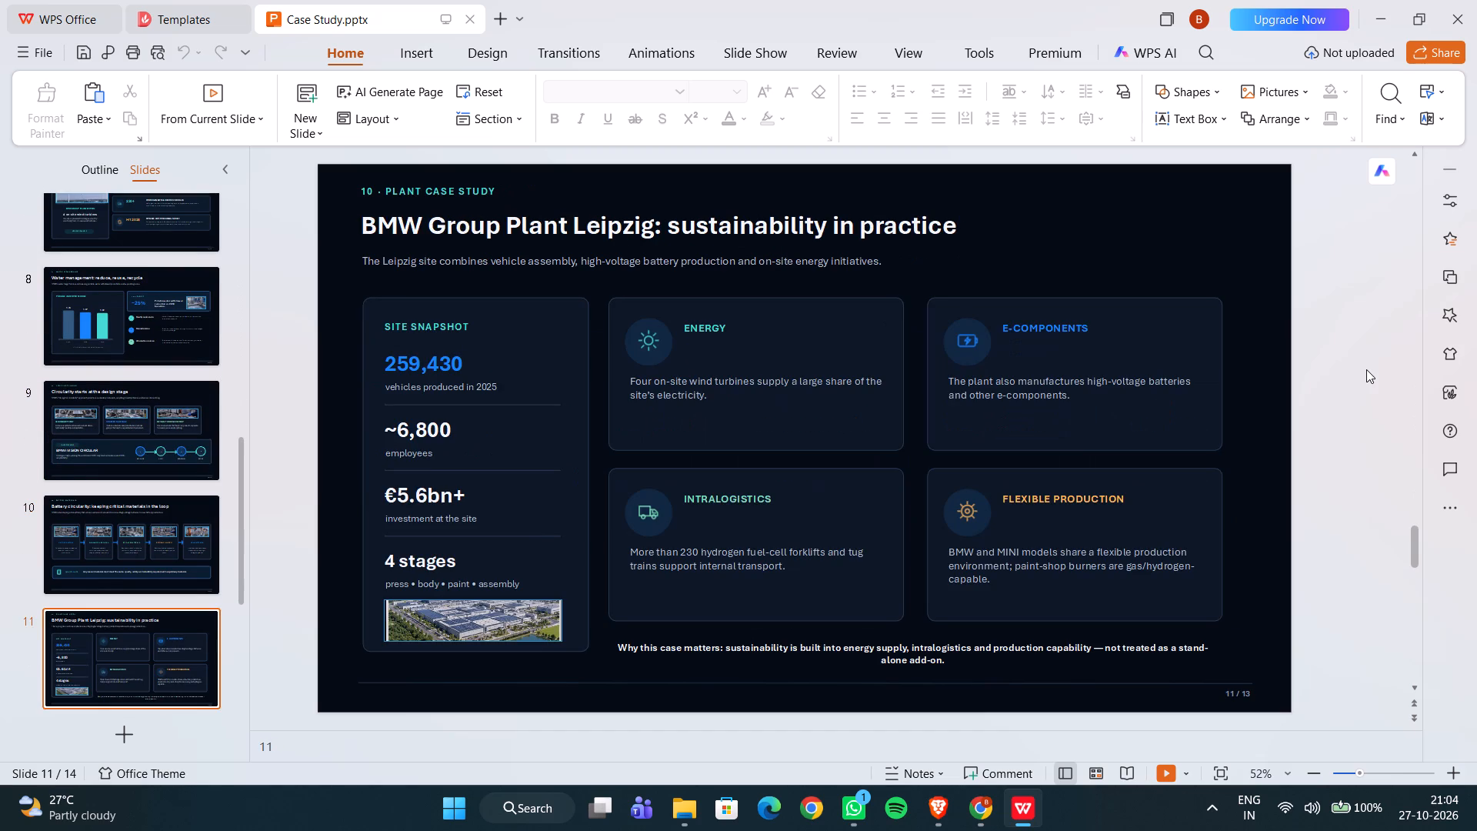
key(Right)
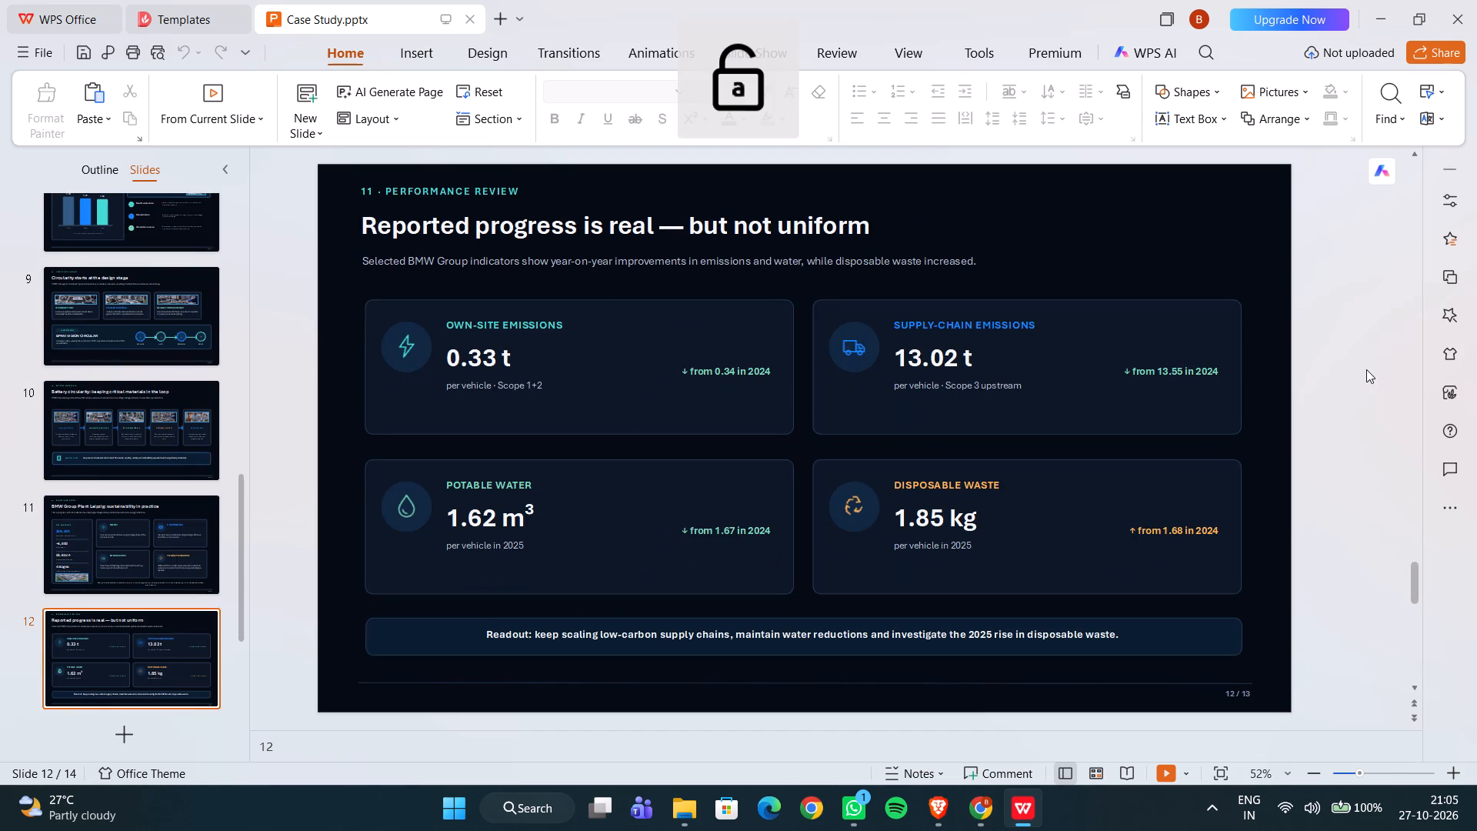
key(Right)
key(Left)
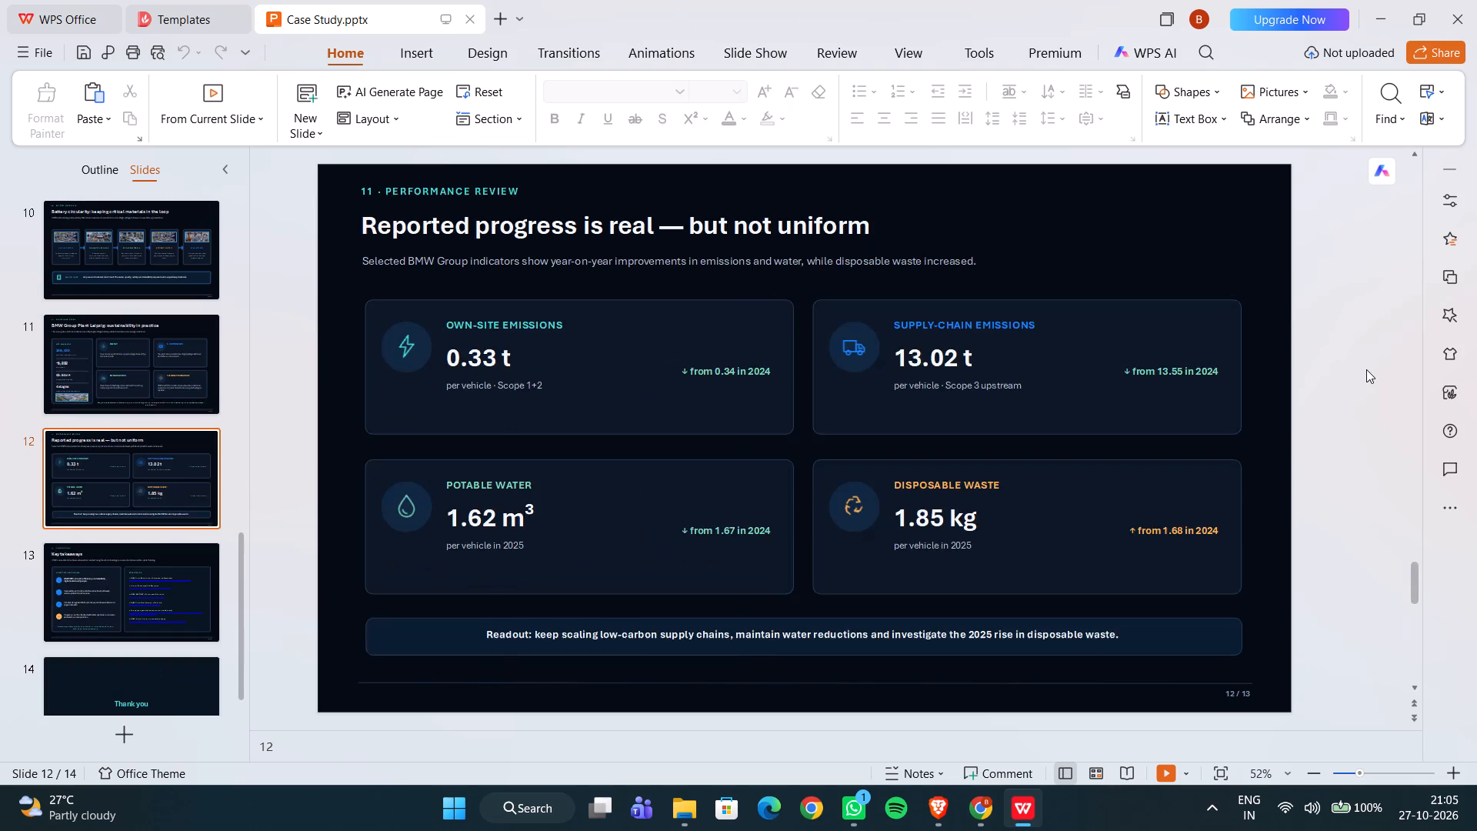
key(Right)
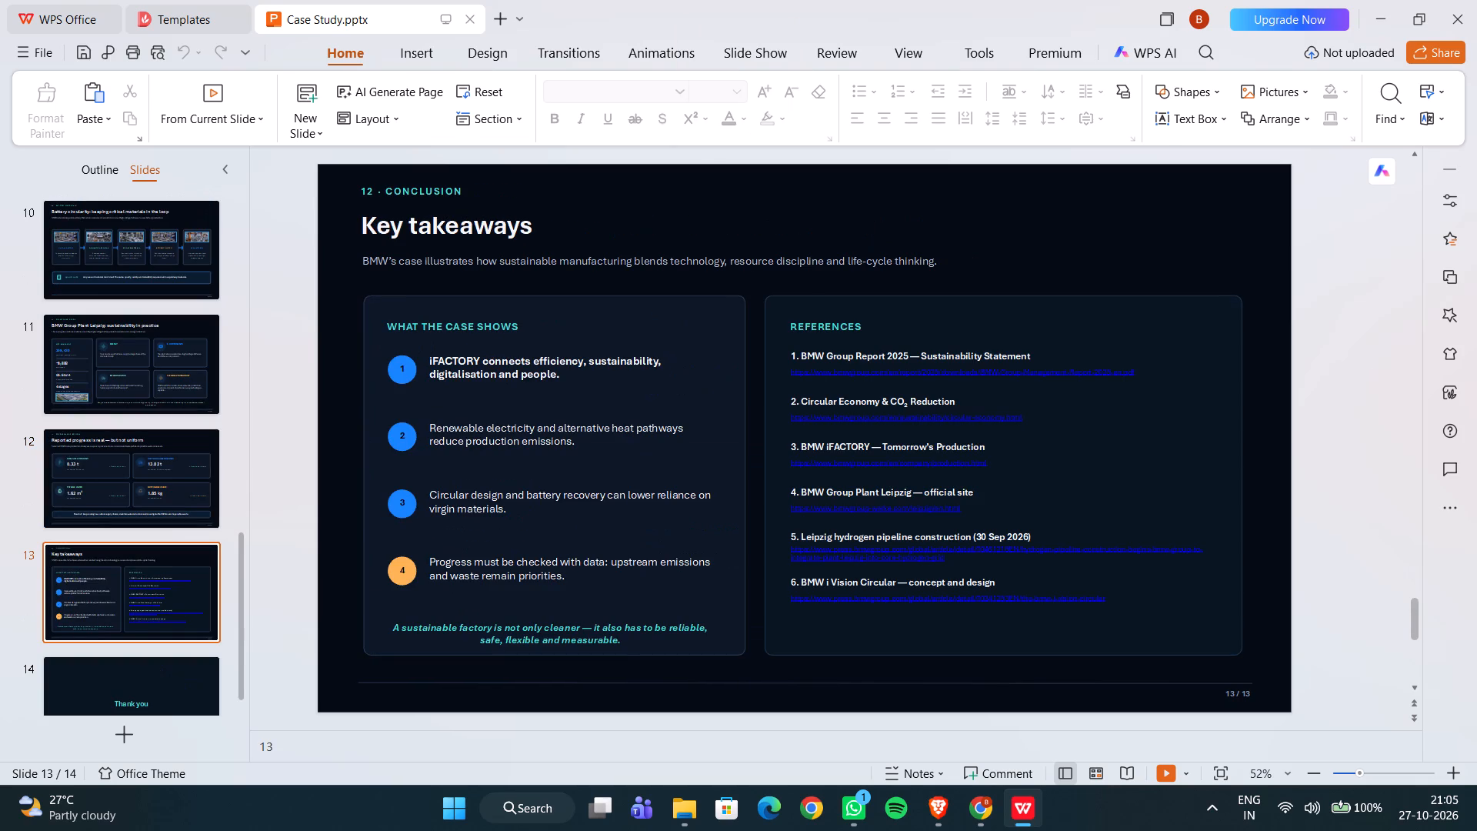
Examine the reference links on the Key takeaways slide up close.
ctrl+scroll(907, 479, up, 5)
click(939, 375)
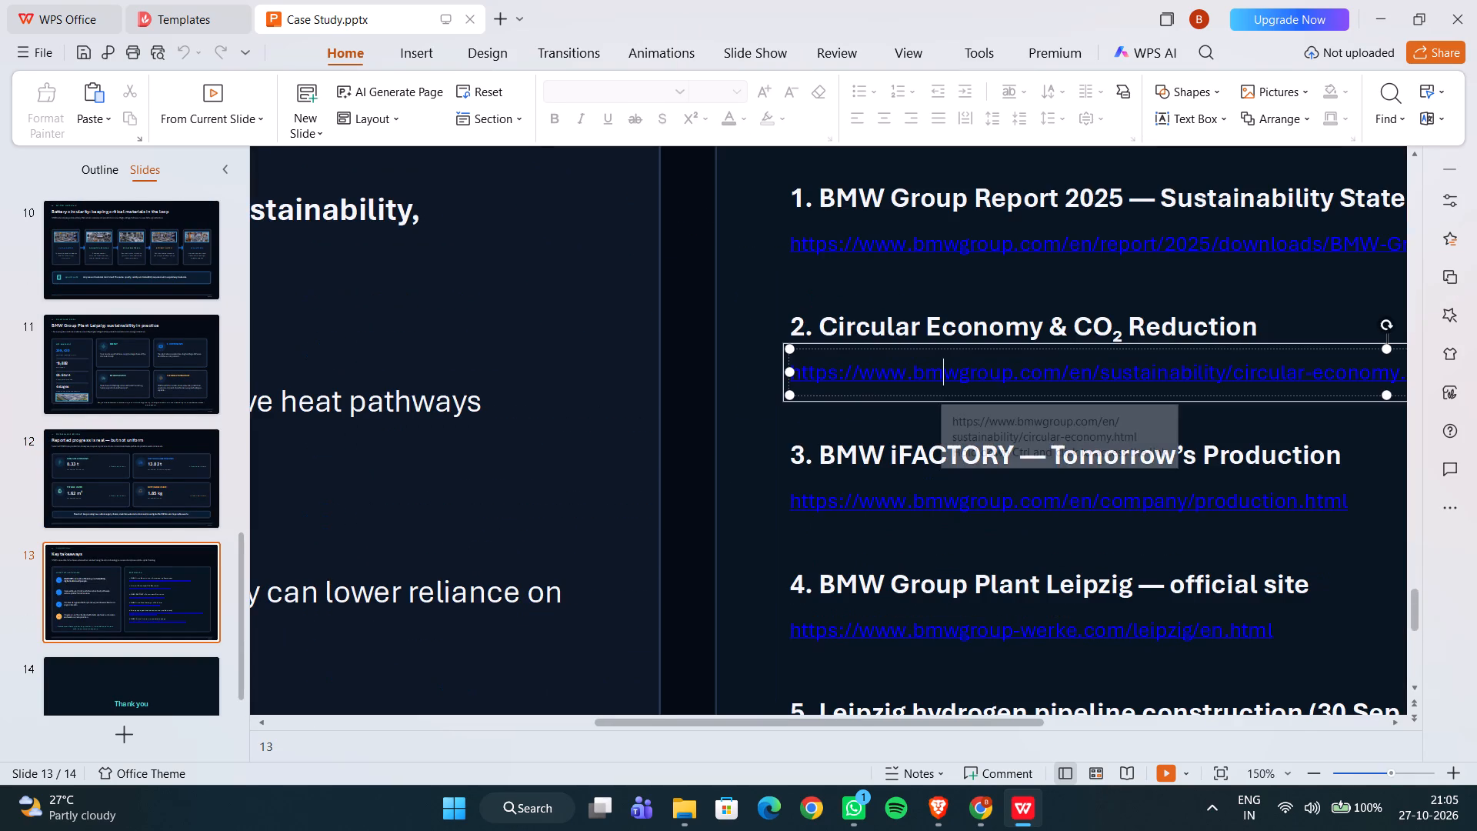
key(Escape)
key(Escape)
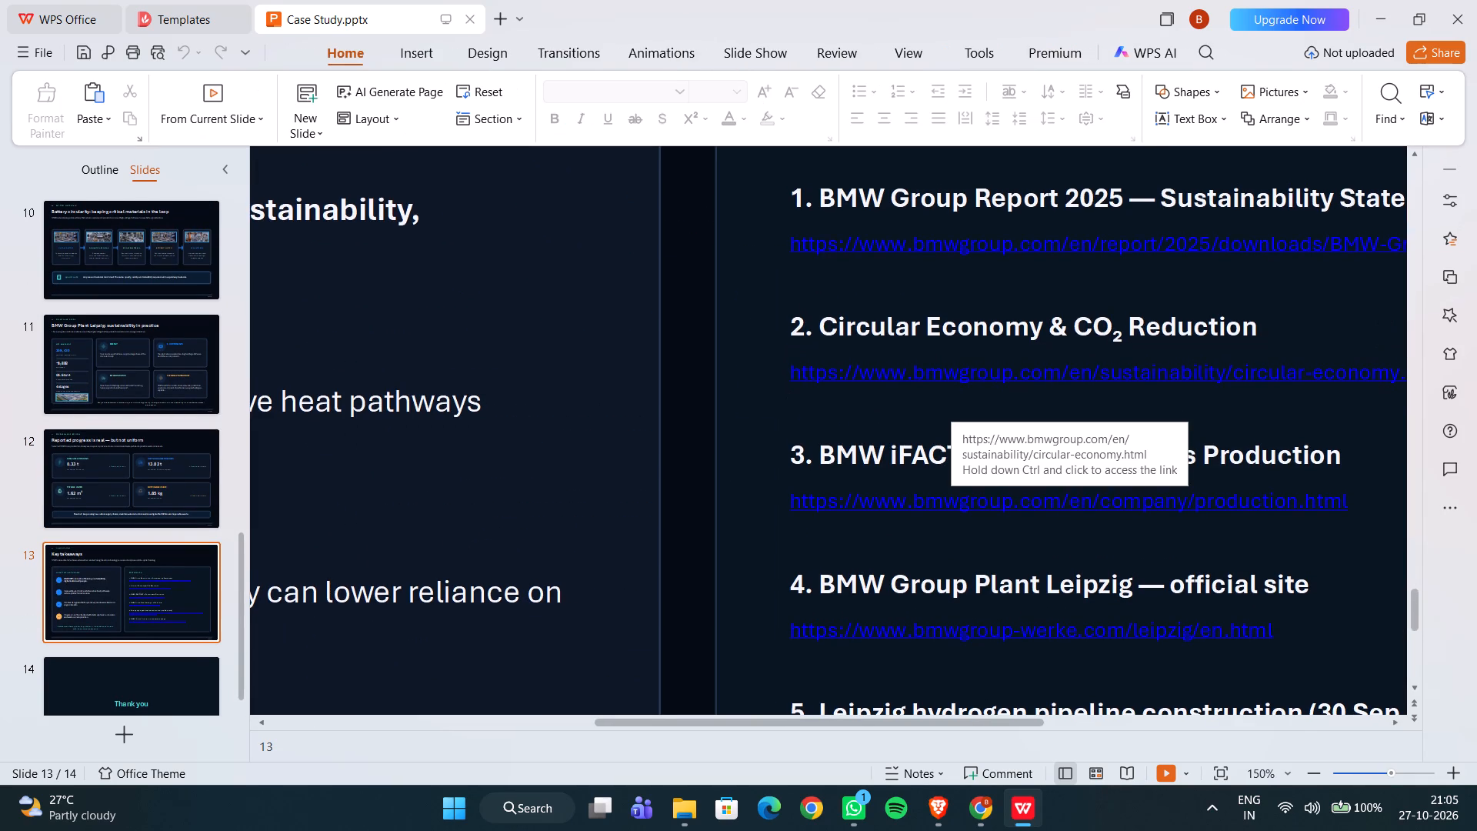
ctrl+scroll(1017, 372, down, 3)
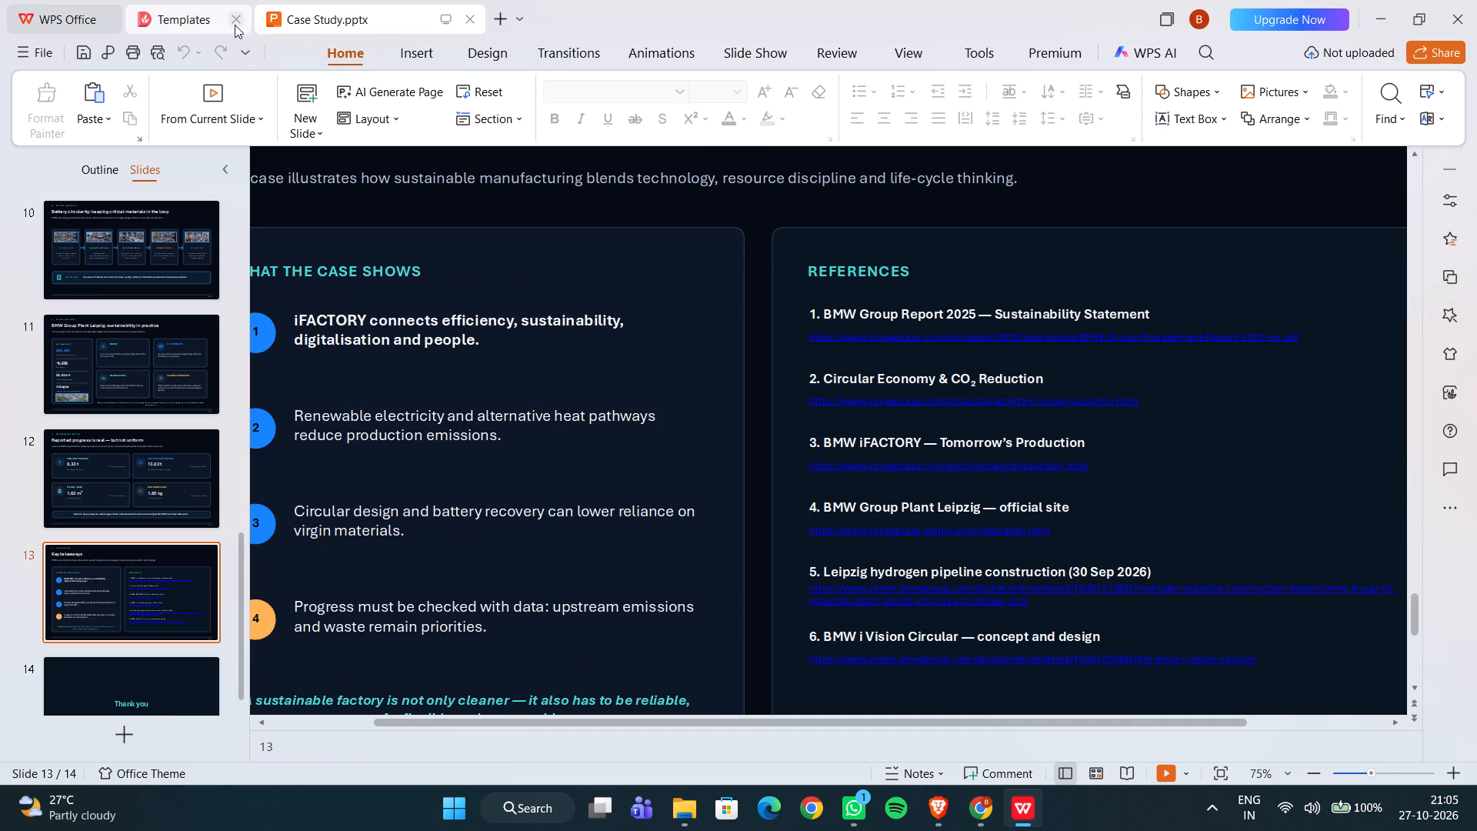
Close the Templates document, keeping Case Study.pptx open.
click(235, 24)
Check the closing Thank you slide and the full Key takeaways slide in Case Study.pptx.
ctrl+scroll(991, 486, down, 1)
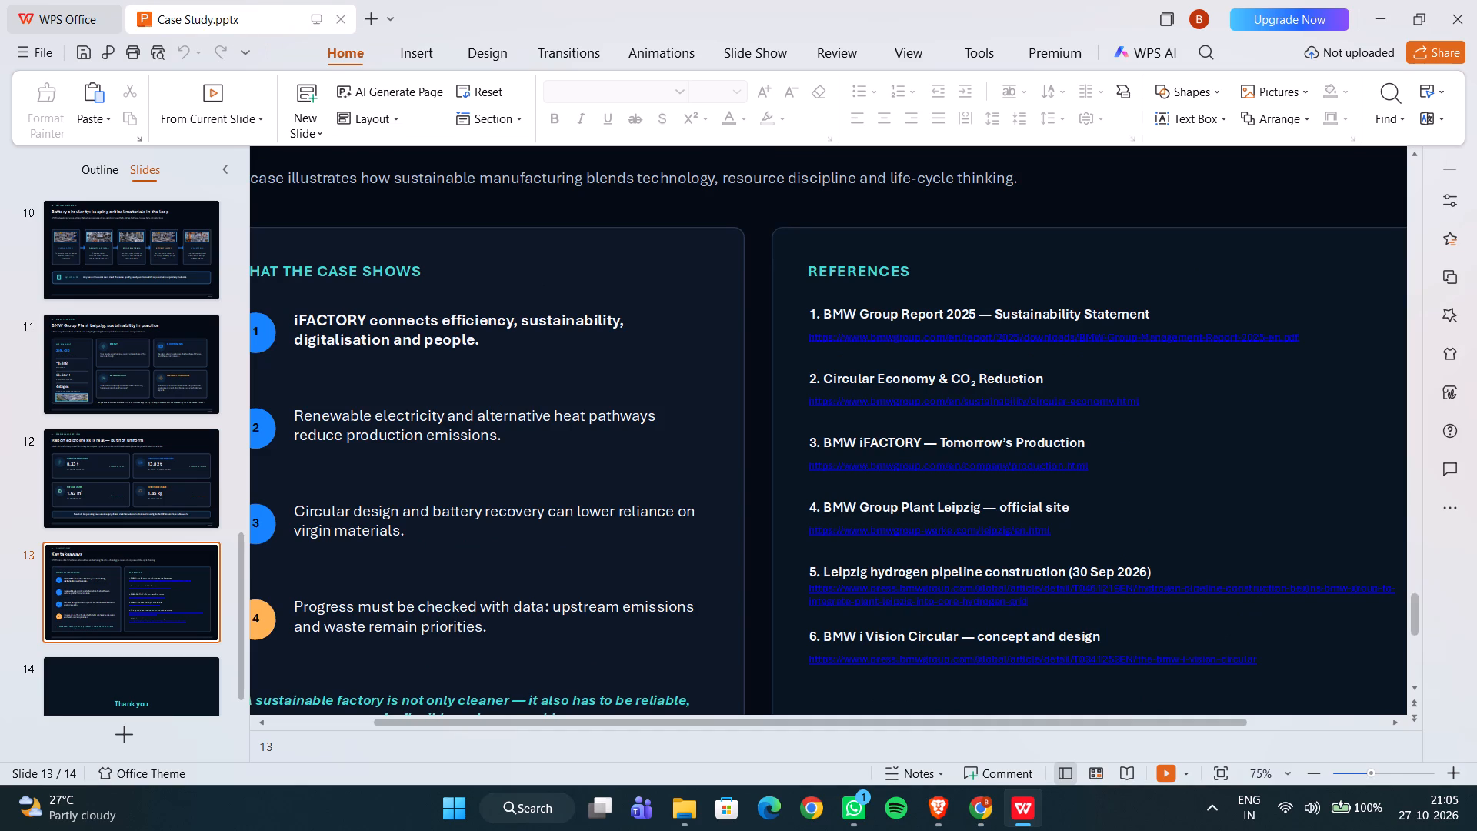
ctrl+scroll(915, 536, down, 2)
key(Right)
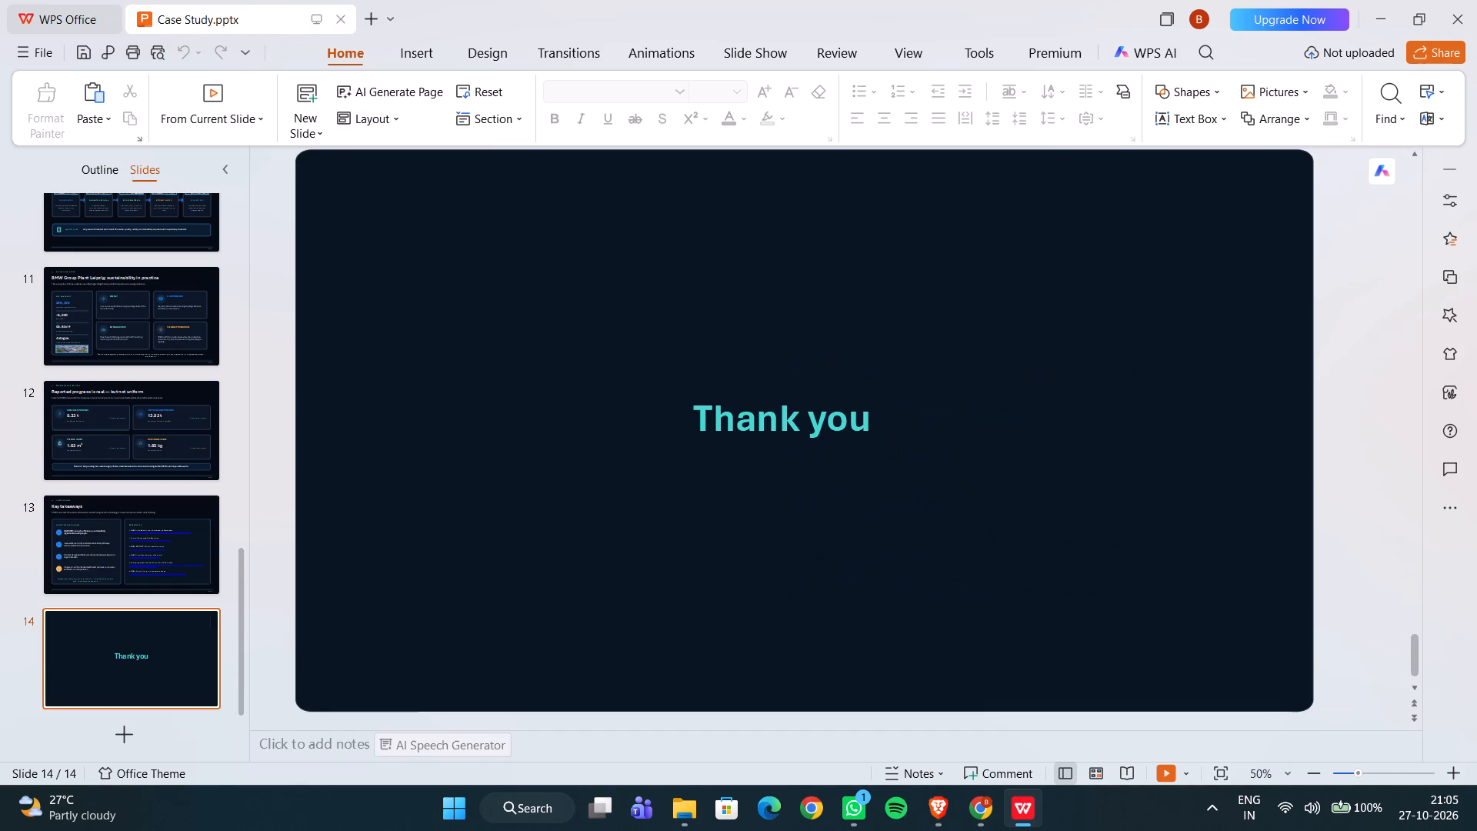
key(Right)
key(Left)
key(Right)
key(Left)
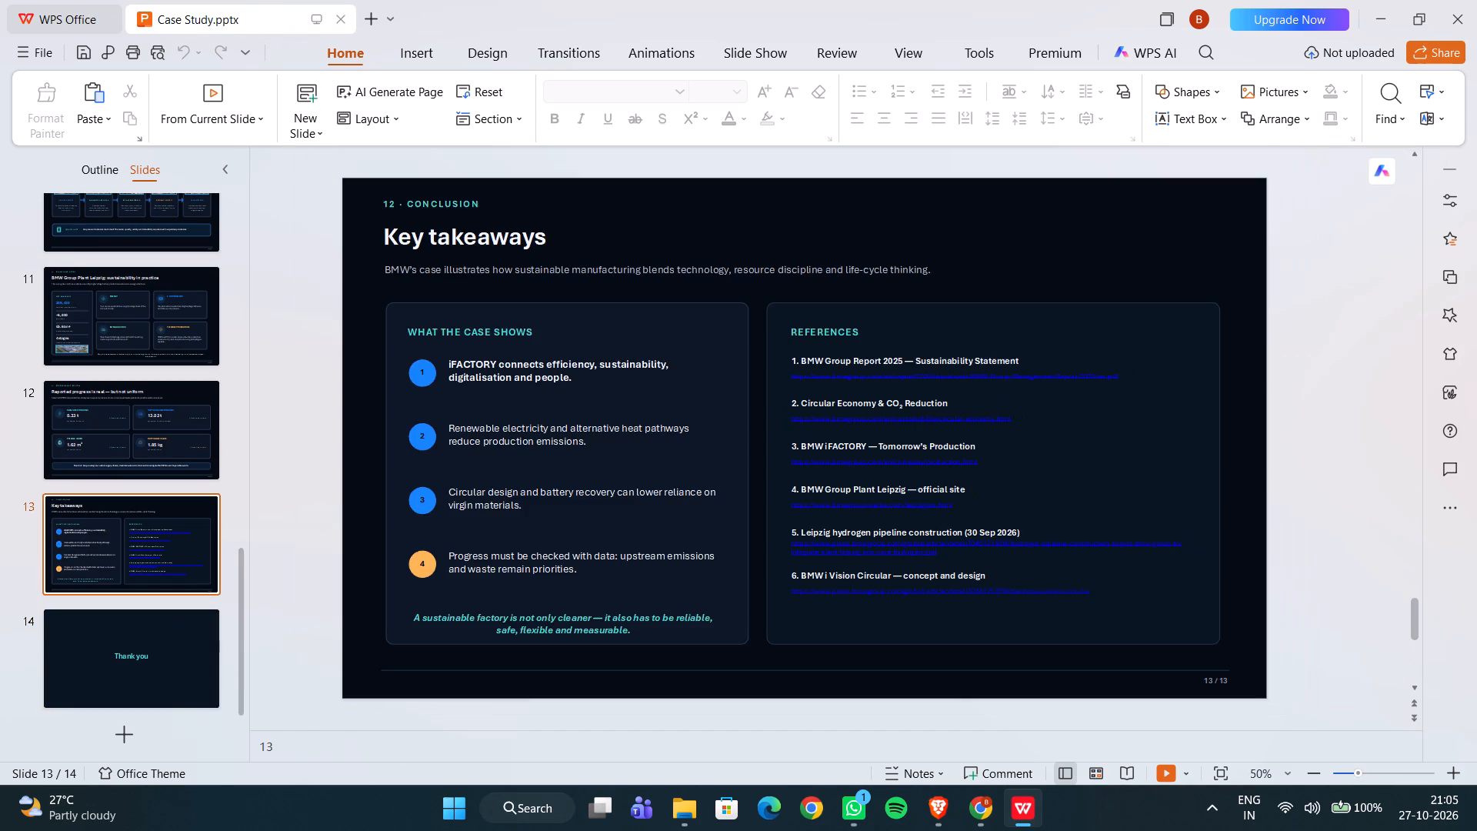
Recheck the Key takeaways slide and its reference links up close, alongside the closing Thank you slide.
key(Right)
key(Left)
key(Right)
key(Left)
ctrl+scroll(495, 388, up, 2)
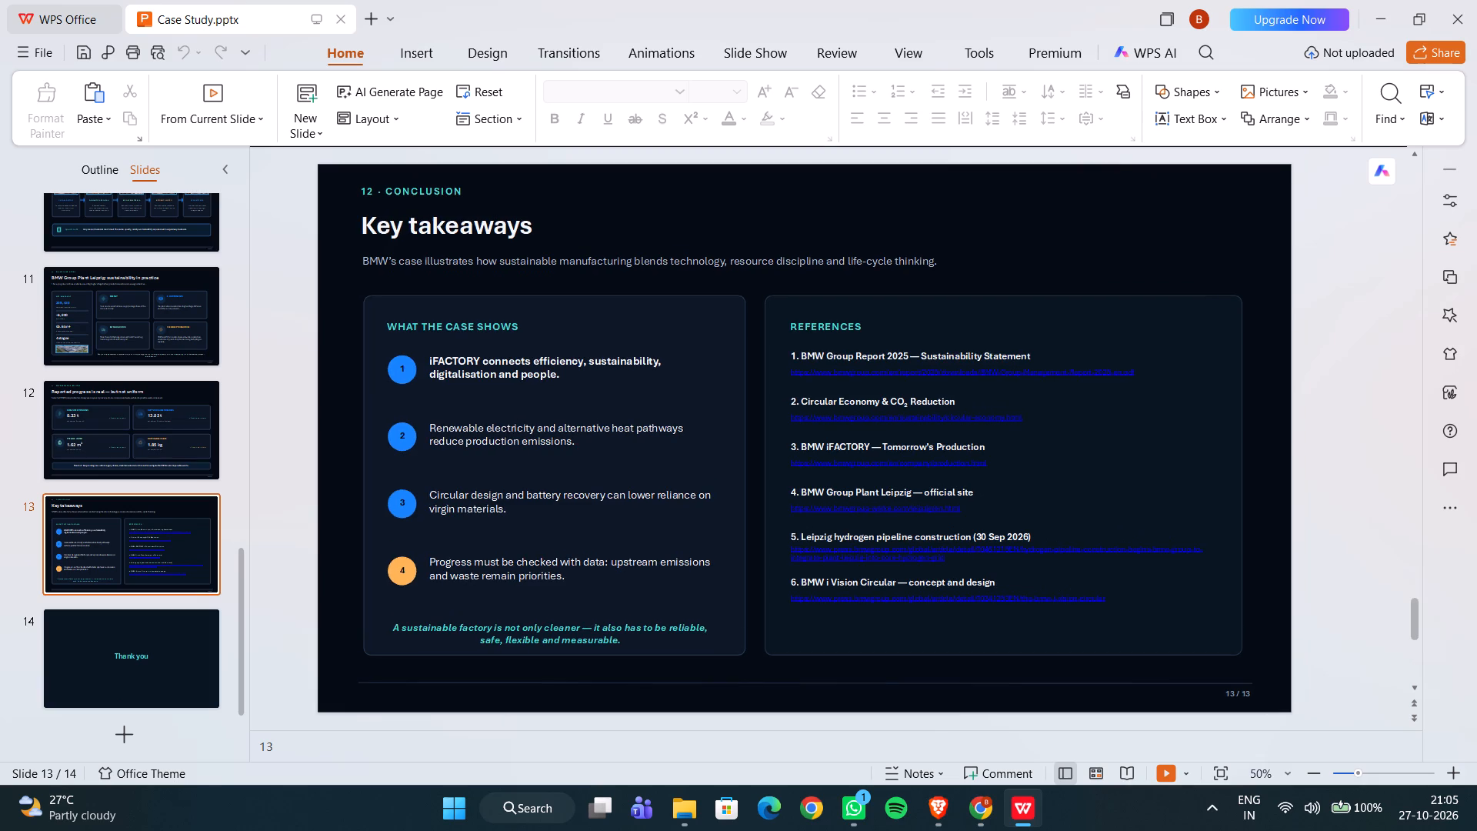
ctrl+scroll(495, 388, down, 3)
ctrl+scroll(495, 388, up, 1)
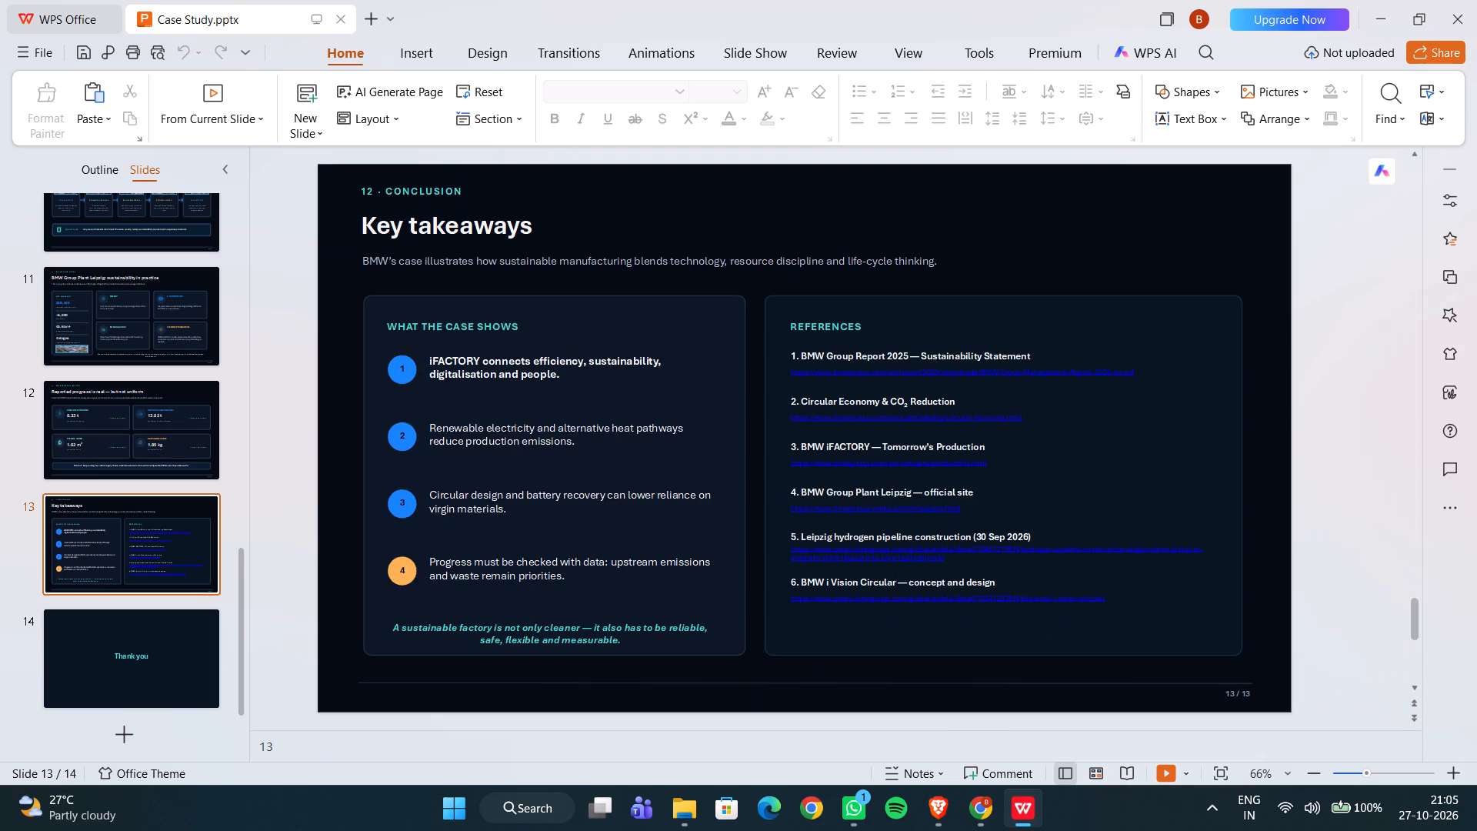
ctrl+scroll(495, 388, up, 3)
ctrl+scroll(495, 388, down, 2)
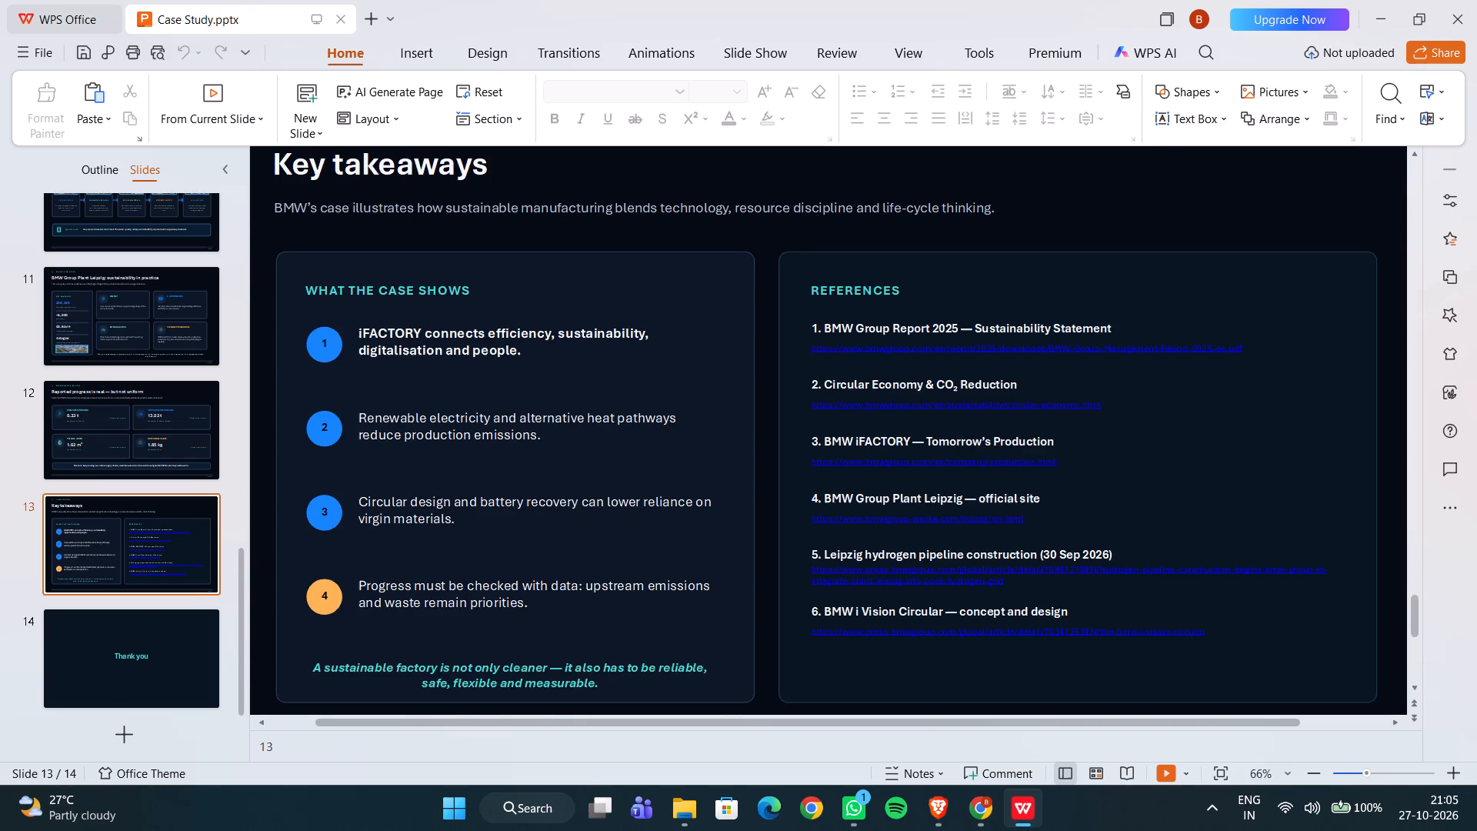
Review the exported Case Study.pptx backwards from slide 12 to the cover slide, checking each slide's text and layout.
key(Left)
key(Left)
key(Left)
key(Left)
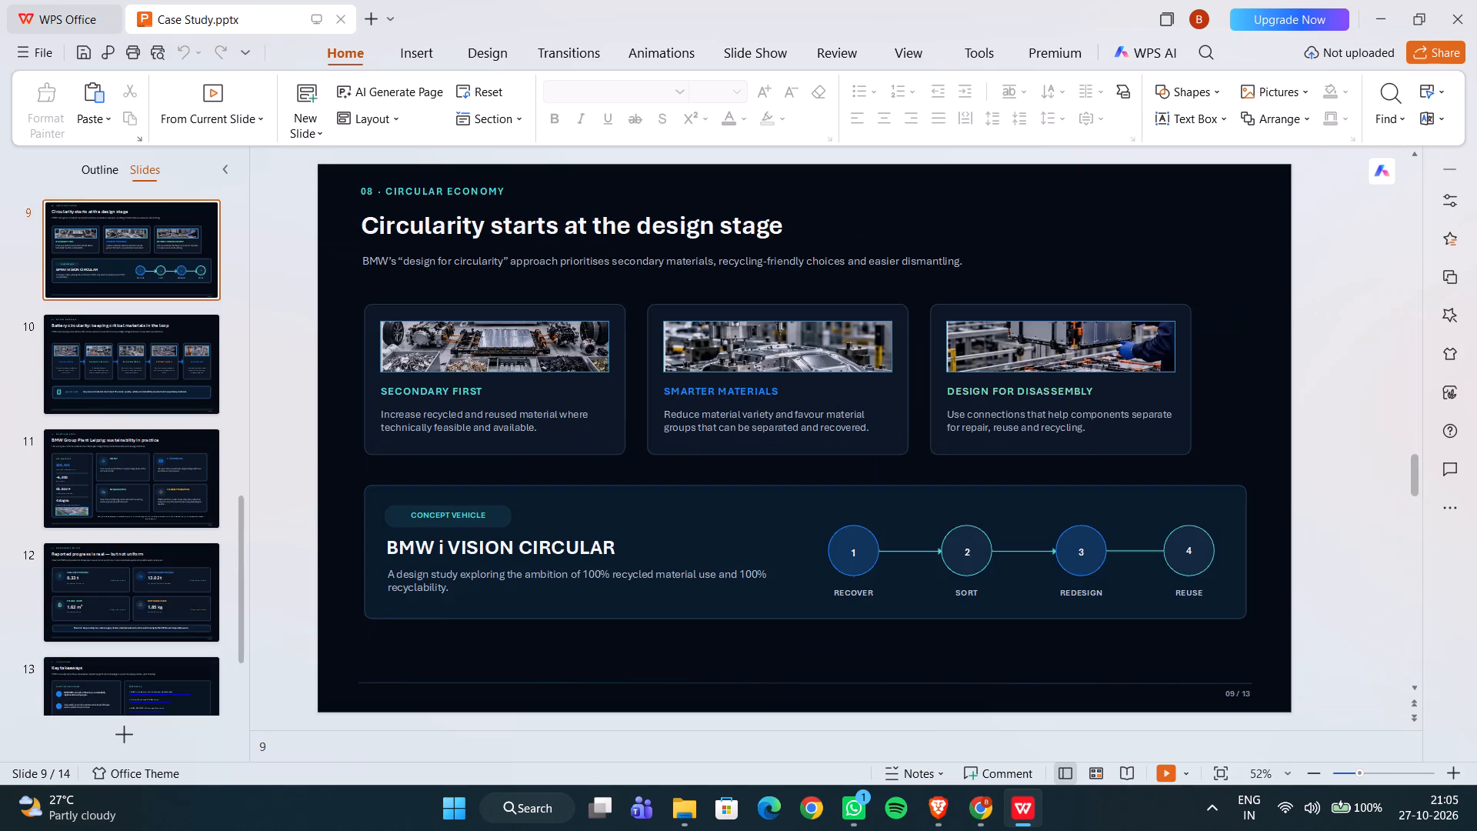
key(Left)
key(Left)
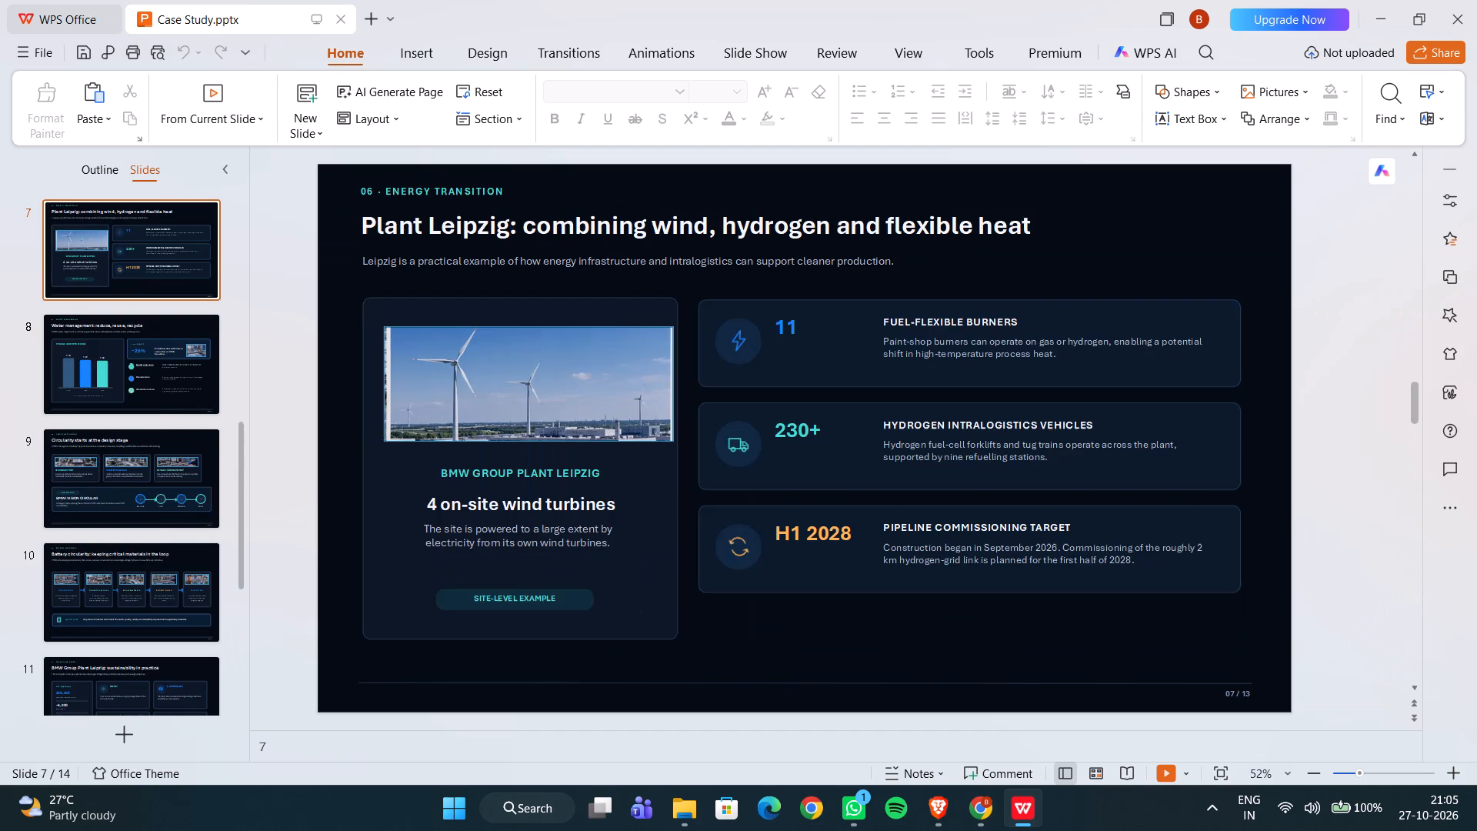
key(Left)
key(Left)
key(Left)
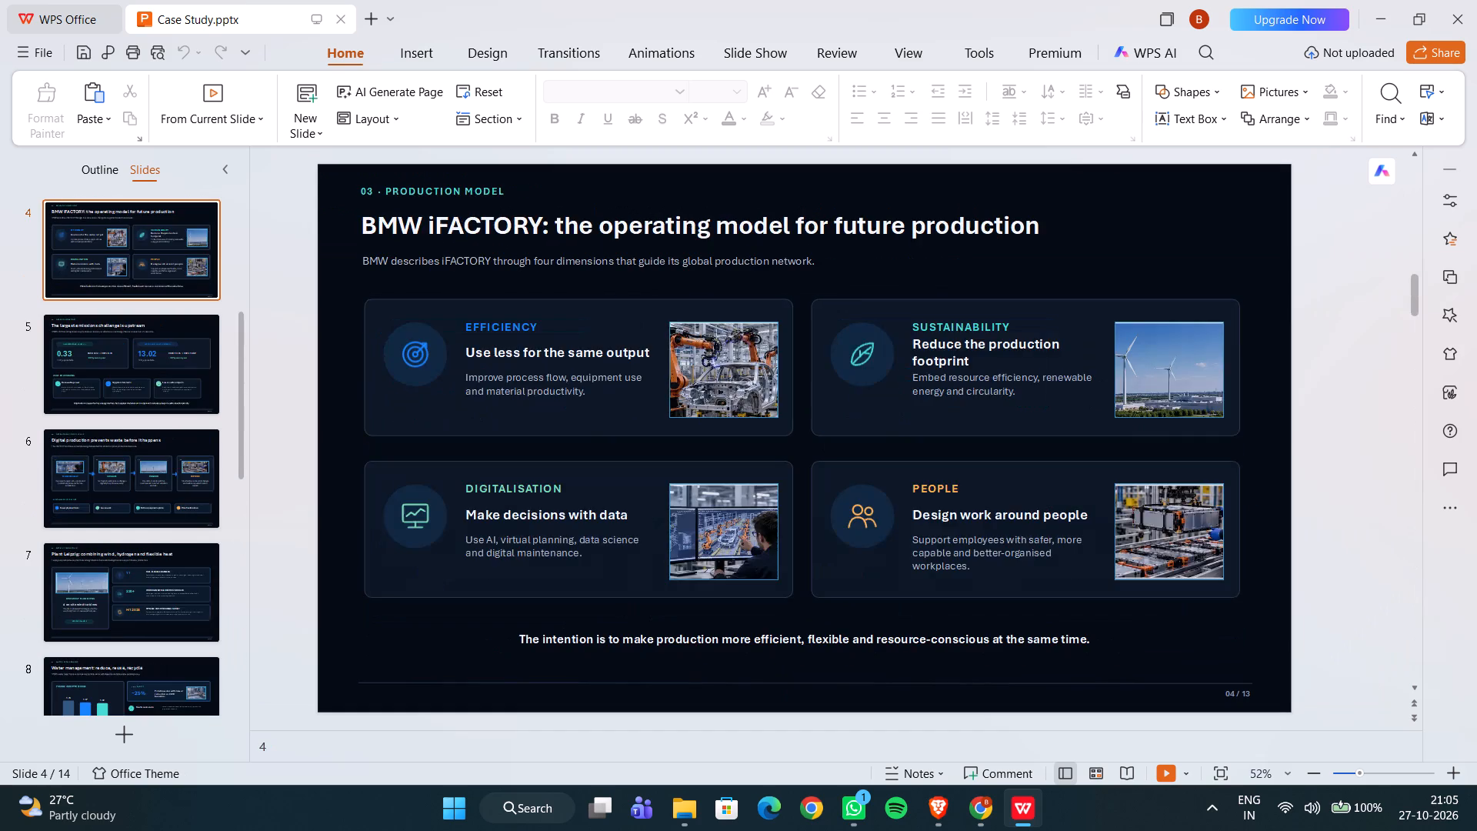
key(Left)
key(Right)
key(Right)
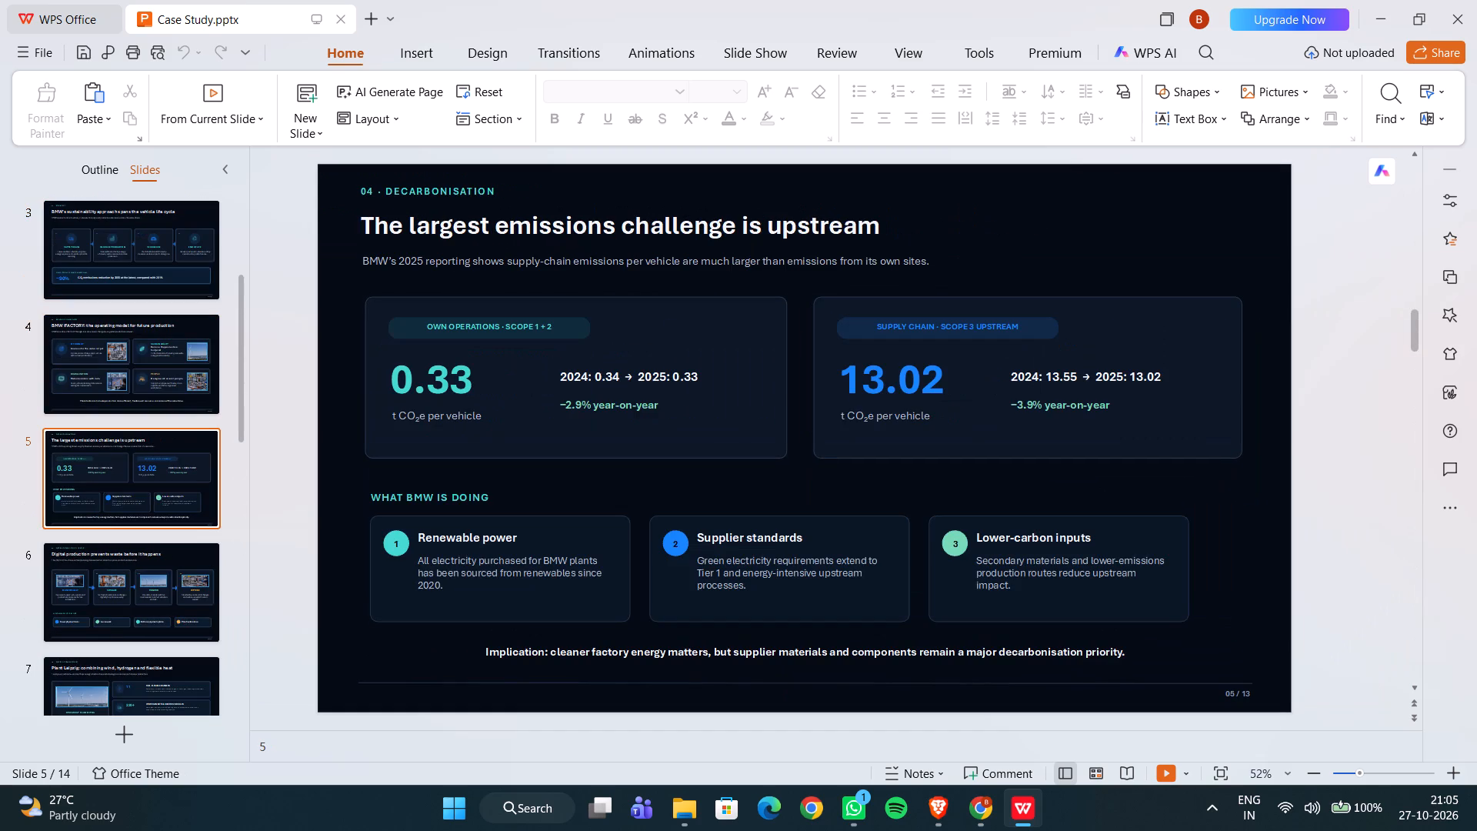
key(Left)
key(Left)
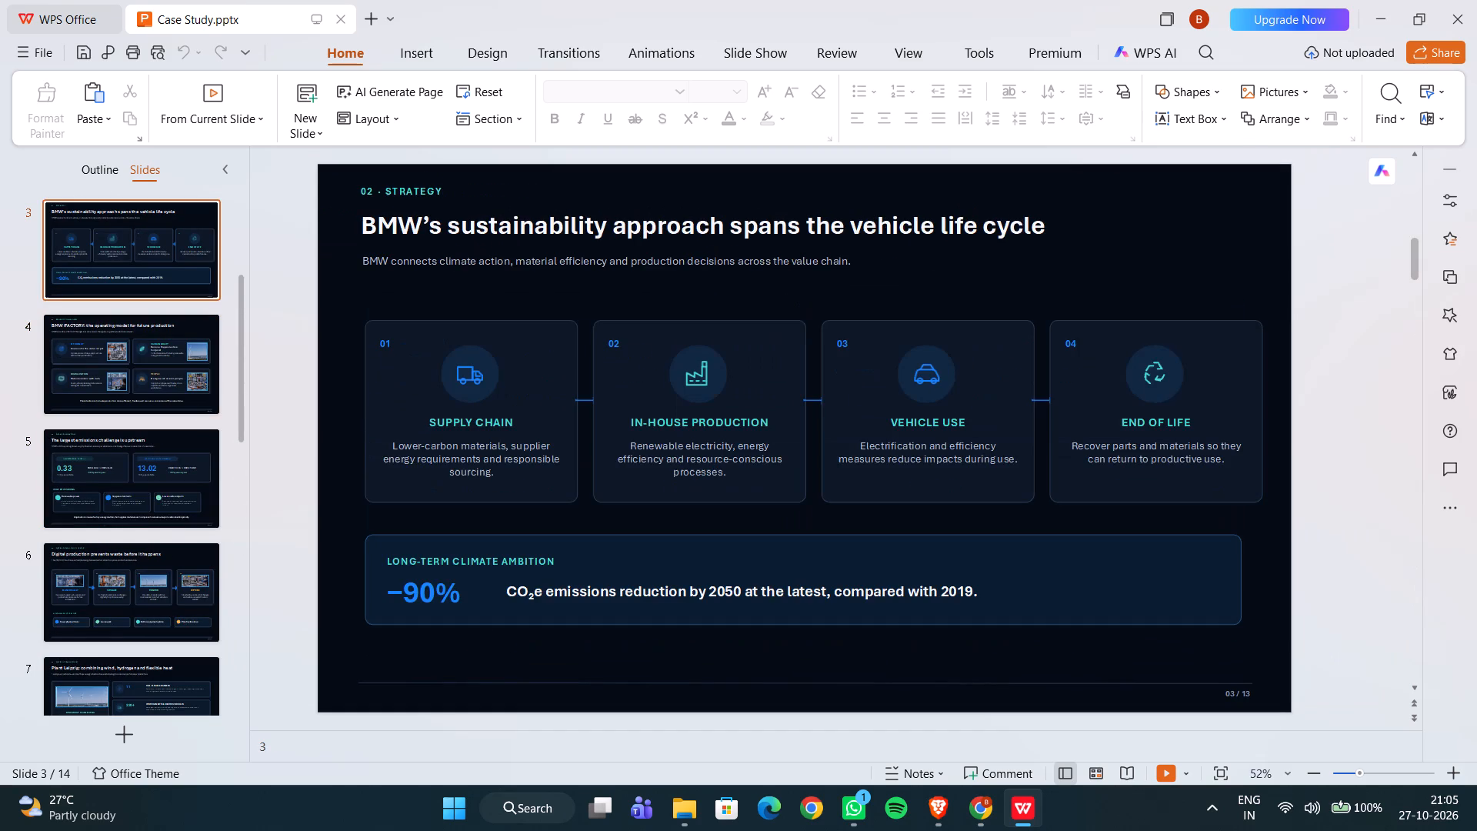
key(Left)
key(Left)
key(Right)
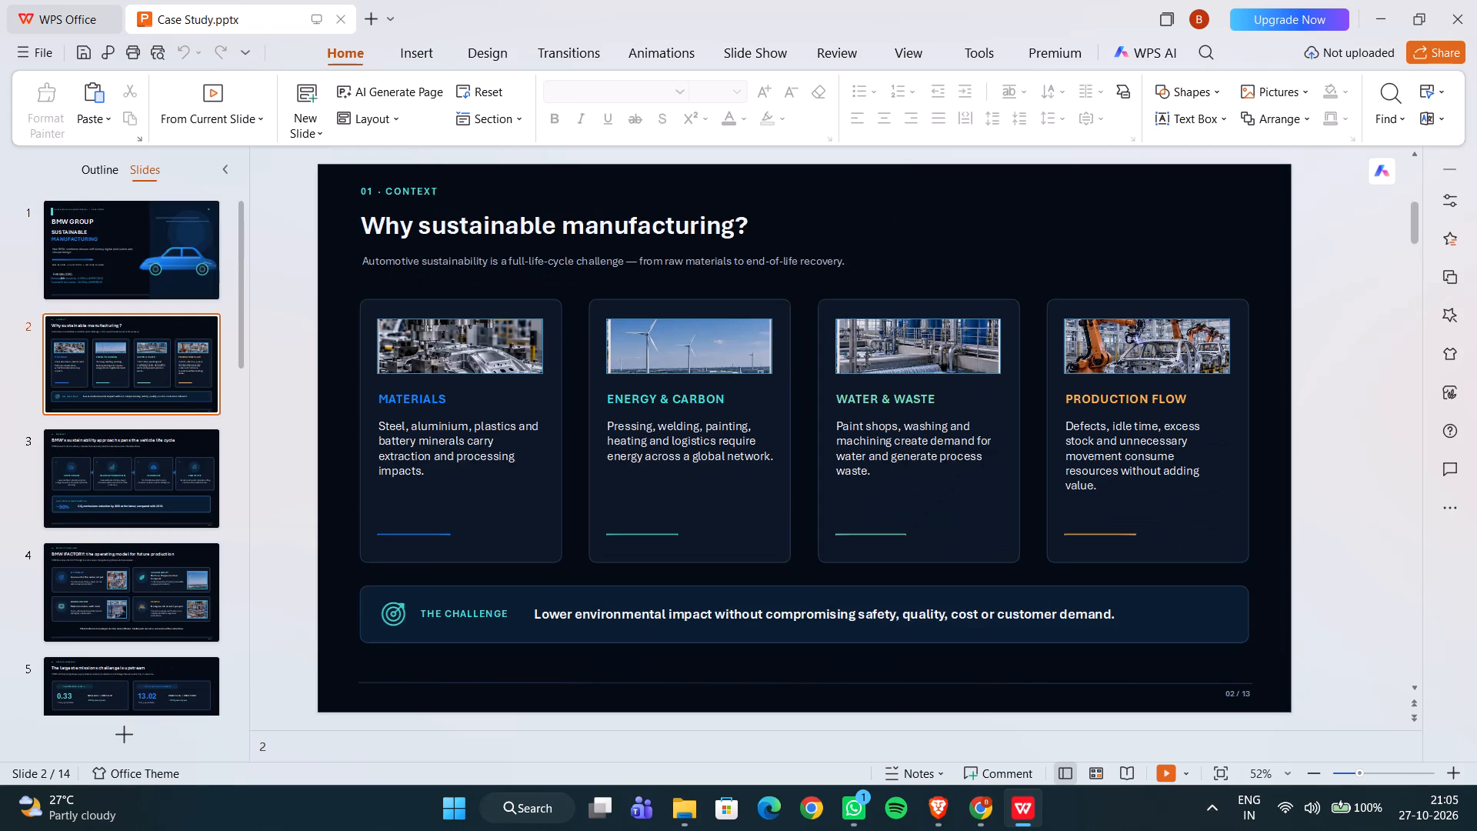
key(Left)
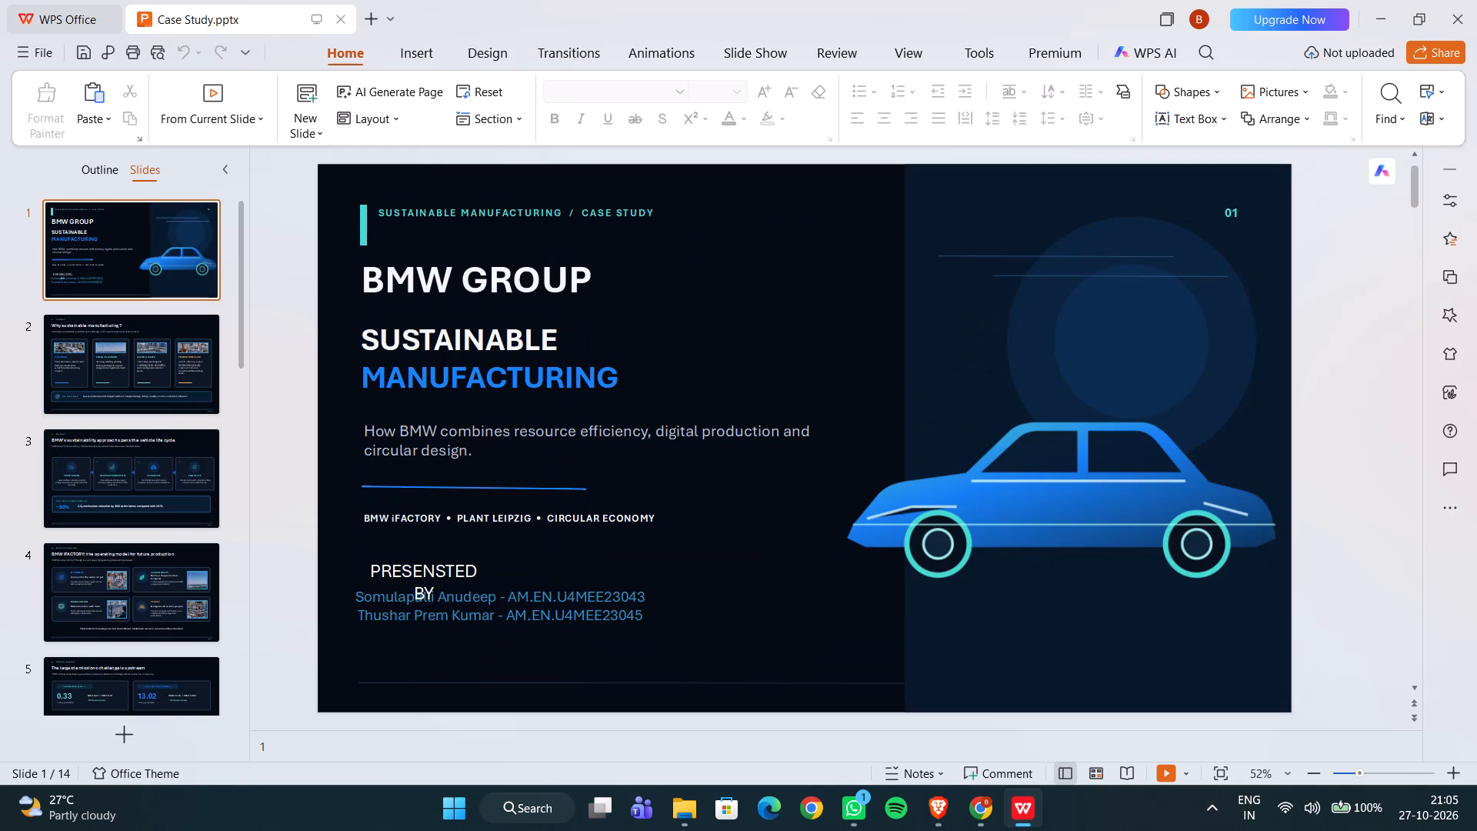
Close WPS Office and return to the Case Study presentation in Canva.
click(1476, 0)
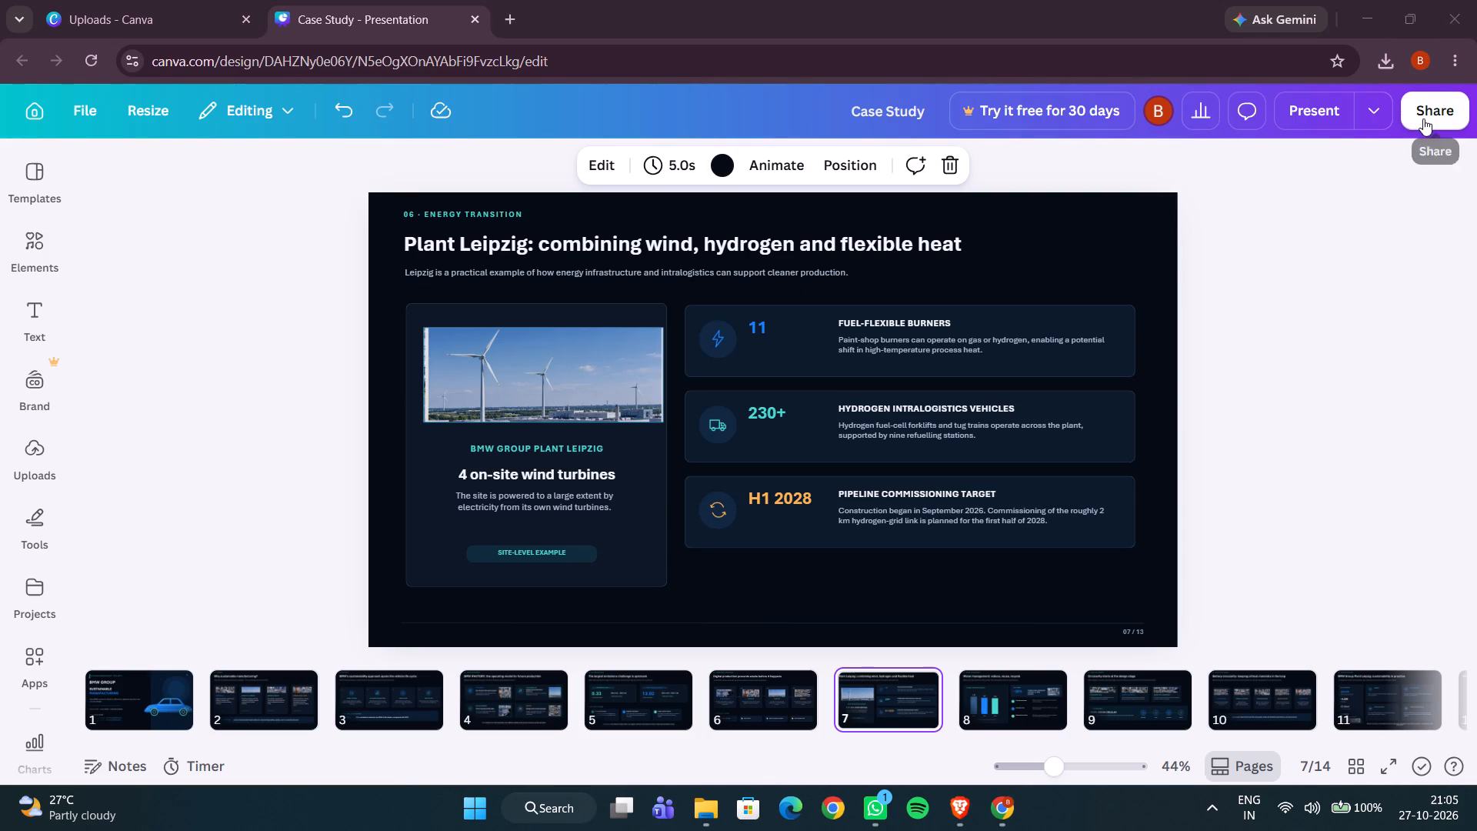
Download all pages of the Case Study presentation as PPTX again and dismiss the earlier completed download notice.
click(1443, 110)
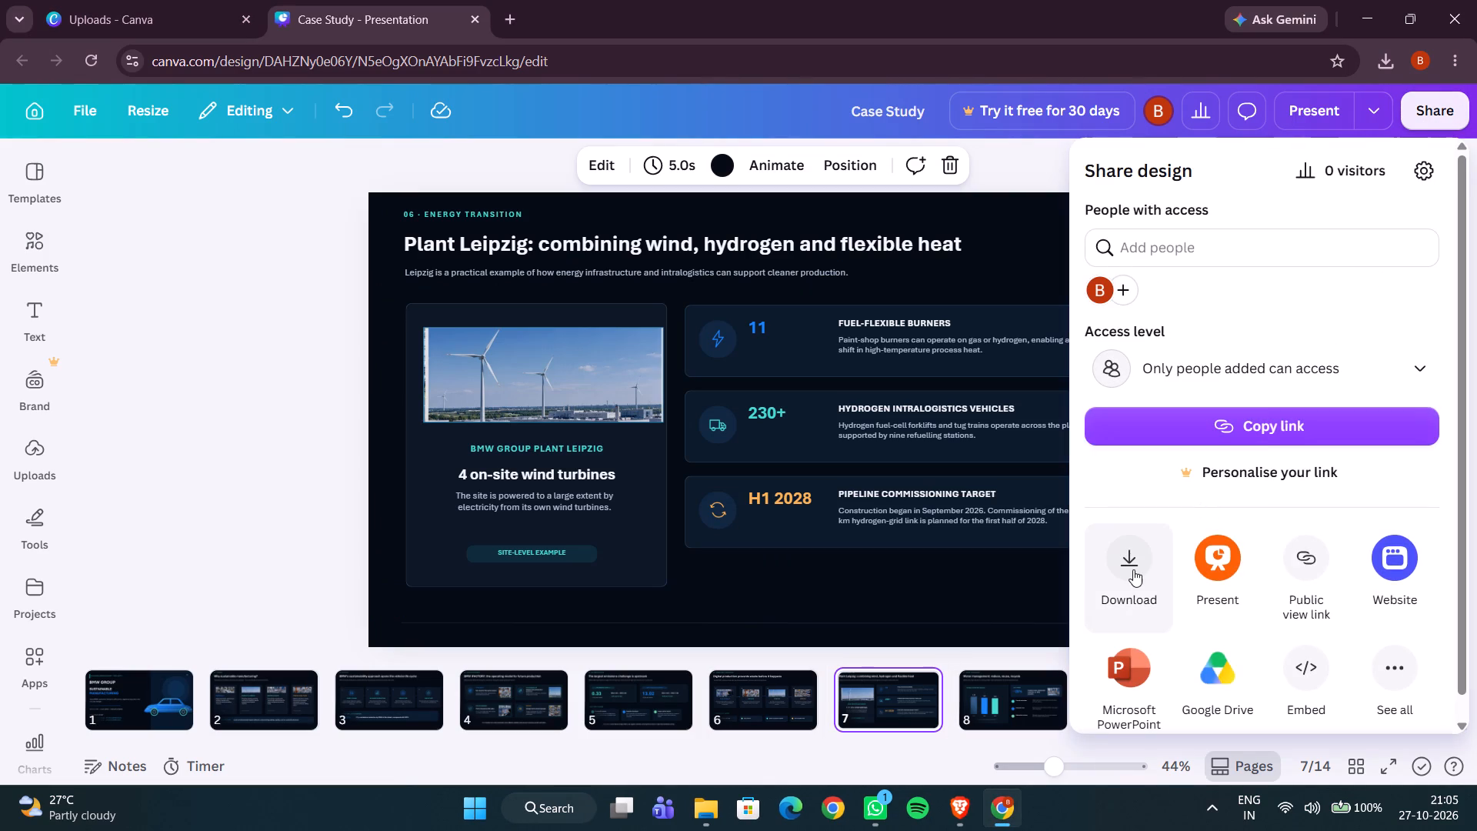
click(1132, 569)
click(1218, 237)
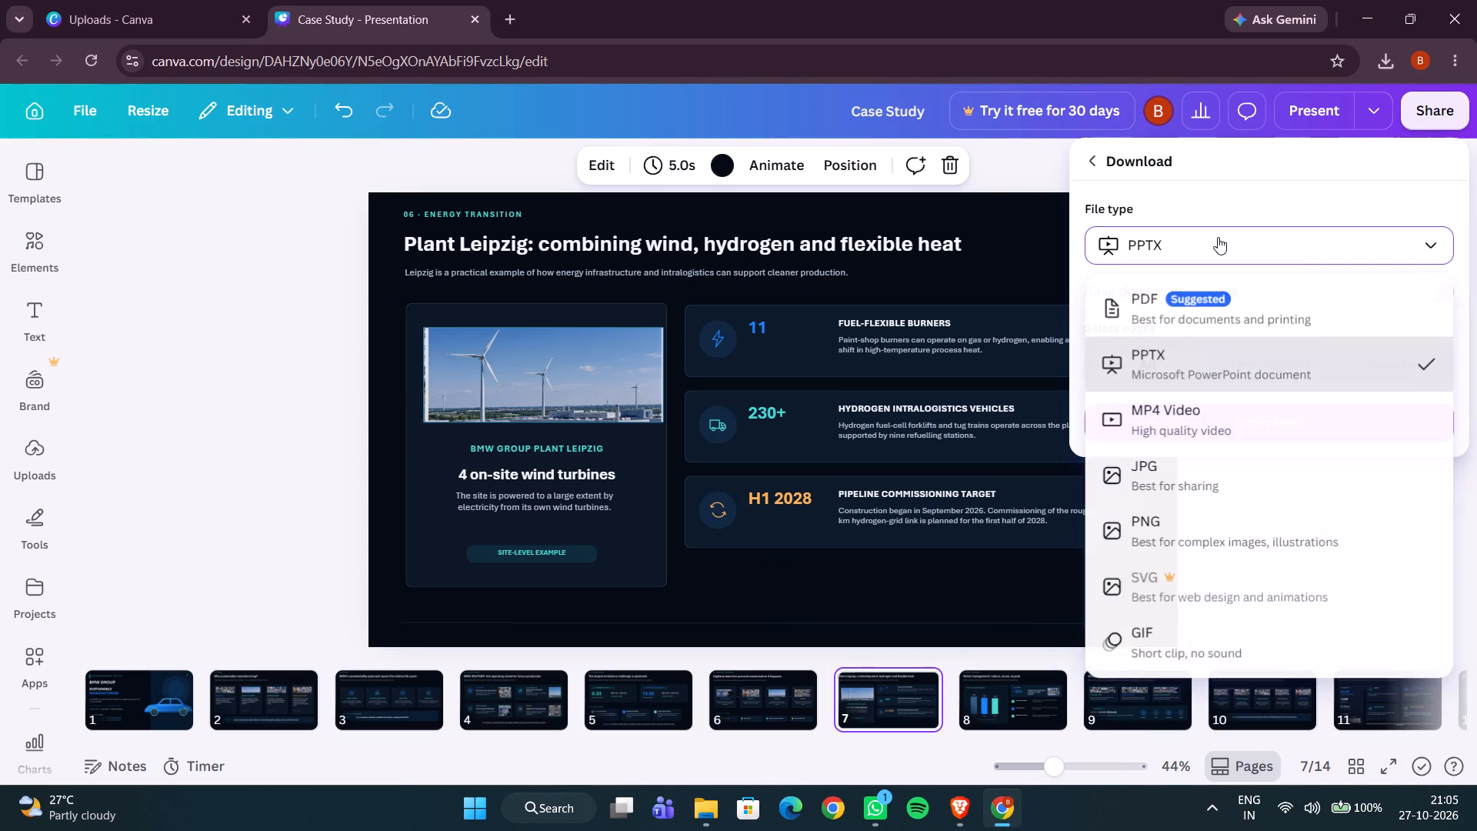
click(1218, 237)
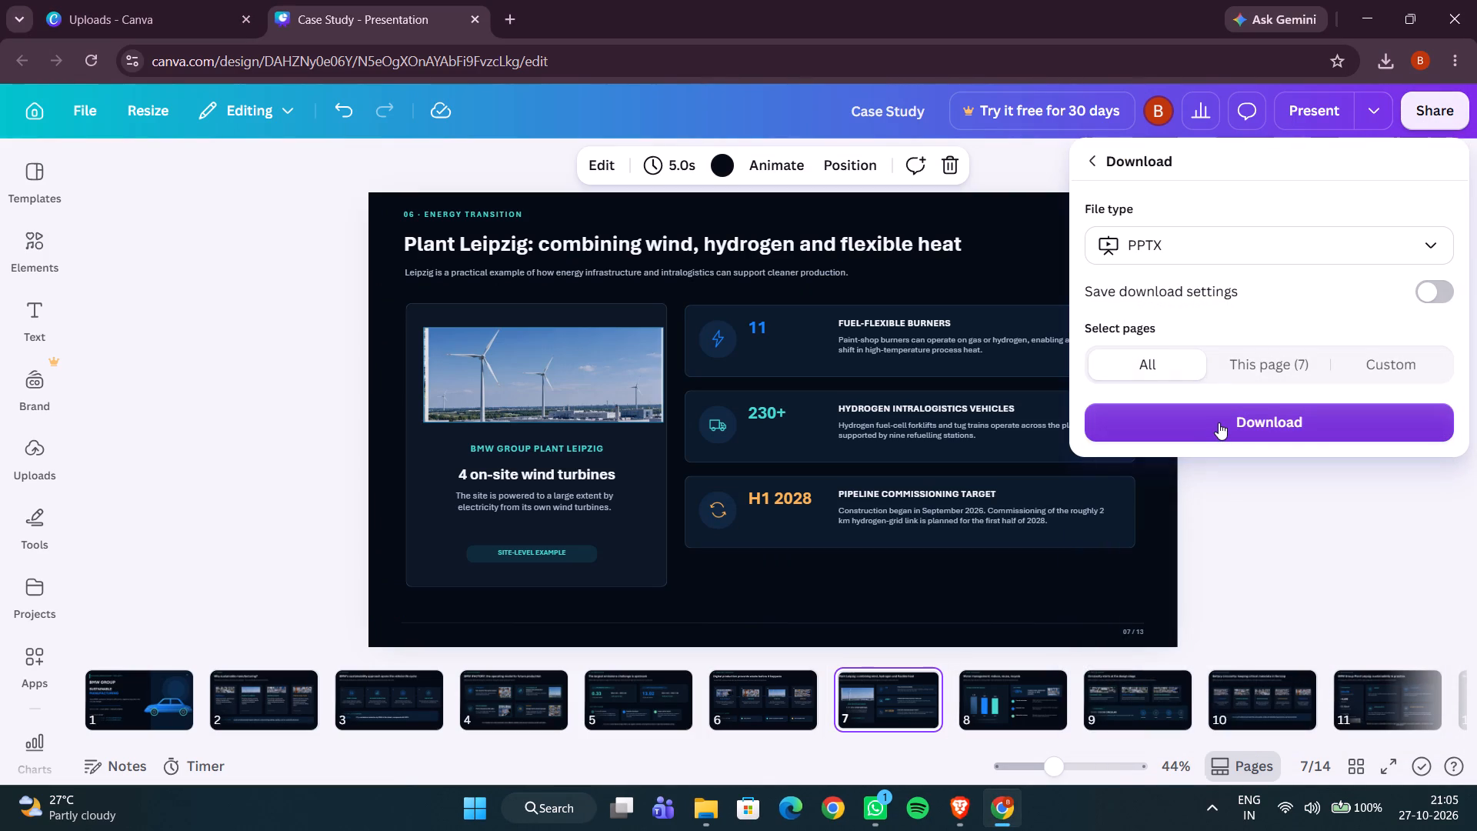
click(1219, 422)
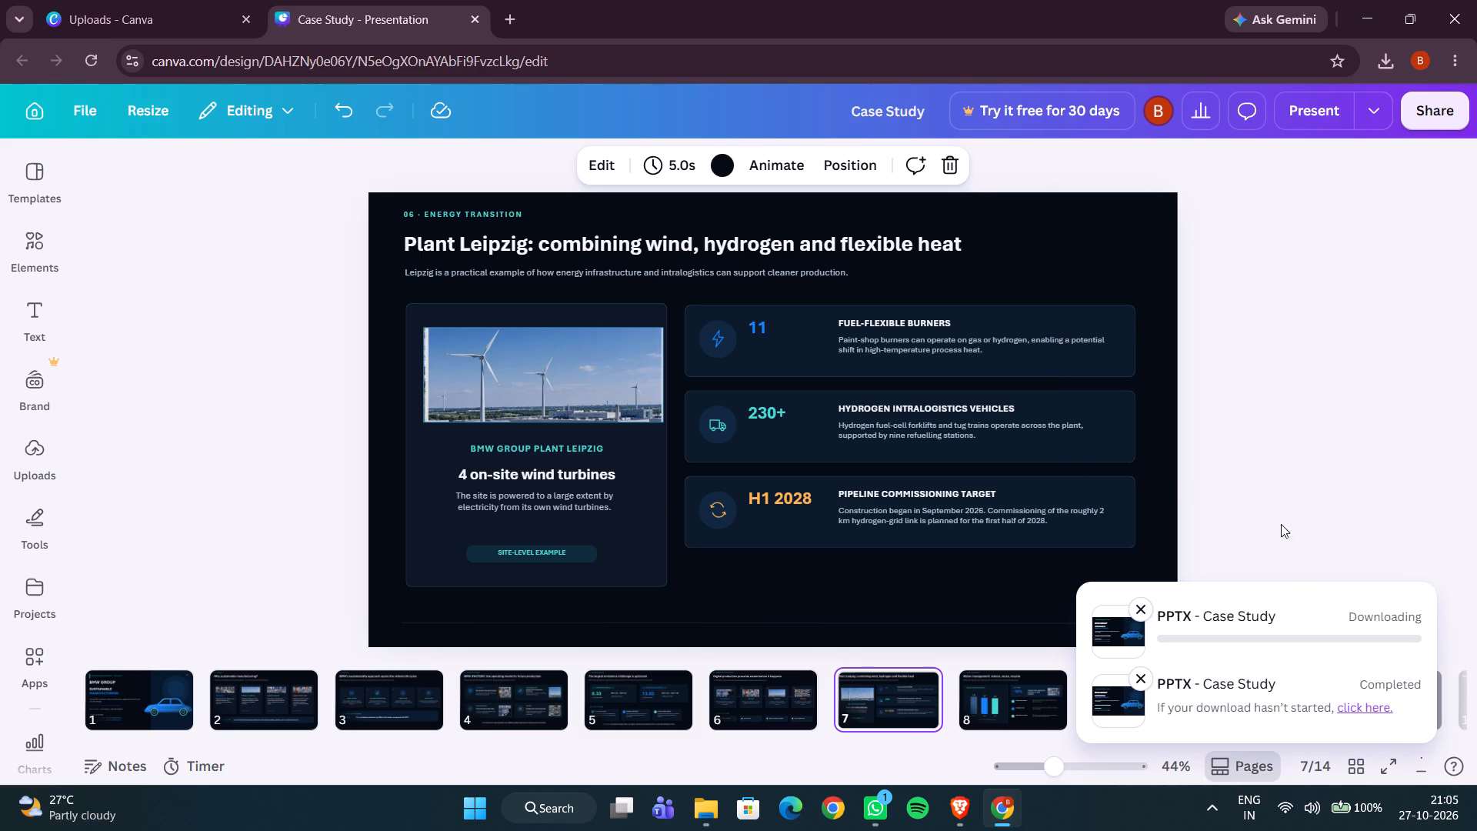
click(1136, 675)
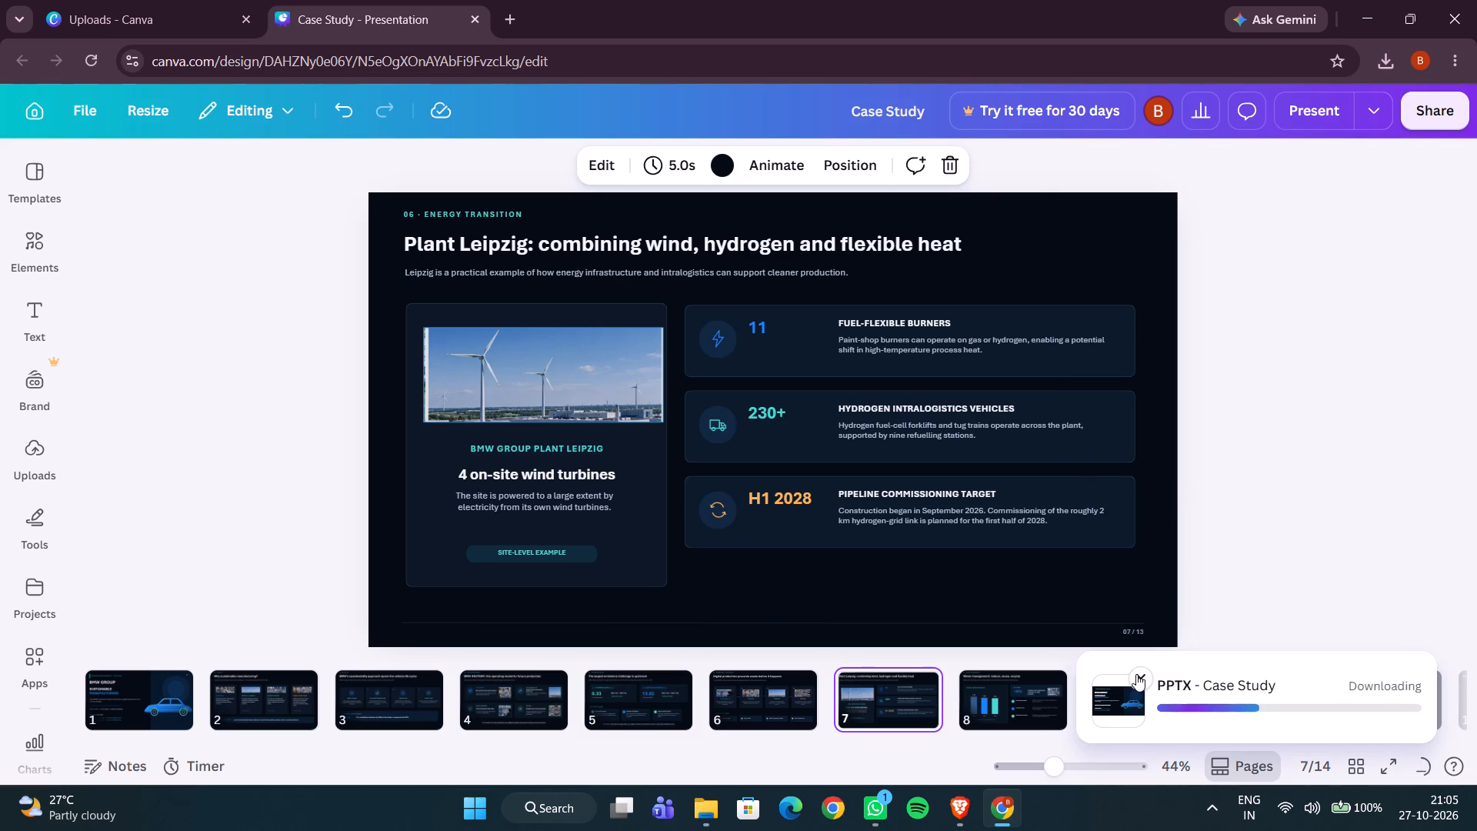
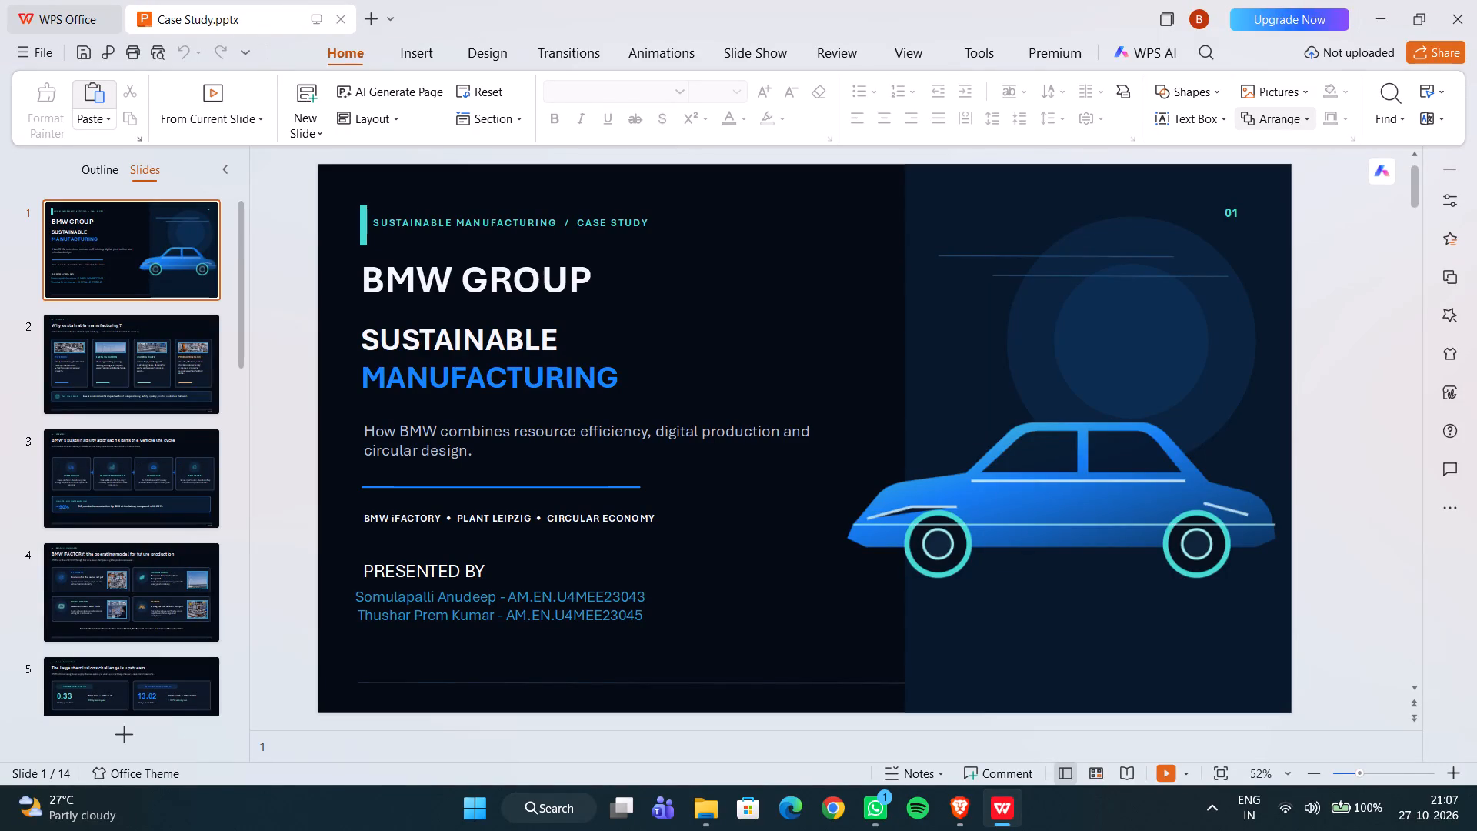
Review the opening slides of the exported Case Study.pptx from the cover onward, rechecking the layout of the BMW iFACTORY slide and its neighbours.
key(Right)
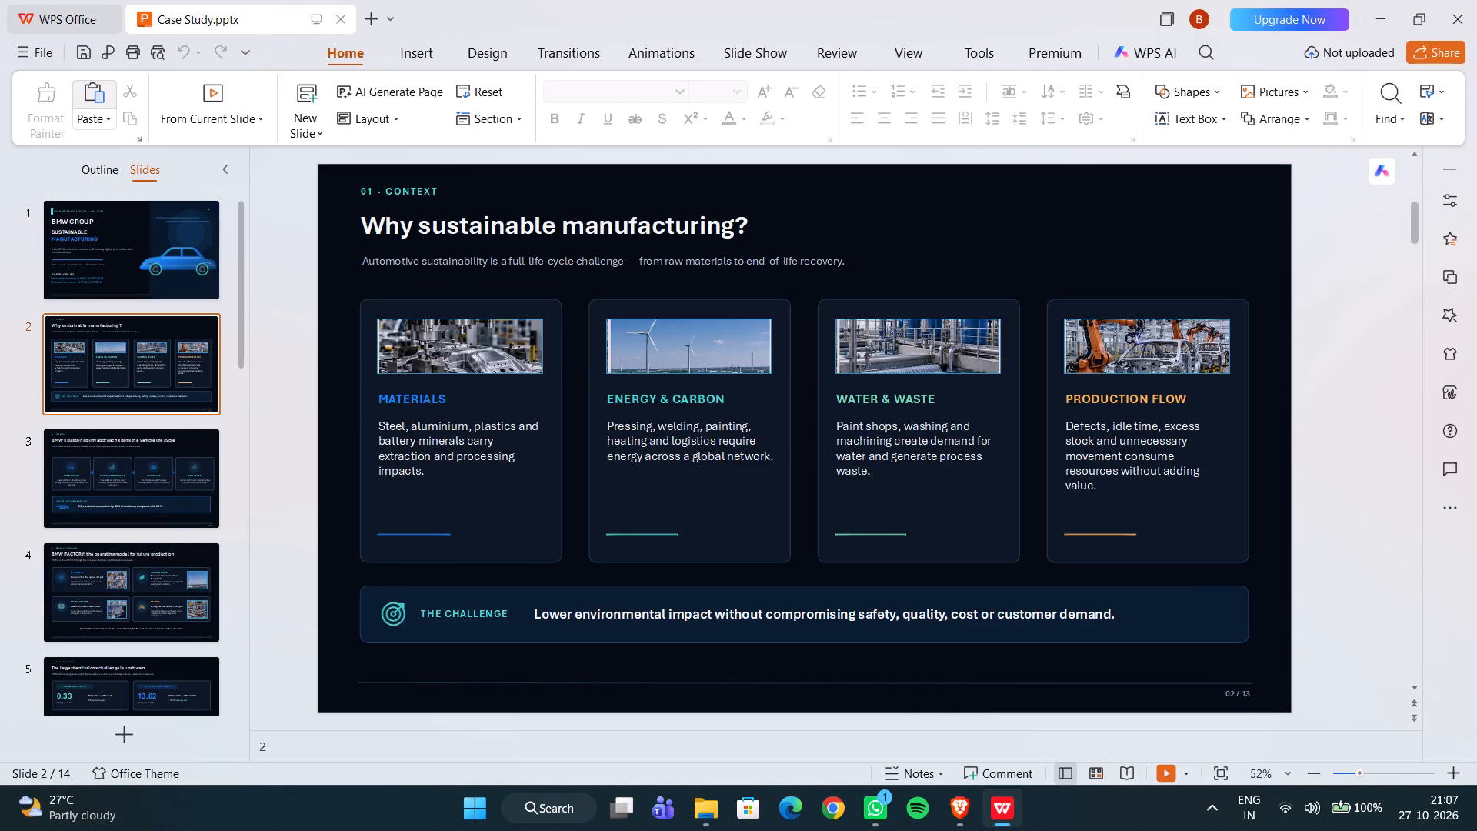
key(Left)
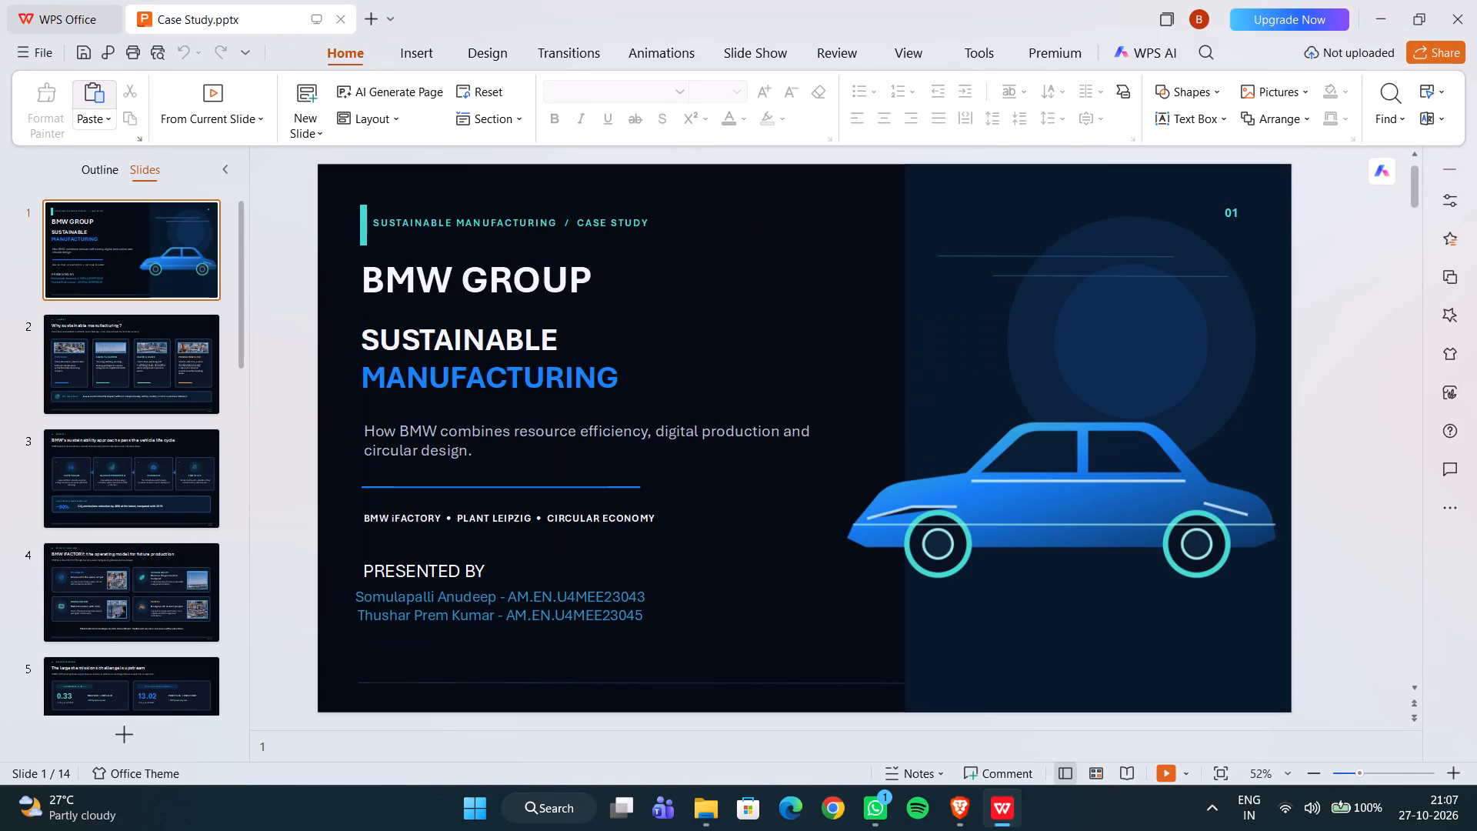
key(Right)
key(Right)
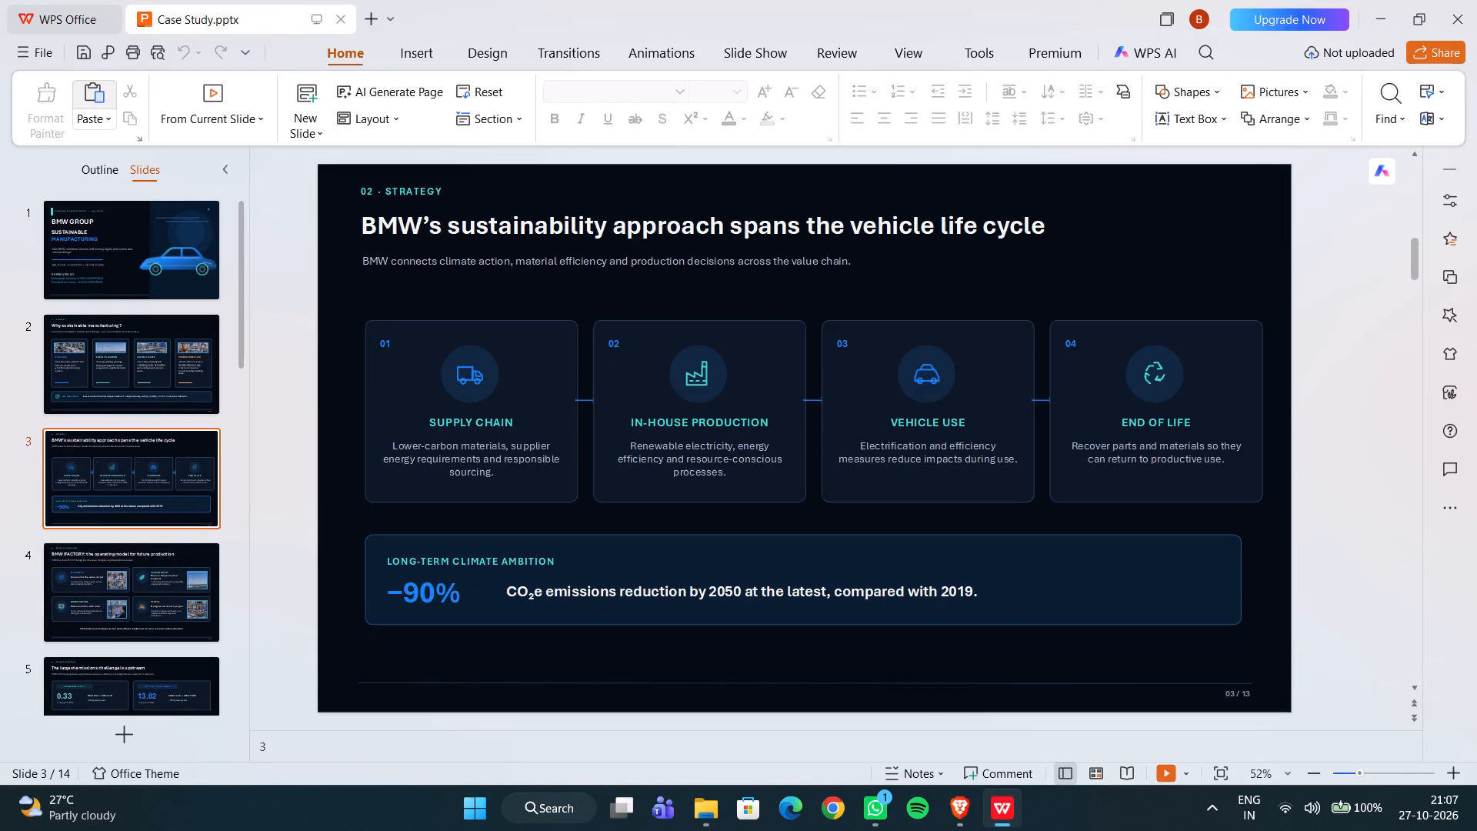
key(Right)
key(Right)
key(Right)
key(Right)
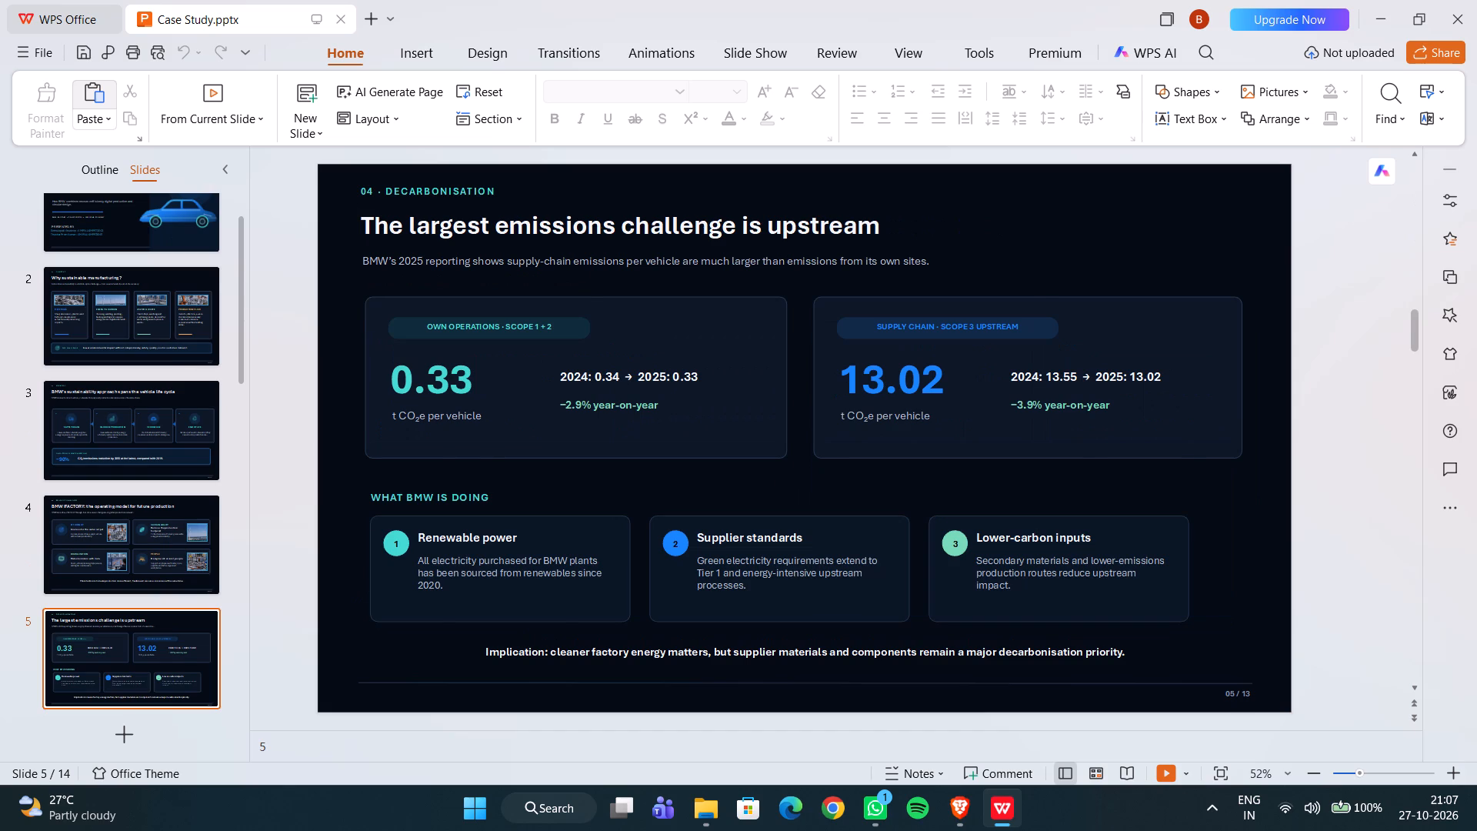
key(Left)
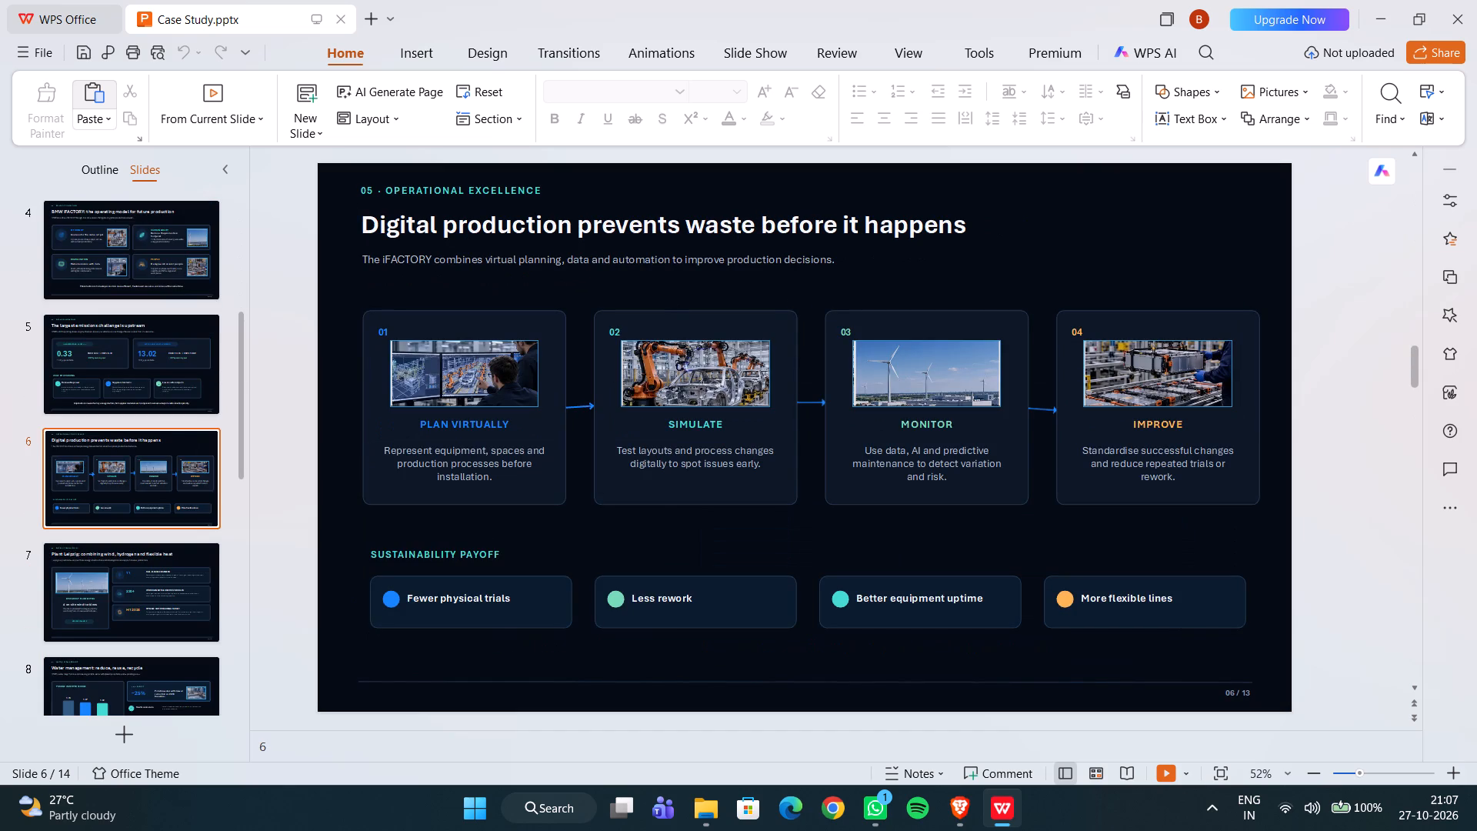
key(Left)
key(Left)
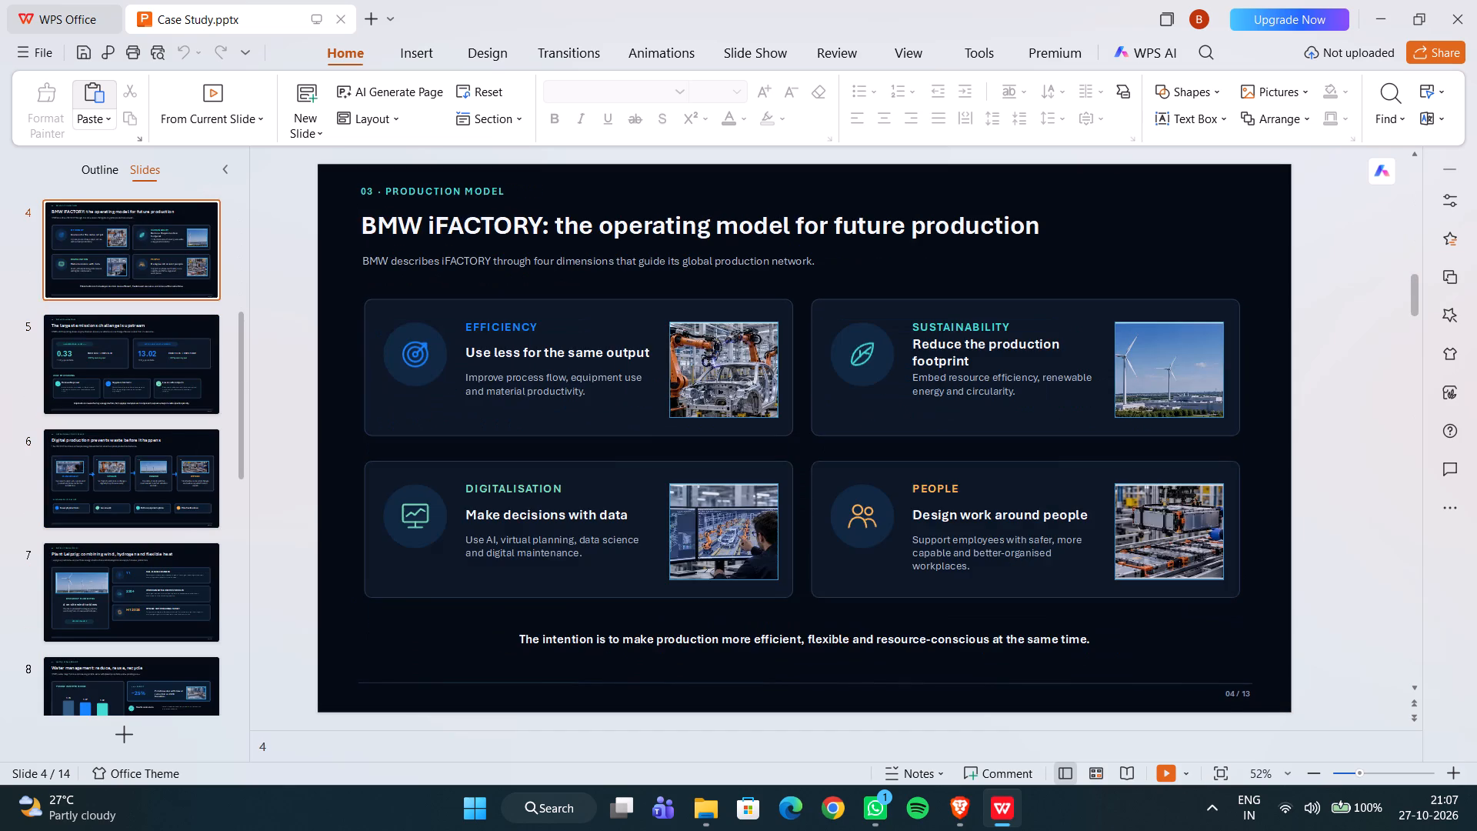
key(Right)
key(Left)
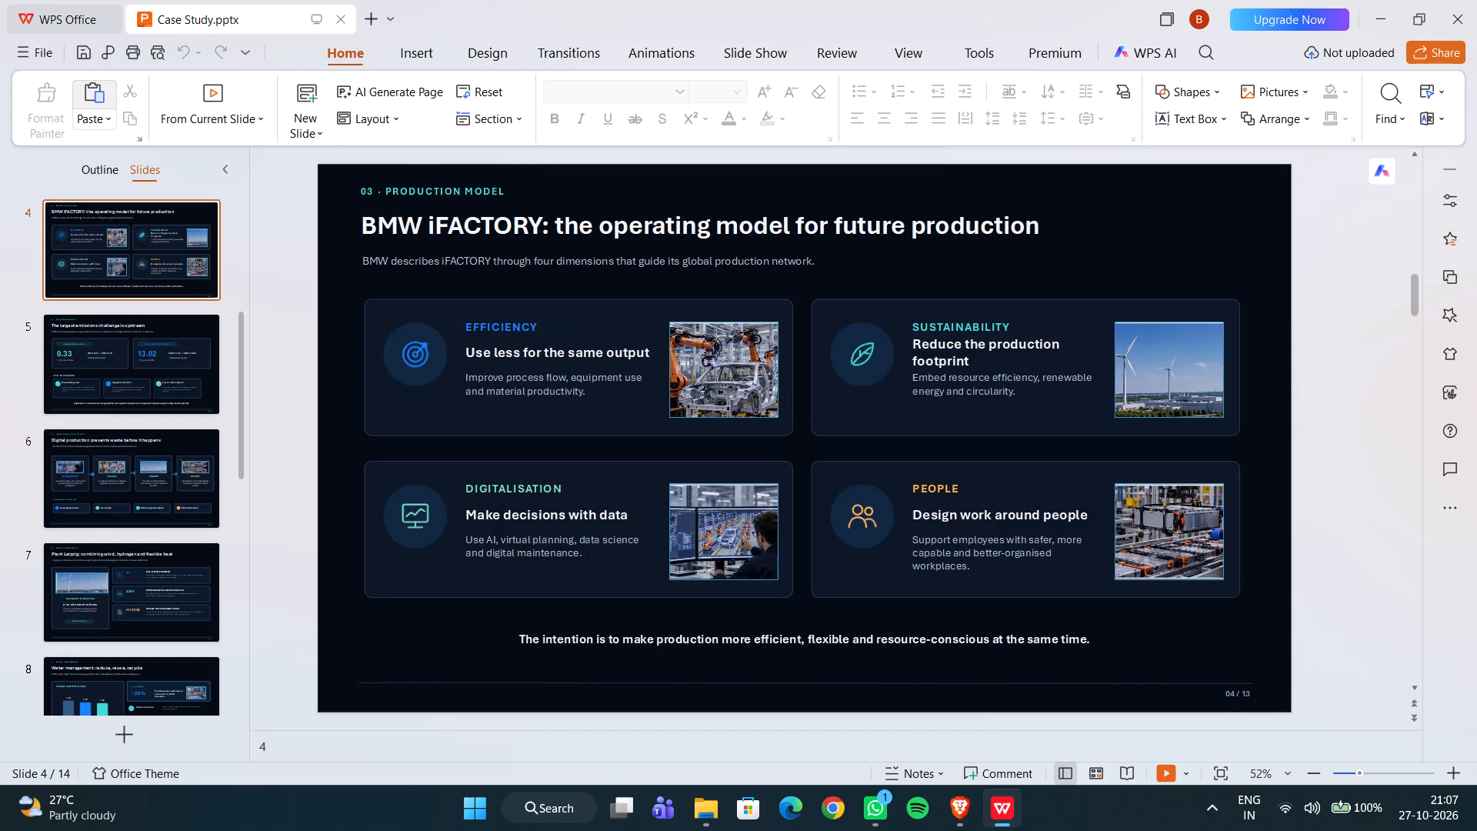
key(Left)
key(Right)
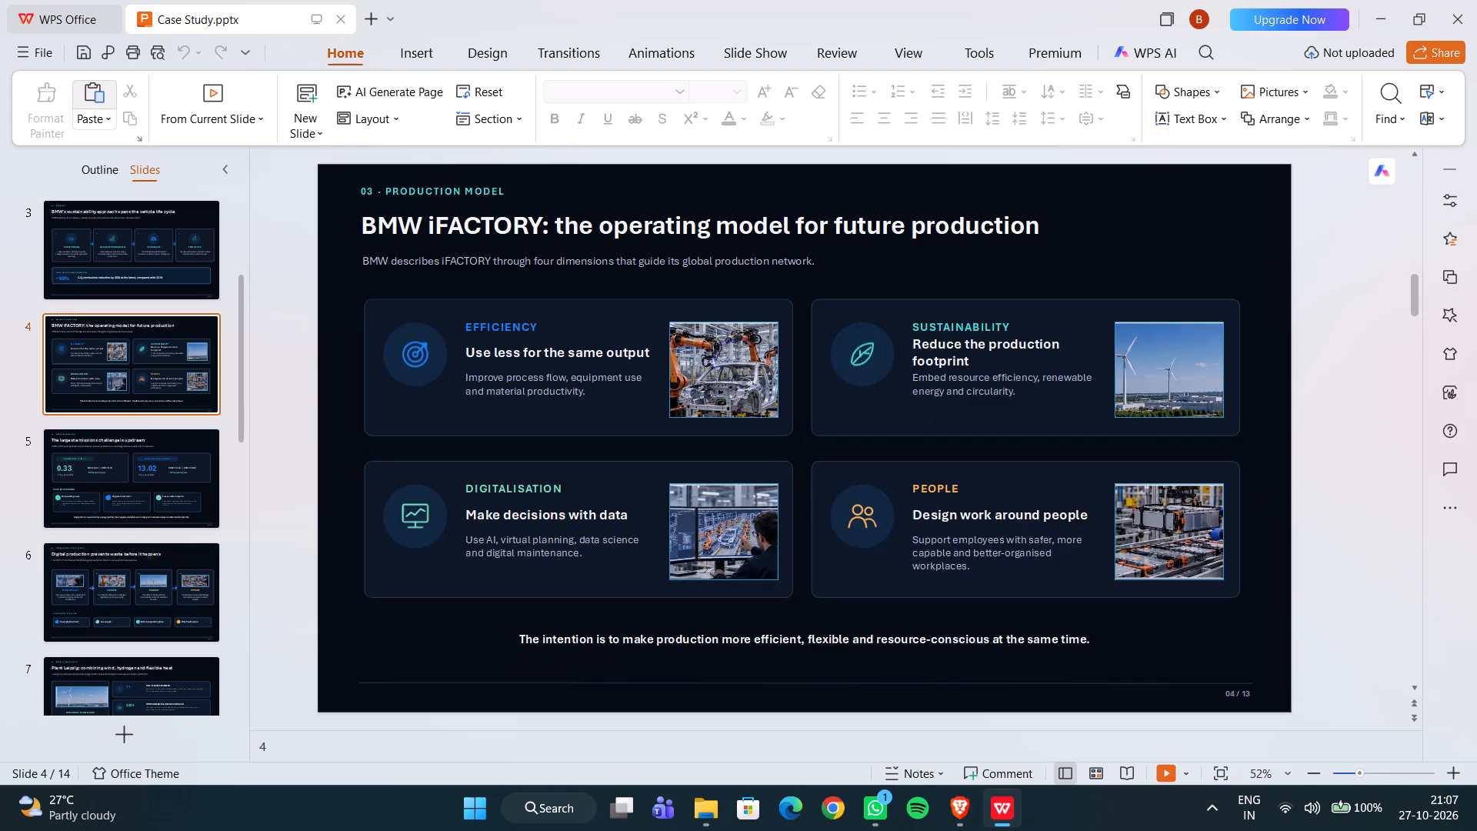
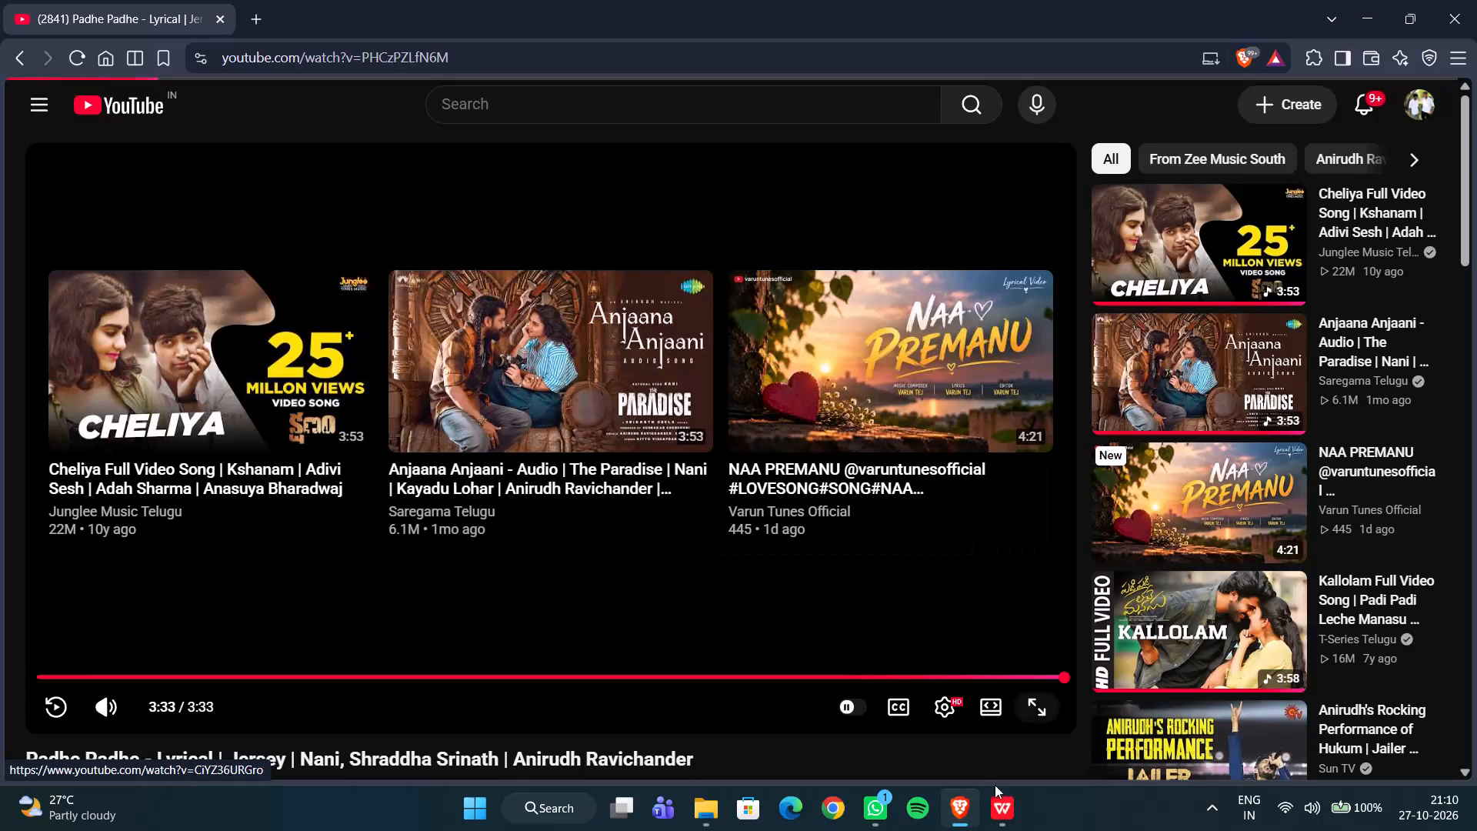
Switch to WPS Office and review Case Study.pptx from slide 4 through slide 7, returning to the Digital production slide.
click(995, 799)
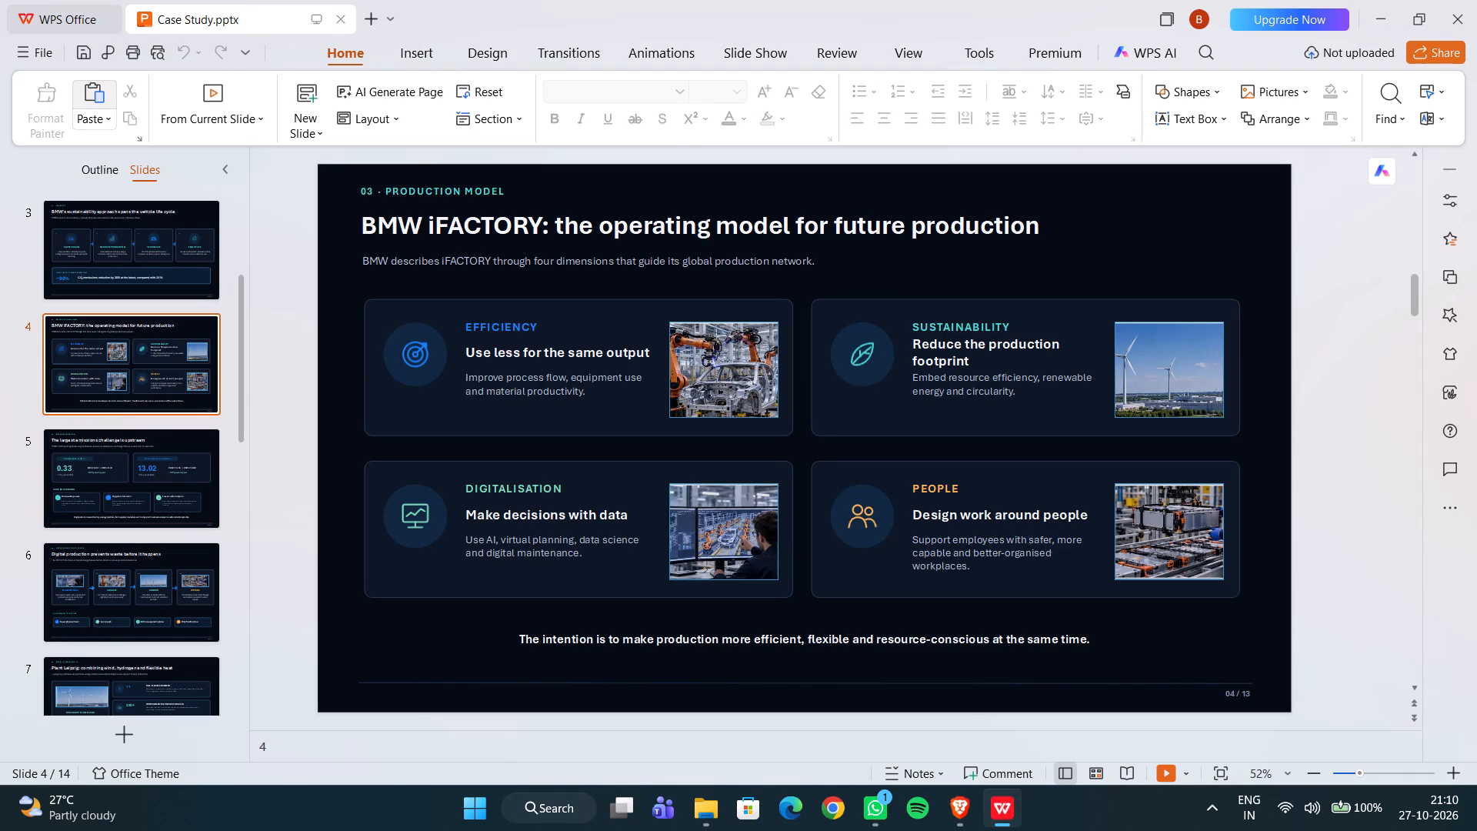
key(Right)
key(Right)
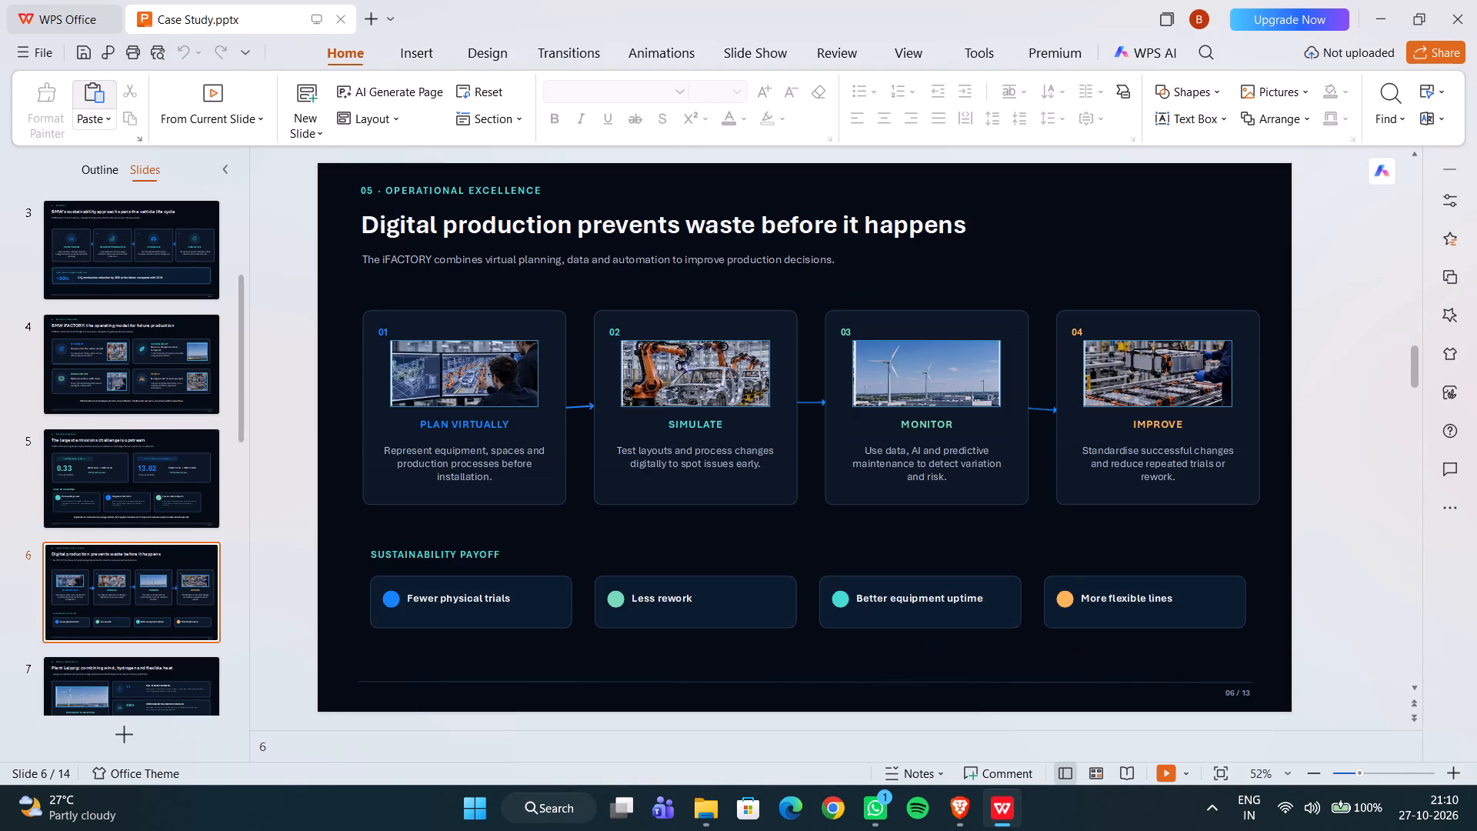
key(Right)
key(Left)
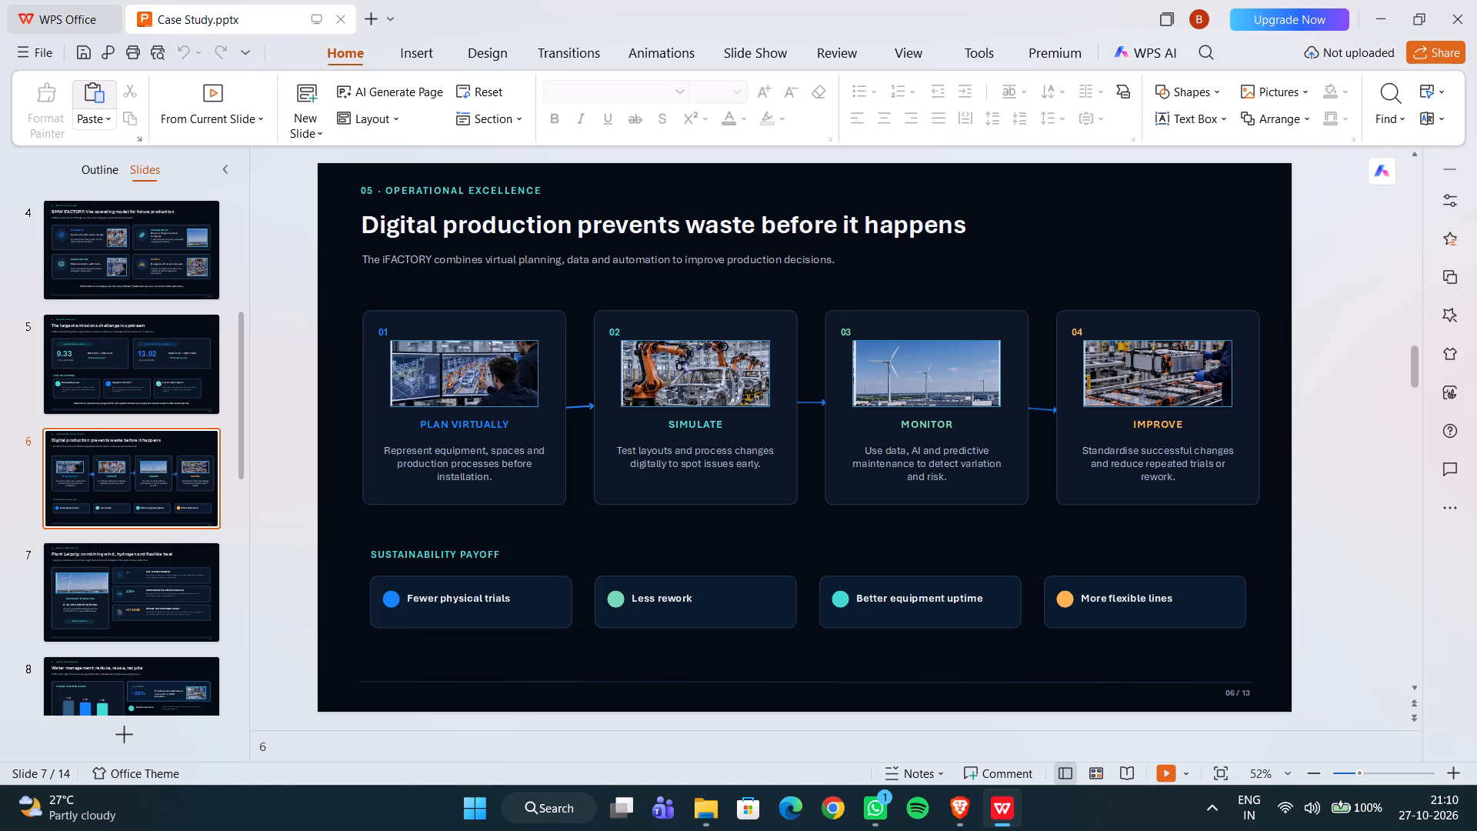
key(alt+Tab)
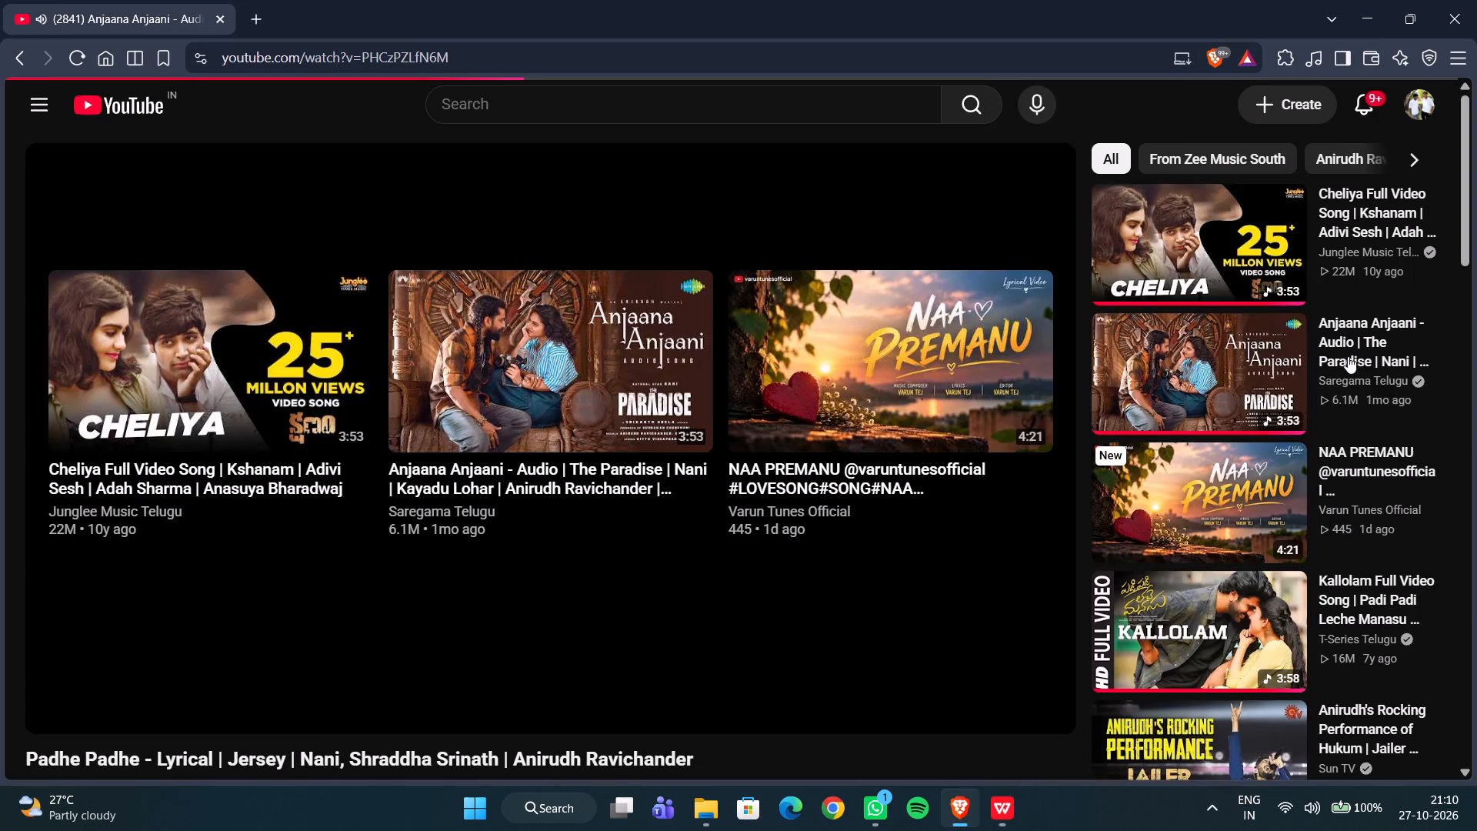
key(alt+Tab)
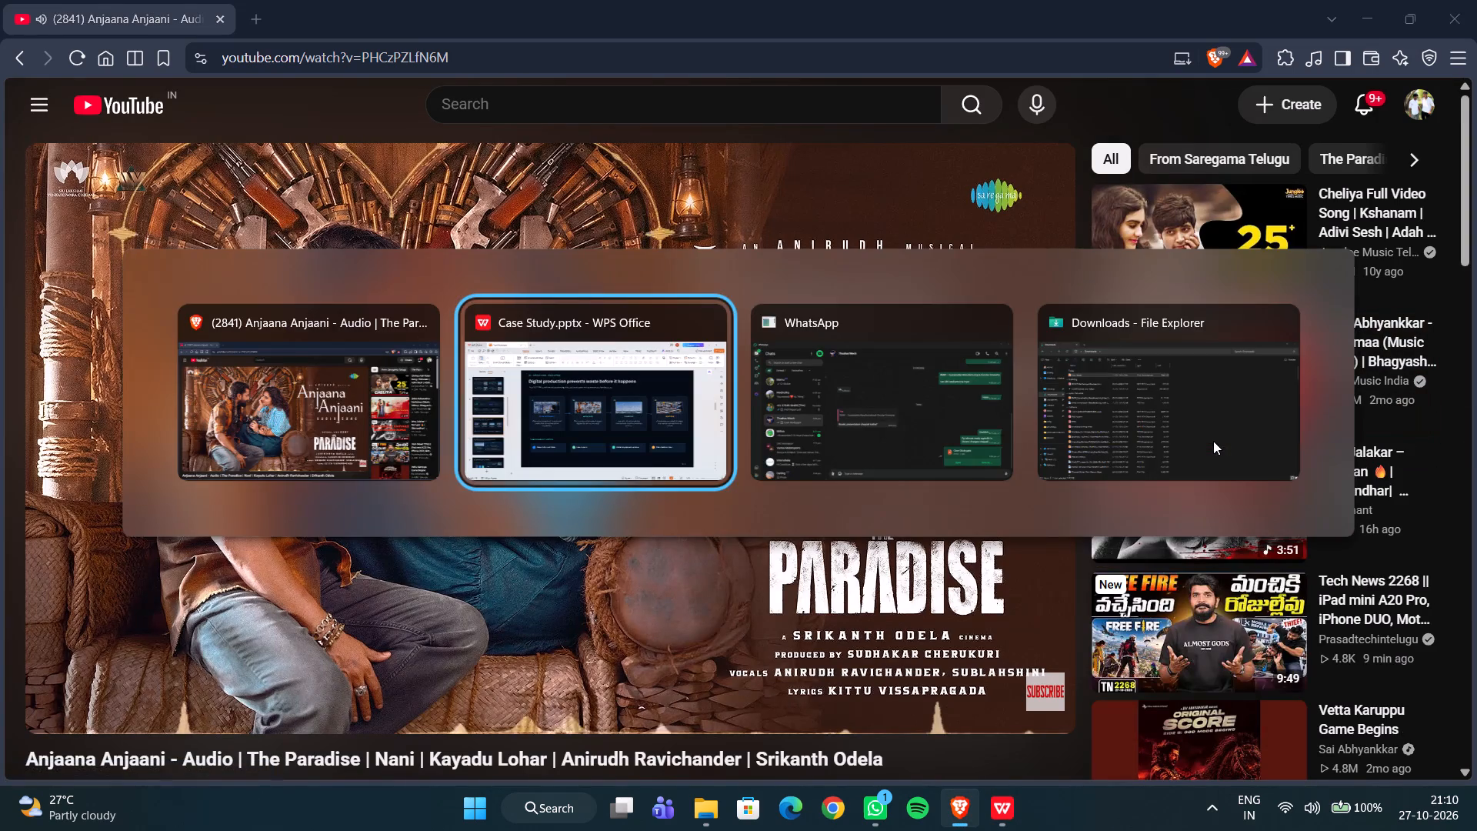
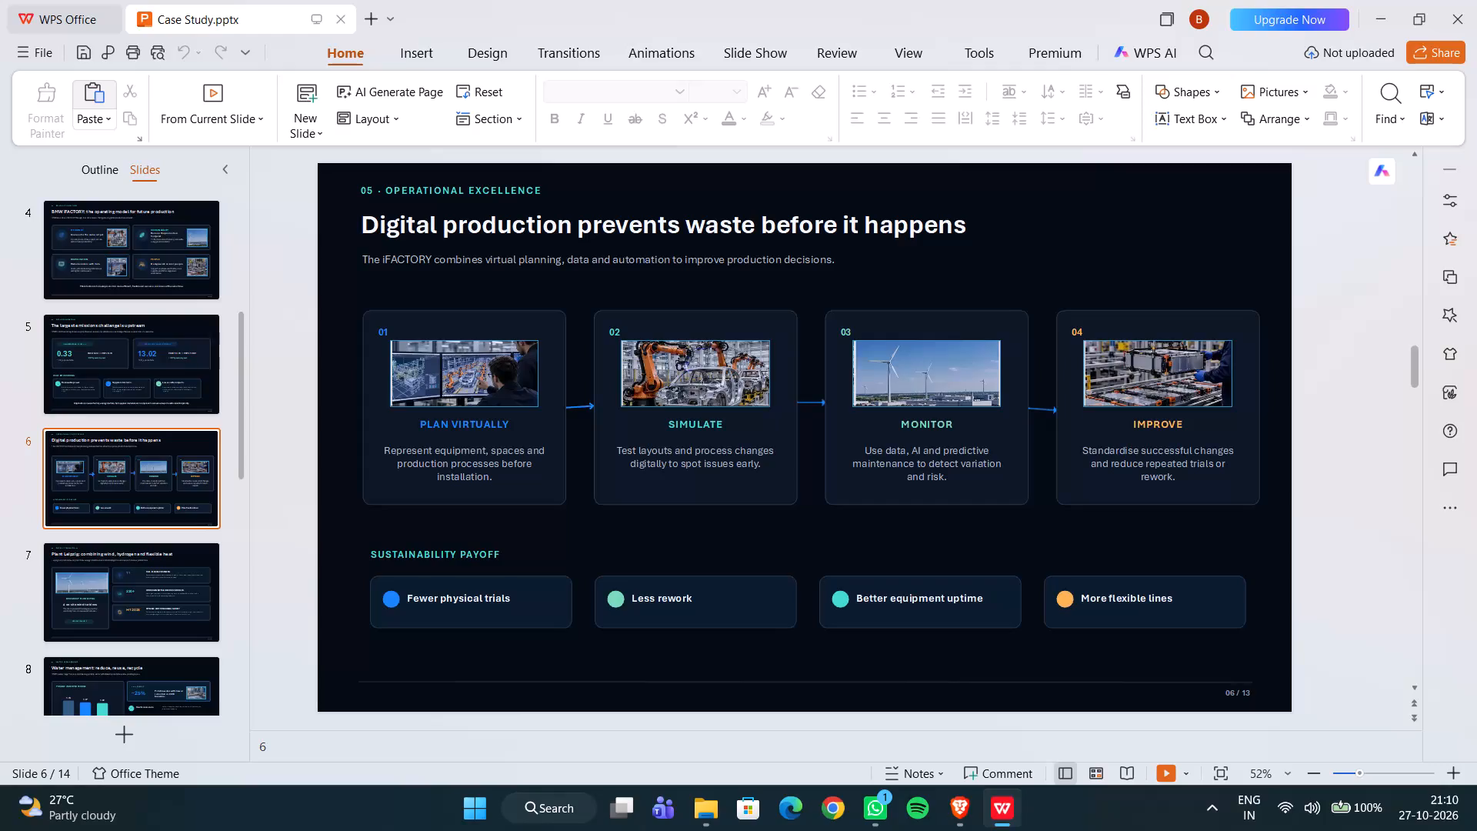
Start the slide show from the Digital production slide and advance to the Plant Leipzig slide to check it full screen.
key(Right)
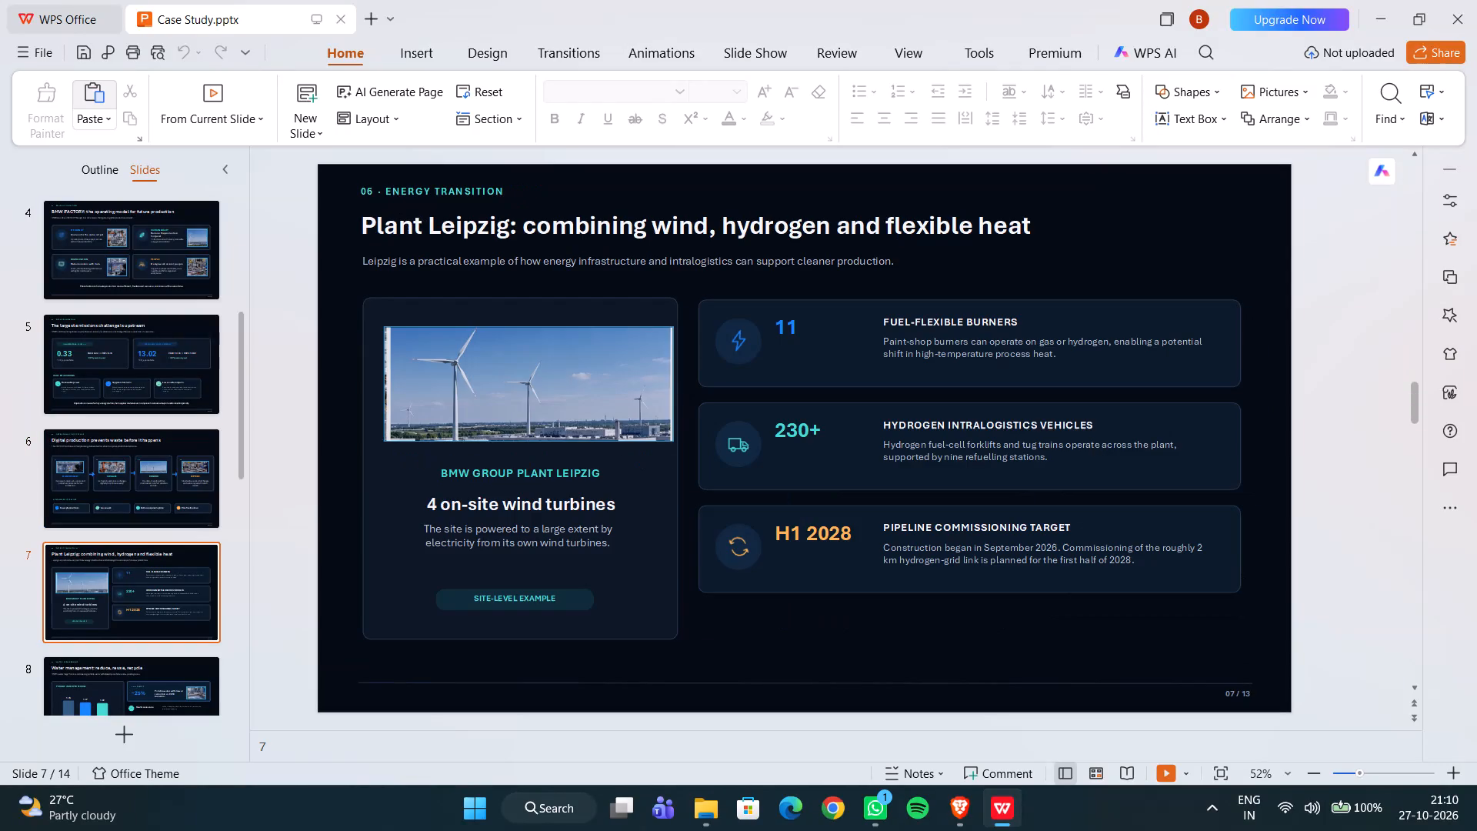
key(Left)
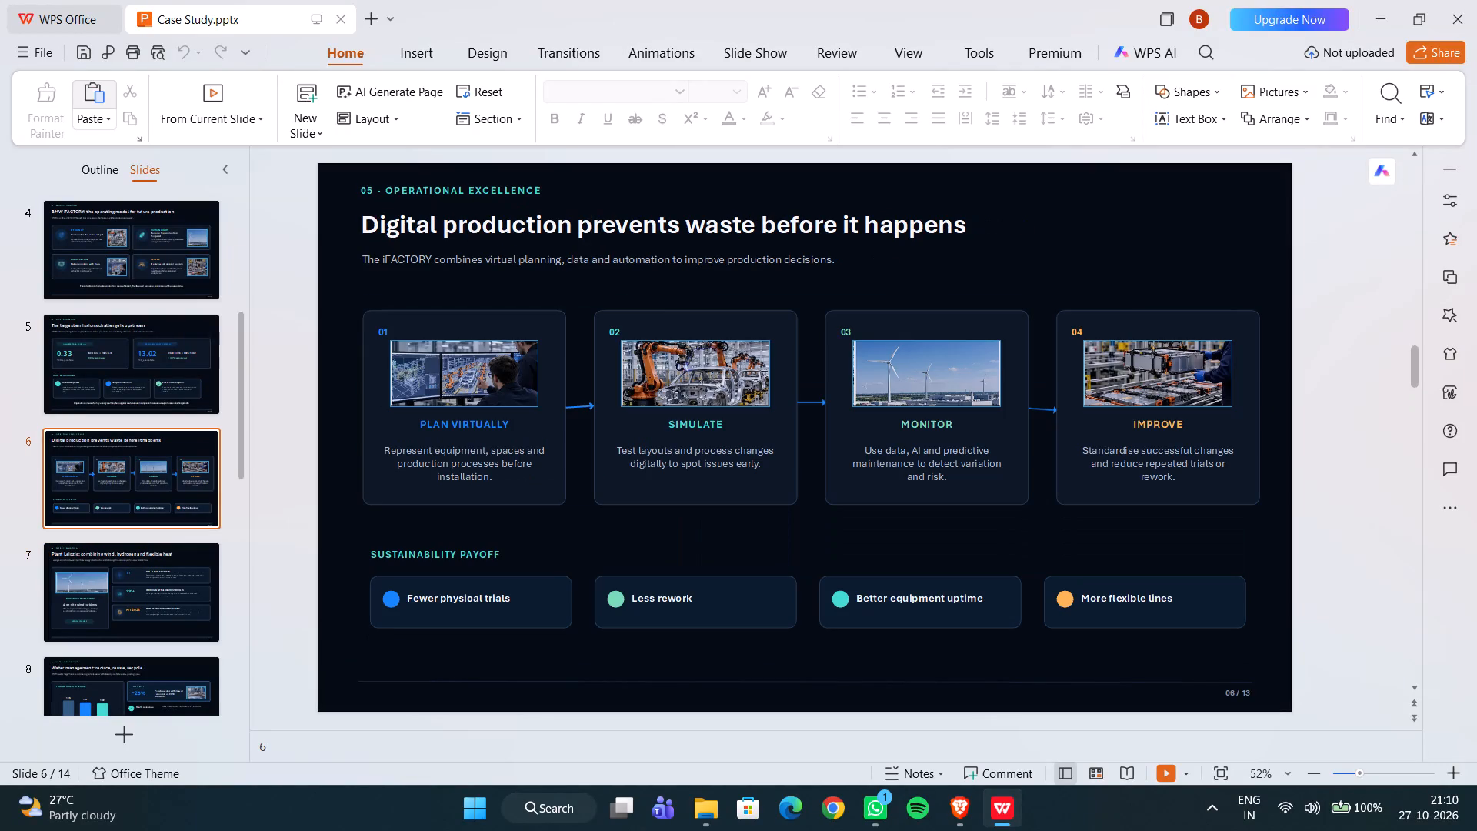
click(1163, 773)
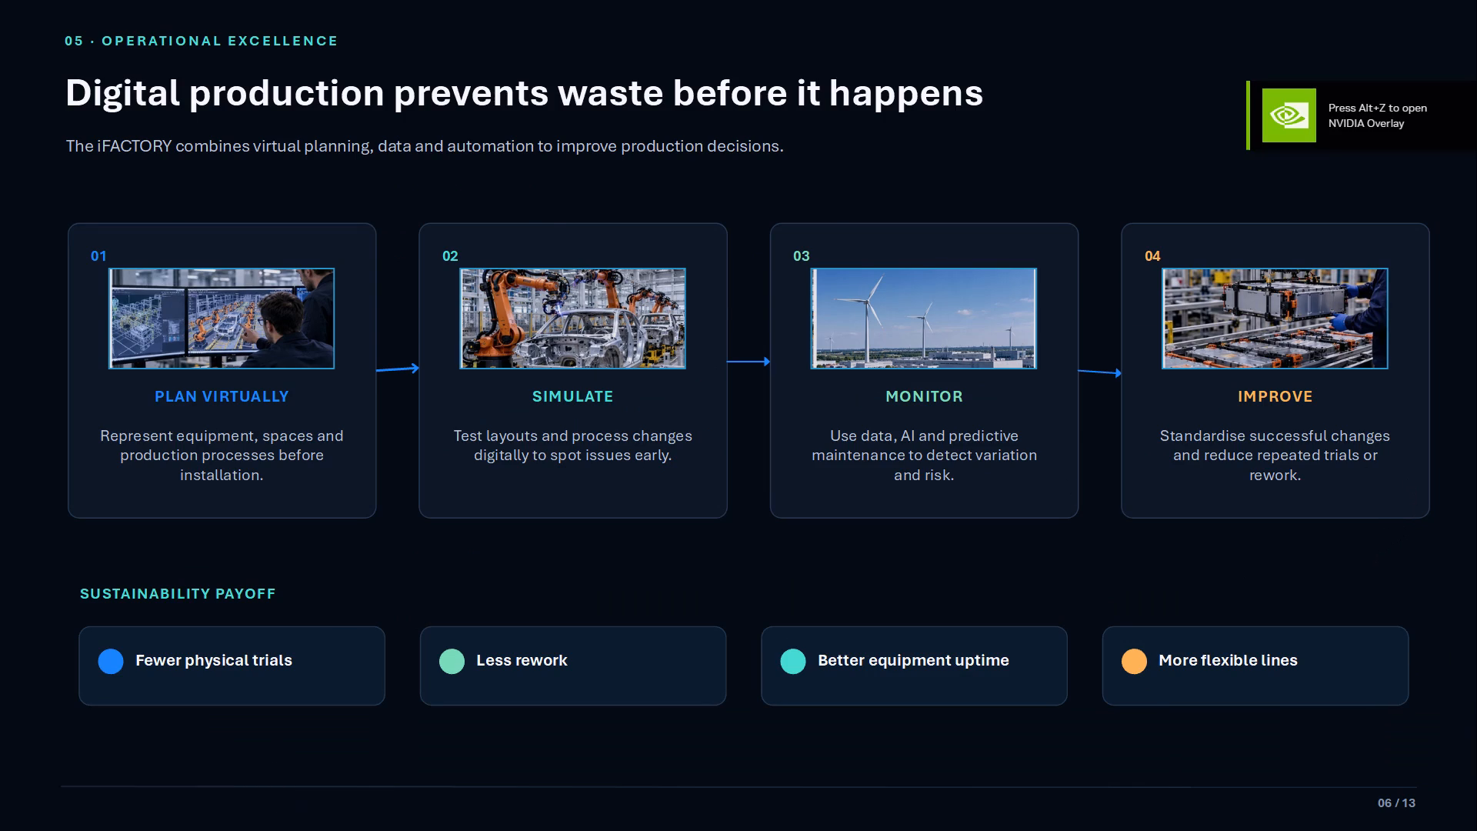
key(Right)
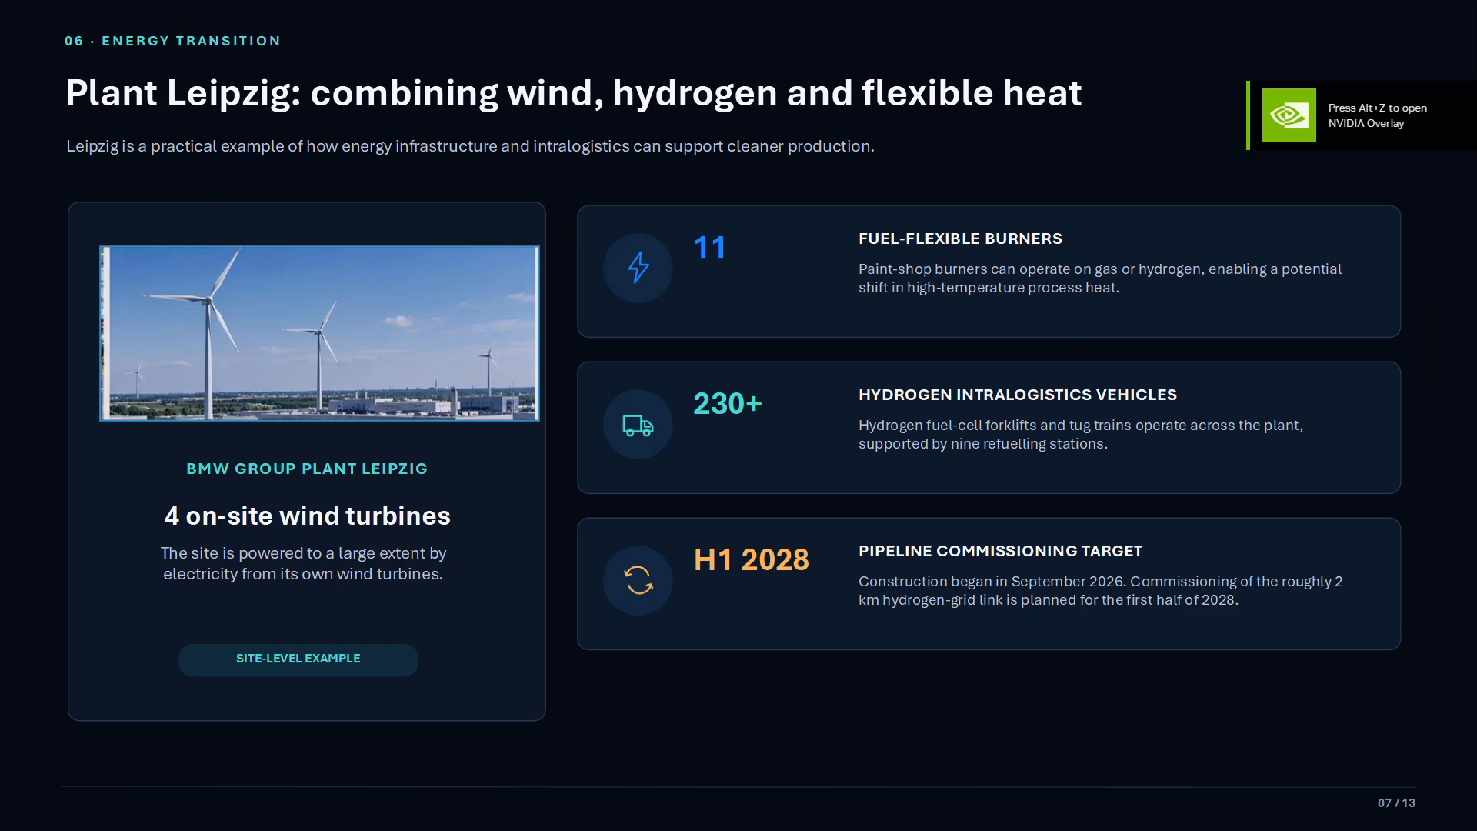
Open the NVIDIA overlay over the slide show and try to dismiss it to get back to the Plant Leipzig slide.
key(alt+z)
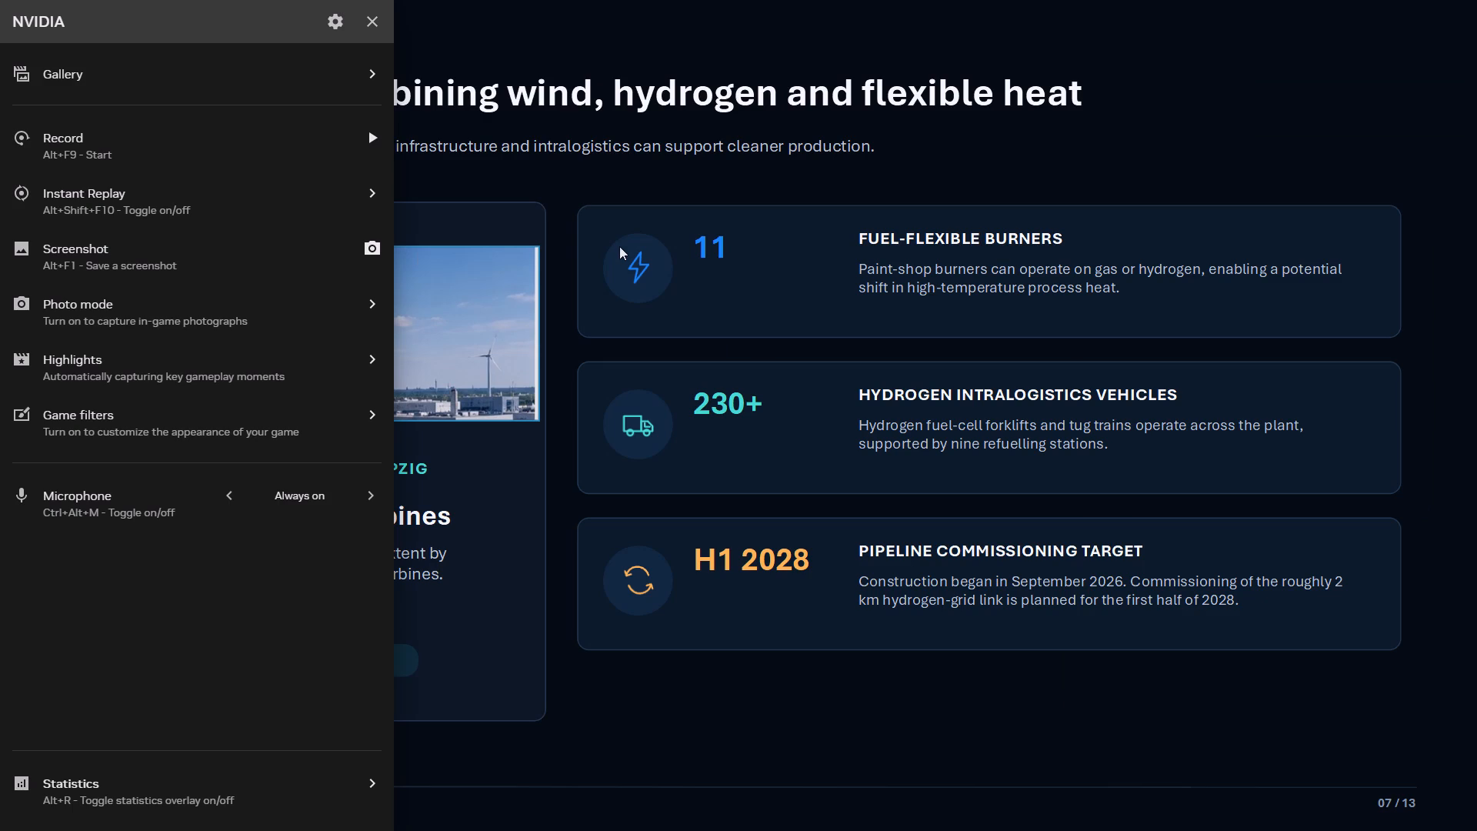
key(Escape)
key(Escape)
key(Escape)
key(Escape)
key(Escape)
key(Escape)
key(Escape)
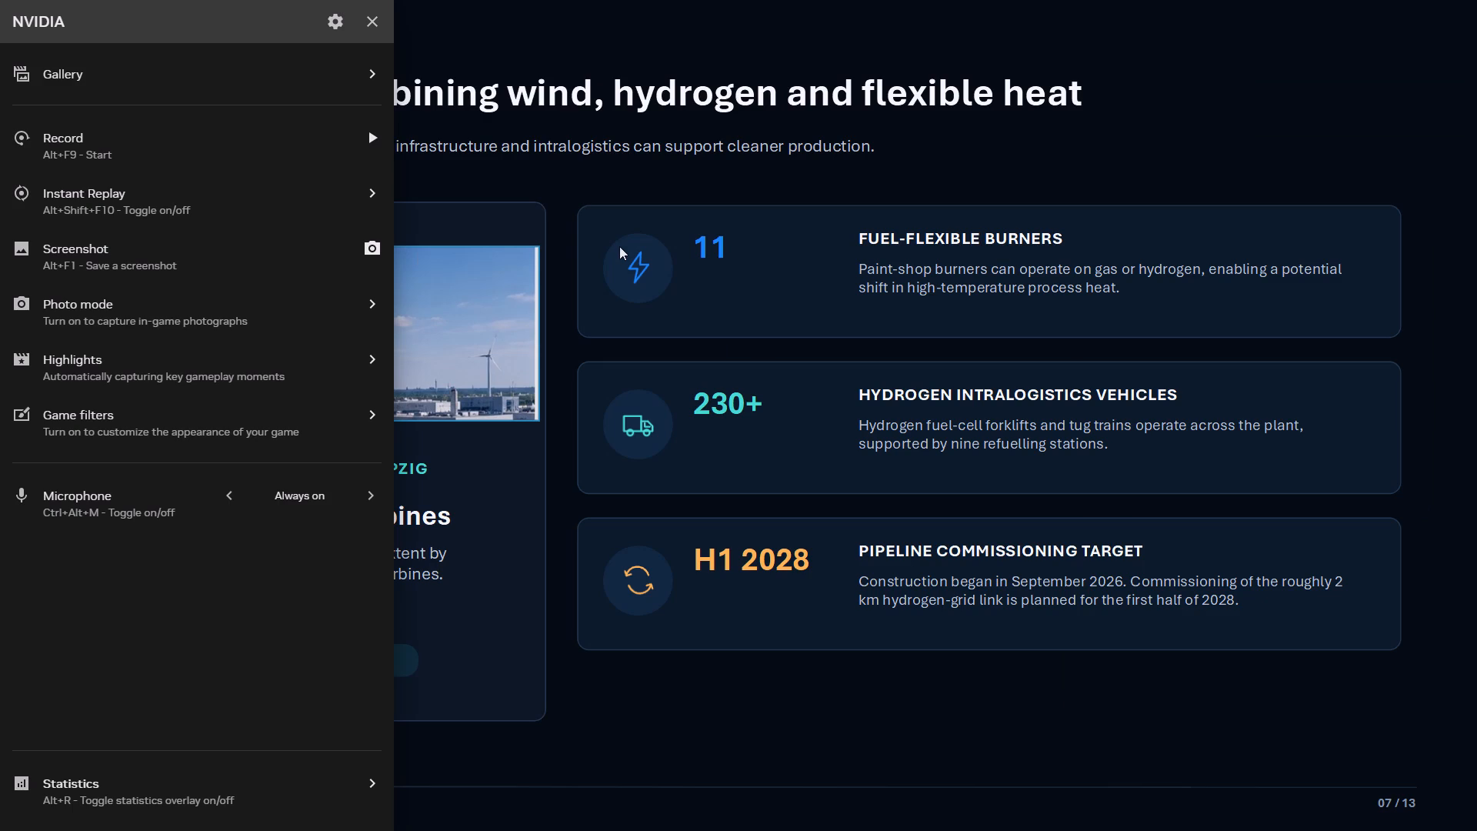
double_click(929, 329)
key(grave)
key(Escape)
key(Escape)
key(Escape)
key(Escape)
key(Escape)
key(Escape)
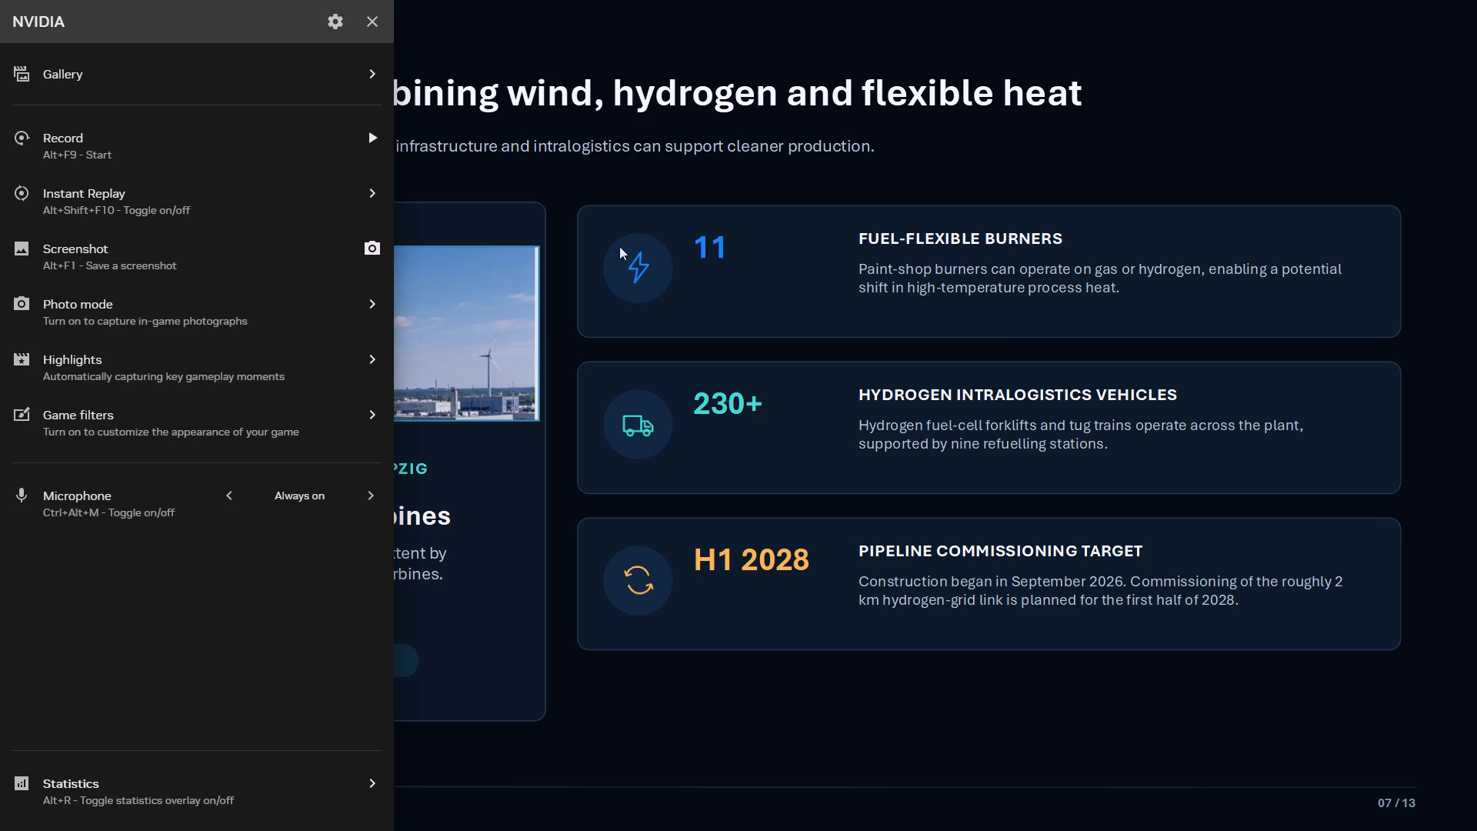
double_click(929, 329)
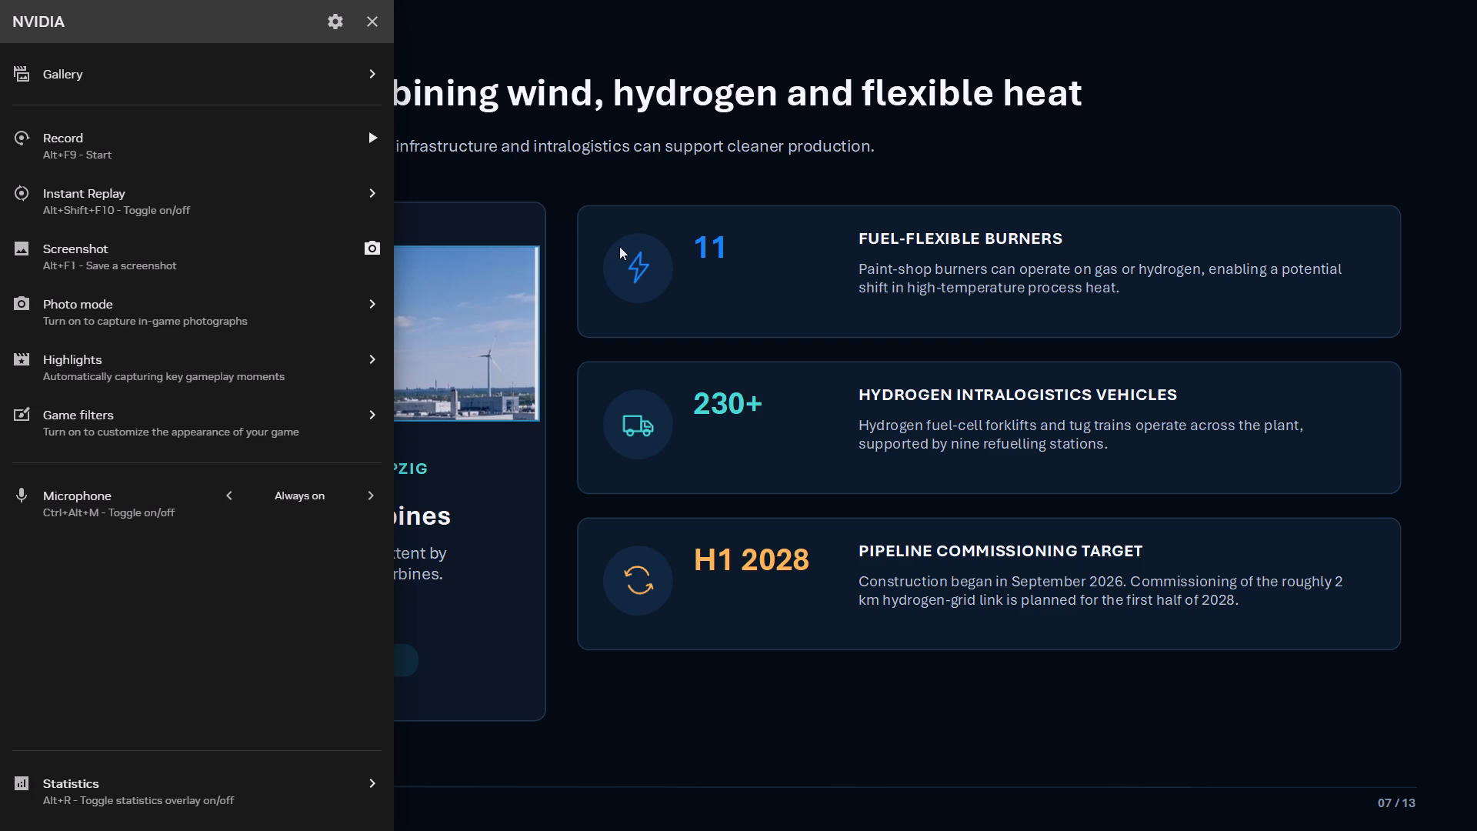
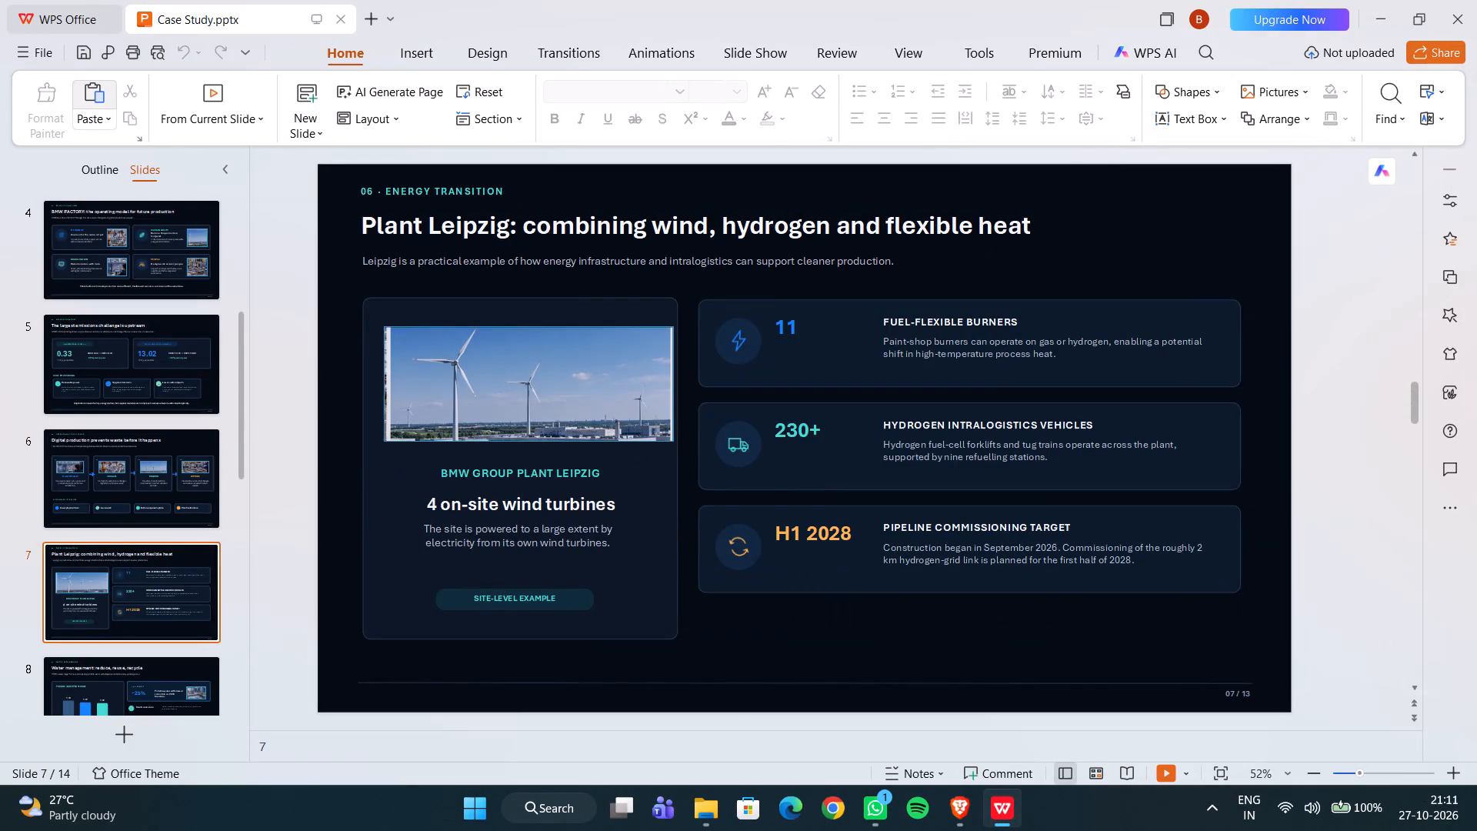
Look over the exported slides in the editor, from the Circular Economy slide back to the BMW Group title slide, checking their layout.
scroll(1344, 482, down, 5)
scroll(1344, 483, up, 3)
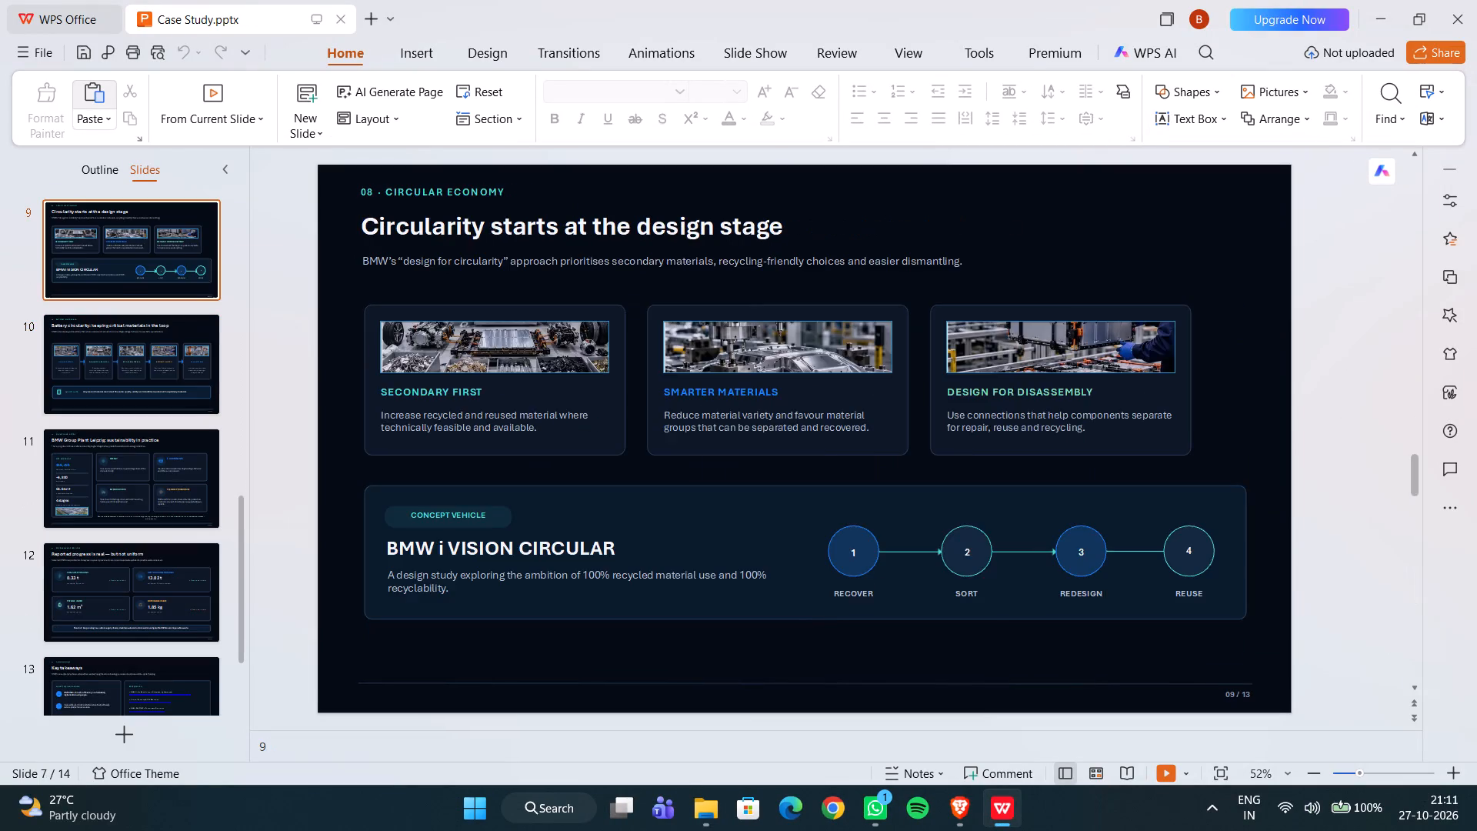
scroll(1344, 483, up, 2)
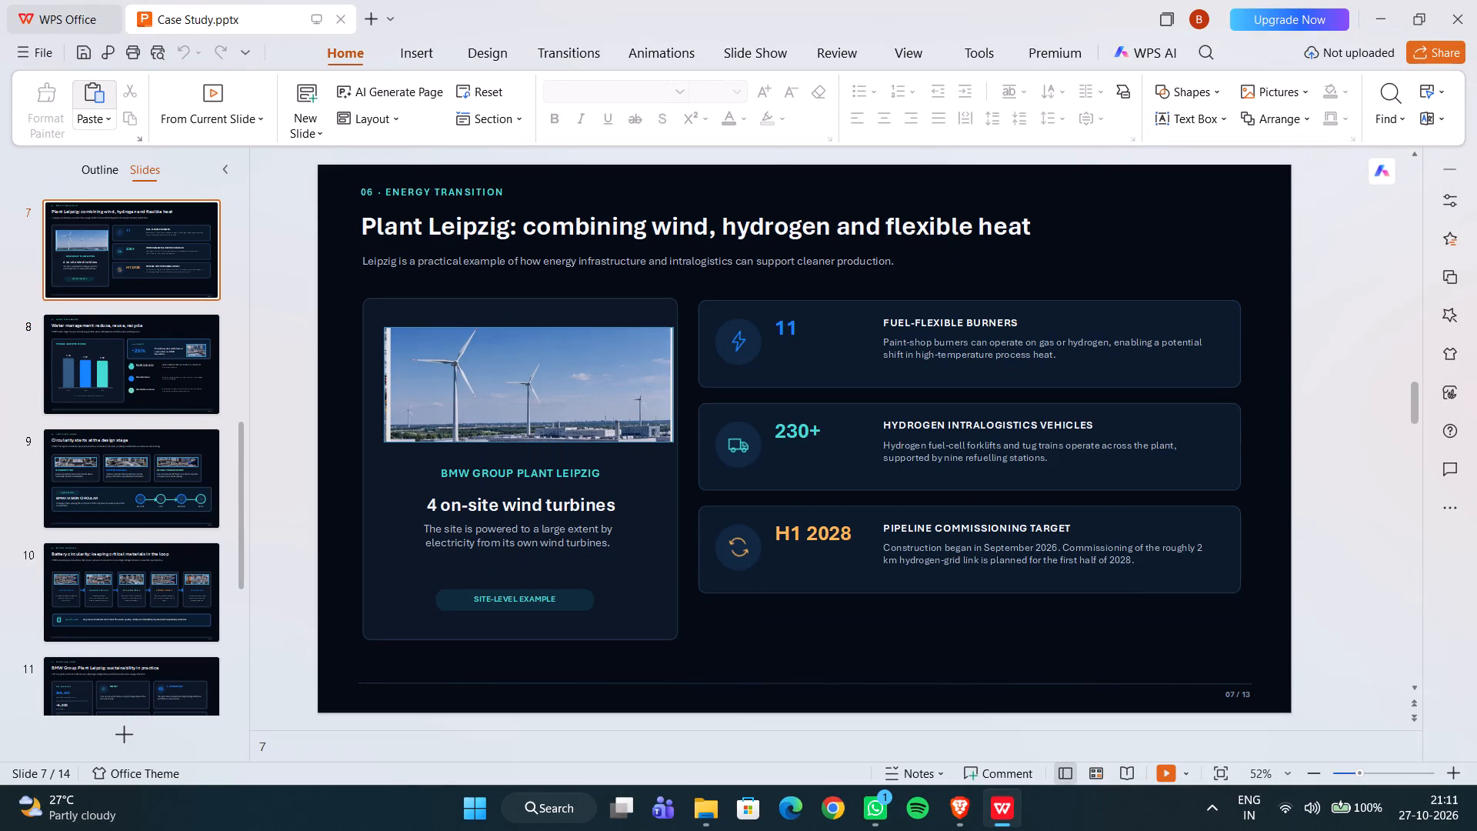
scroll(1344, 483, up, 1)
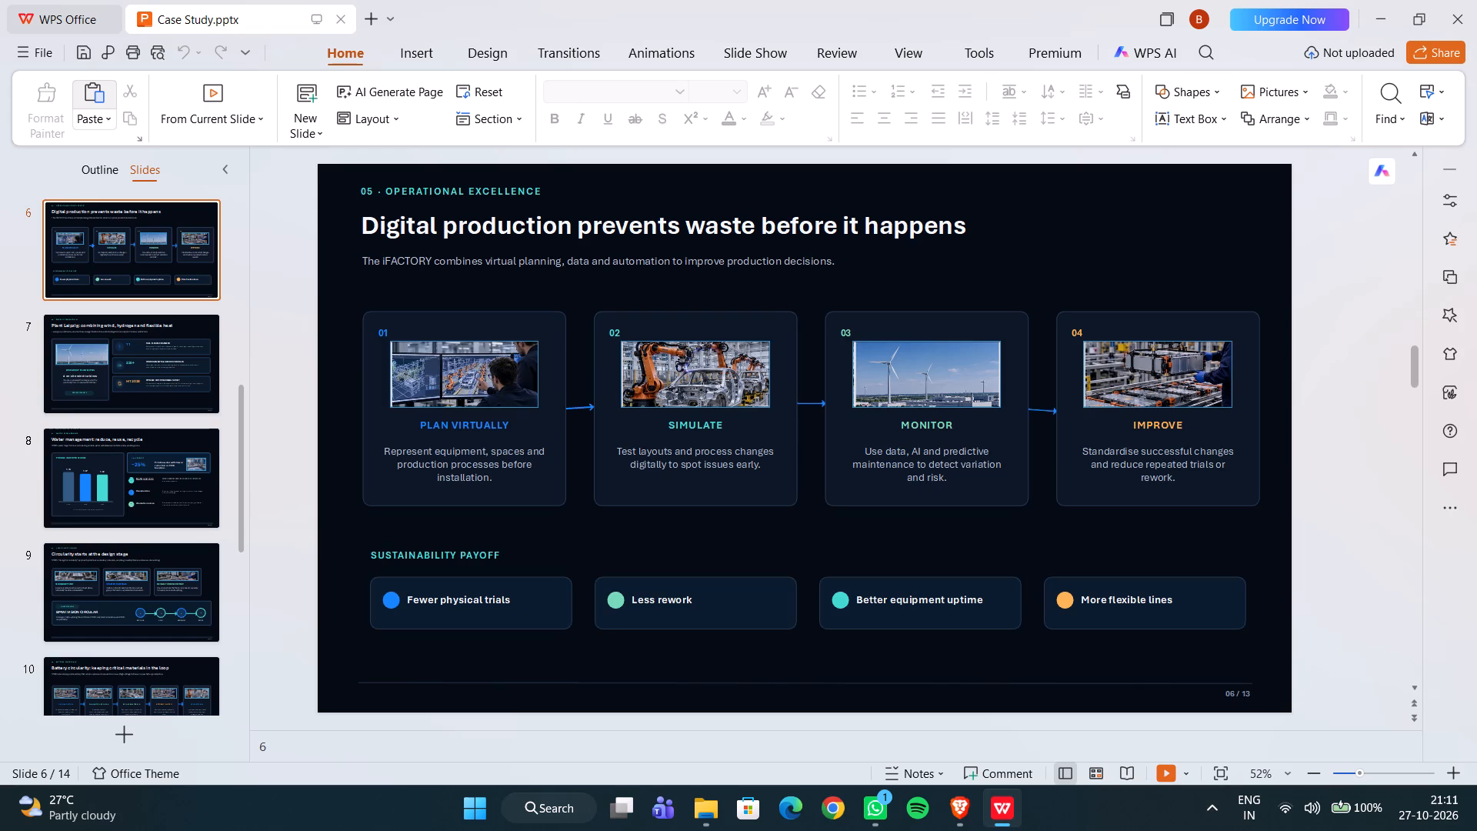
scroll(1285, 452, up, 1)
scroll(1285, 452, down, 2)
scroll(1334, 449, up, 1)
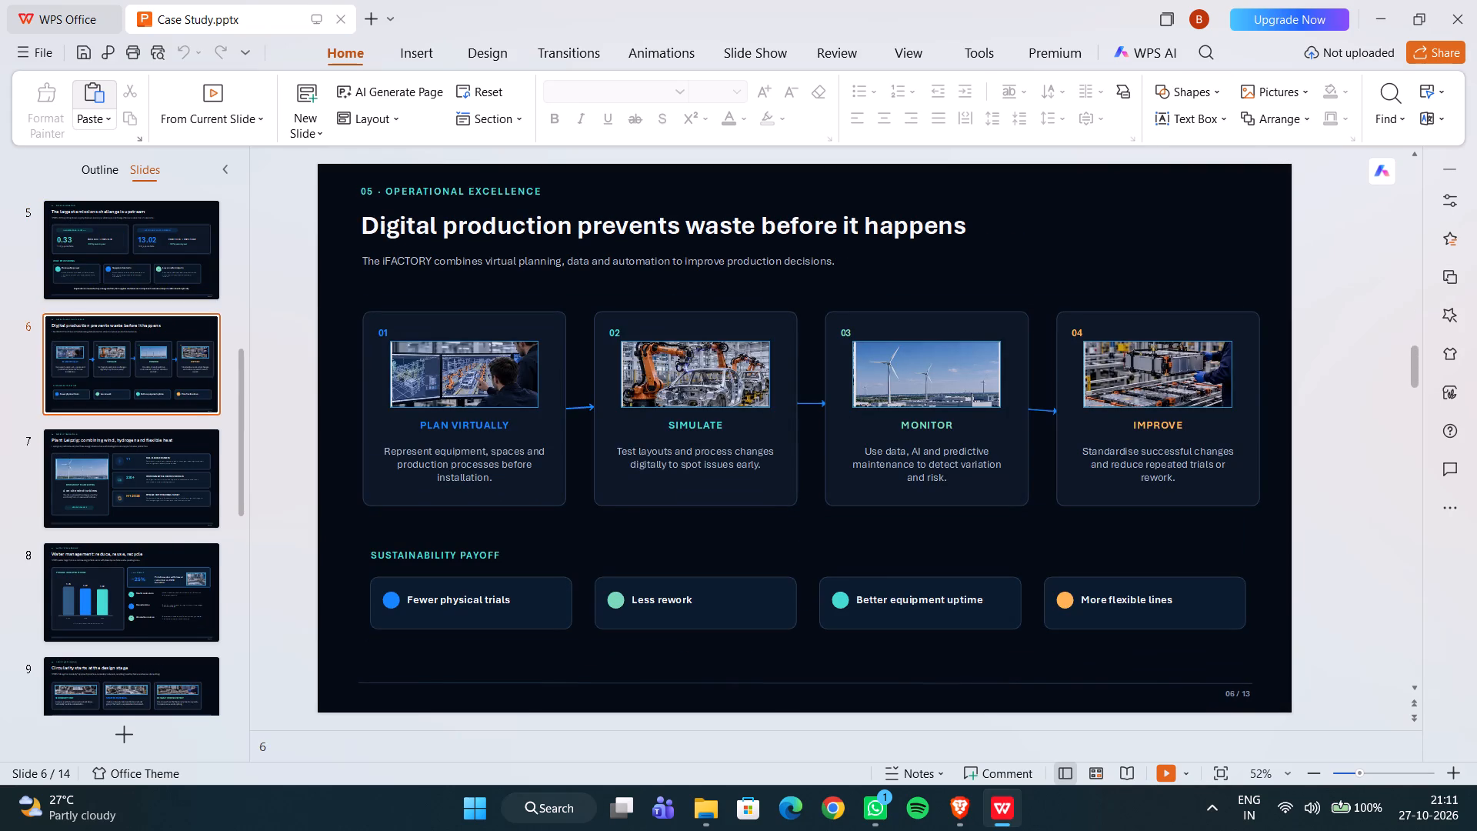
scroll(1382, 443, up, 2)
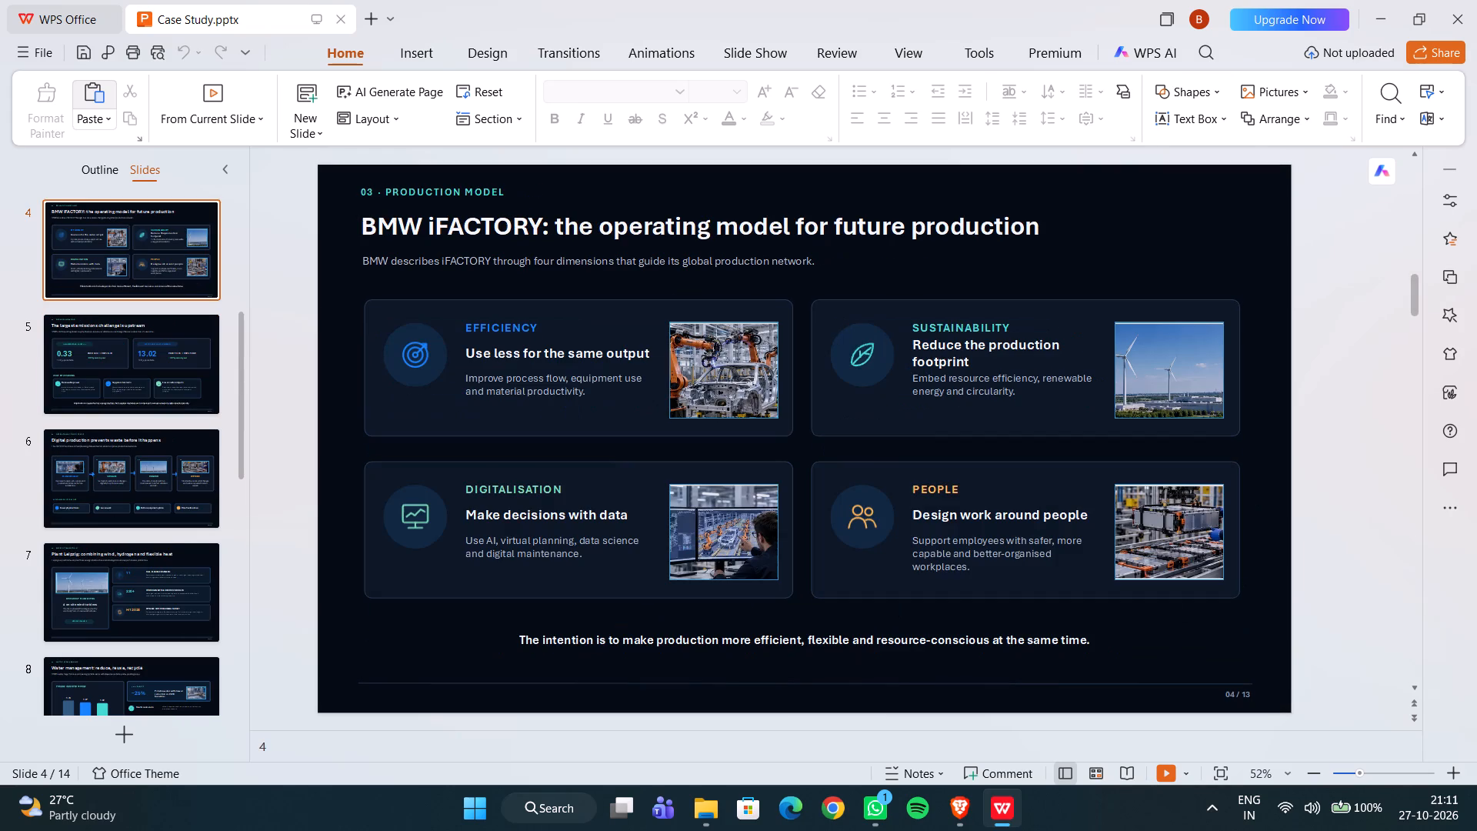
scroll(1382, 443, up, 2)
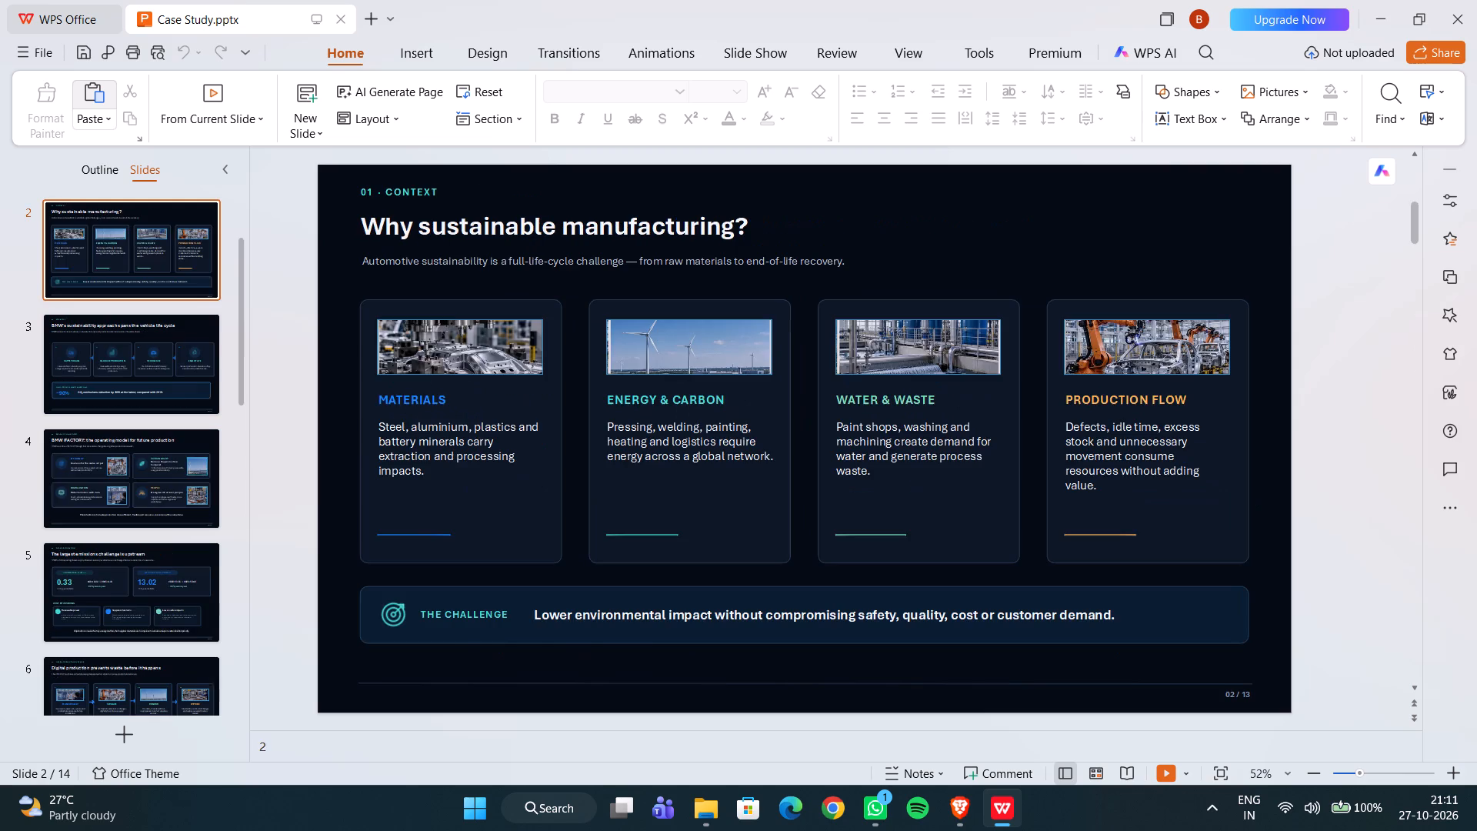
scroll(1382, 443, up, 3)
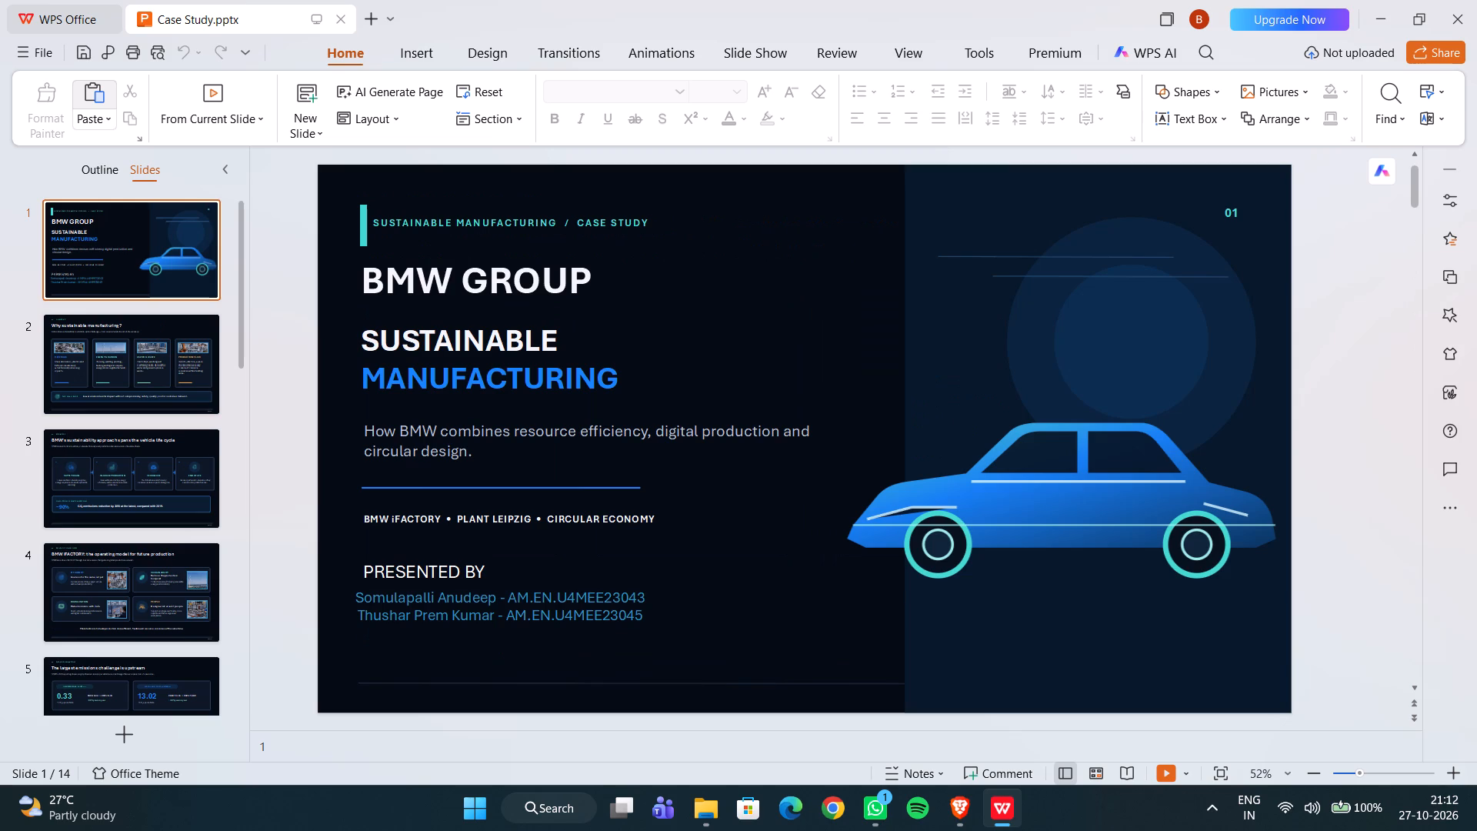
Close WPS Office along with the reviewed Case Study.pptx presentation.
click(1474, 14)
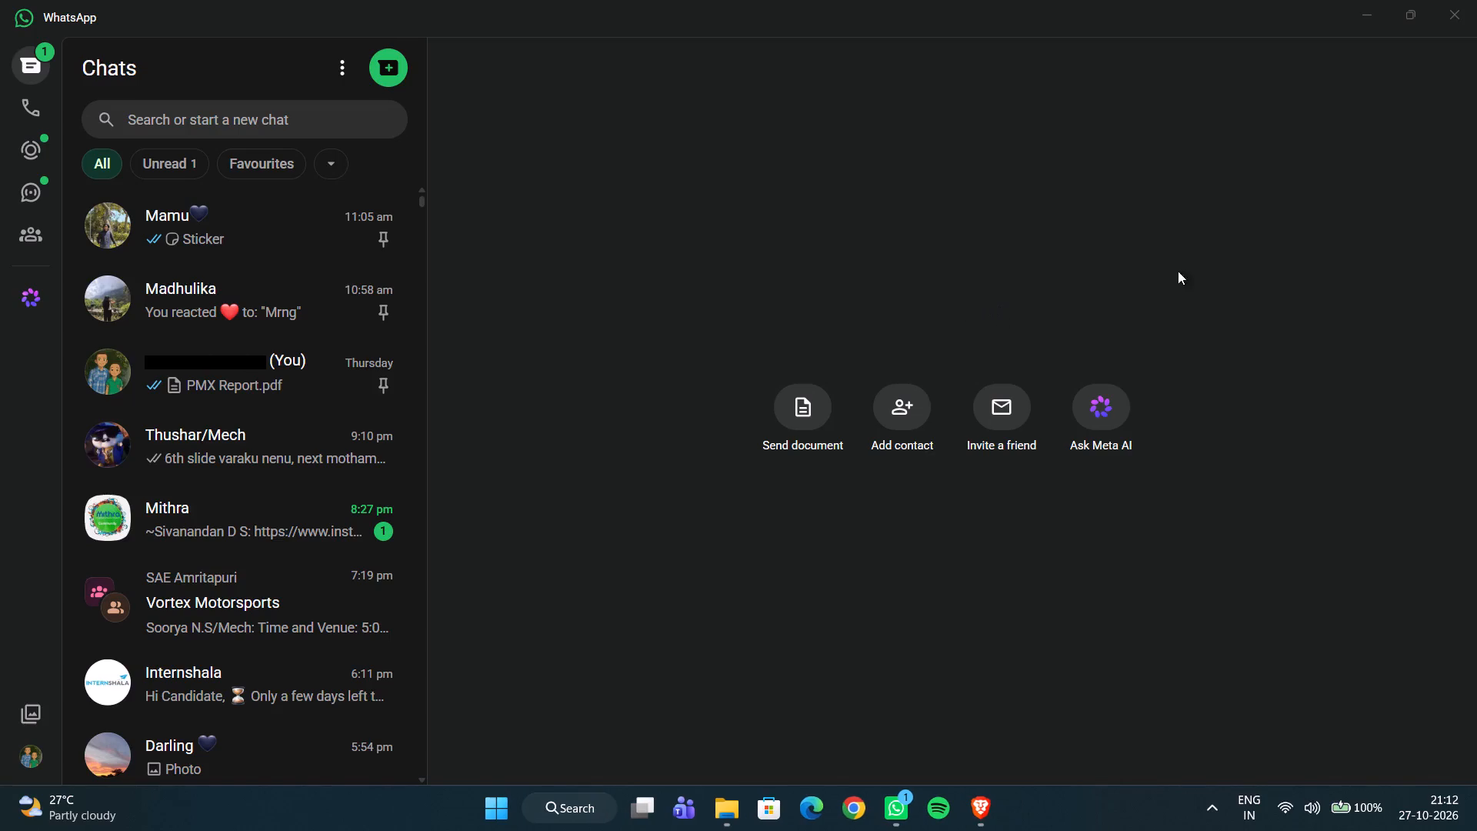
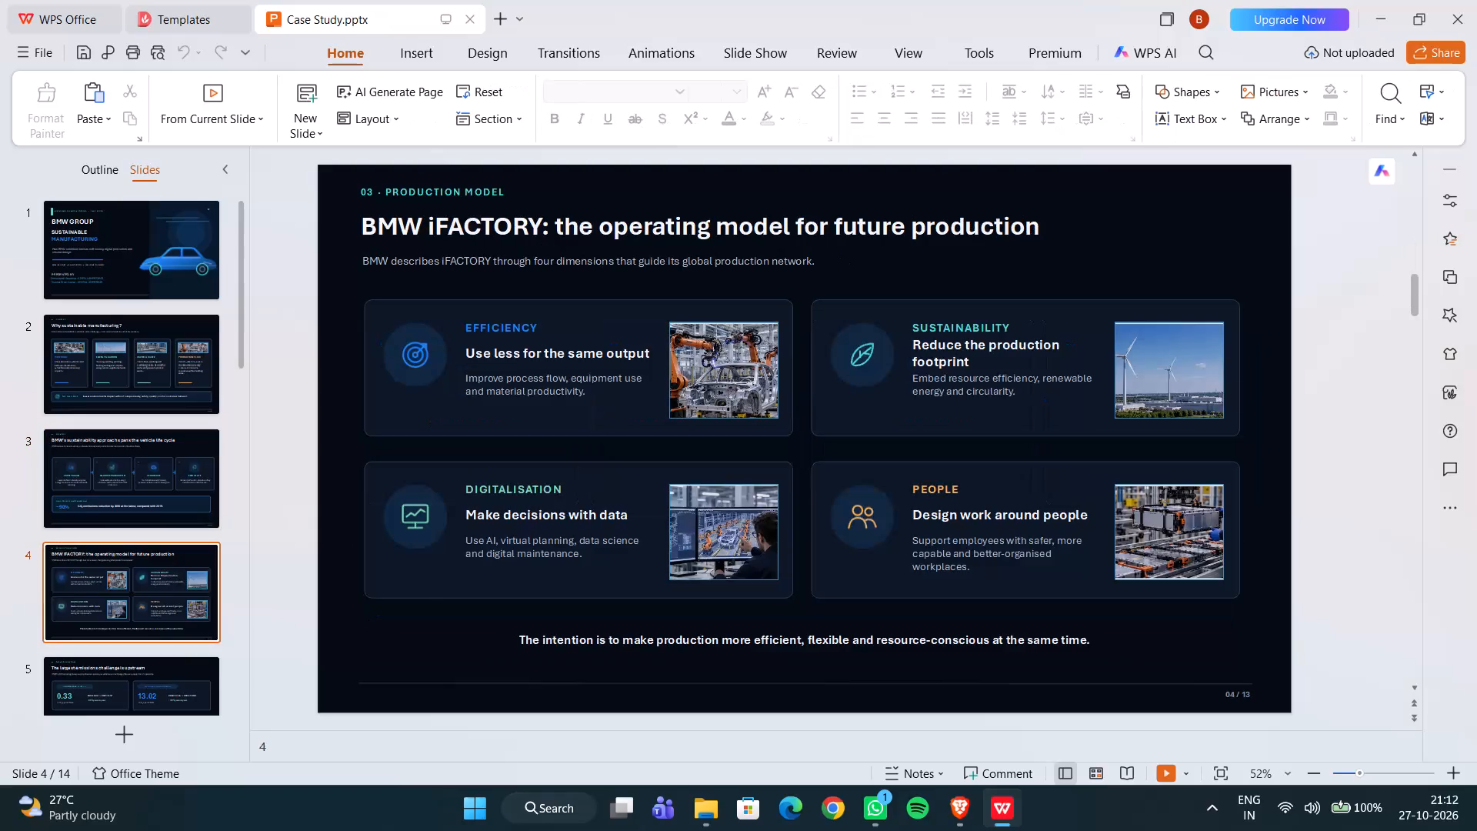
Review the slides from the BMW iFACTORY operating model through decarbonisation and Digital production to Plant Leipzig.
scroll(875, 364, down, 1)
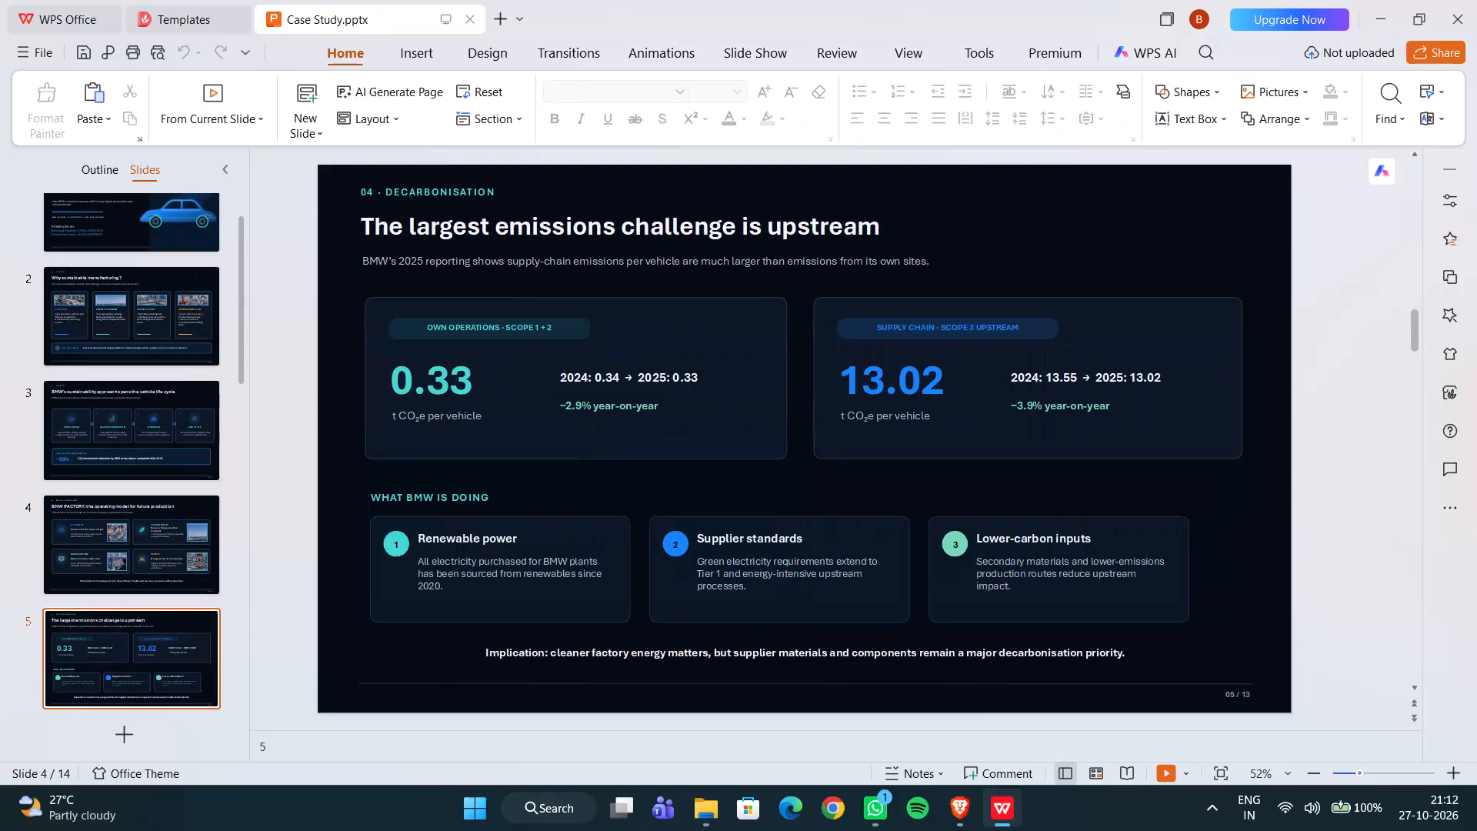
scroll(875, 364, down, 2)
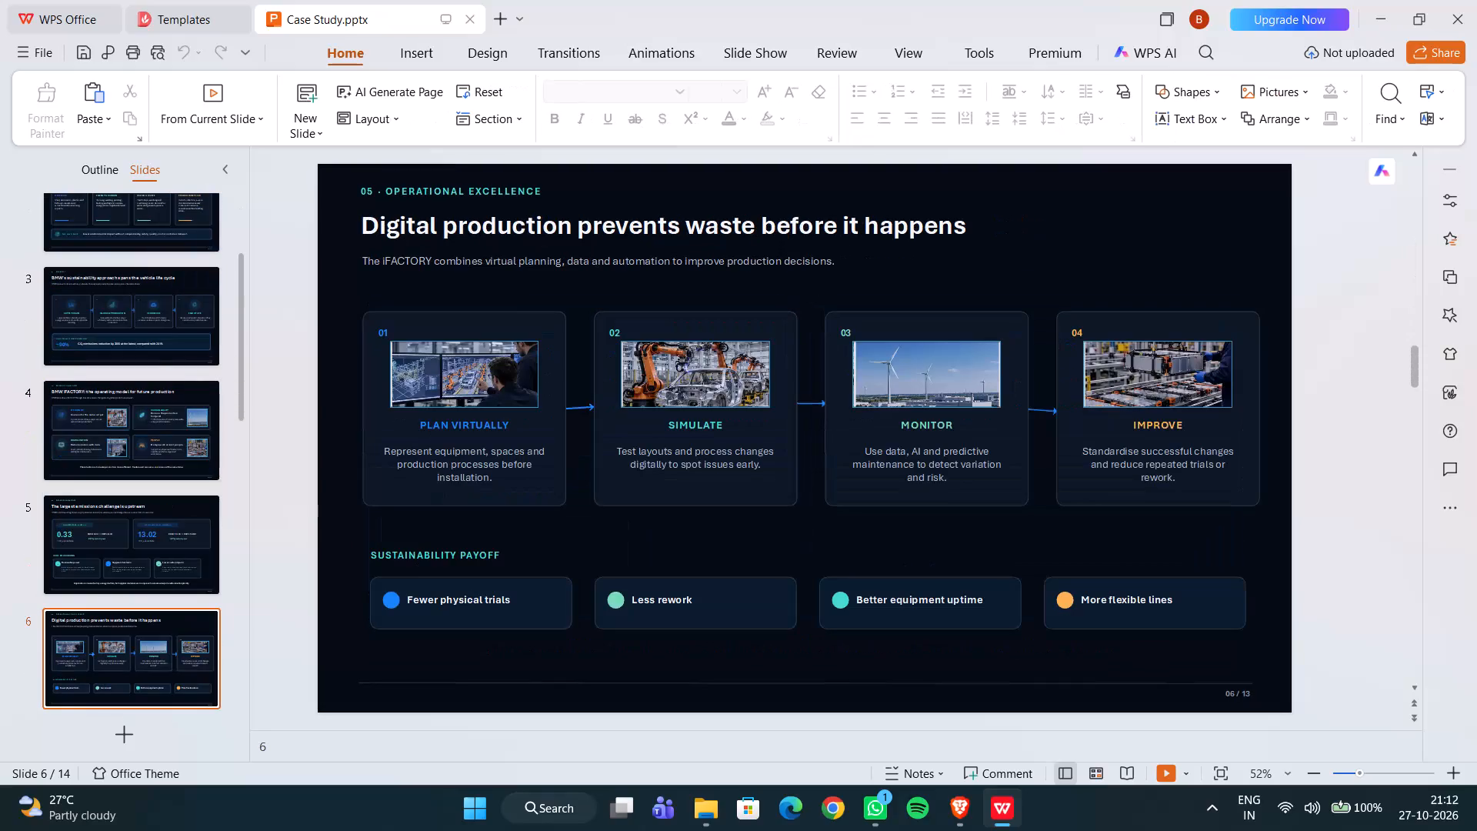
scroll(875, 364, up, 1)
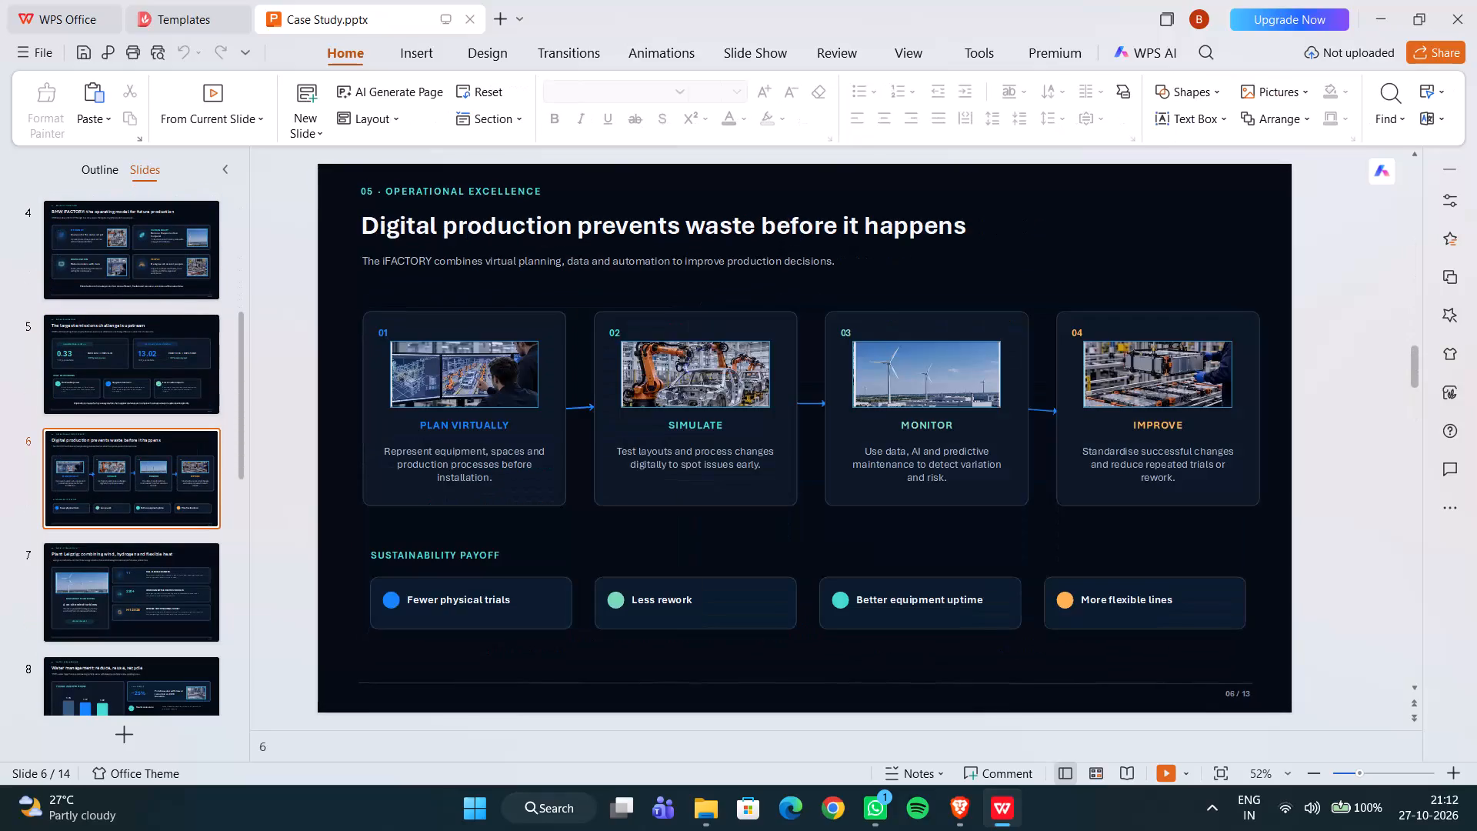
scroll(875, 364, down, 1)
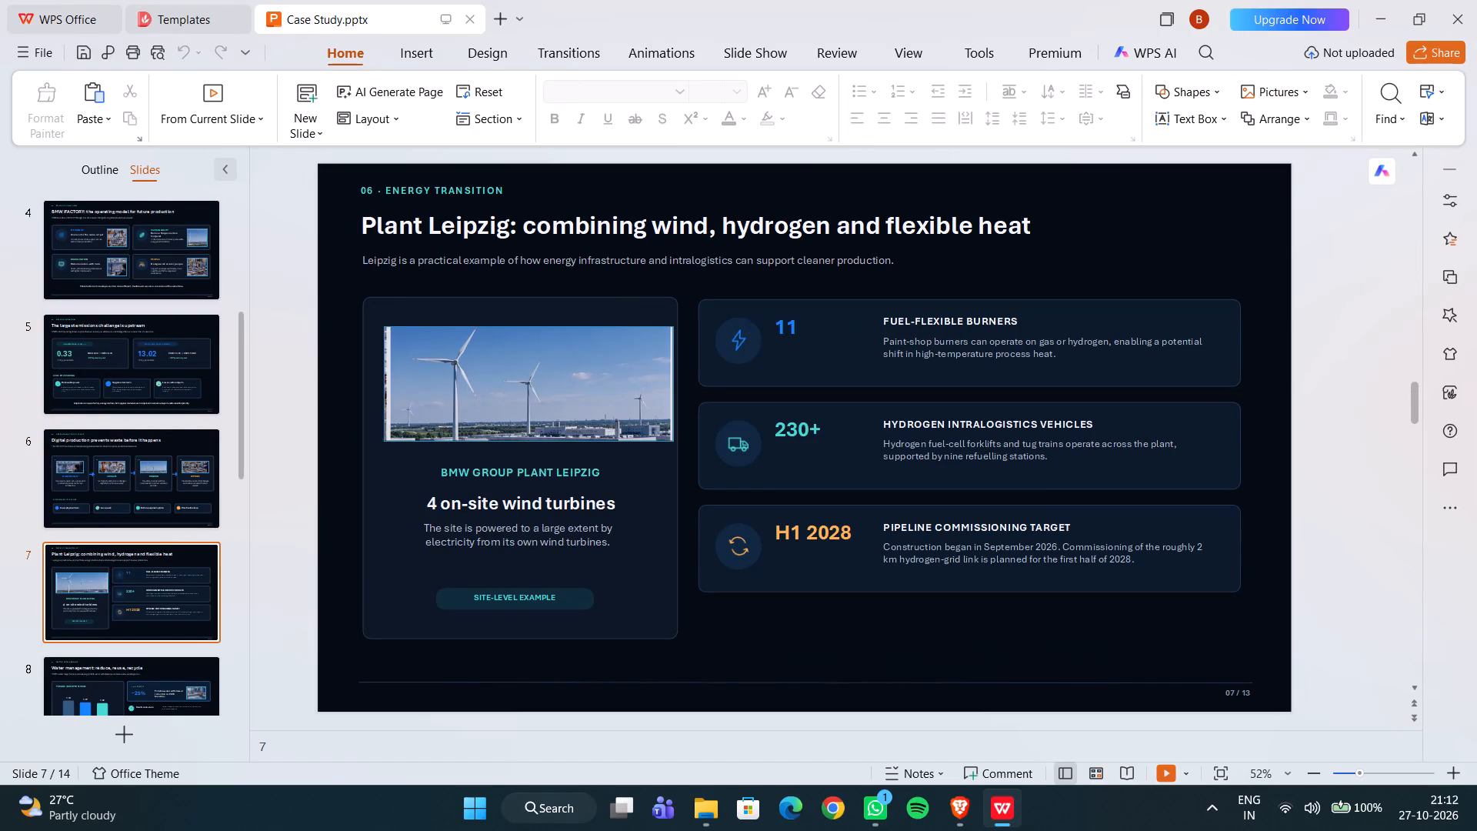